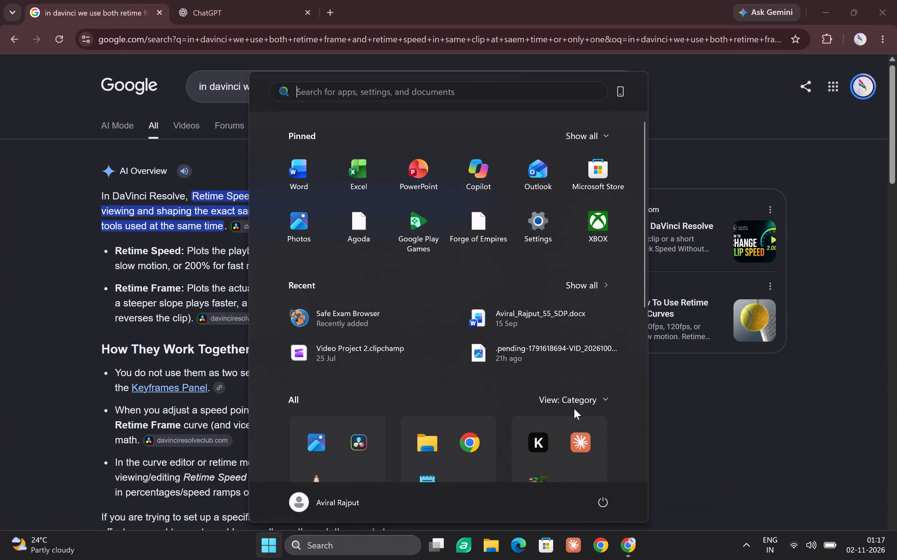
Search the computer for davinci and launch the DaVinci Resolve application.
type("davinci")
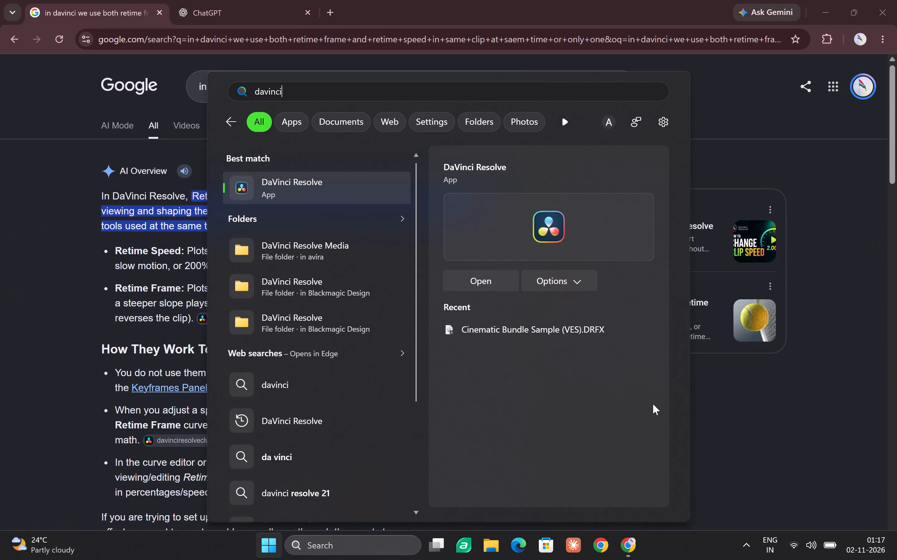
left_click(478, 282)
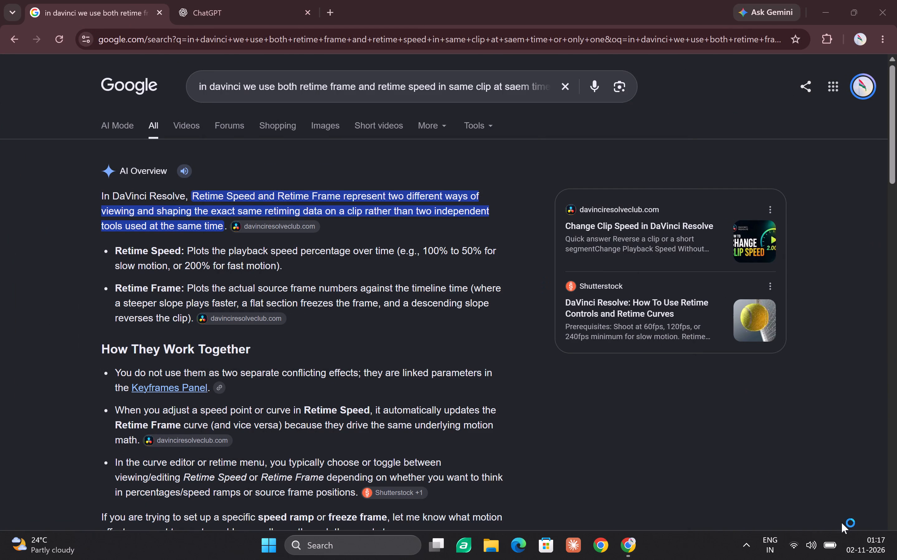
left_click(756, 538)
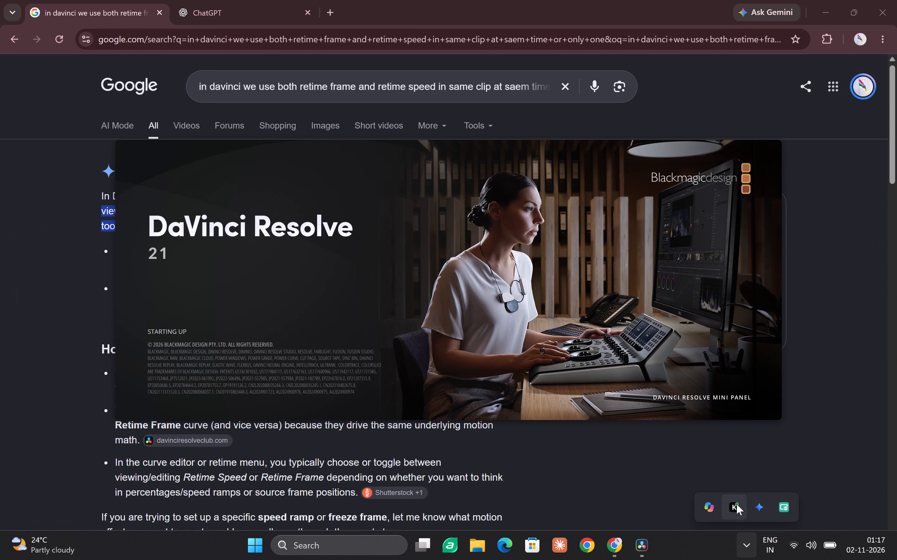
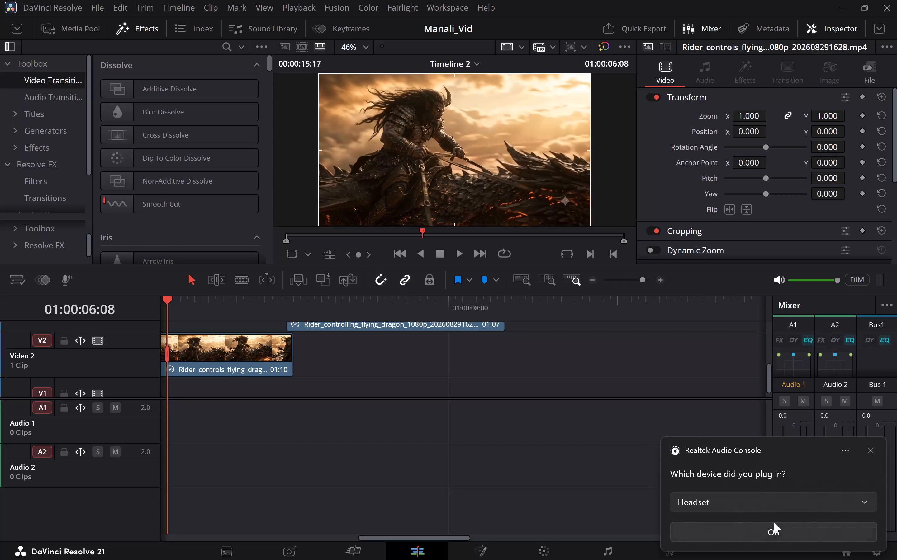
Confirm Headset as the plugged-in audio device.
left_click(777, 527)
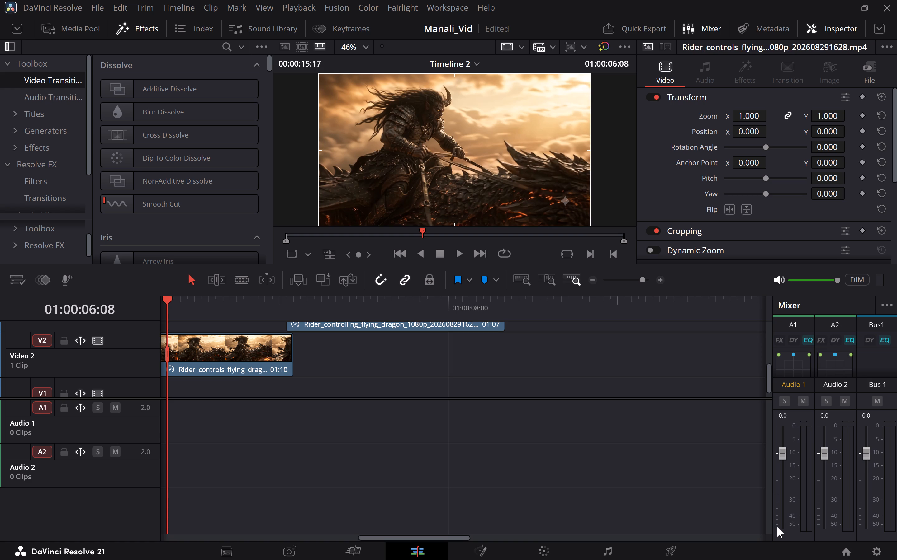
Play back the rider clips up to the opening of the dragon fire clip, reviewing the cuts between them.
key("space")
key("space")
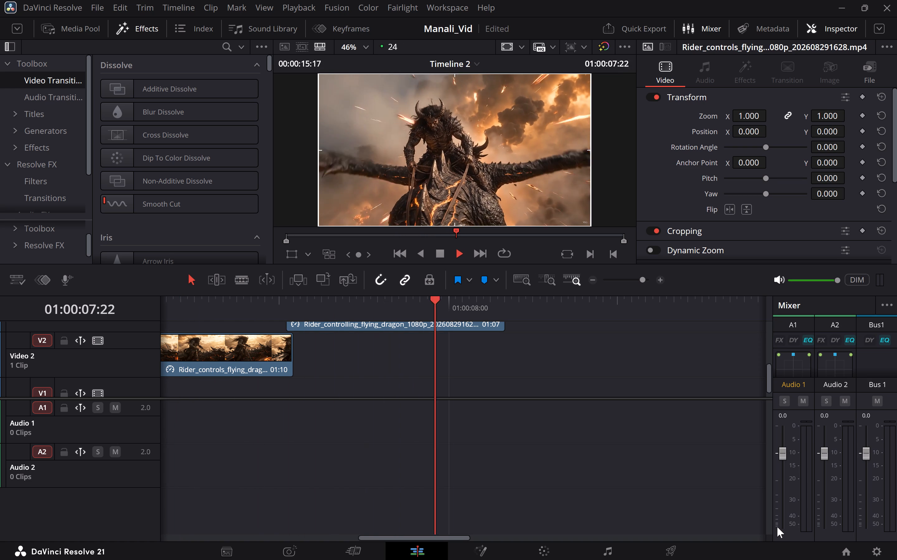
left_click(543, 403)
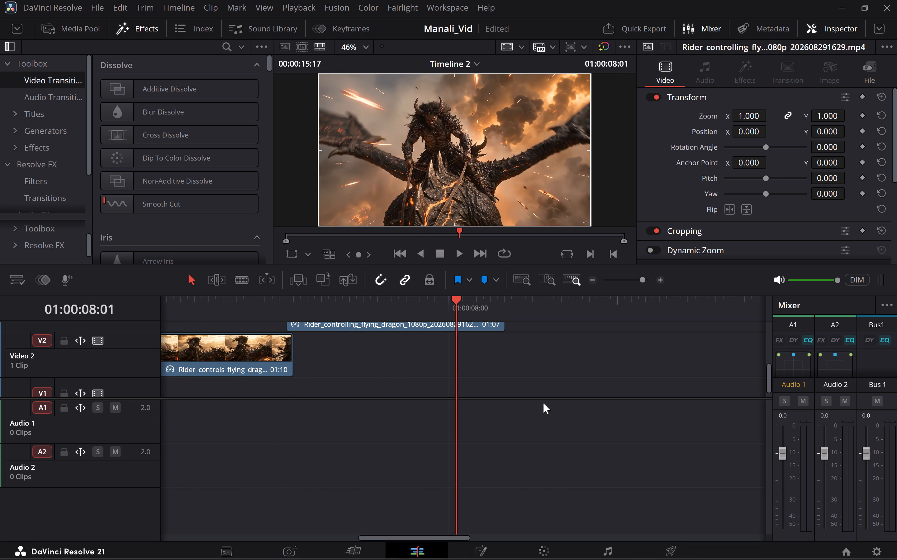
key("space")
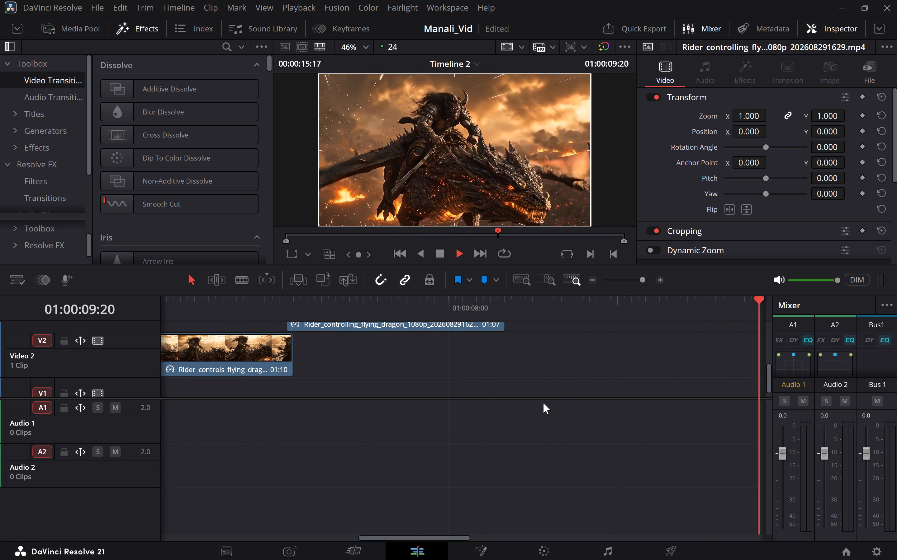
key("space")
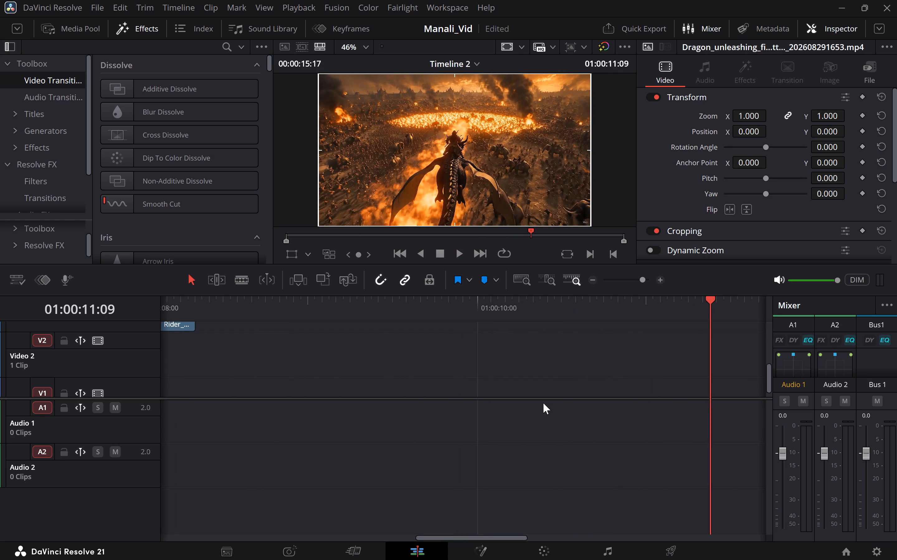
scroll(383, 391, "up", 1)
scroll(383, 391, "down", 1)
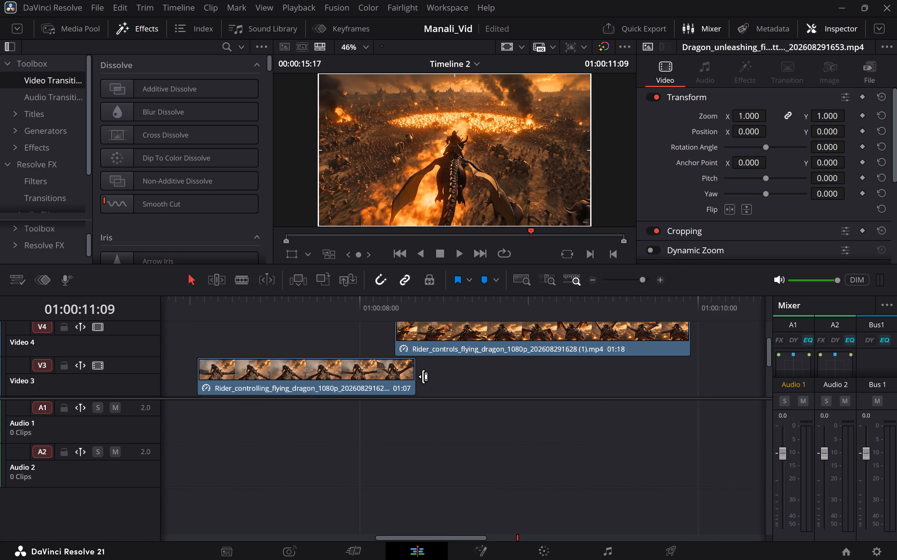
left_click(333, 304)
key("space")
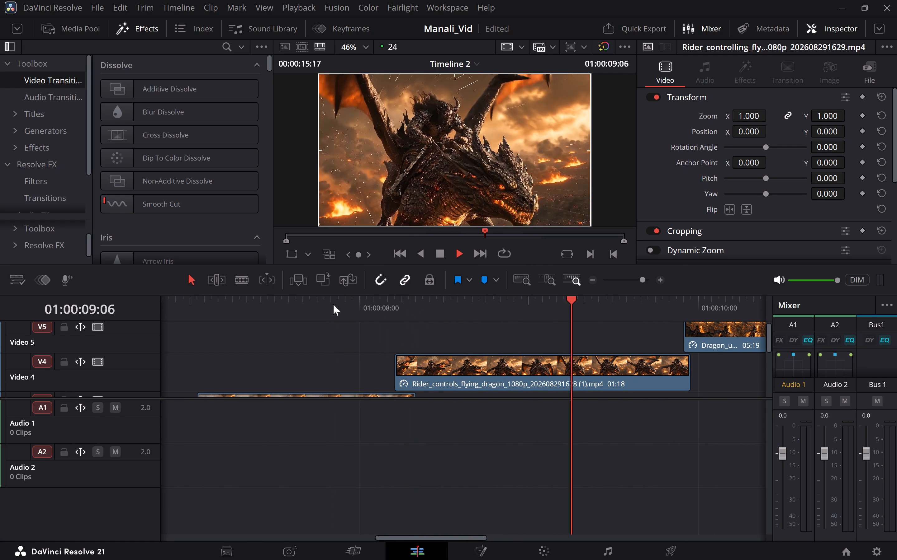
key("space")
key("space")
key("space")
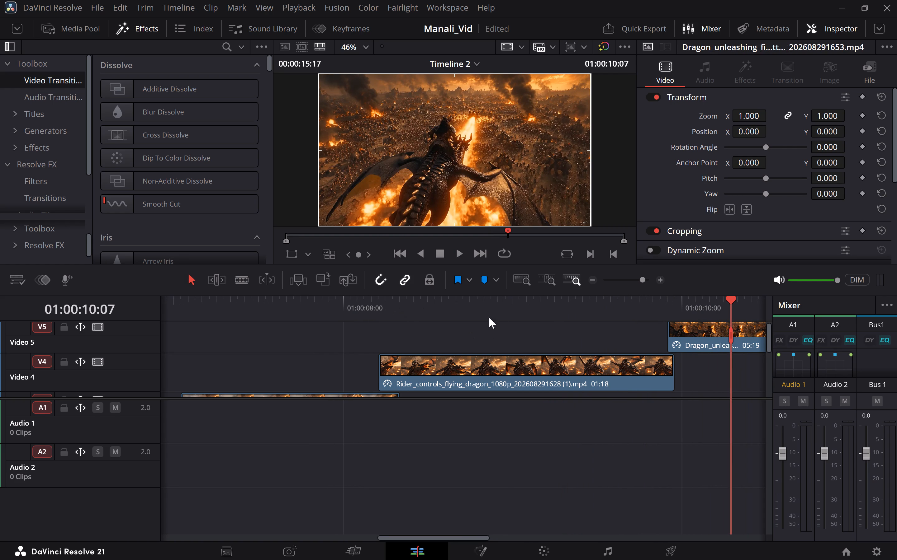
left_click(503, 306)
key("space")
key("space")
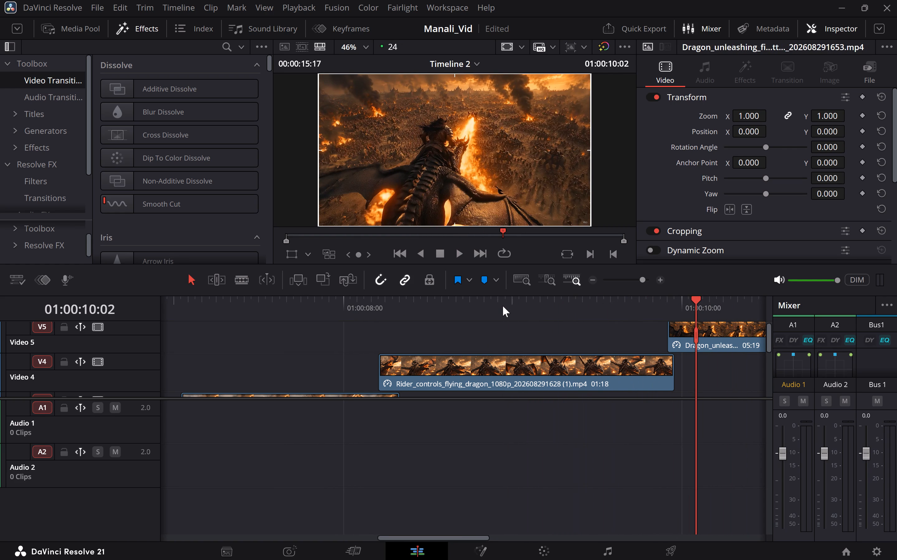
Inspect the Speed Change settings of the rider clip on Video 4 and the dragon fire clip on Video 5.
left_click(575, 372)
scroll(651, 227, "down", 1)
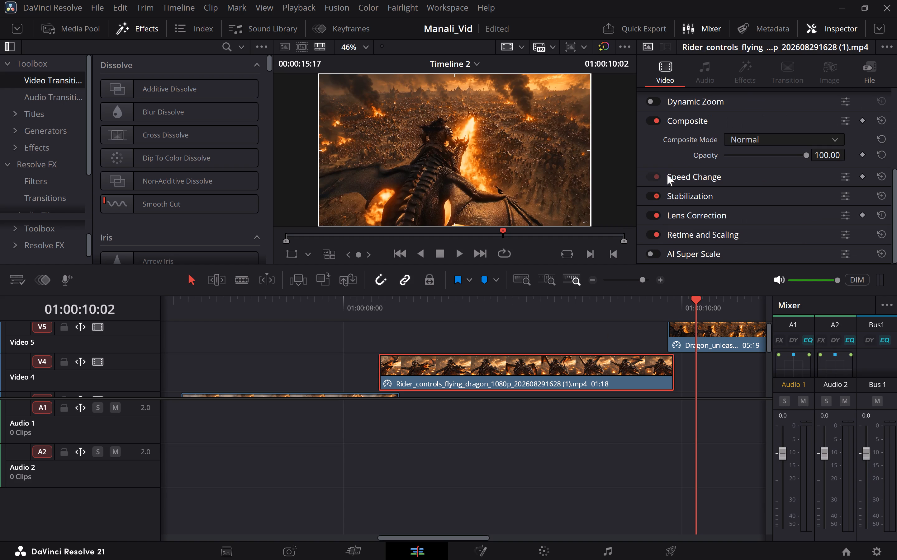
left_click(686, 174)
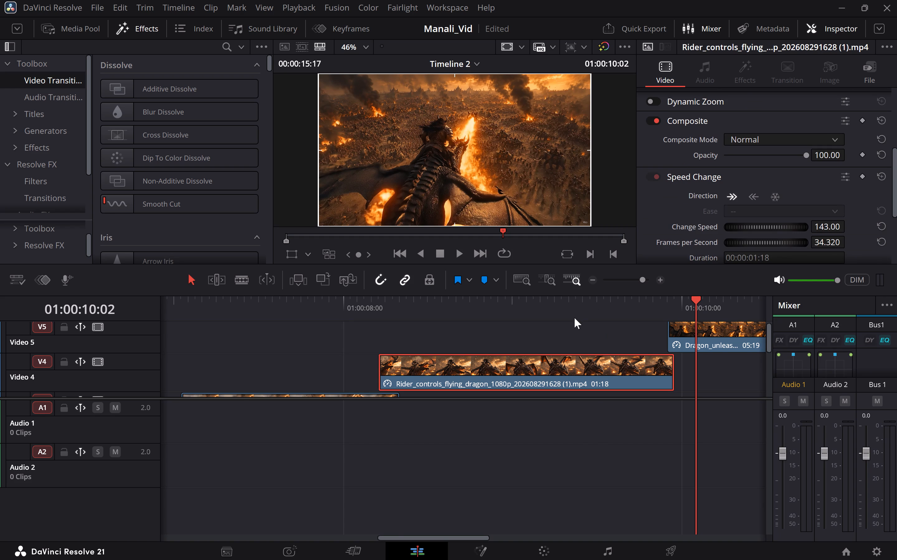
scroll(569, 356, "left", 1)
left_click(662, 339)
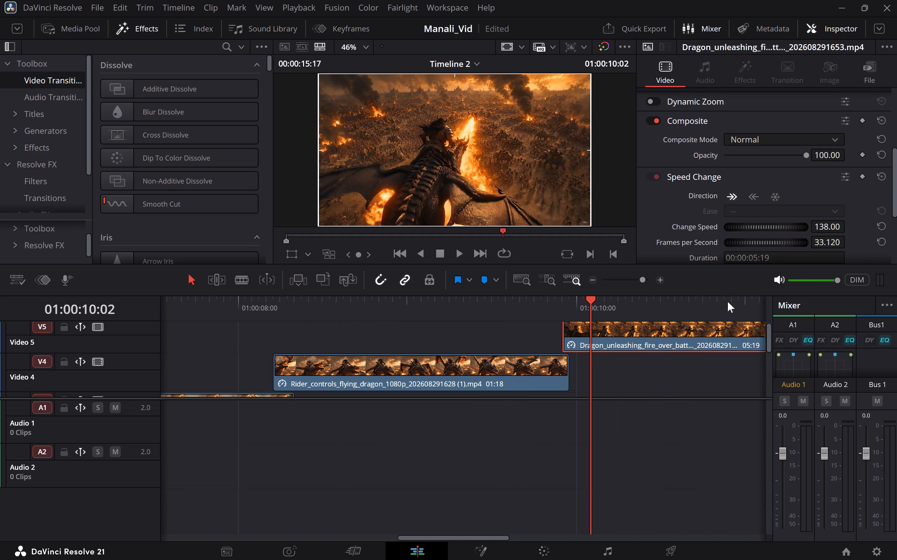
Play from about 01:00:08:00 into the dragon fire clip on Video 5 and replay its middle section.
left_click(233, 311)
key("space")
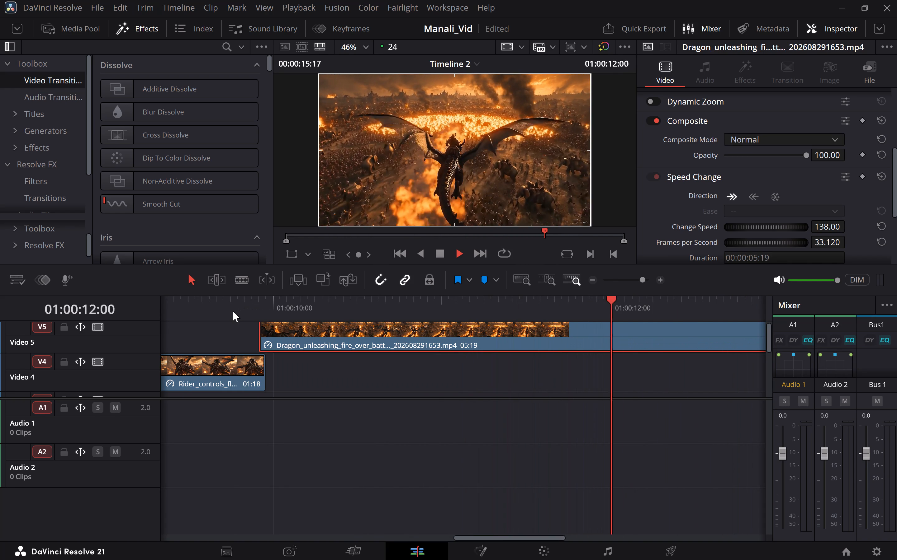
key("space")
key("space")
key("space")
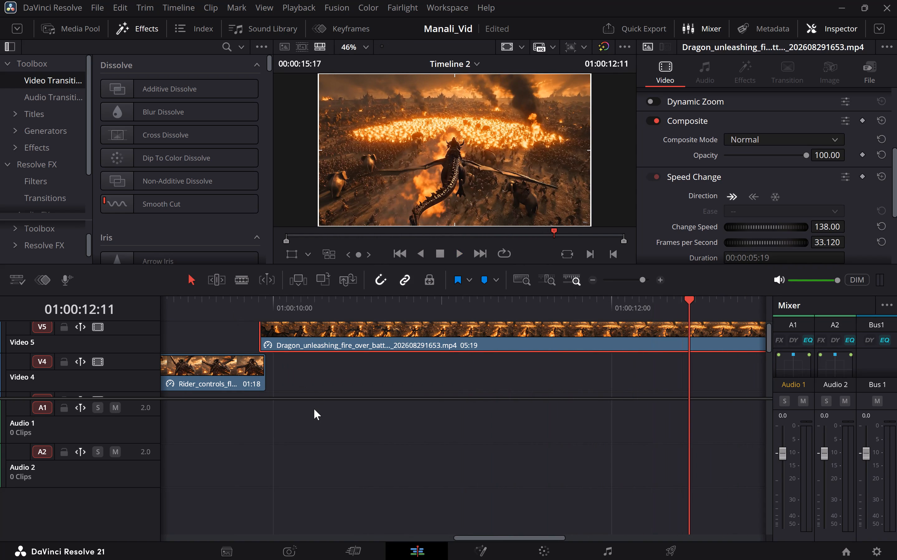
scroll(314, 409, "up", 1)
scroll(359, 341, "up", 1)
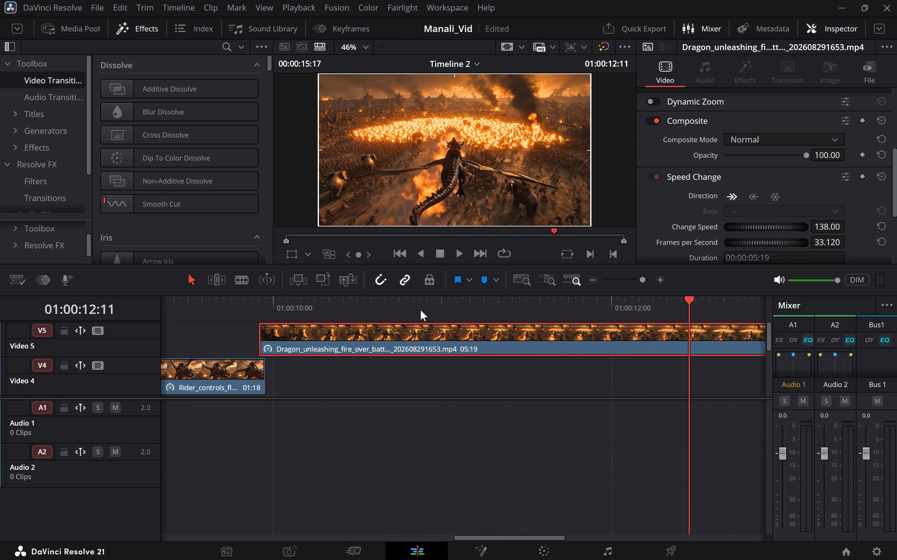
left_click(420, 306)
key("space")
key("space")
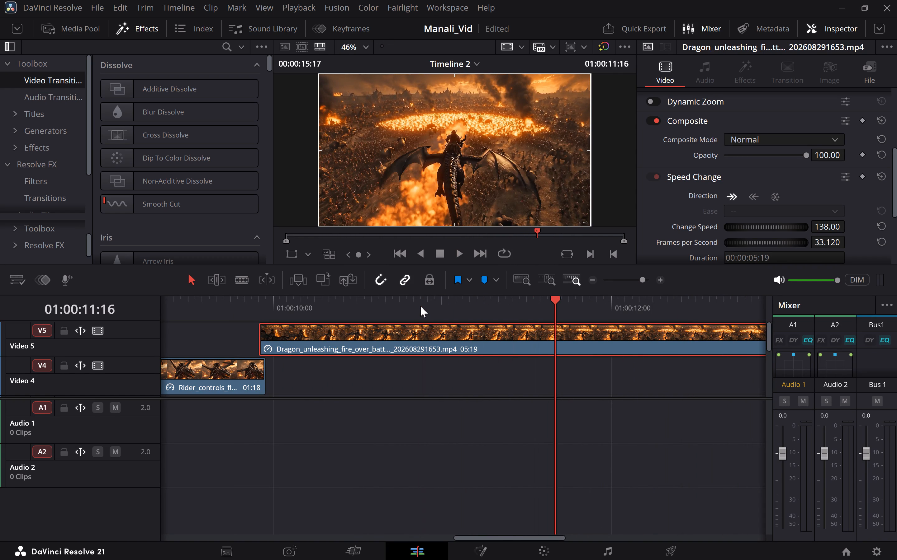
Show the project's source media and preview the dragon clips in the Master bin.
left_click(61, 28)
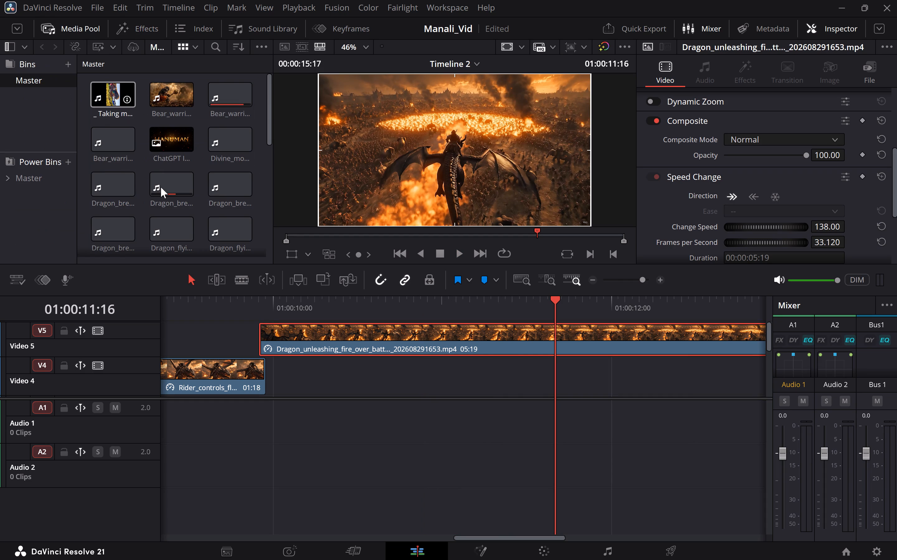
scroll(161, 187, "down", 1)
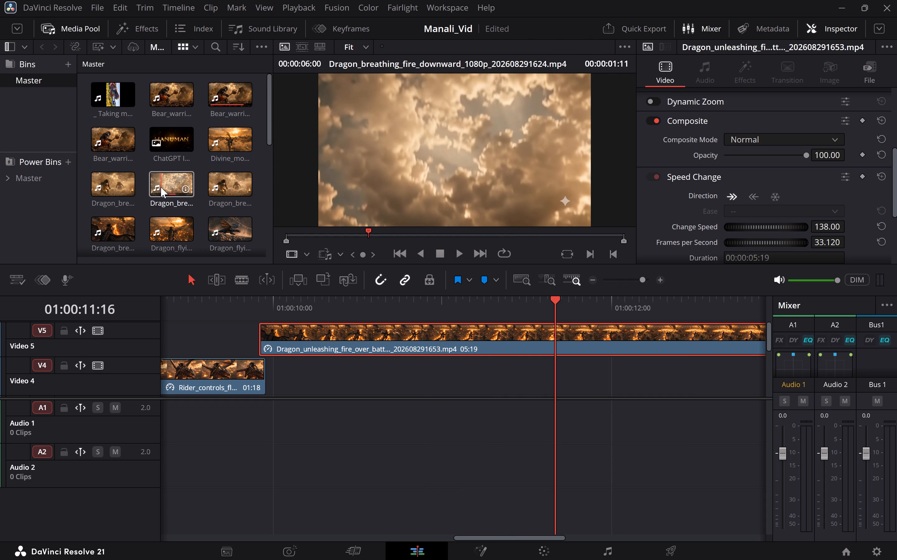
scroll(161, 187, "down", 1)
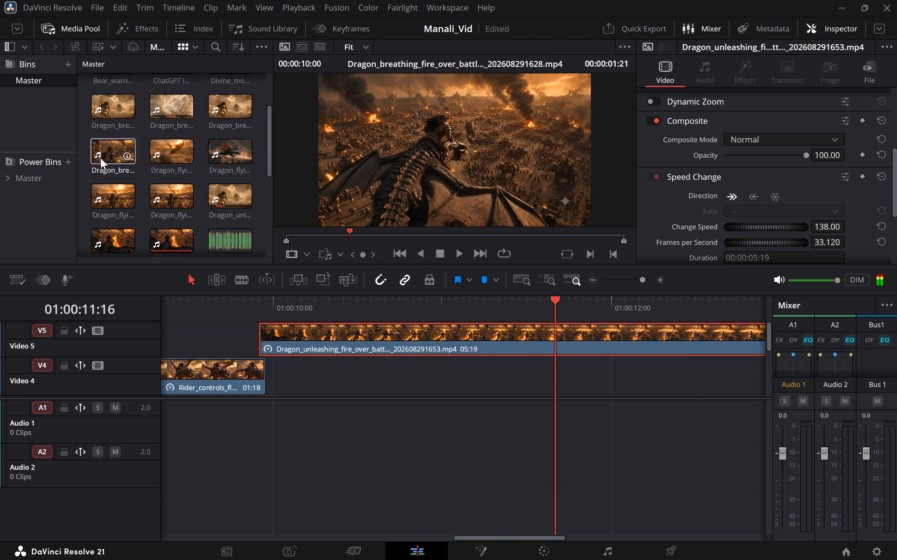
Play the dragon fire clip on Video 5 from 01:00:10:18 through to its end.
left_click(402, 306)
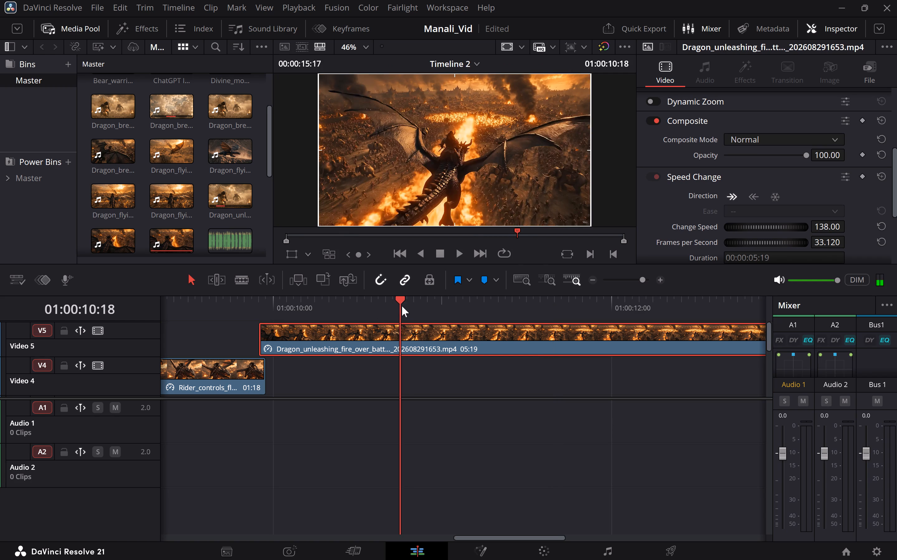
key("space")
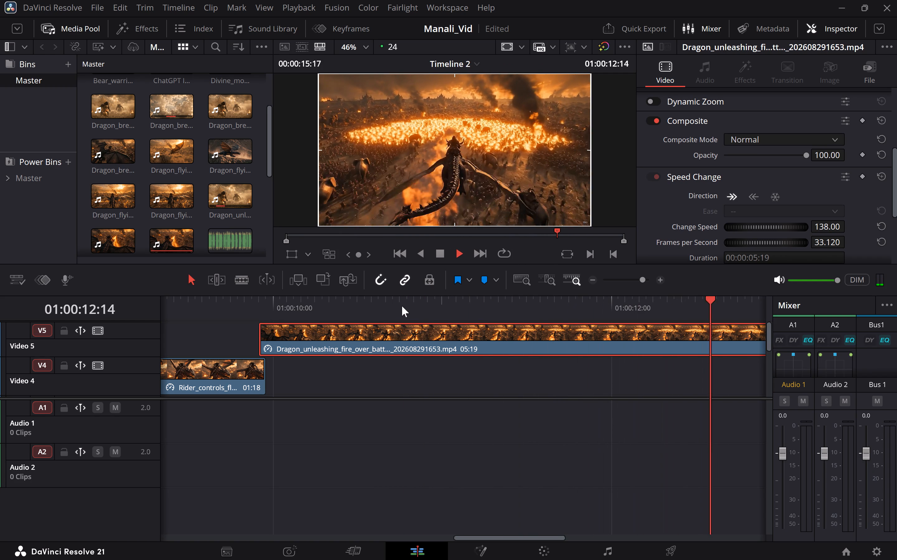
key("space")
scroll(402, 306, "left", 2)
key("space")
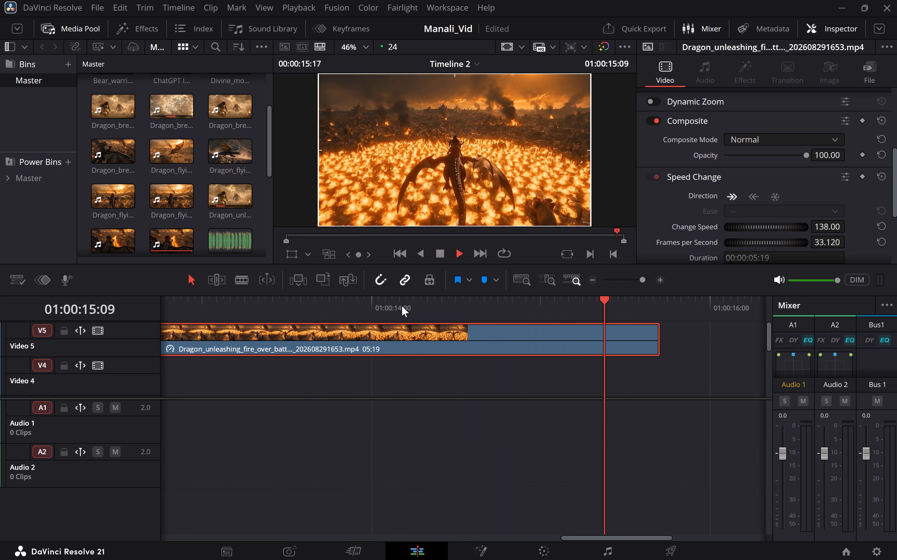
key("space")
scroll(402, 306, "left", 1)
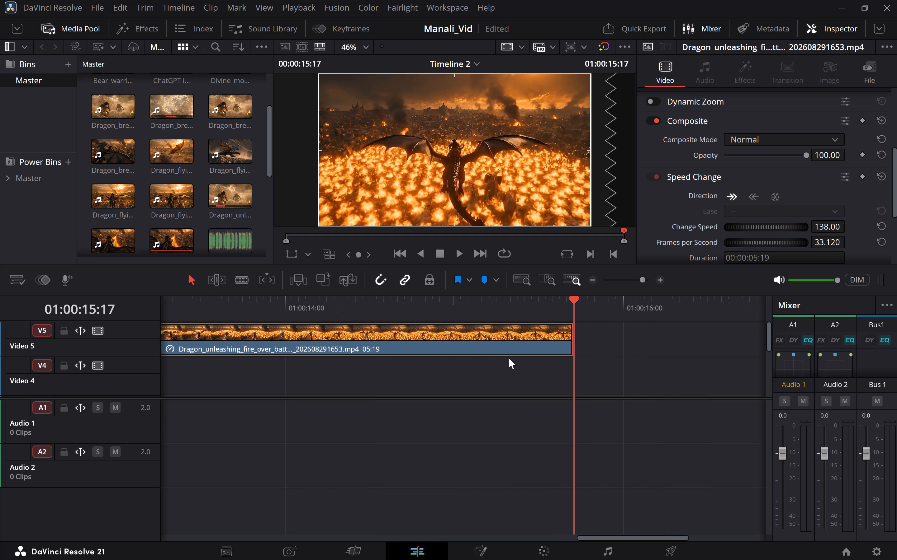
Browse the remaining Master bin clips, previewing the dragon fire and rider footage.
scroll(509, 358, "up", 1)
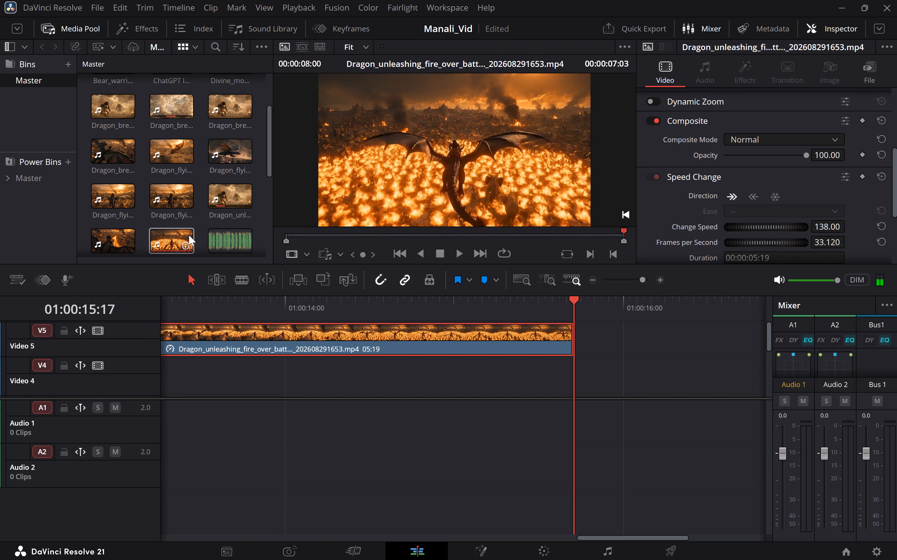
scroll(189, 235, "down", 1)
scroll(177, 116, "down", 1)
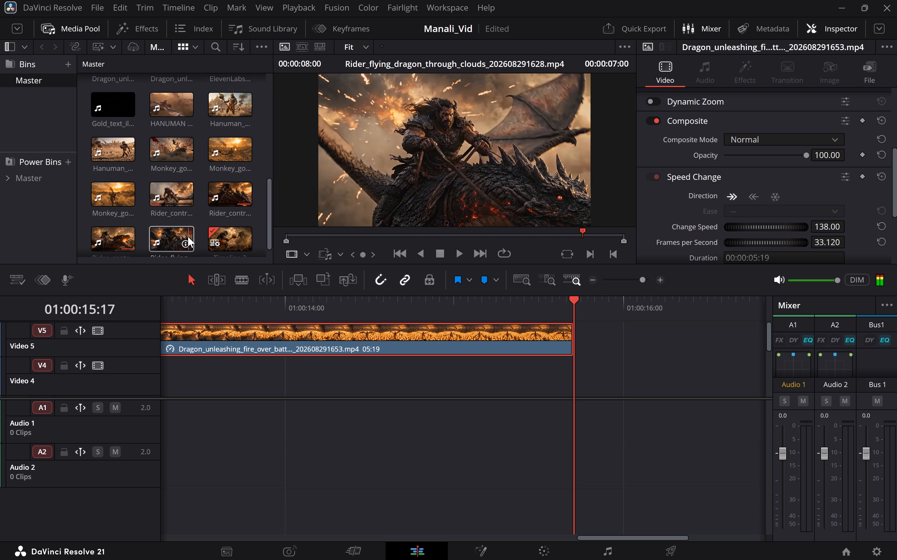
scroll(188, 236, "down", 1)
scroll(411, 347, "up", 1)
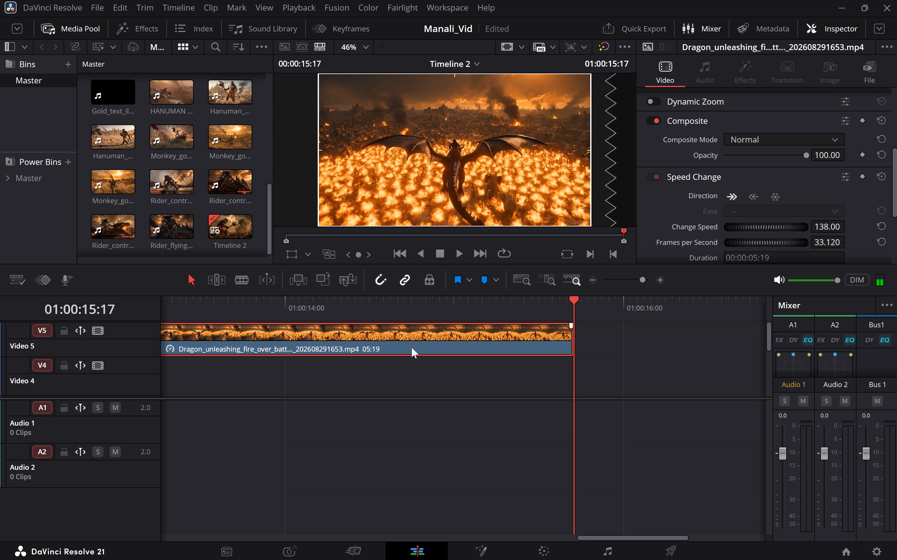
Replay the dragon fire clip on Video 5 from about 01:00:11:04 to examine its motion.
scroll(316, 366, "right", 1)
scroll(316, 366, "up", 1)
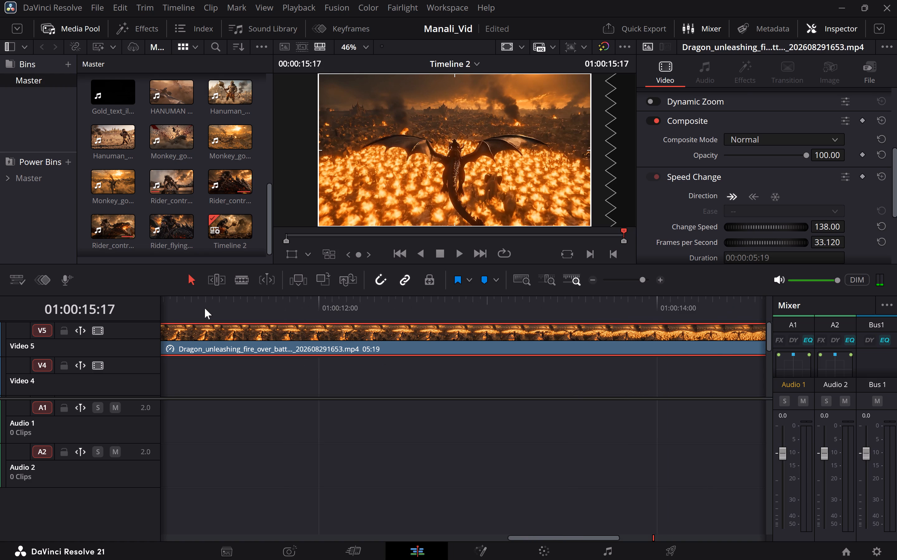
left_click(205, 308)
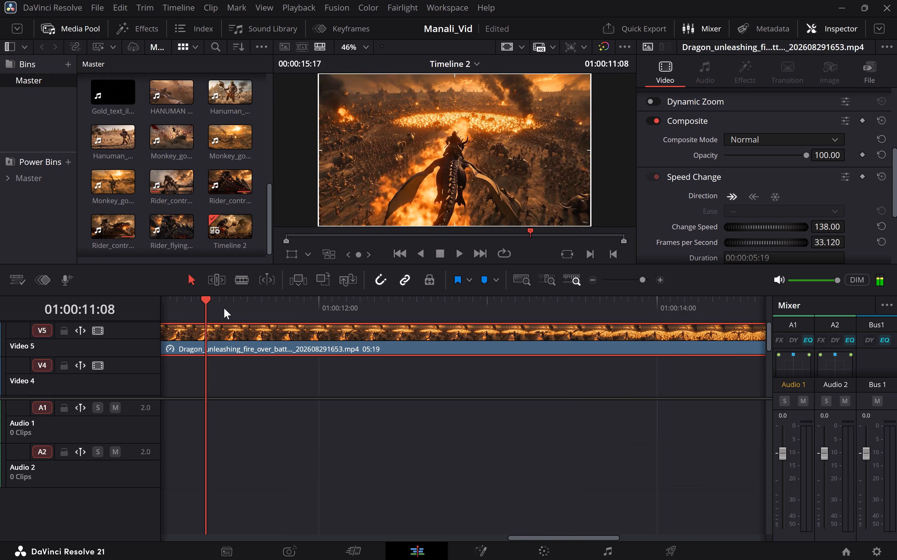
left_click(175, 302)
scroll(337, 392, "up", 1)
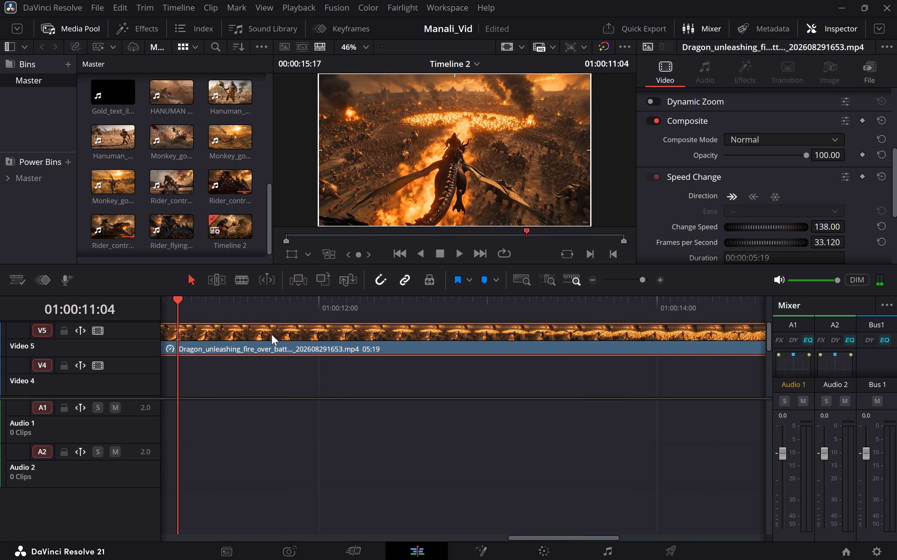
key("space")
key("space")
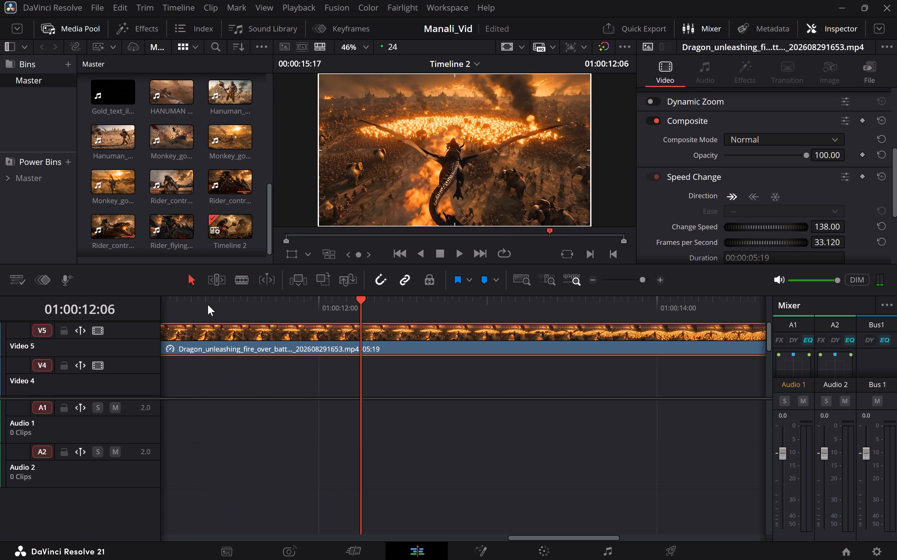
key("space")
key("space")
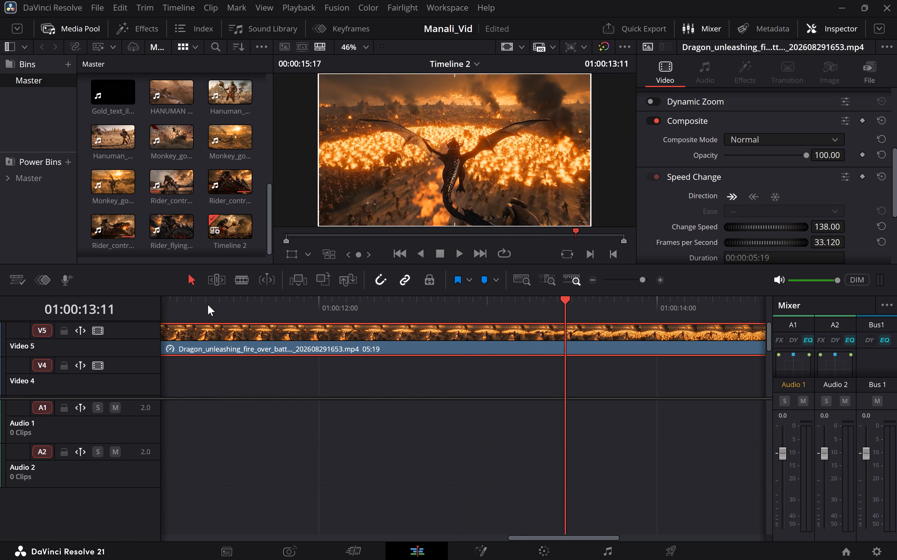
Replay the transition from the rider clip on Video 4 to the dragon fire clip on Video 5.
scroll(223, 388, "right", 2)
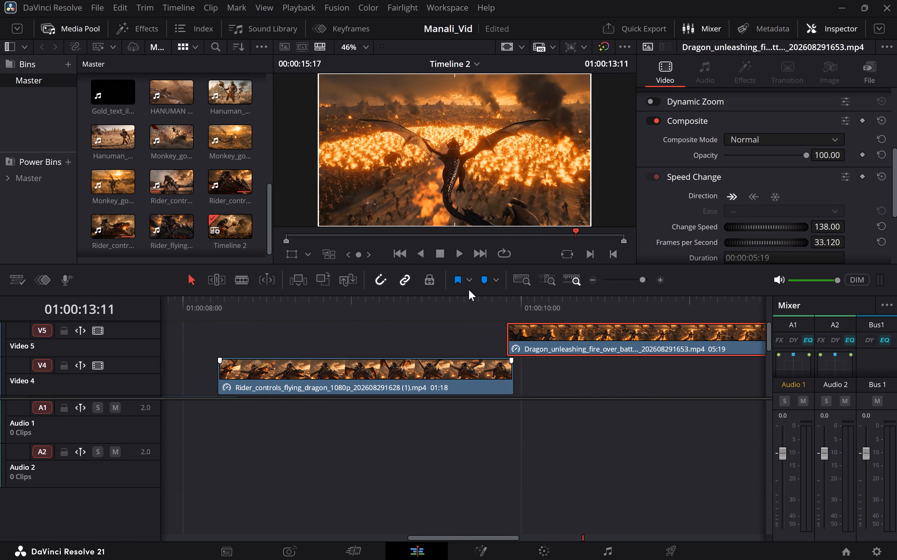
left_click(469, 307)
key("space")
scroll(469, 307, "left", 1)
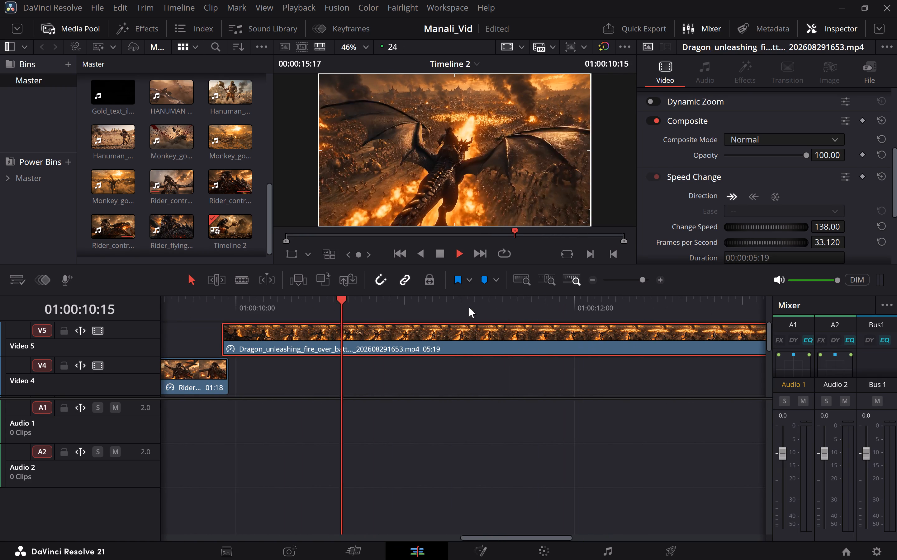
key("space")
scroll(469, 307, "right", 1)
left_click(263, 312)
key("space")
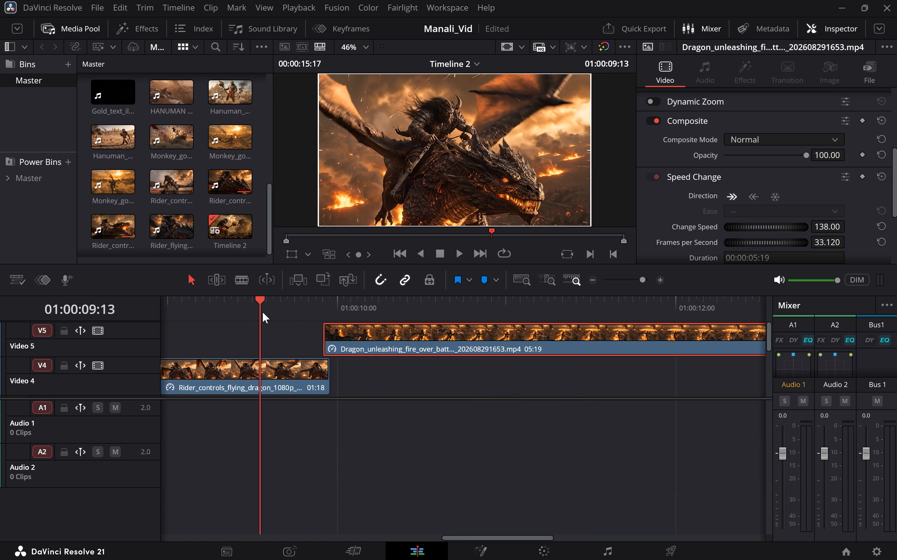
key("space")
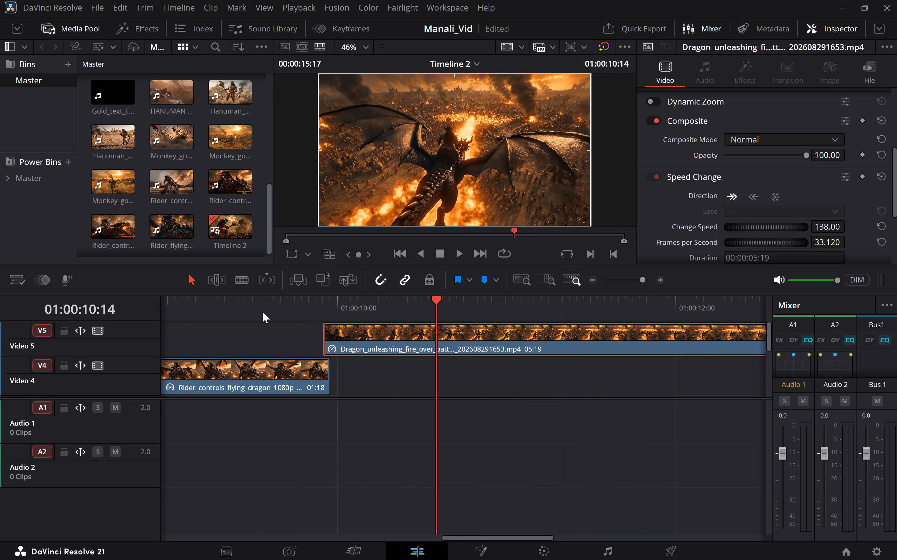
Play the dragon fire clip on Video 5 from 01:00:10:14 to about 01:00:11:08 to find where the next shot should enter.
key("space")
key("space")
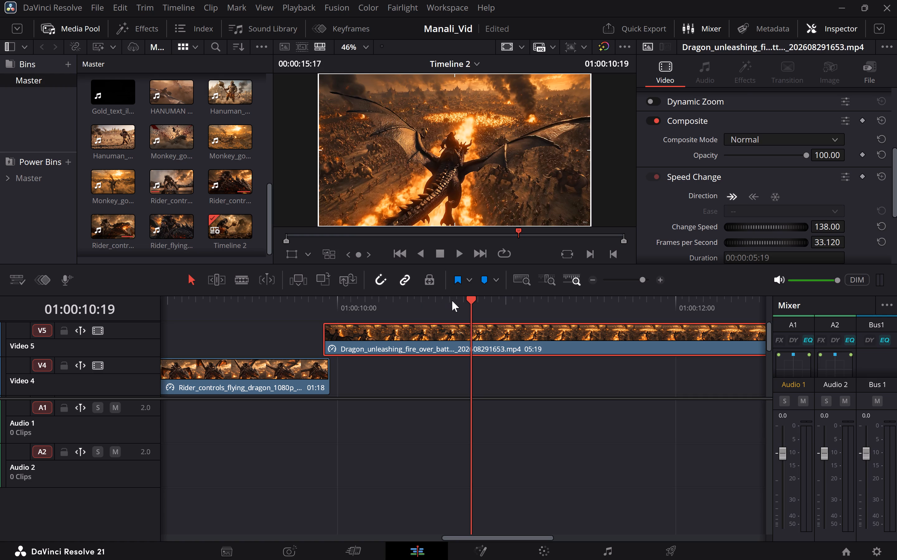
key("space")
key("space")
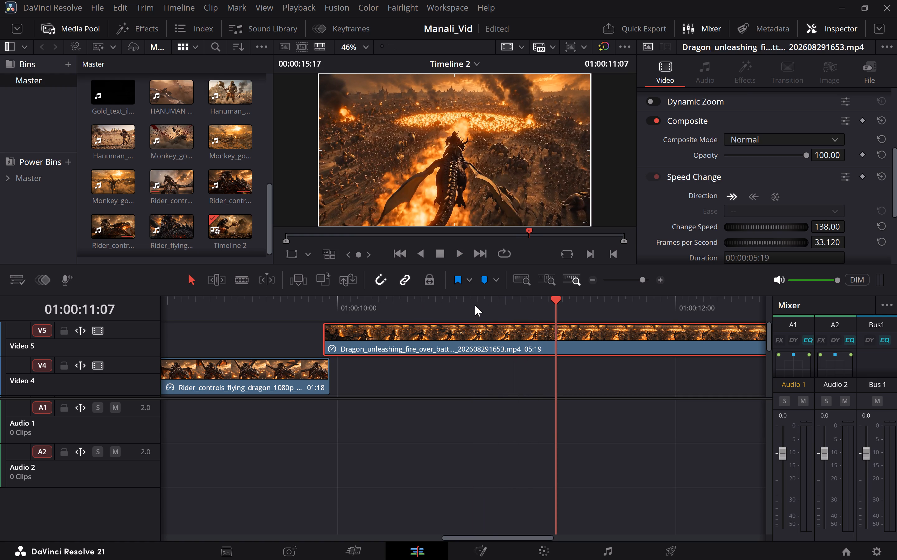
scroll(475, 305, "left", 1)
scroll(505, 379, "left", 1)
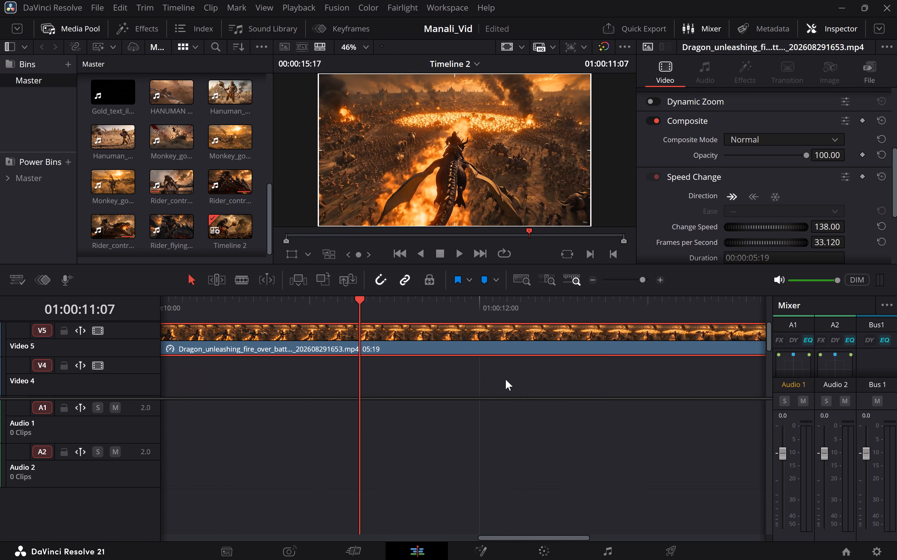
left_click(362, 303)
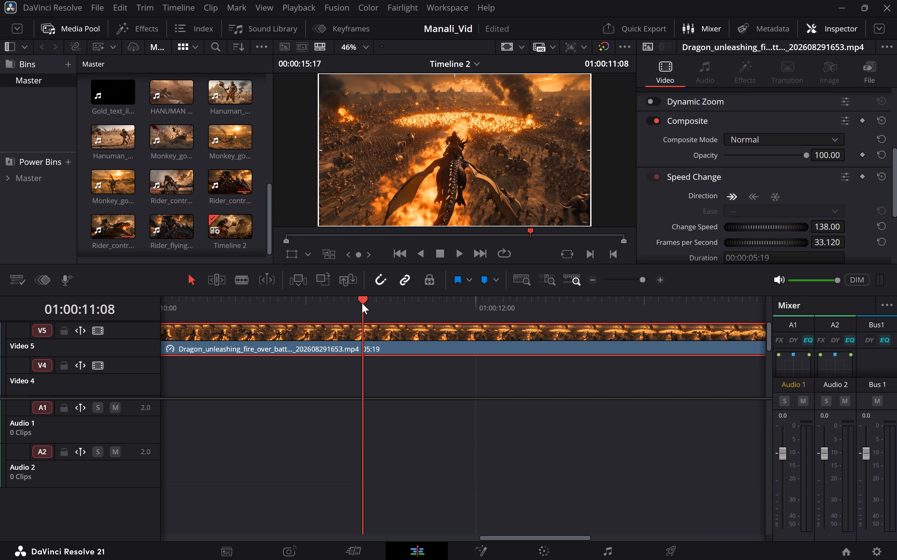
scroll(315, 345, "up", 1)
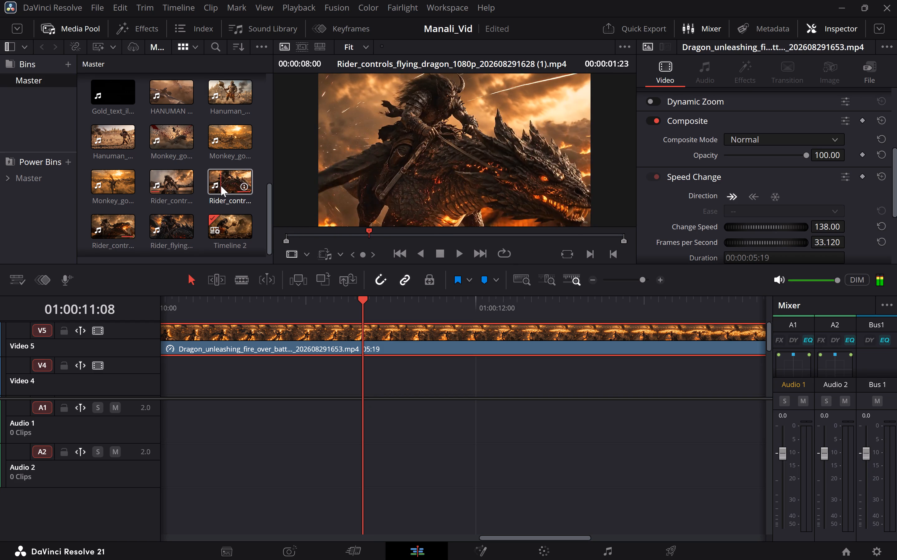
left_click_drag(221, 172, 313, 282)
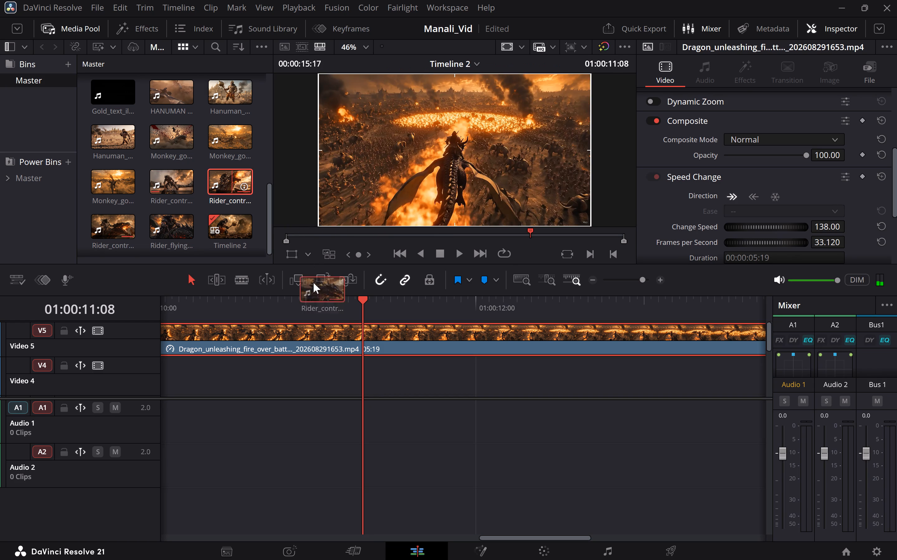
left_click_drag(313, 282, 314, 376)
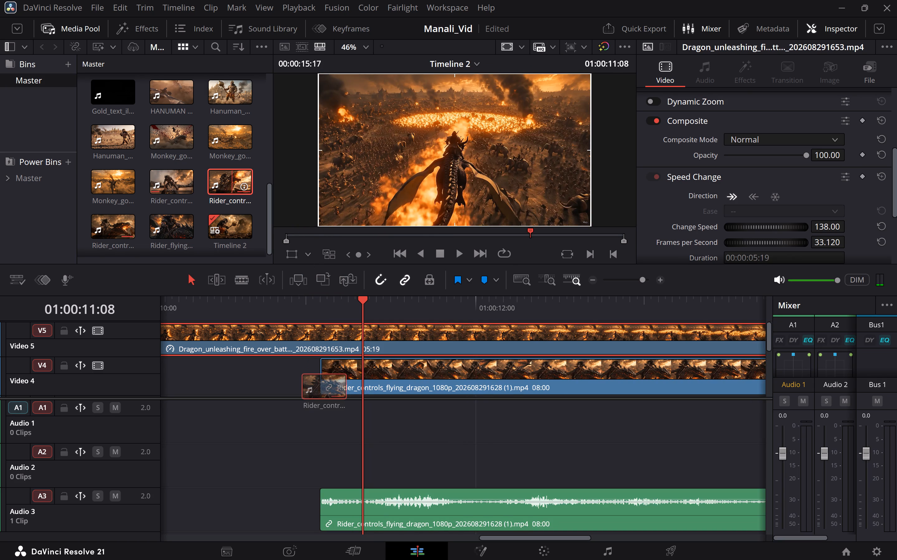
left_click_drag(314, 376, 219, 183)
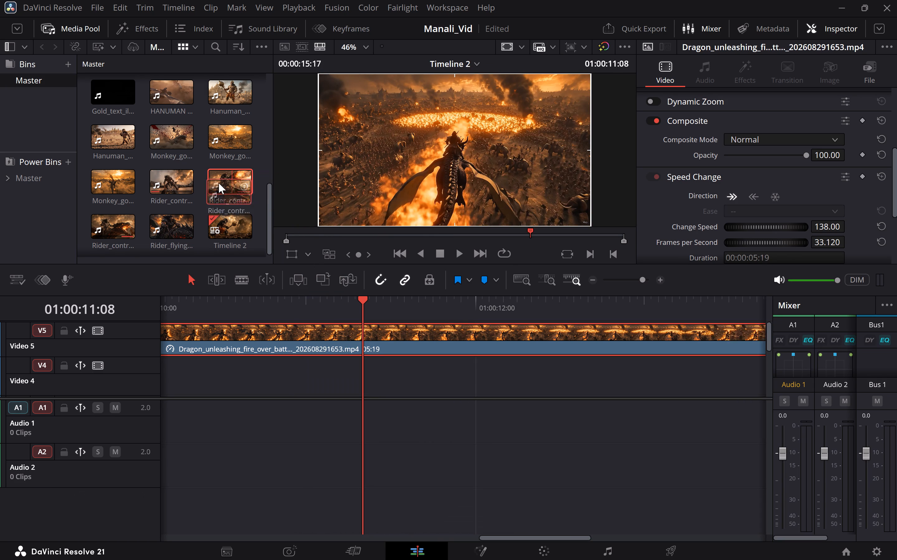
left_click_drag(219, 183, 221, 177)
double_click(228, 175)
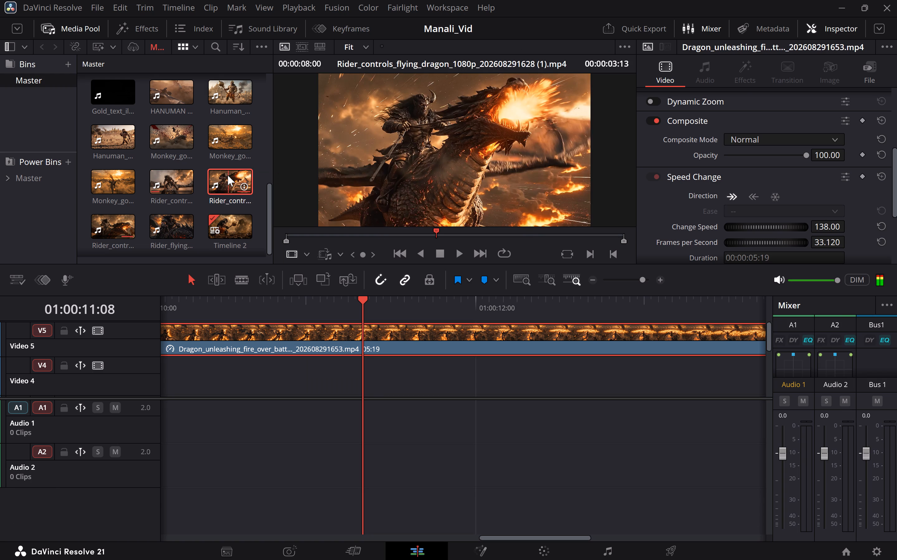
left_click(340, 254)
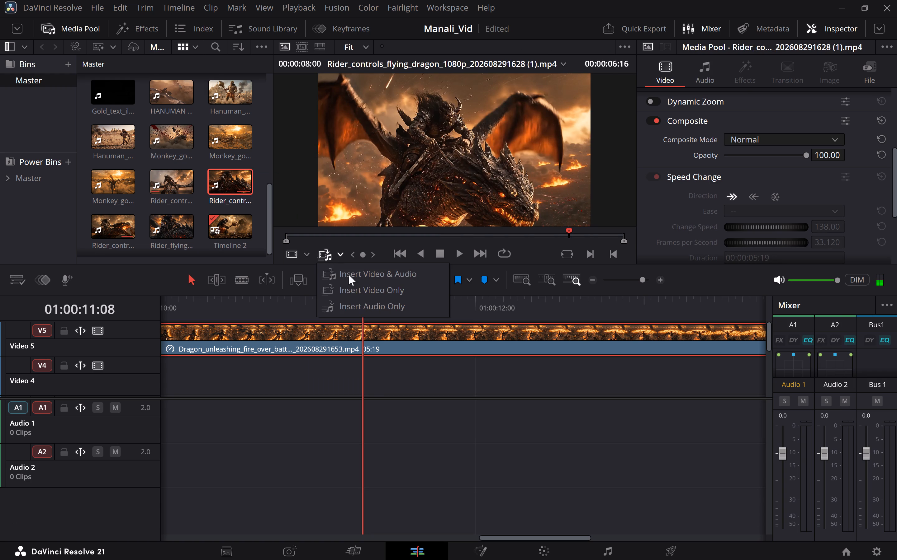
left_click(356, 295)
left_click_drag(222, 185, 285, 375)
scroll(285, 375, "right", 1)
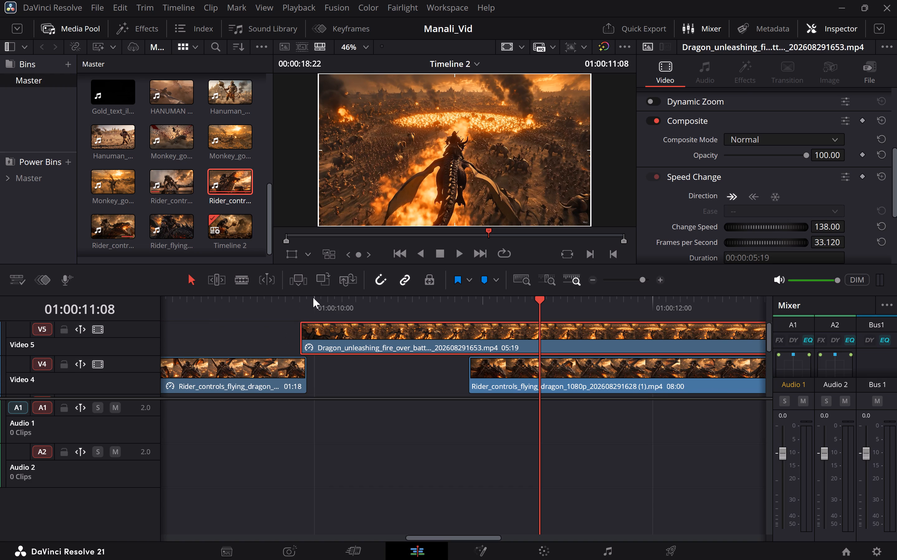
scroll(437, 329, "left", 1)
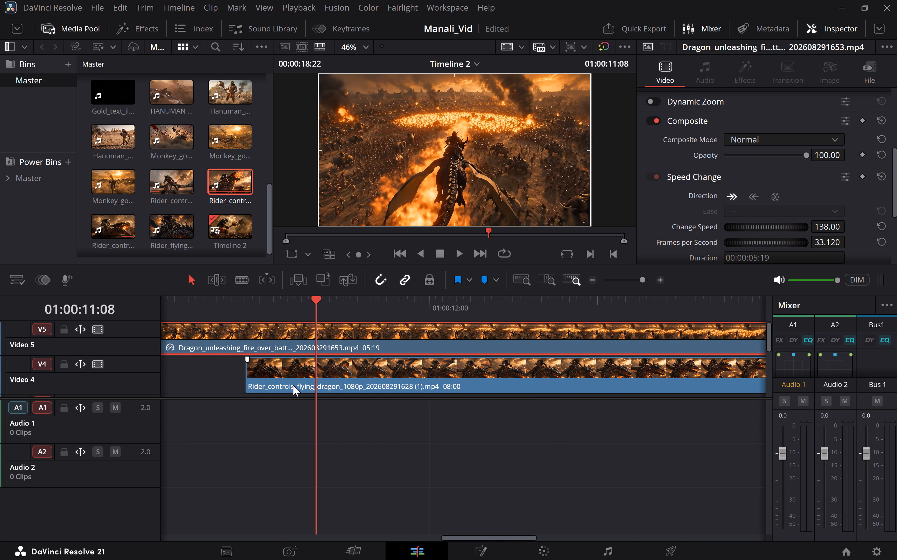
left_click_drag(276, 372, 292, 373)
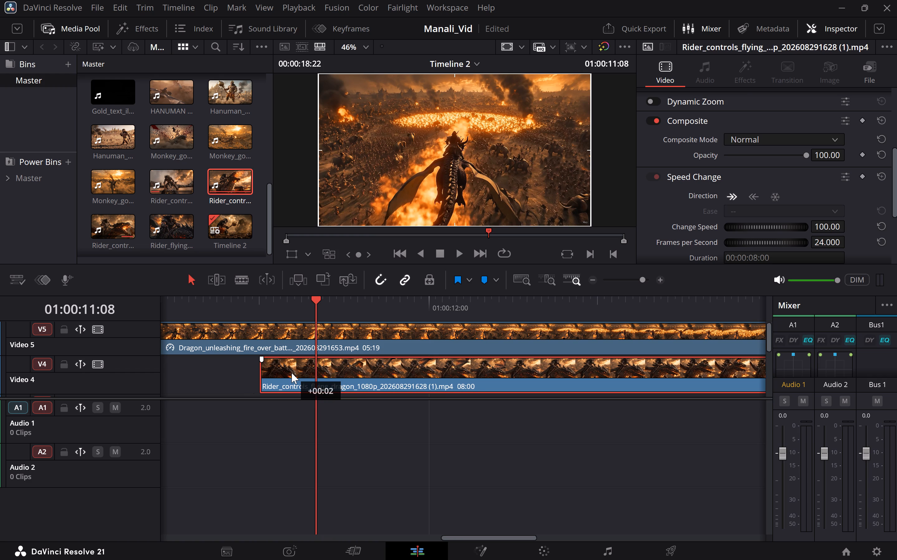
left_click_drag(292, 373, 292, 373)
Play the dragon fire clip from 01:00:10:16 to about 01:00:12:02 to examine the stretch above the newly added rider clip.
scroll(292, 373, "right", 1)
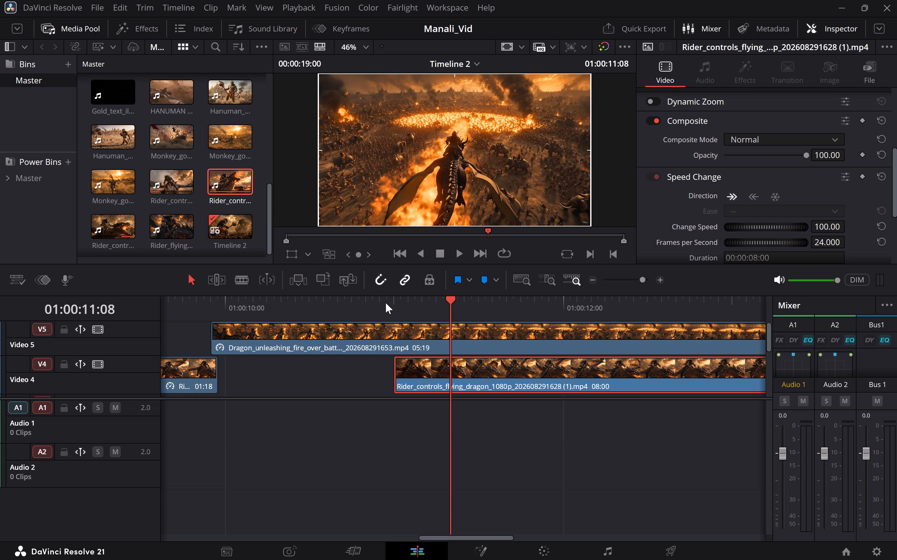
scroll(392, 306, "left", 1)
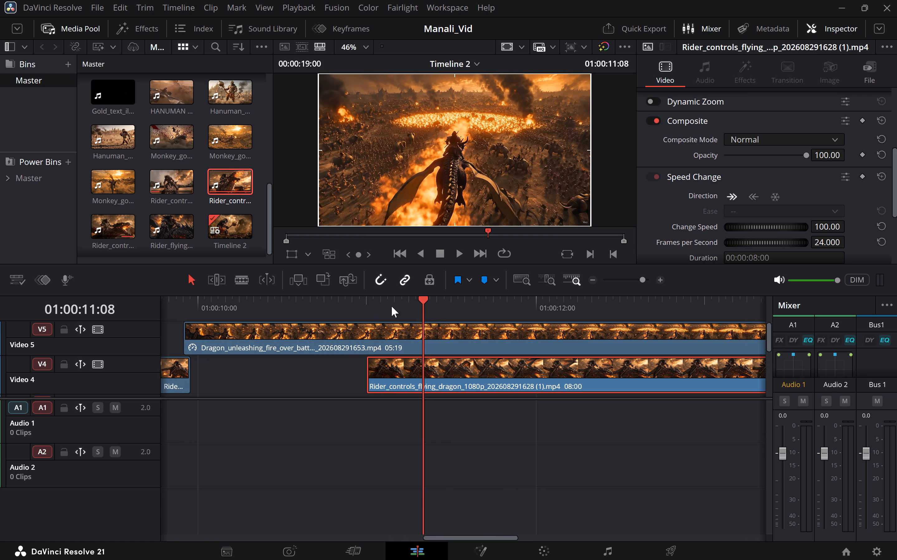
scroll(392, 306, "left", 1)
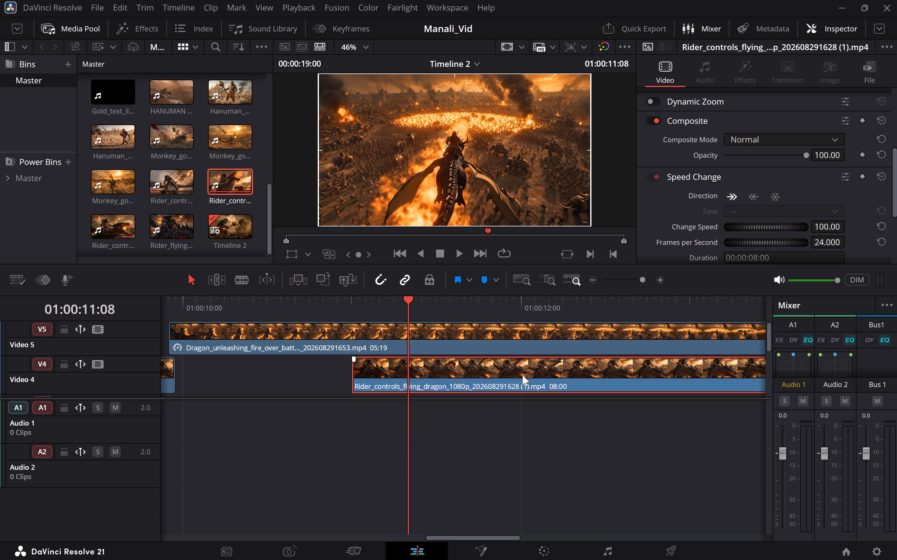
left_click(289, 300)
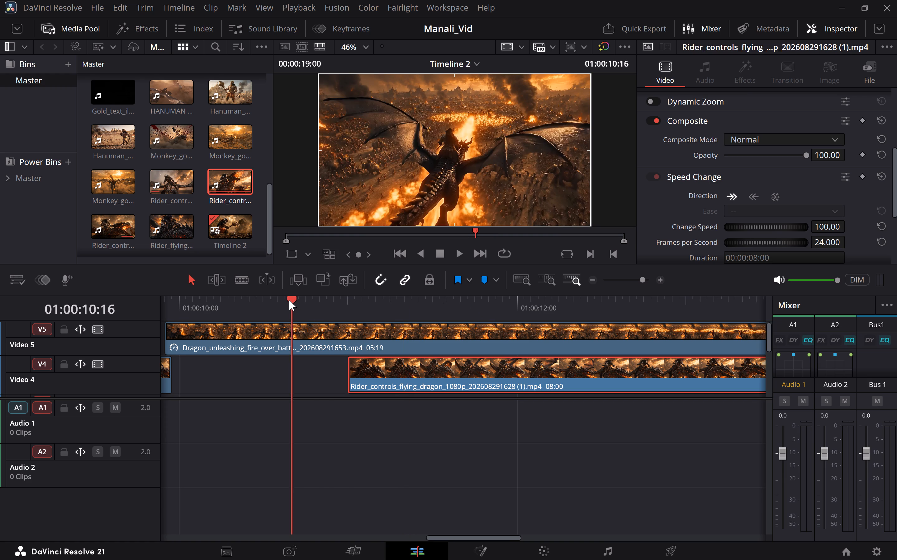
key("space")
key("space")
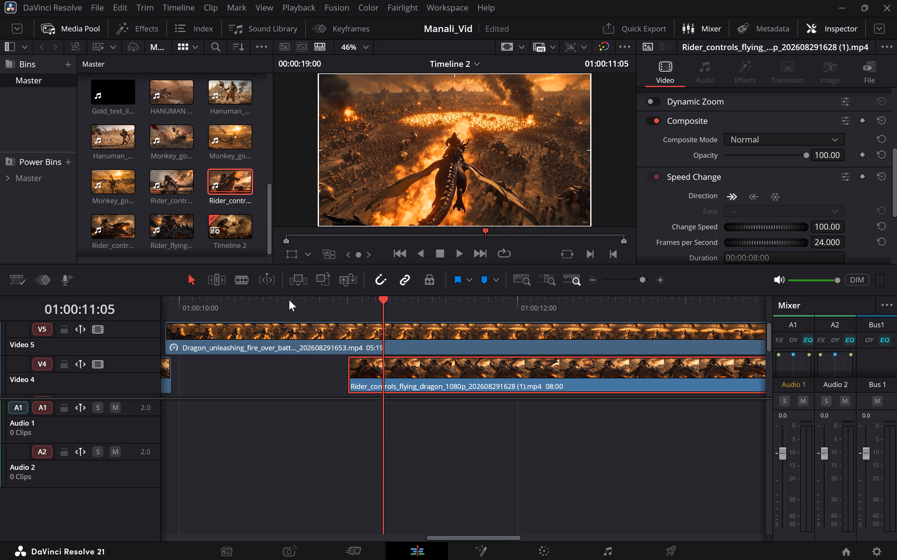
key("space")
key("space")
key("space")
key("space")
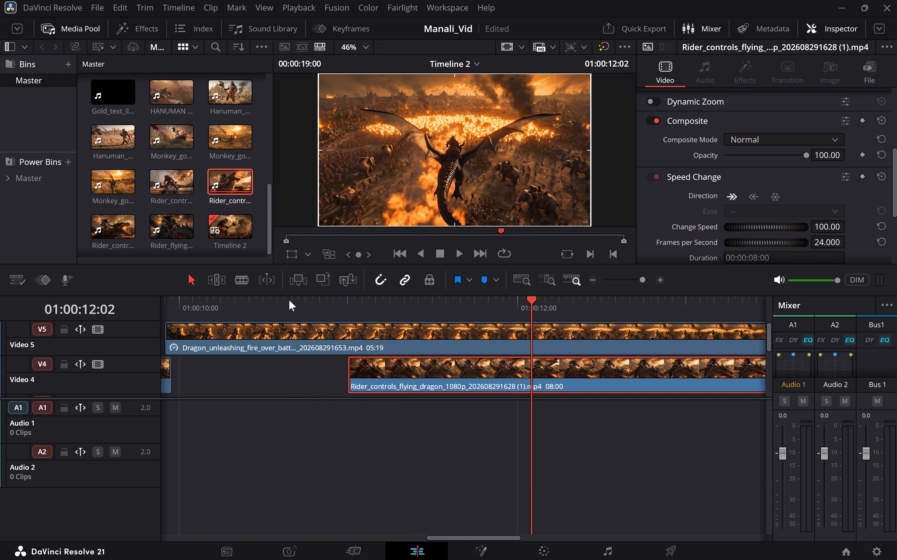
Split the dragon fire clip on Video 5 at 01:00:11:00 and 01:00:12:00.
left_click(351, 335)
key("b")
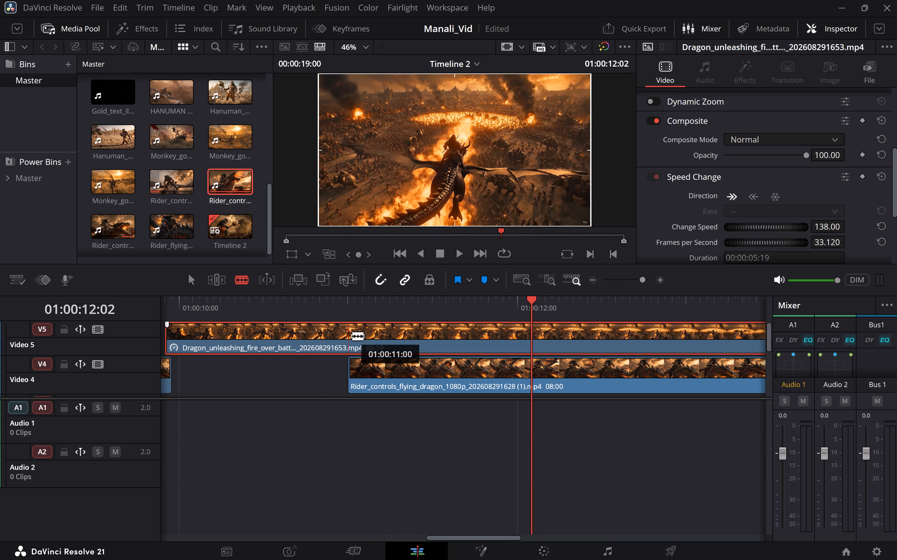
left_click(350, 336)
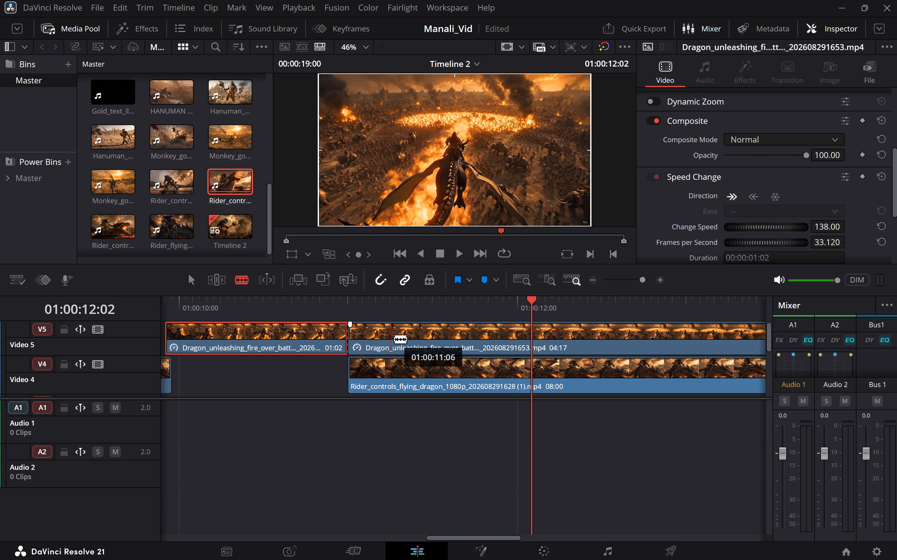
left_click(524, 340)
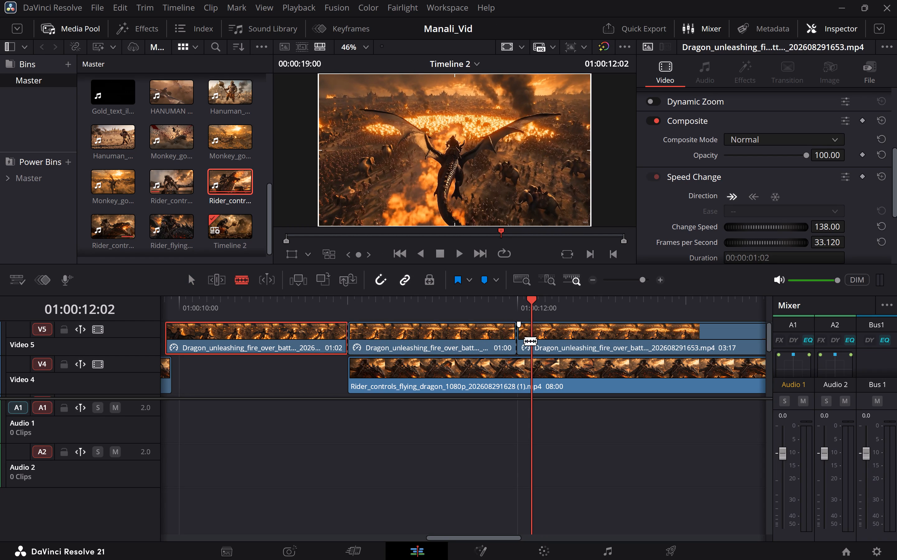
key("a")
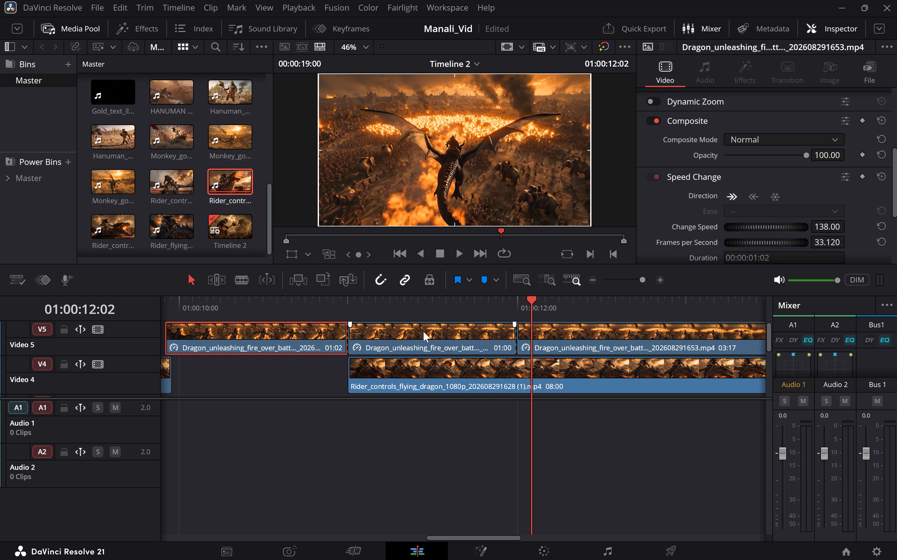
Move the one-second middle segment of the dragon fire clip to the track below Video 4, one second earlier, uncovering the rider clip.
left_click(423, 334)
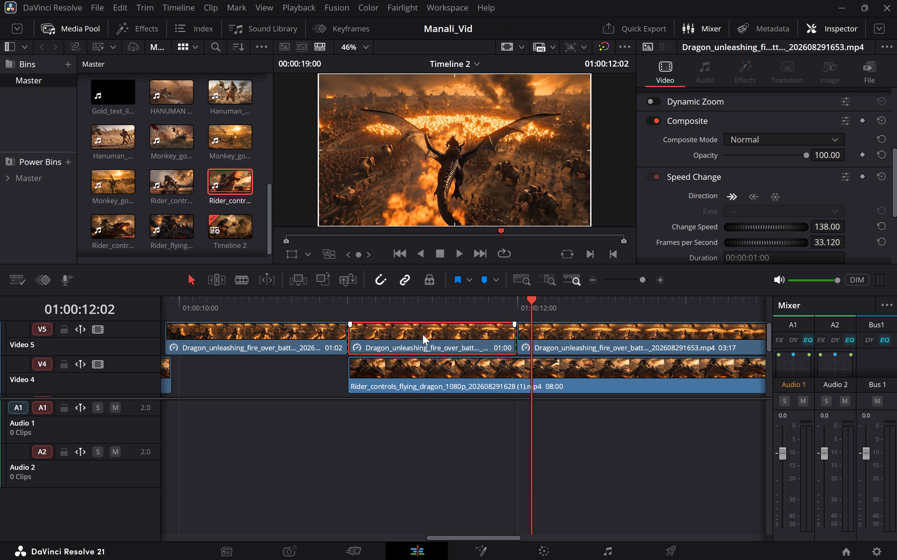
left_click_drag(423, 334, 249, 390)
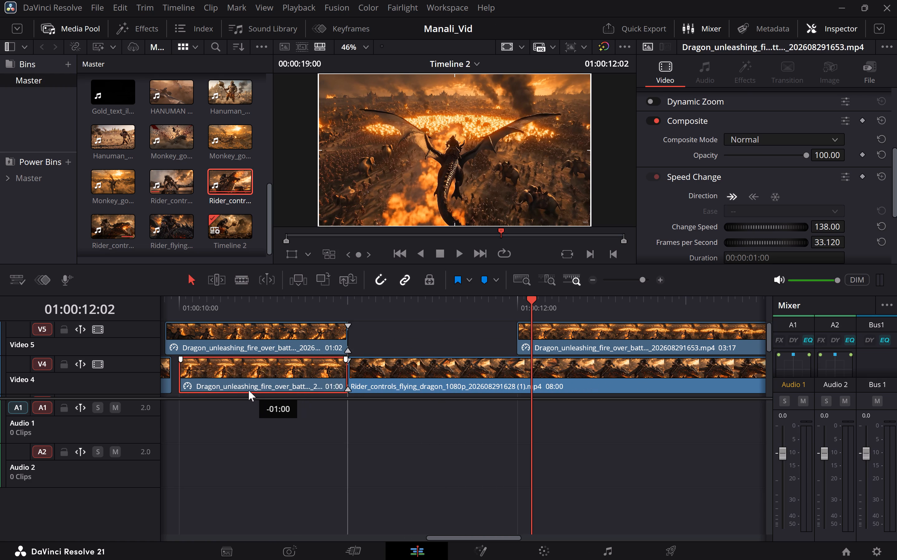
left_click_drag(249, 390, 250, 393)
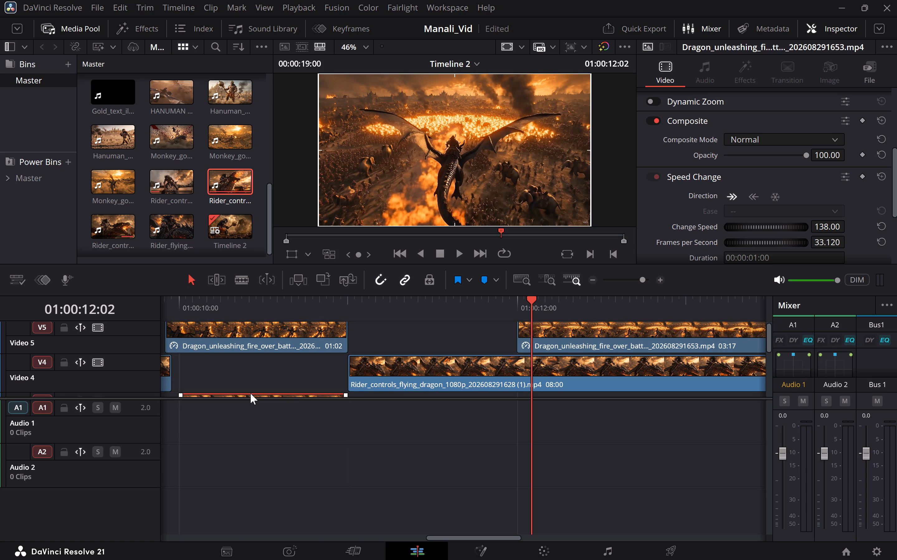
Play the sequence from 01:00:09:22 twice to examine the cut from the dragon fire clip to the new rider clip.
left_click(164, 300)
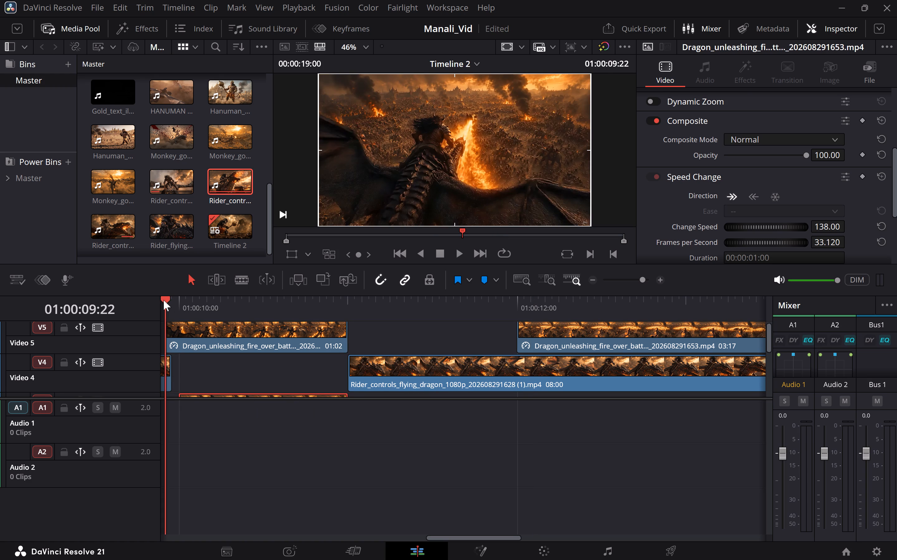
key("space")
key("space")
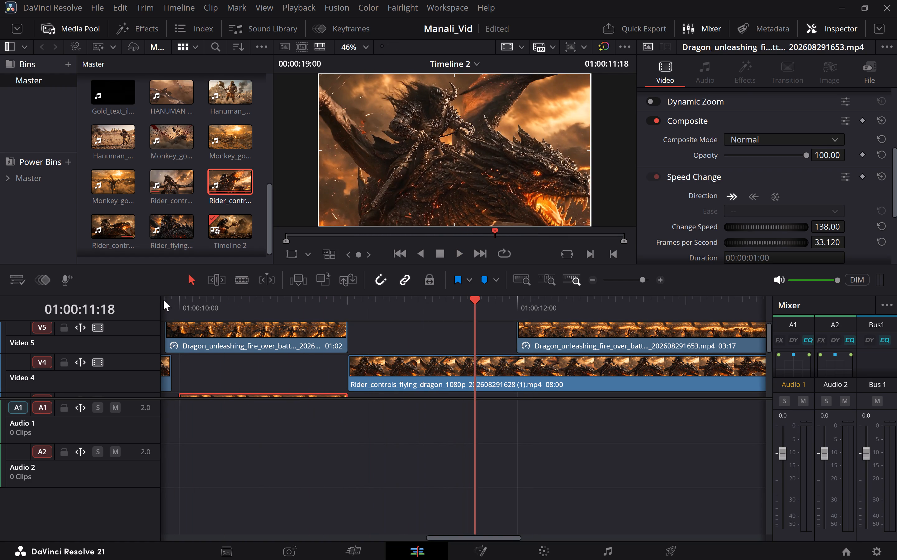
left_click(164, 300)
key("space")
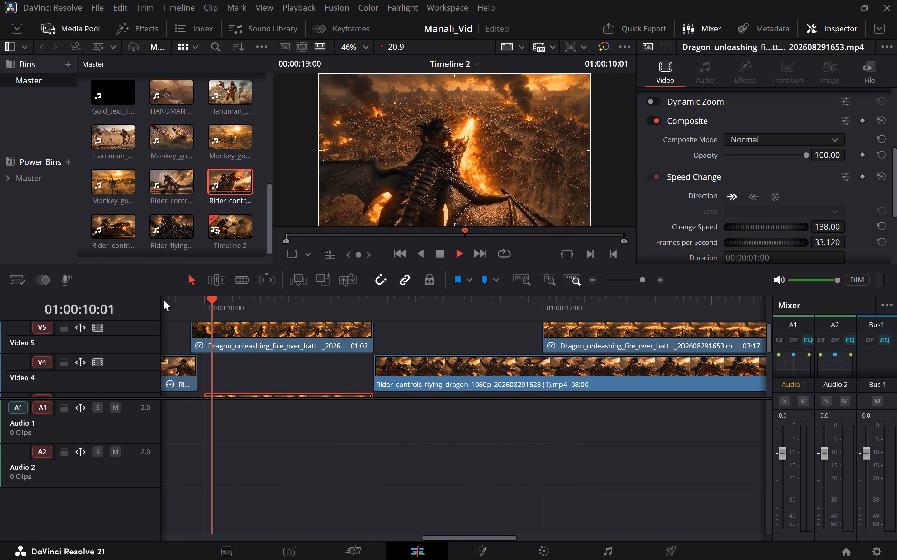
key("space")
key("space")
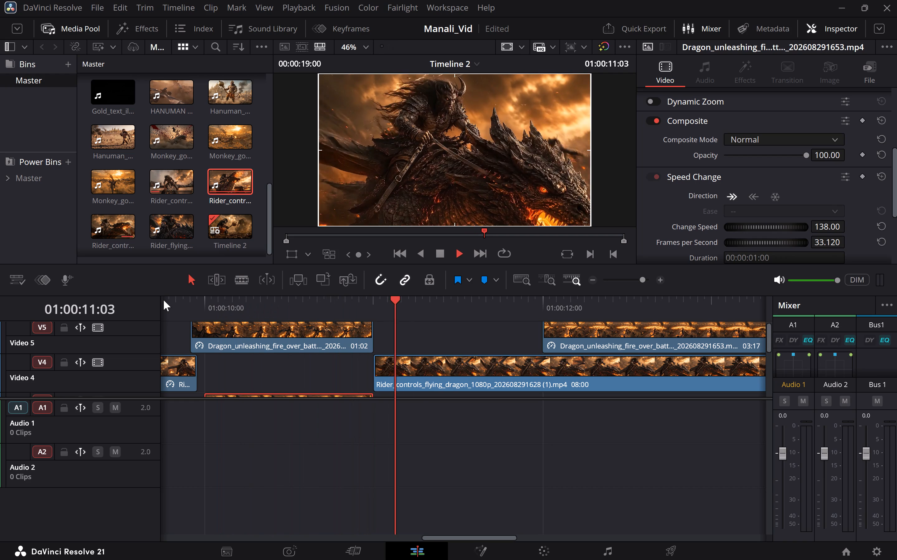
key("space")
Set the speed of the new rider clip on Video 4 to 144%.
left_click(466, 377)
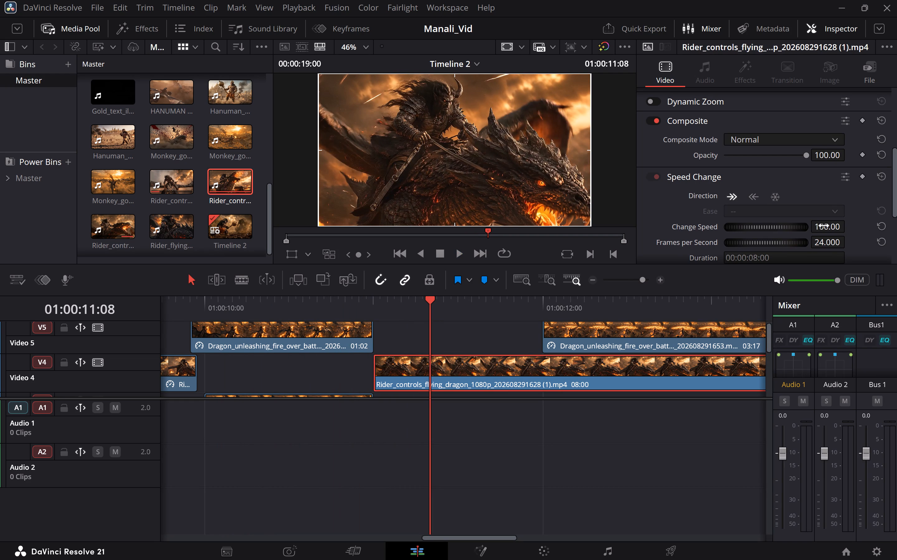
left_click_drag(823, 226, 850, 226)
left_click_drag(850, 226, 851, 226)
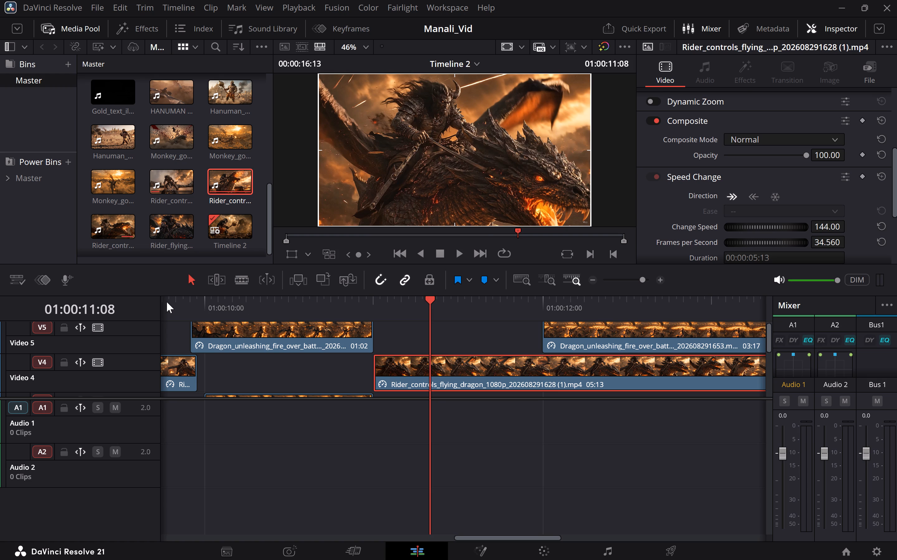
Play the sped-up rider clip on Video 4 up to about 01:00:11:23 to examine its pacing.
left_click(167, 302)
key("space")
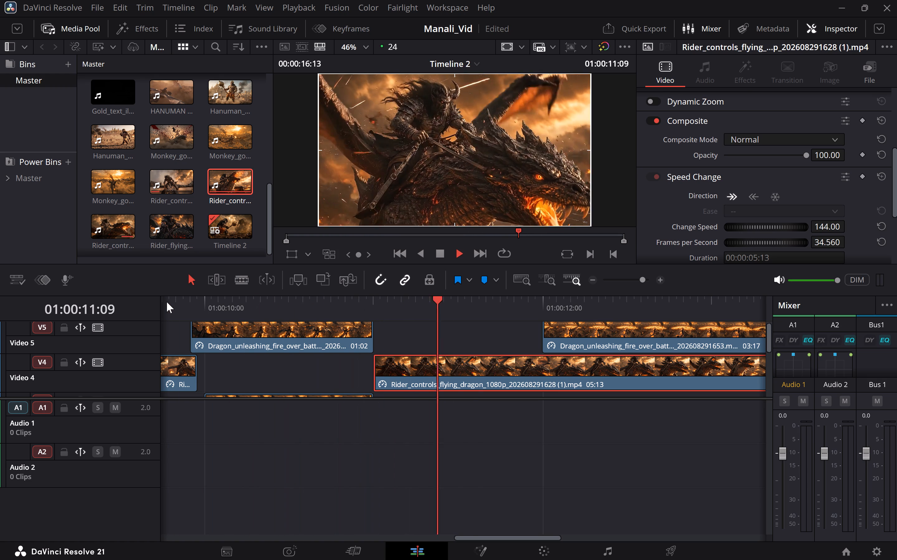
key("space")
key("space")
key("space")
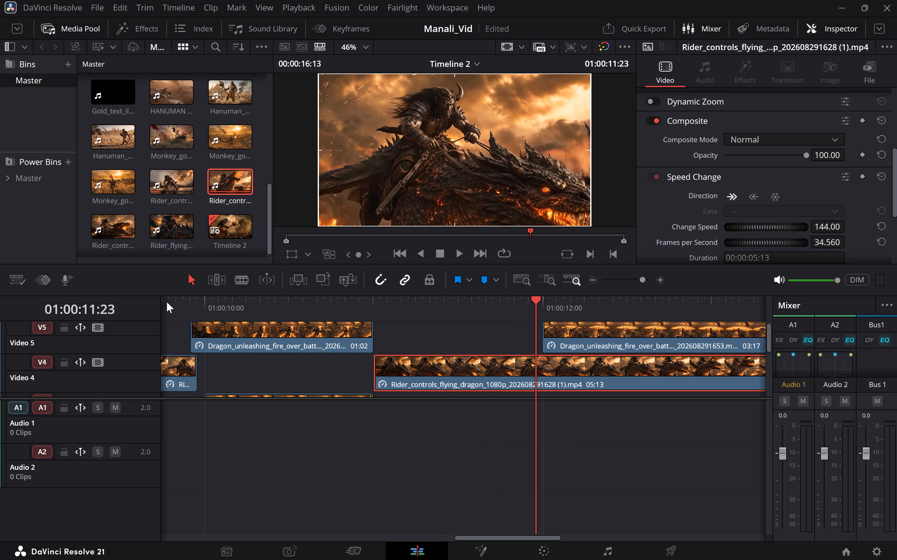
Move the sped-up rider clip from Video 4 up to a new Video 6 track, starting one frame earlier.
key("space")
key("space")
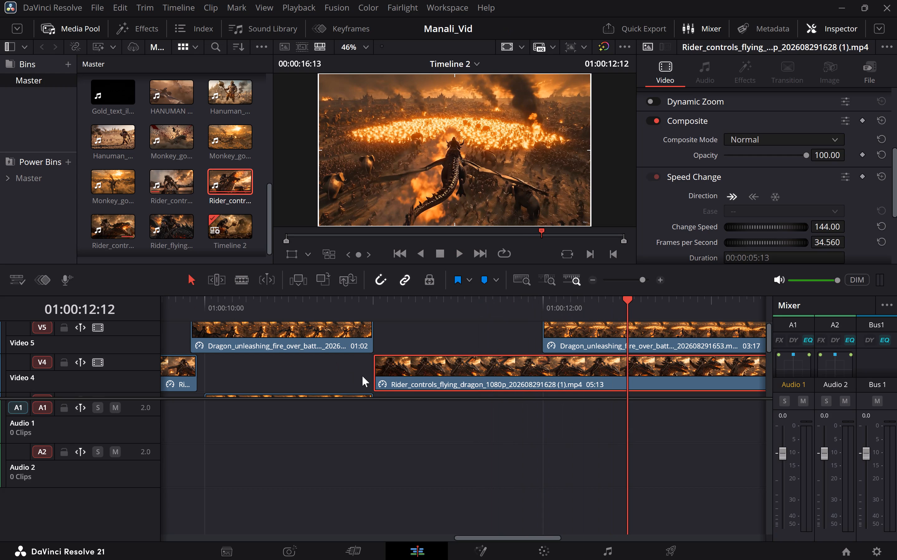
scroll(362, 376, "up", 1)
left_click_drag(430, 373, 429, 356)
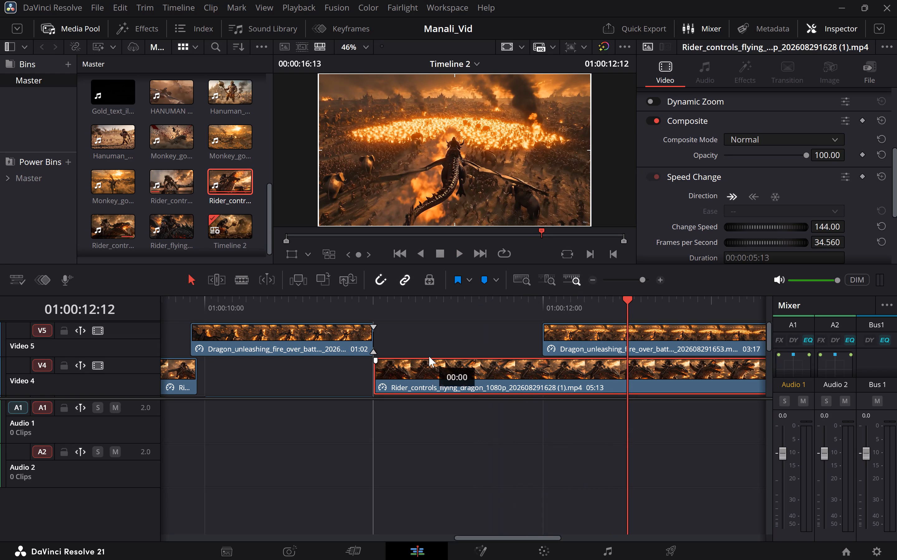
left_click_drag(429, 356, 424, 314)
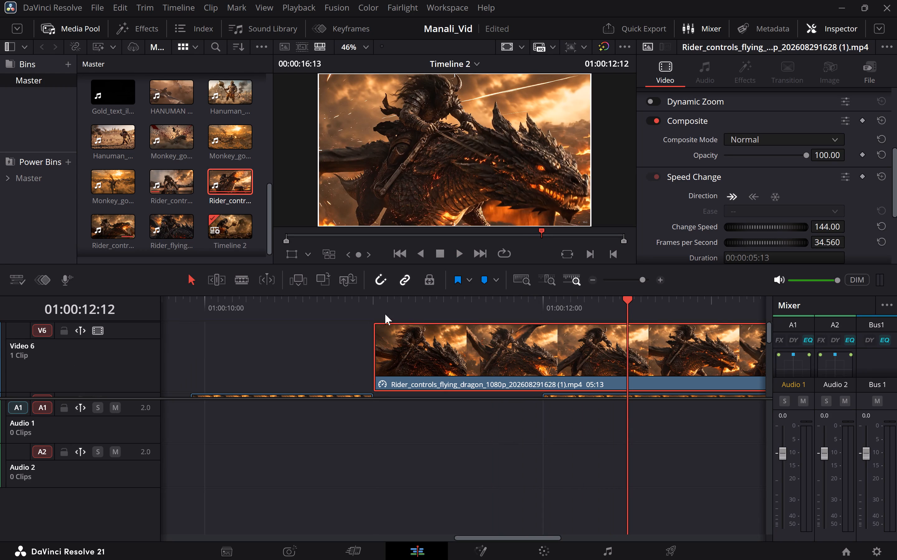
left_click_drag(411, 346, 401, 346)
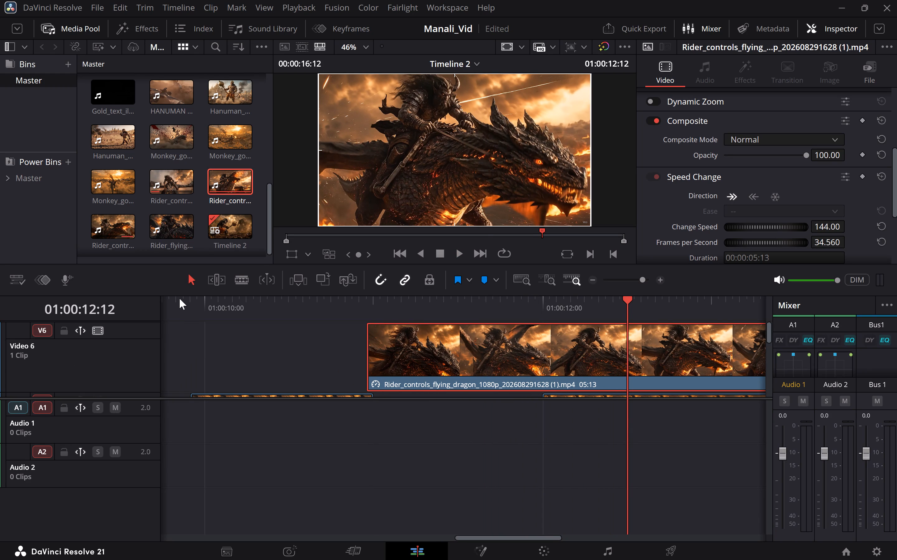
Reduce the height of the Video 6 track so that the Video 5 track shows beneath it.
left_click(177, 299)
key("space")
key("space")
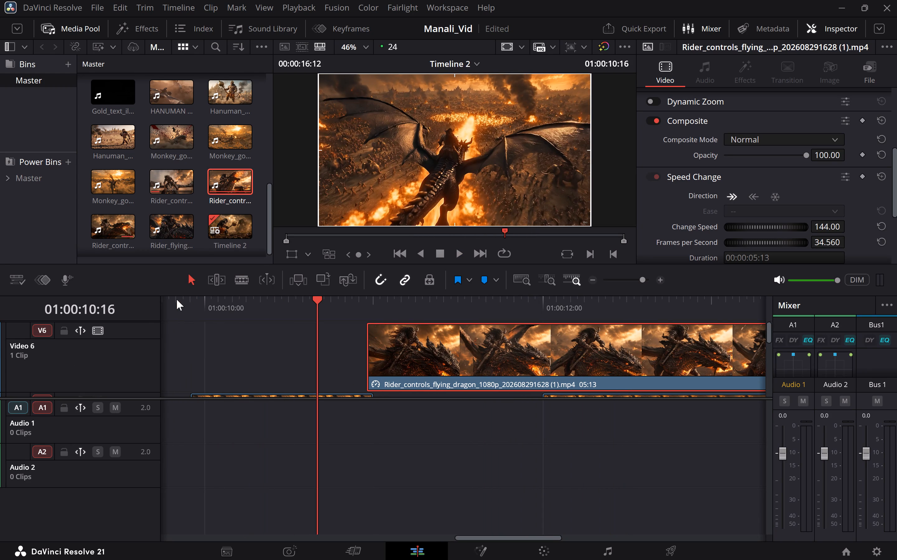
left_click_drag(133, 325, 133, 337)
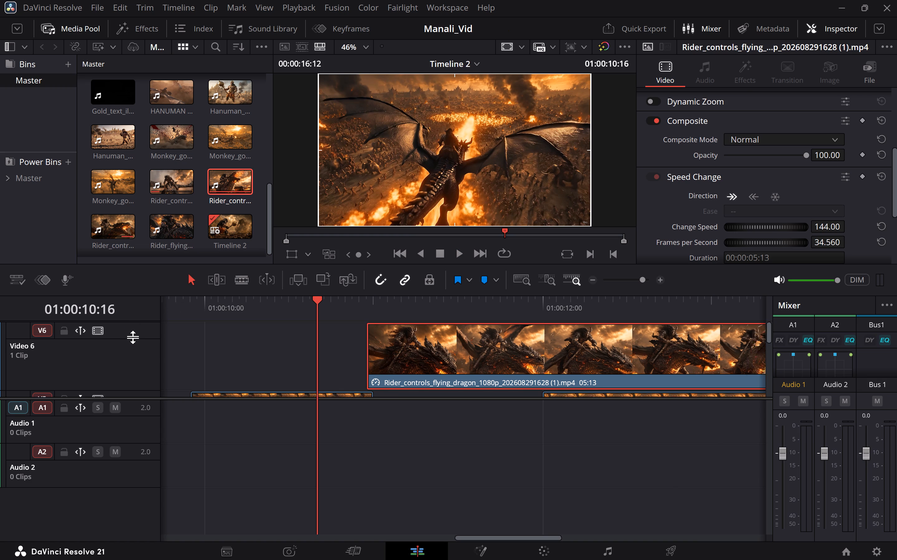
left_click_drag(133, 337, 134, 354)
Play through the rider clip on Video 6, split it at 01:00:12:00 and delete the part after the cut.
left_click(172, 307)
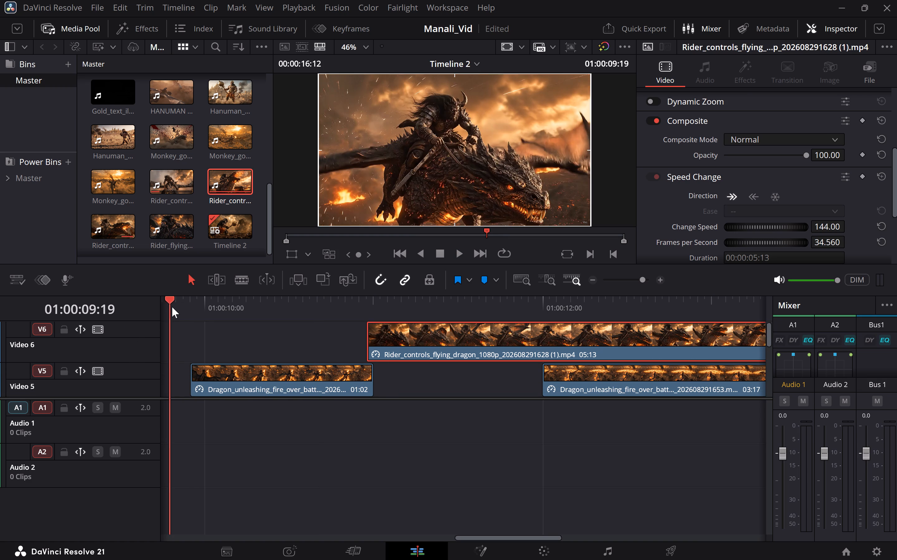
key("space")
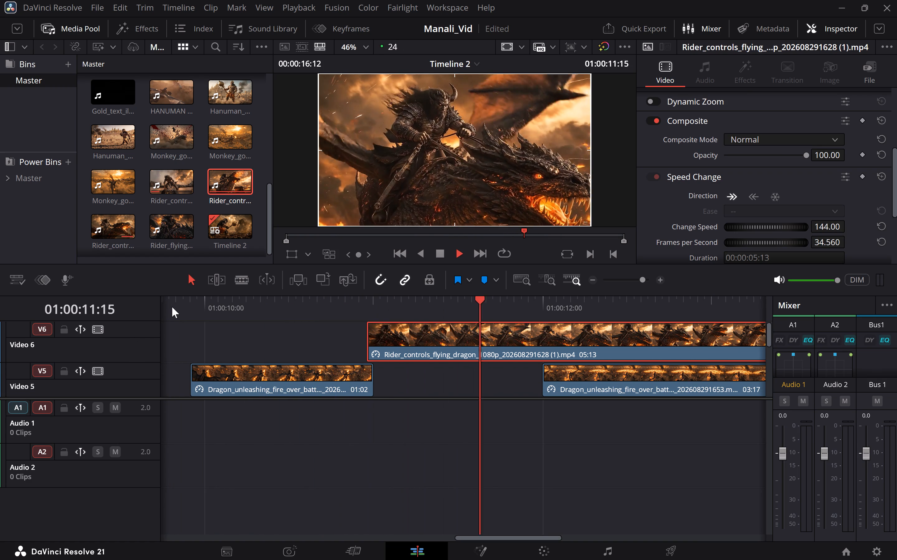
key("space")
key("space")
key("space")
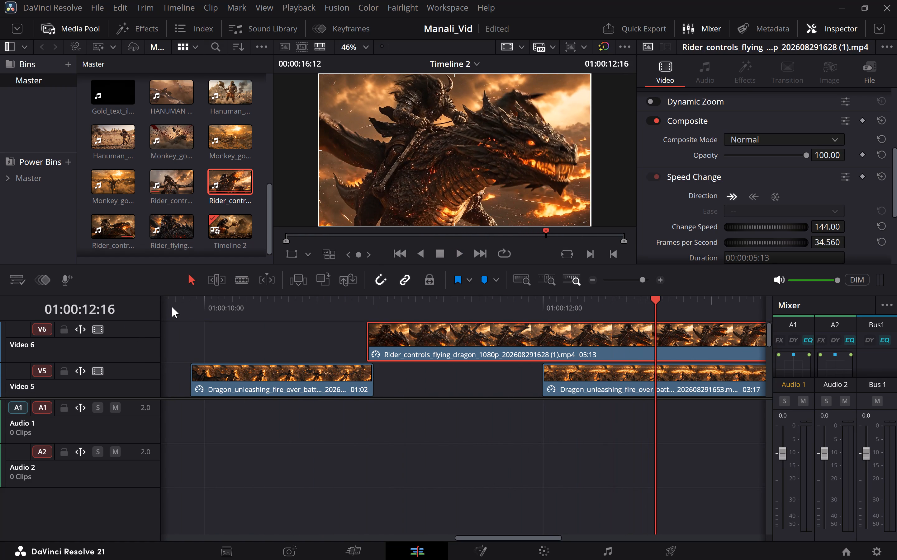
key("b")
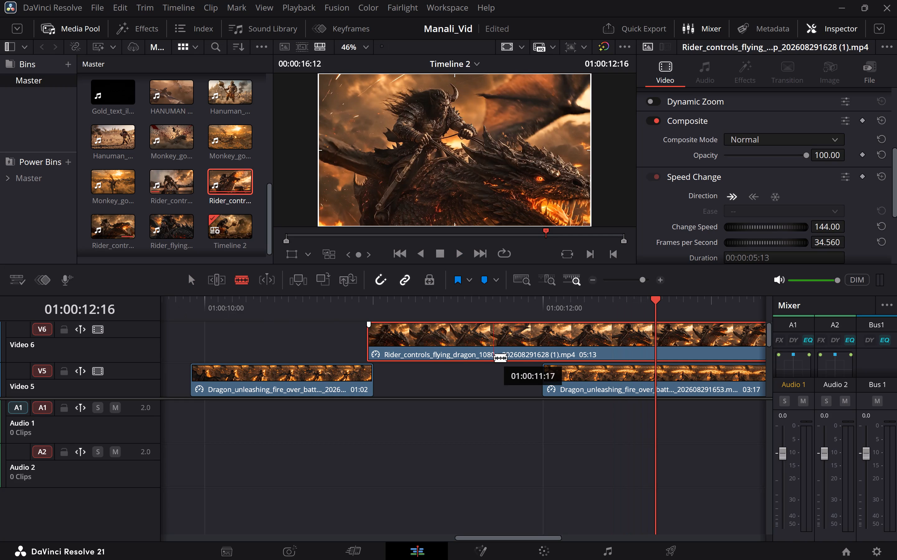
left_click(546, 352)
key("a")
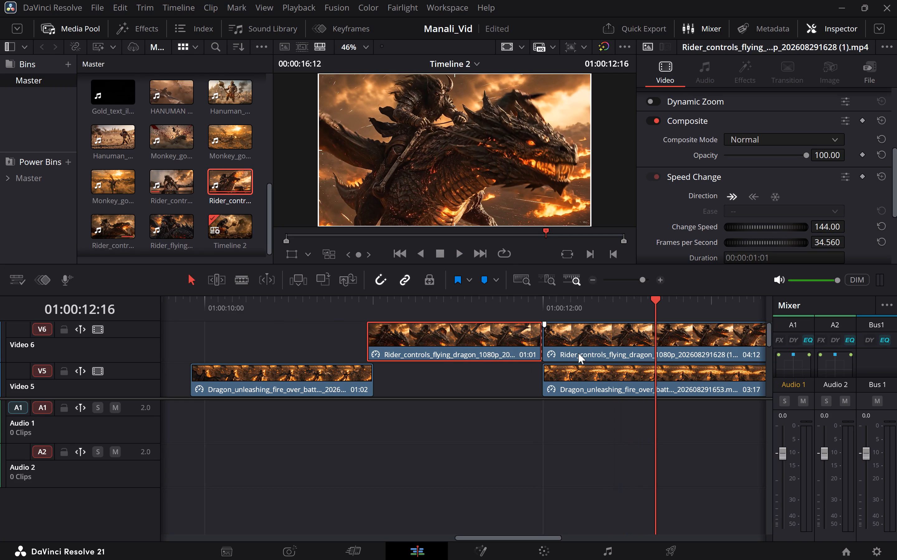
left_click(580, 353)
key("BackSpace")
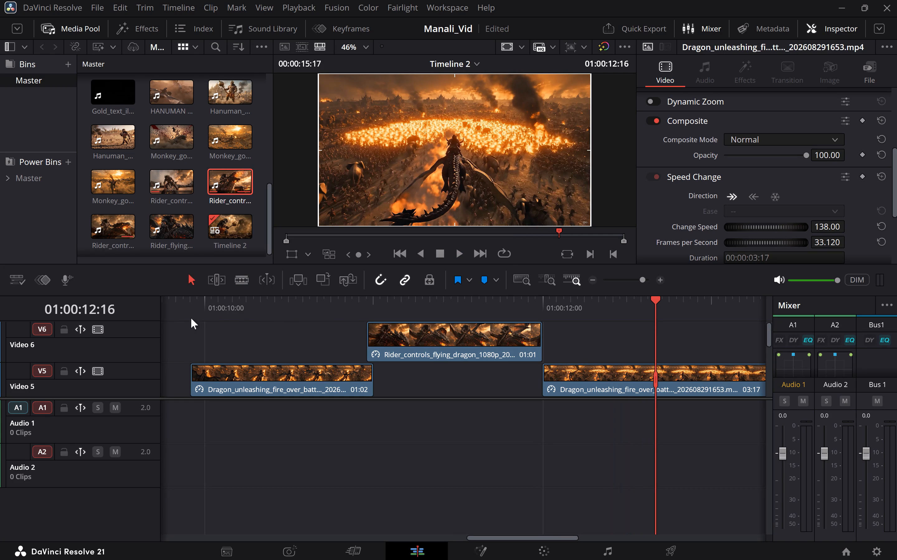
Play the sequence repeatedly from ahead of the first dragon fire segment to examine the pacing of the trimmed rider shot.
left_click(175, 317)
key("space")
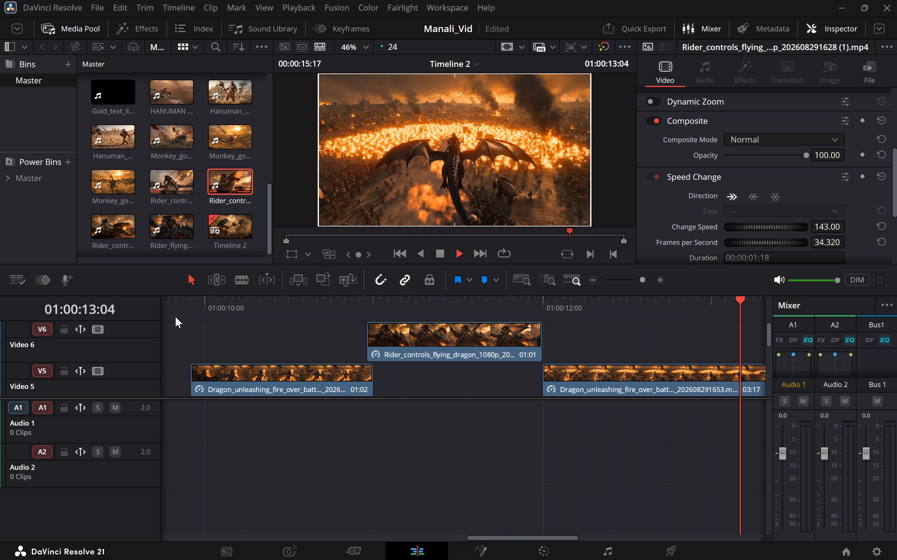
key("space")
scroll(175, 317, "right", 1)
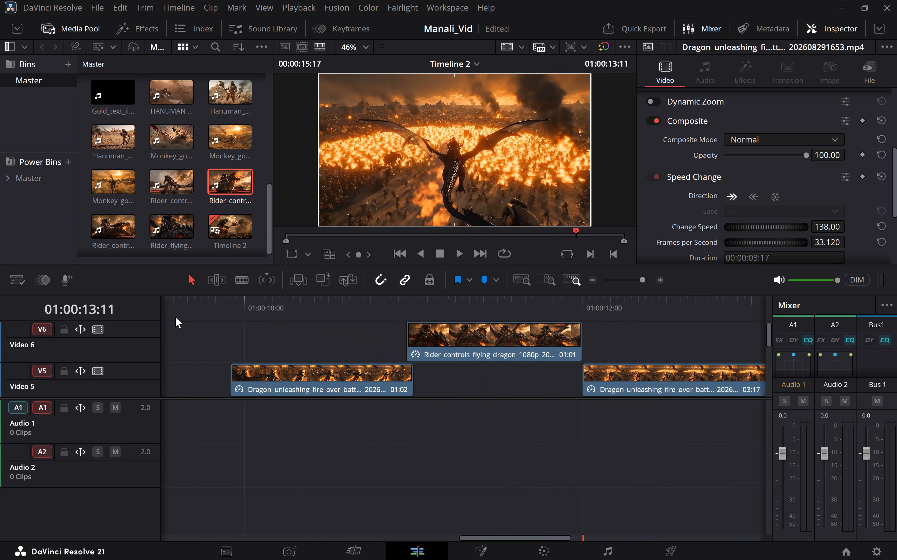
left_click(186, 312)
key("space")
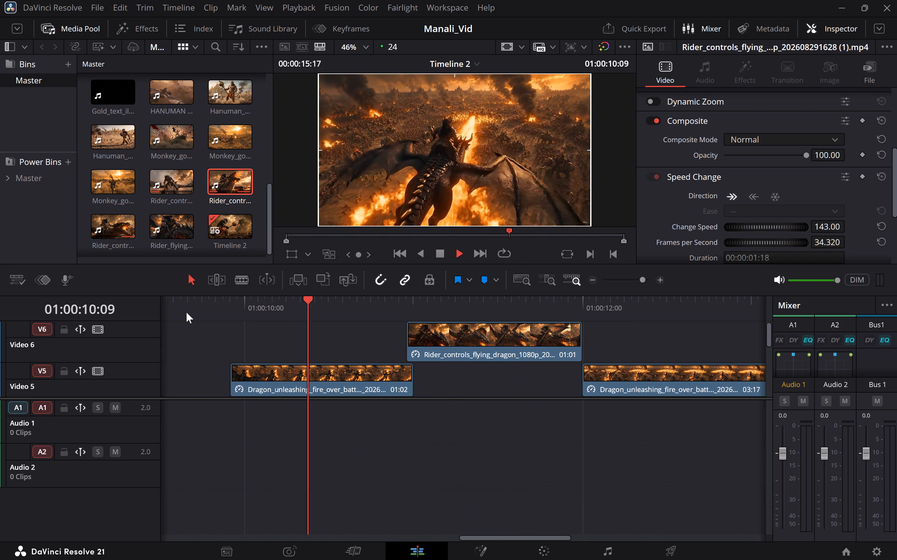
key("space")
scroll(186, 312, "right", 1)
left_click(186, 312)
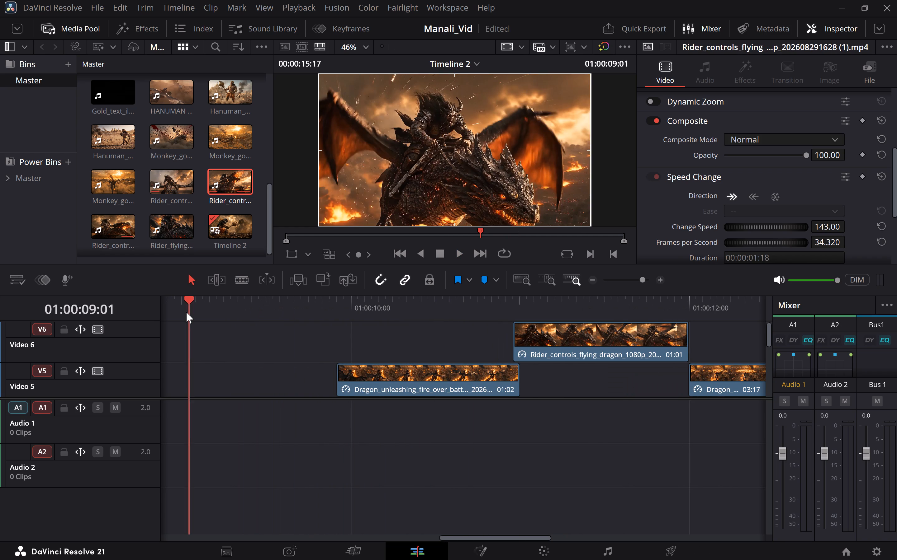
key("space")
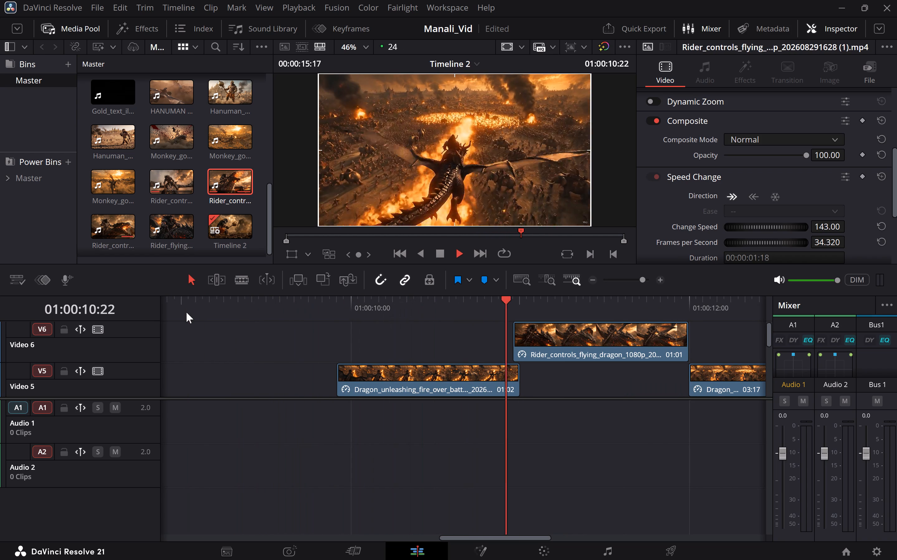
key("space")
scroll(186, 312, "right", 1)
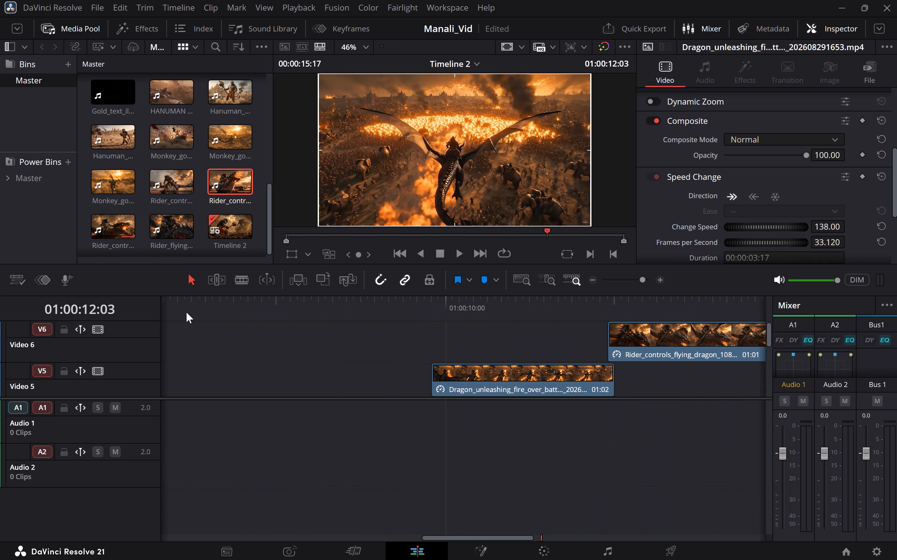
left_click(186, 312)
key("space")
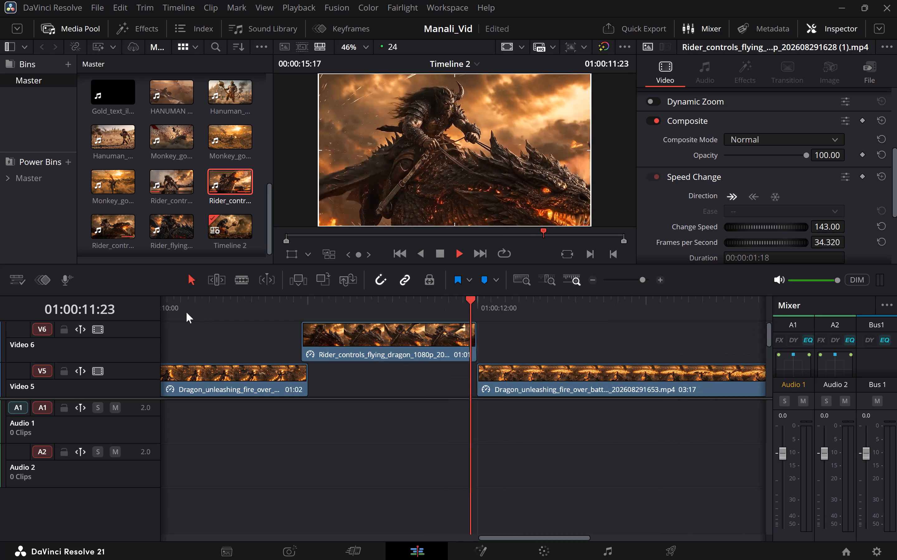
key("space")
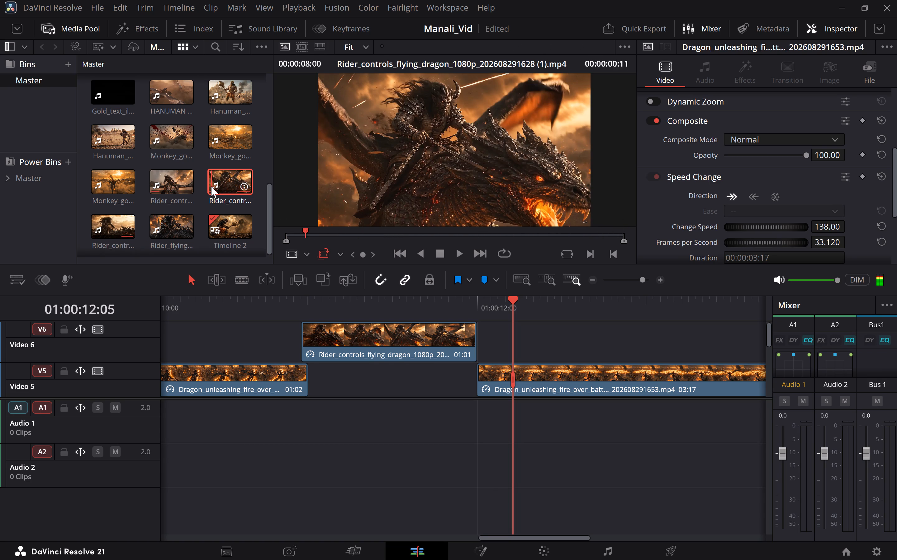
Preview the source of the rider clip and slip the Video 6 clip's content by about -01:05 using Trim Edit mode.
key("space")
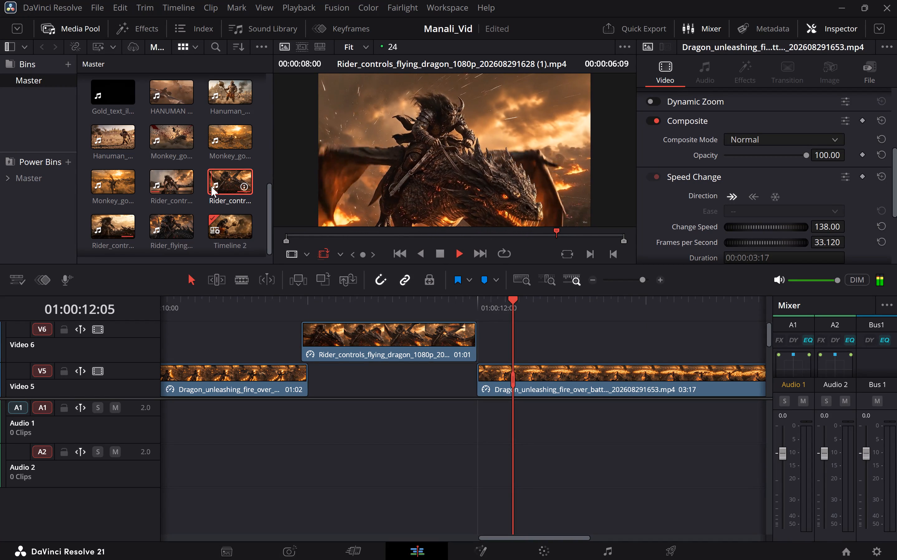
key("space")
left_click(372, 338)
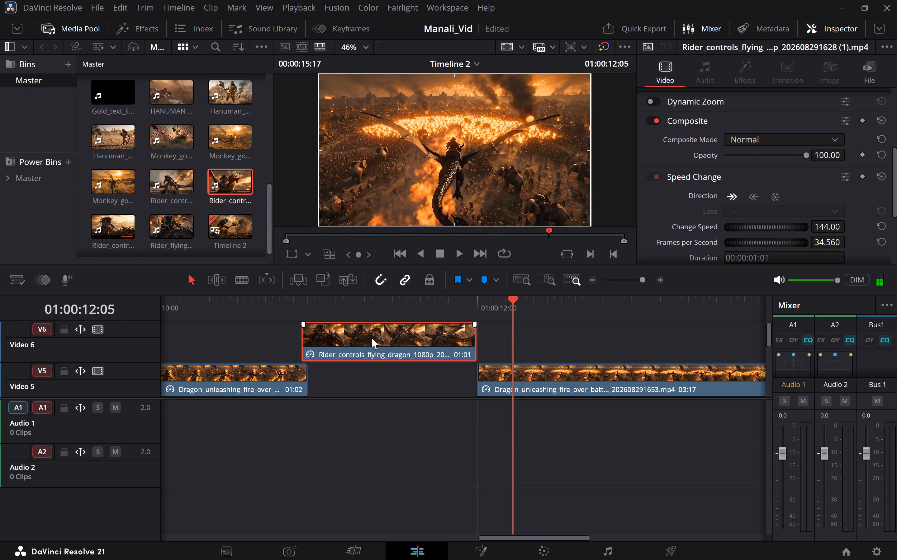
key("t")
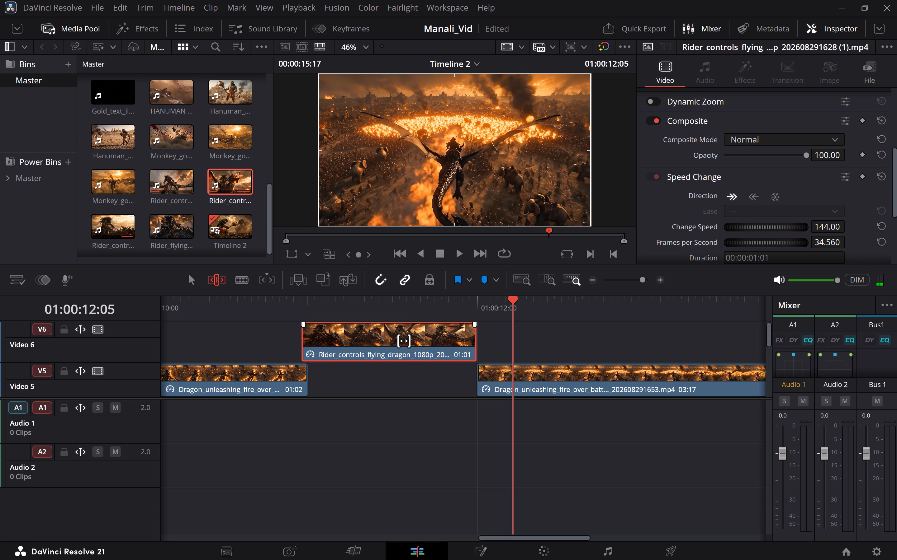
left_click_drag(404, 341, 217, 339)
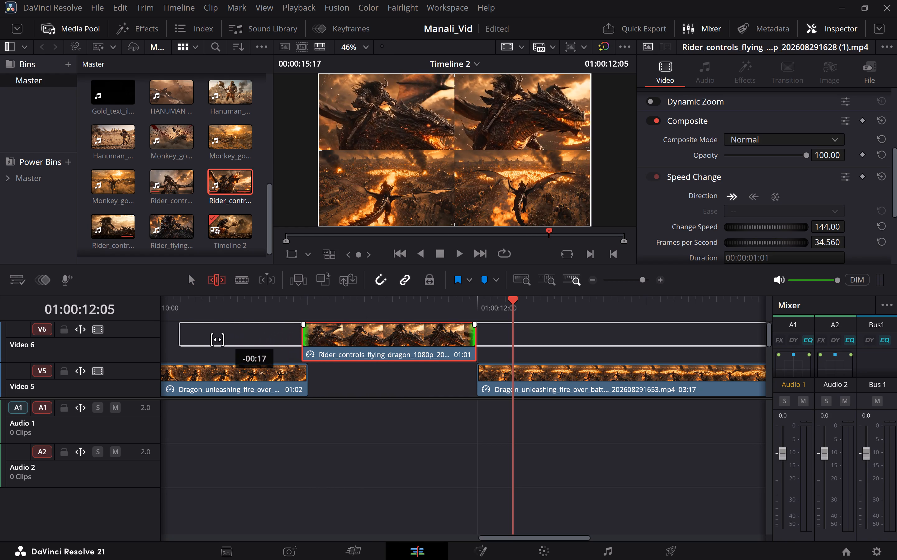
left_click_drag(217, 339, 104, 354)
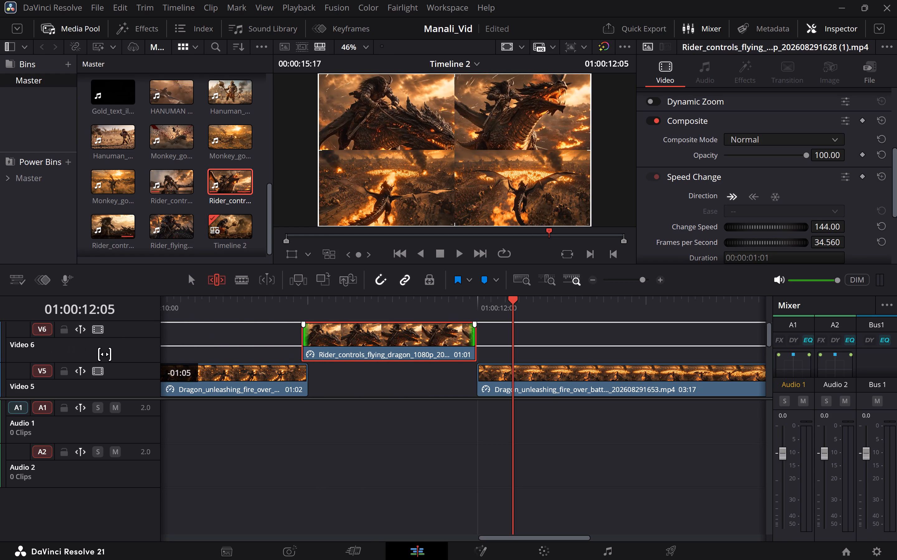
left_click_drag(104, 354, 106, 354)
Play the cut from 01:00:10:06 and slip the Video 6 rider clip's content by about another -00:15.
left_click(182, 303)
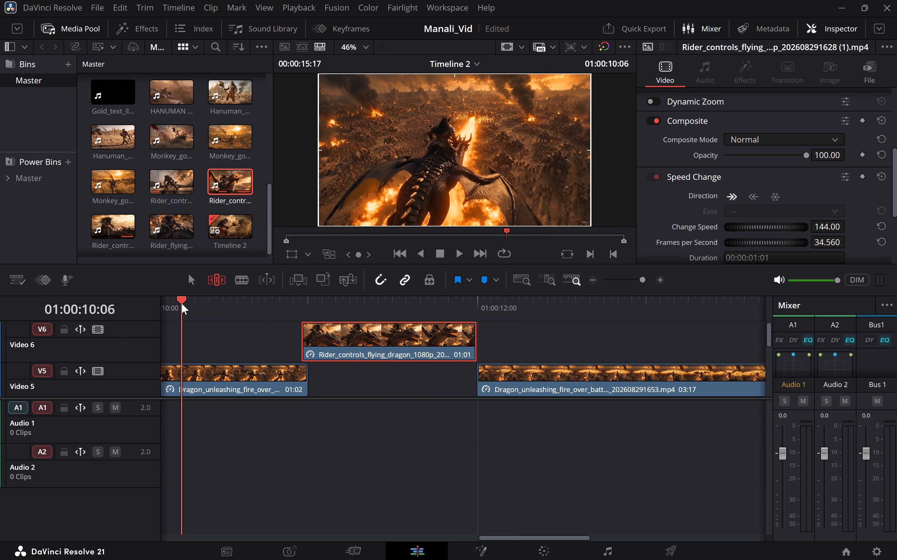
key("space")
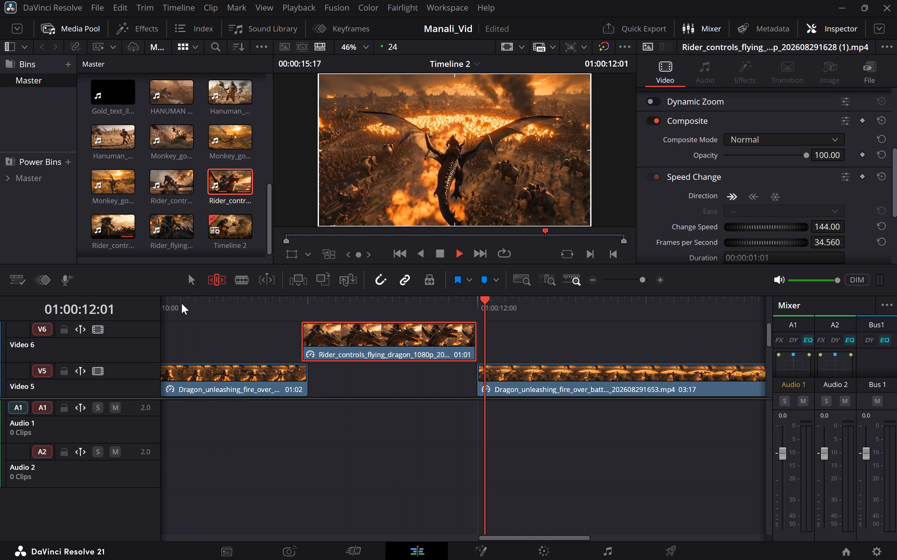
key("space")
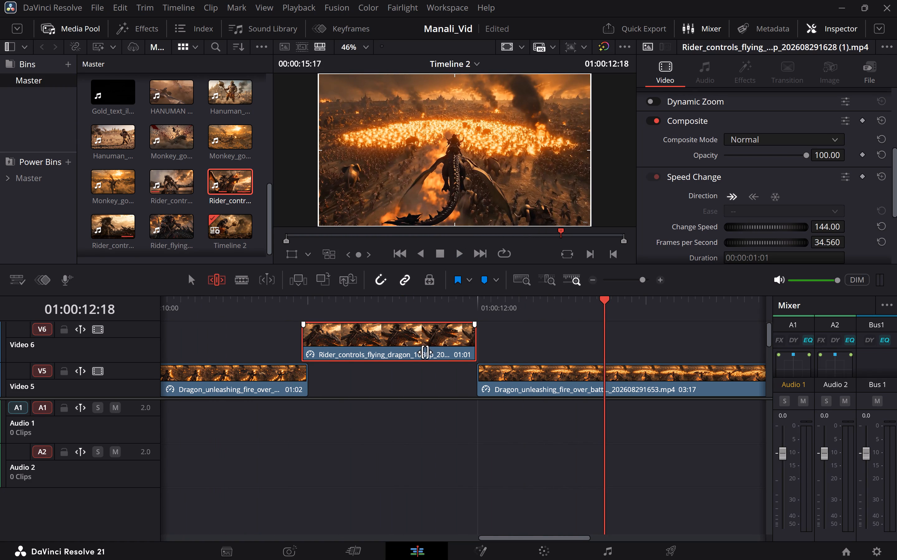
left_click_drag(432, 339, 281, 359)
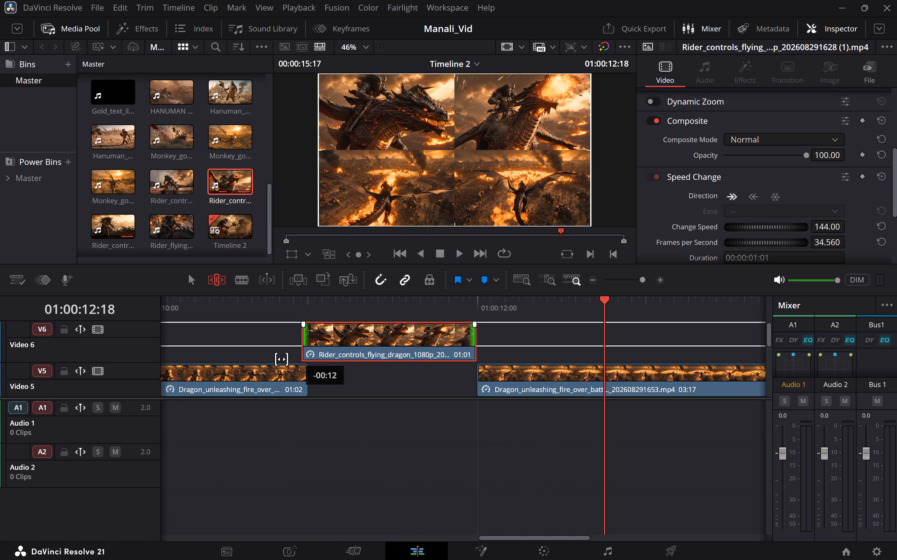
left_click_drag(281, 359, 277, 362)
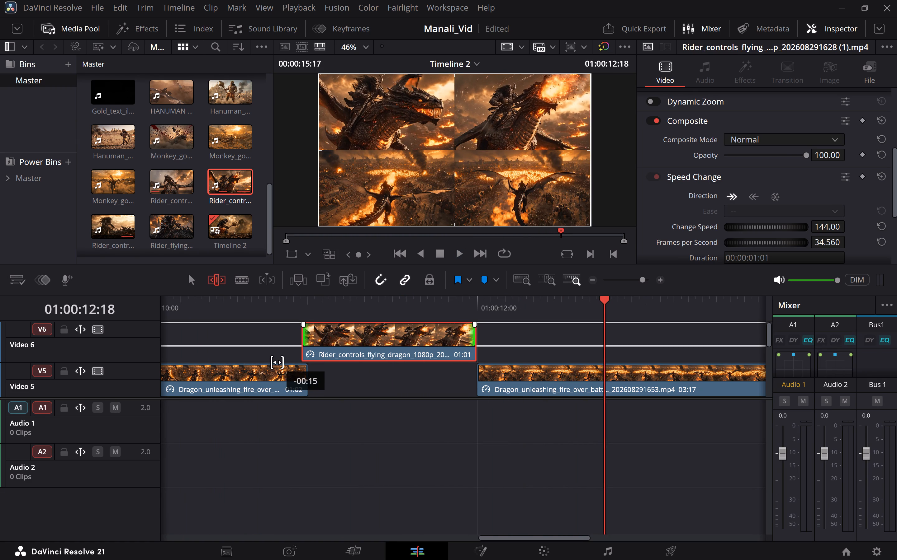
left_click_drag(277, 362, 280, 362)
Play the sequence repeatedly from around 01:00:10:08 to examine the slipped rider shot and its cuts to the dragon fire clips.
left_click(194, 305)
key("space")
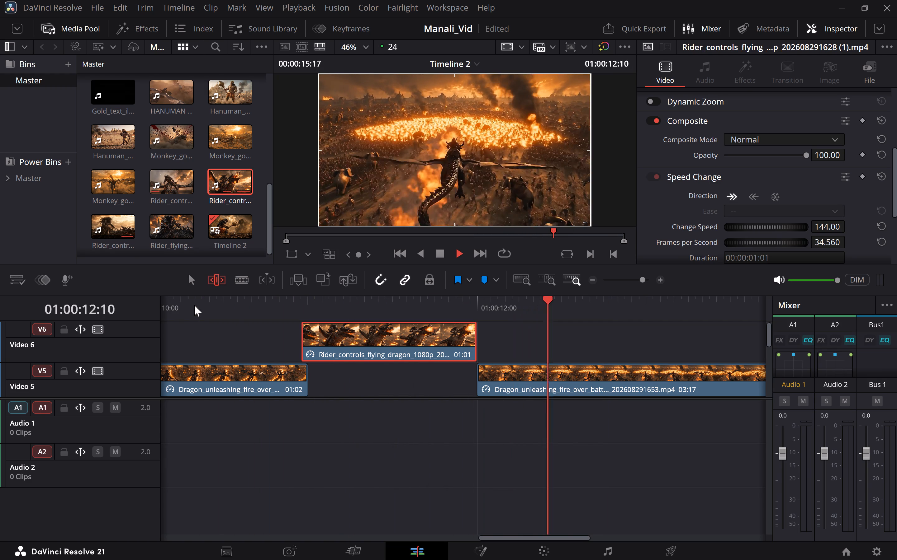
key("space")
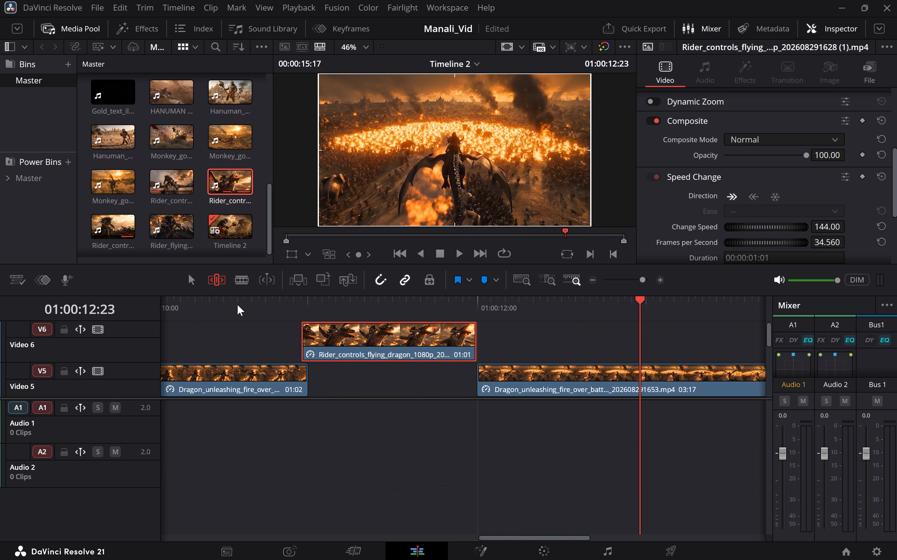
left_click(244, 303)
key("space")
key("space")
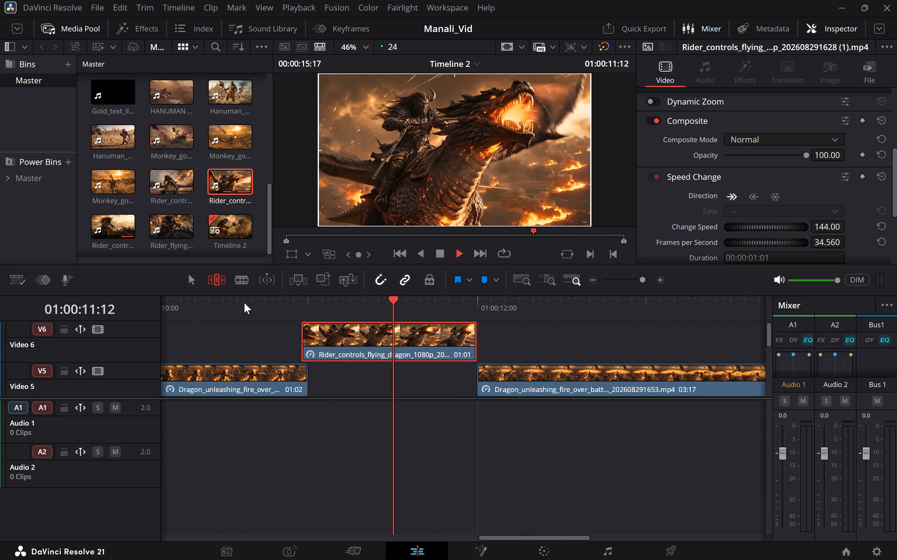
left_click(194, 300)
key("space")
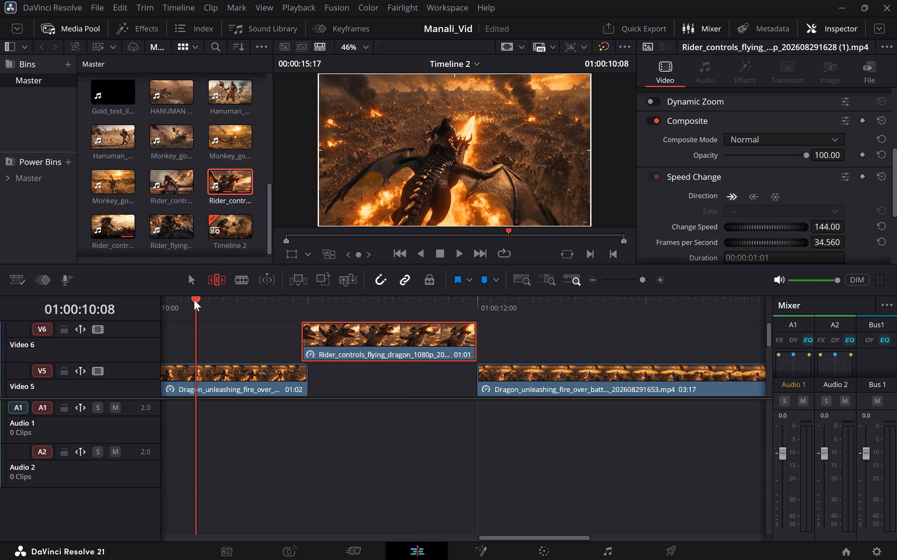
key("space")
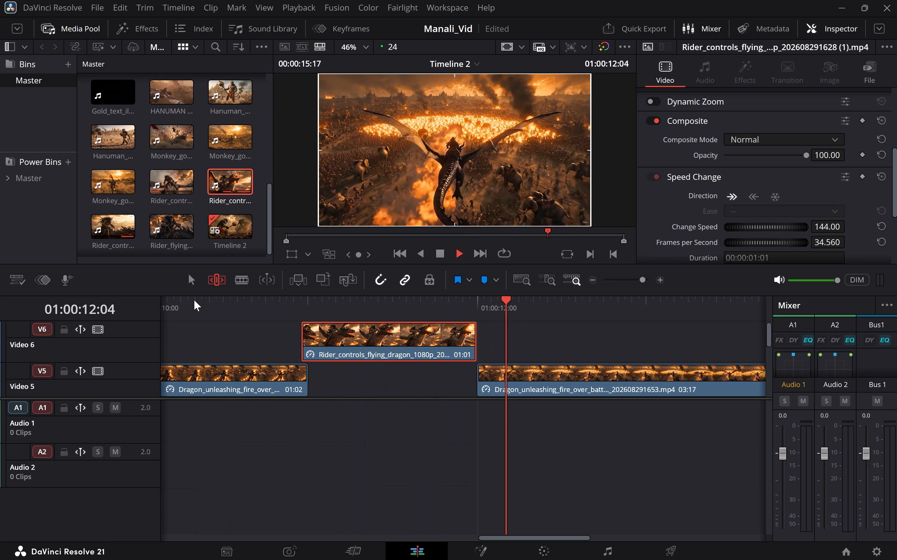
key("space")
Move the one-second dragon fire clip from Video 3 to Video 6, starting at 01:00:12:00 directly after the rider clip.
scroll(280, 410, "right", 1)
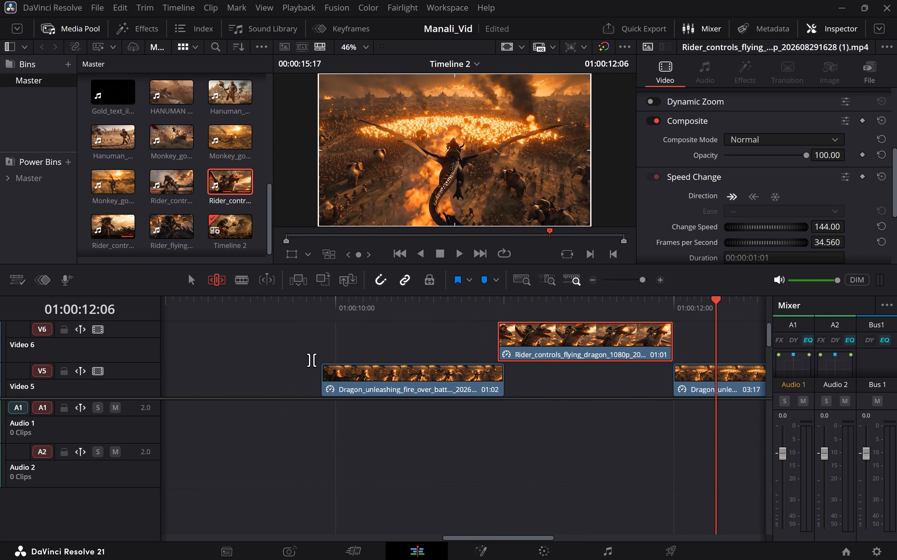
scroll(311, 360, "down", 1)
left_click(382, 355)
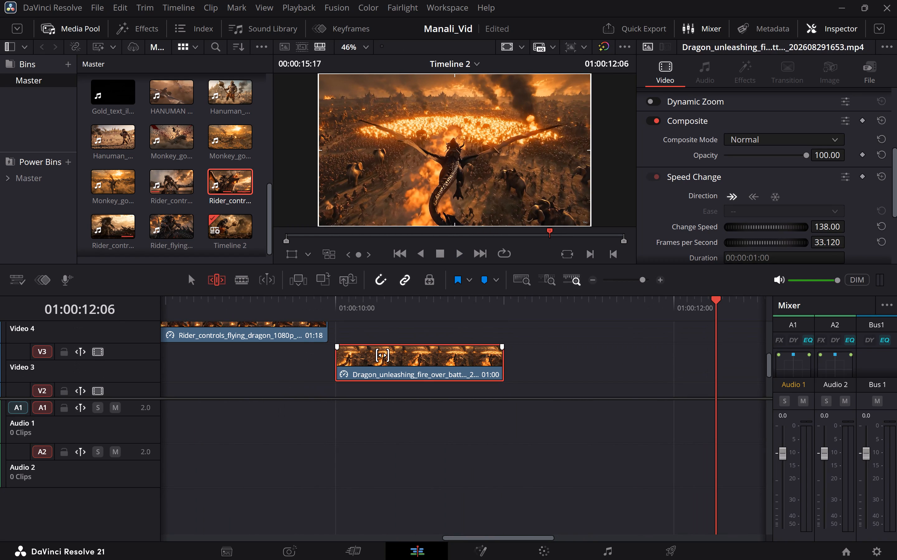
key("a")
left_click_drag(390, 357, 635, 358)
scroll(635, 358, "left", 1)
scroll(541, 352, "up", 1)
scroll(541, 352, "down", 1)
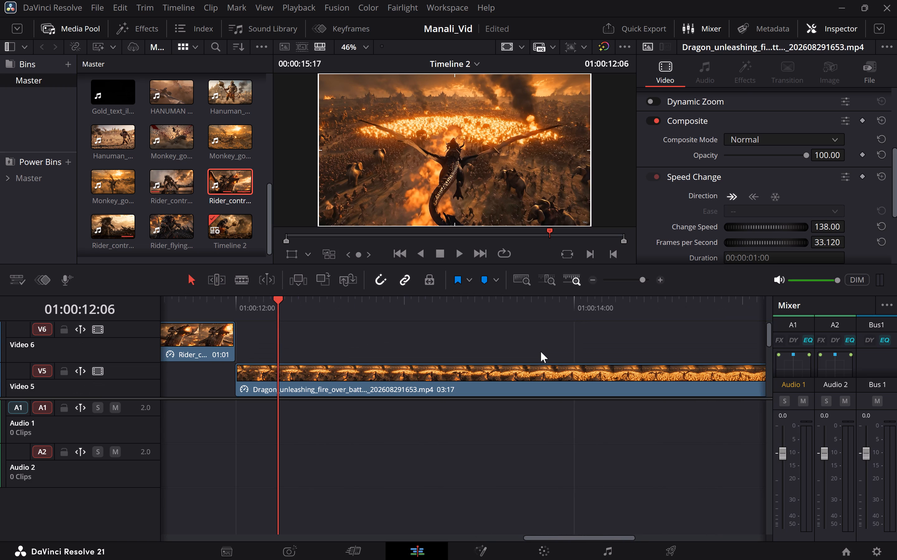
scroll(541, 352, "down", 1)
left_click_drag(252, 392, 266, 372)
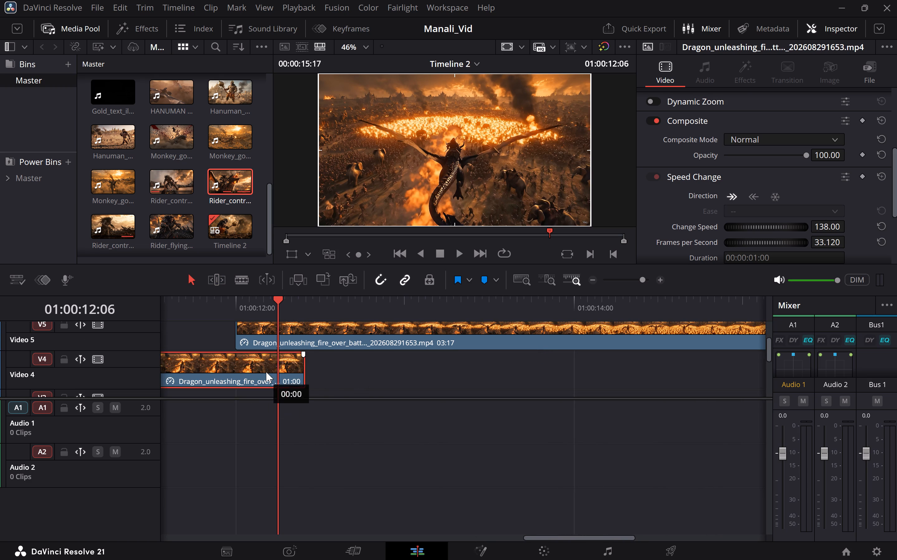
left_click_drag(266, 372, 272, 368)
scroll(272, 368, "right", 1)
scroll(272, 368, "up", 1)
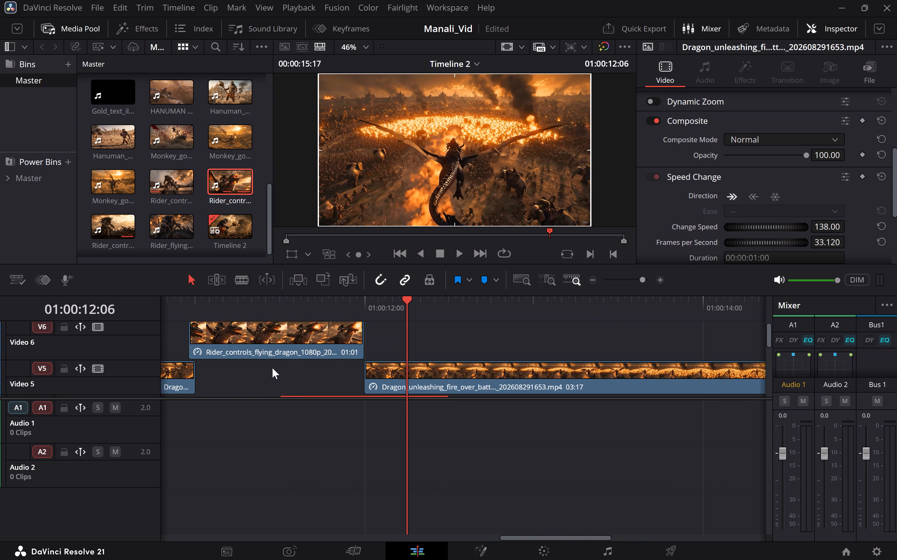
left_click_drag(320, 391, 383, 343)
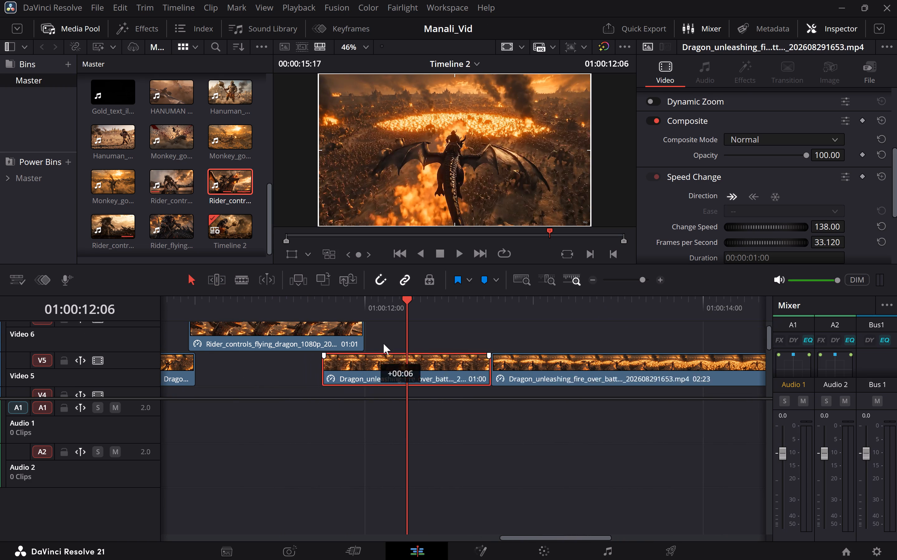
left_click_drag(383, 343, 406, 328)
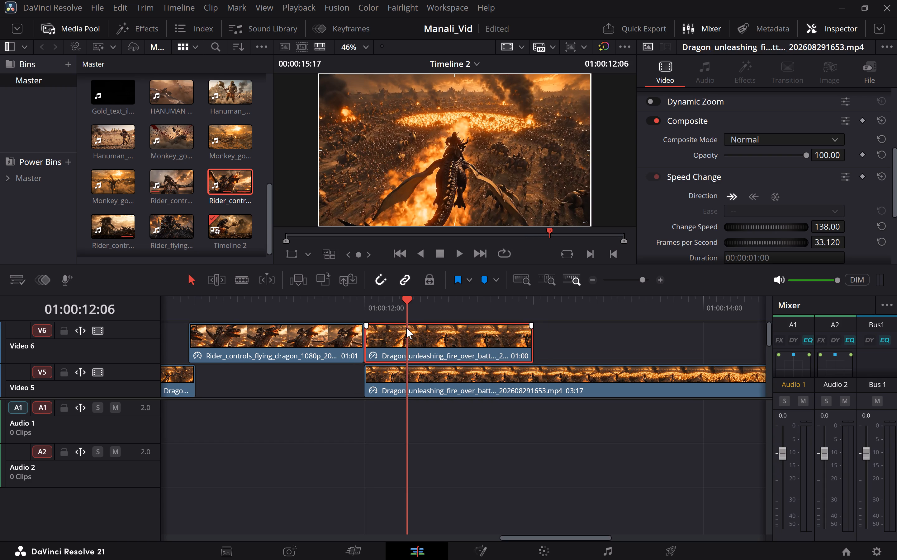
Play from the first dragon fire segment through the rider shot to examine the dragon fire clip placed on Video 6.
left_click(171, 307)
key("space")
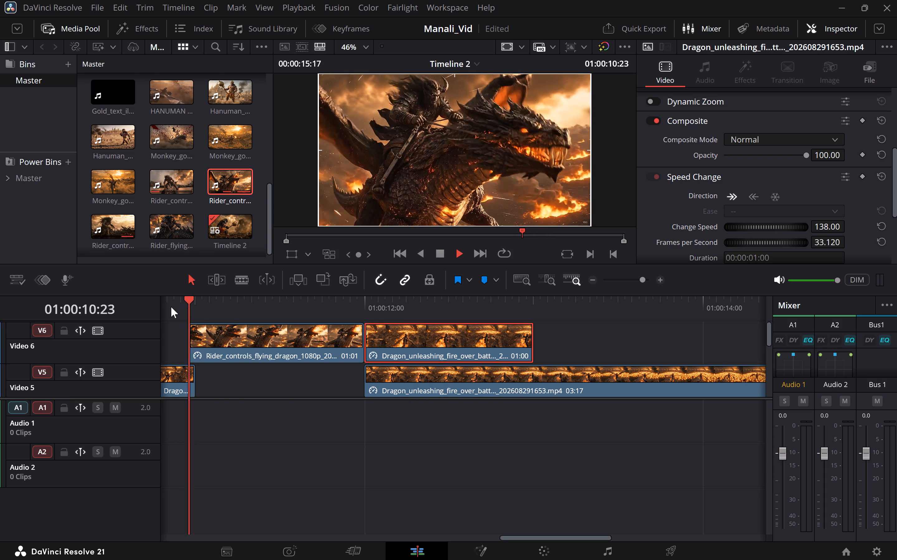
key("space")
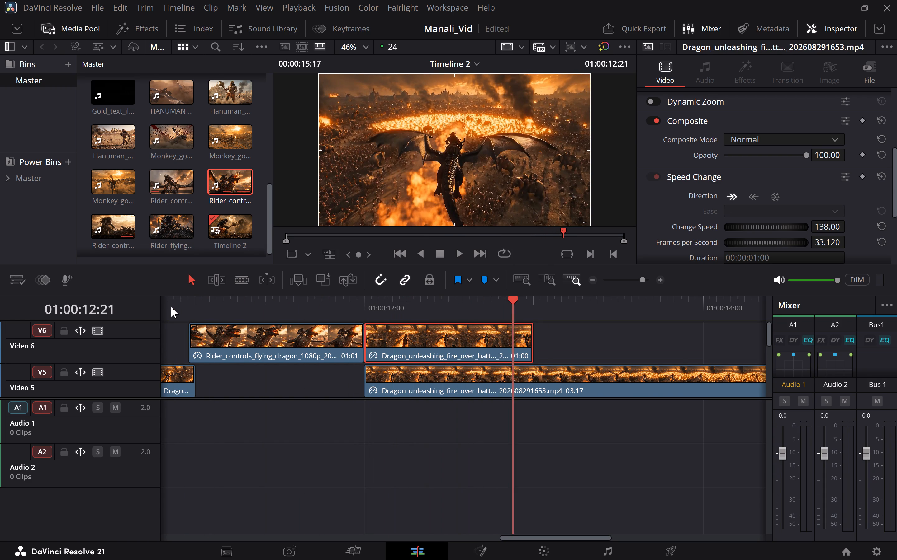
scroll(171, 307, "right", 1)
left_click(171, 307)
key("space")
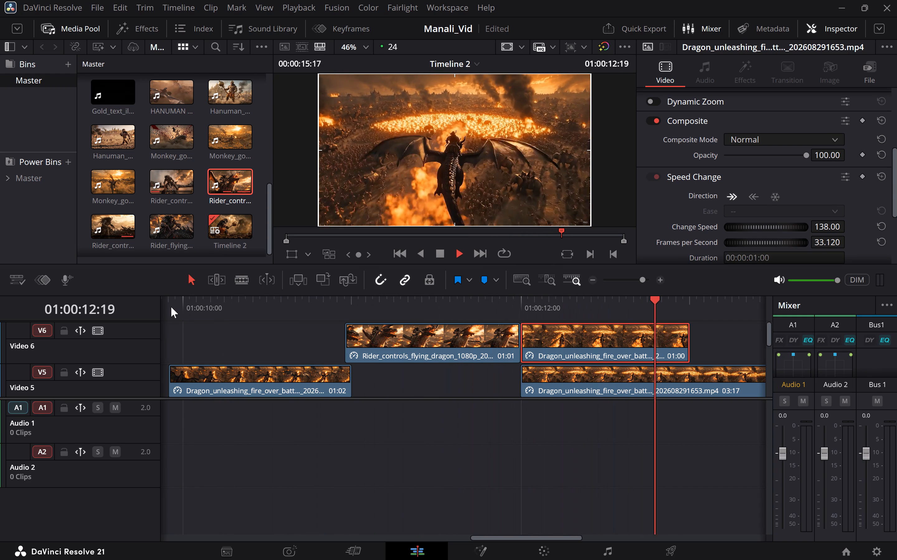
key("space")
Set the Video 6 rider clip's speed to 212 and play the cut.
left_click(399, 341)
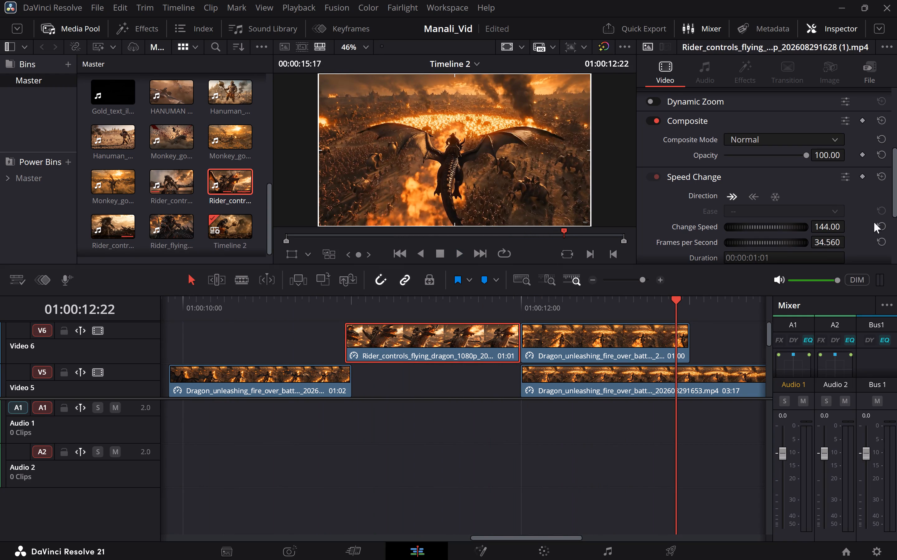
left_click_drag(822, 224, 865, 225)
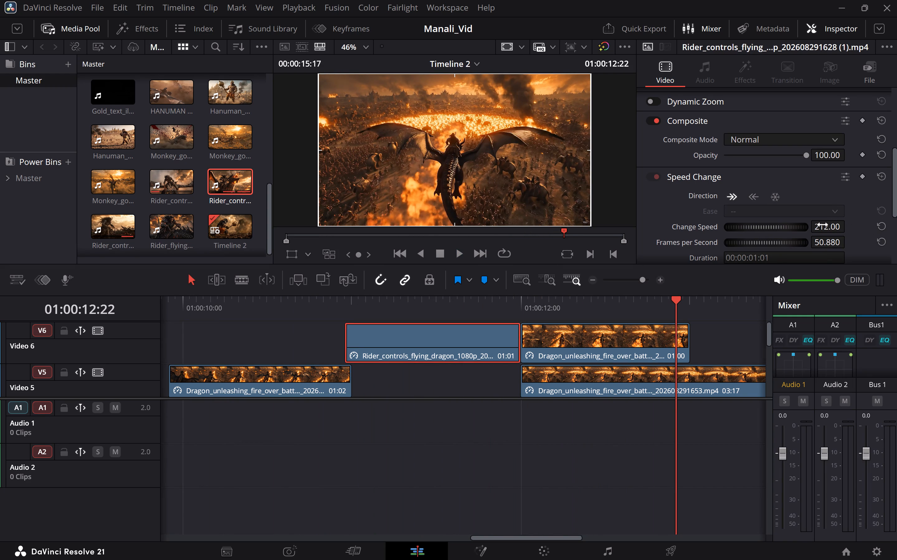
left_click(273, 301)
key("space")
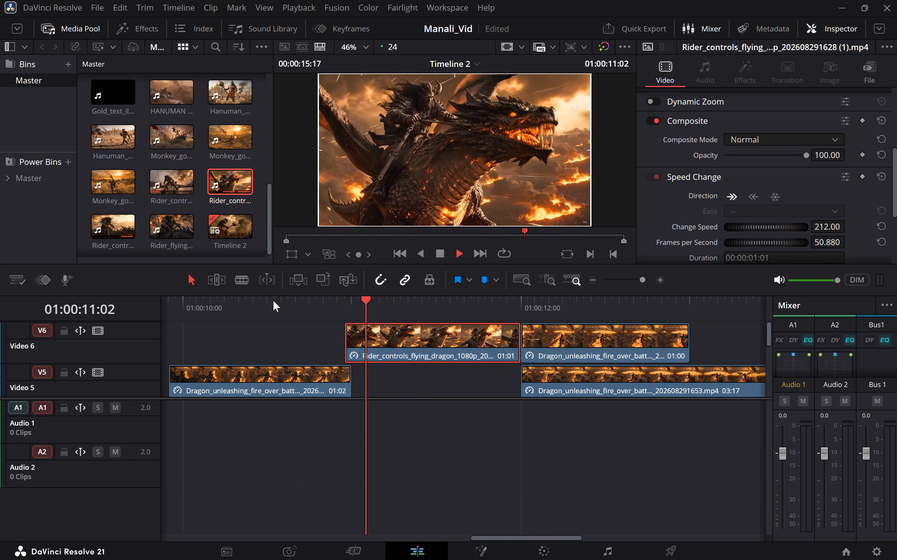
key("space")
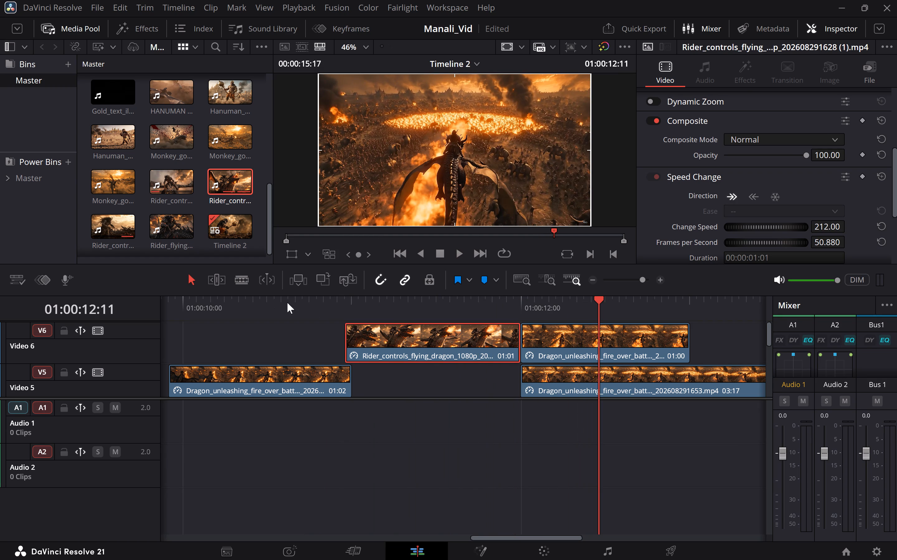
Slip the Video 6 rider clip's content by about +00:05 using Trim Edit mode.
left_click(434, 335)
key("t")
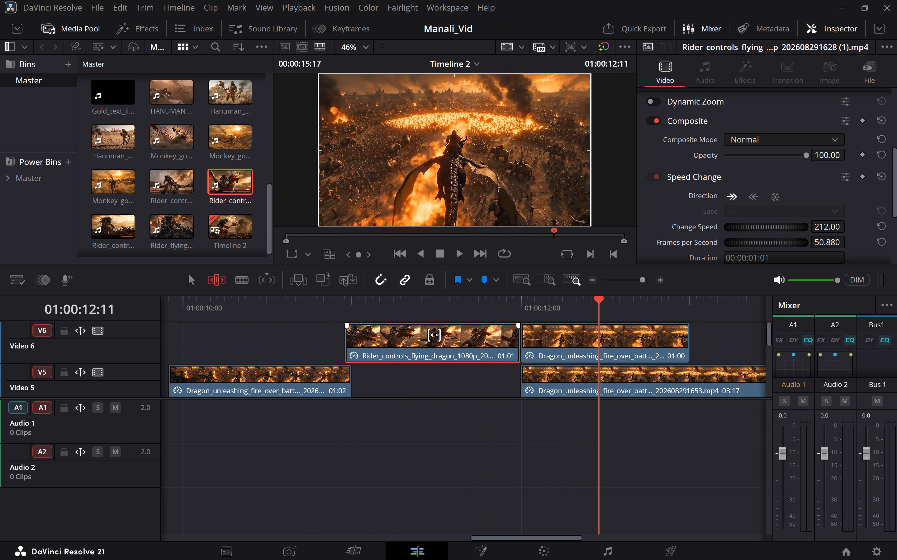
left_click_drag(428, 335, 524, 334)
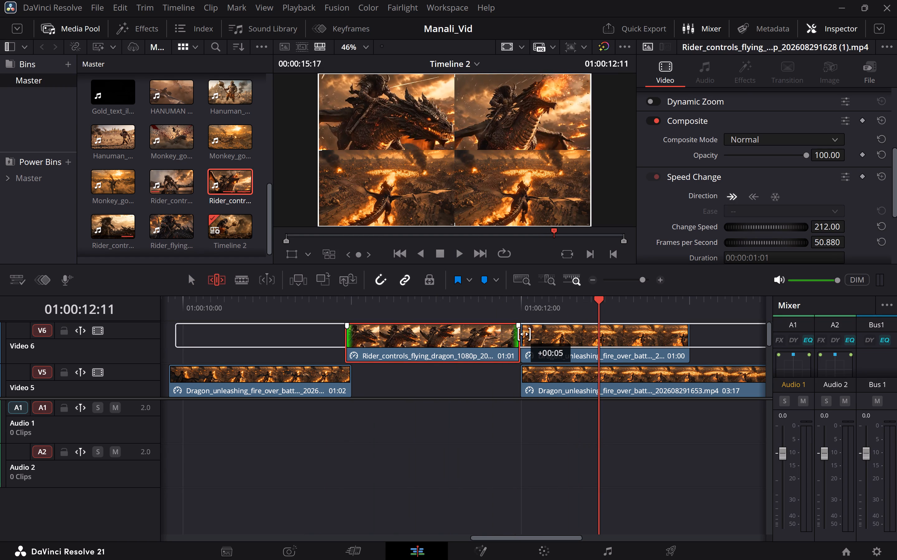
left_click_drag(524, 334, 490, 332)
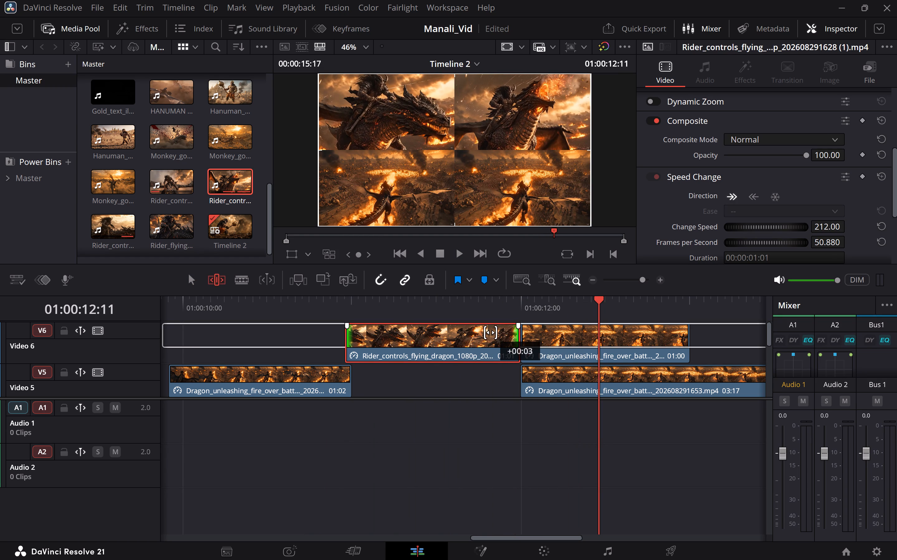
left_click_drag(490, 332, 529, 335)
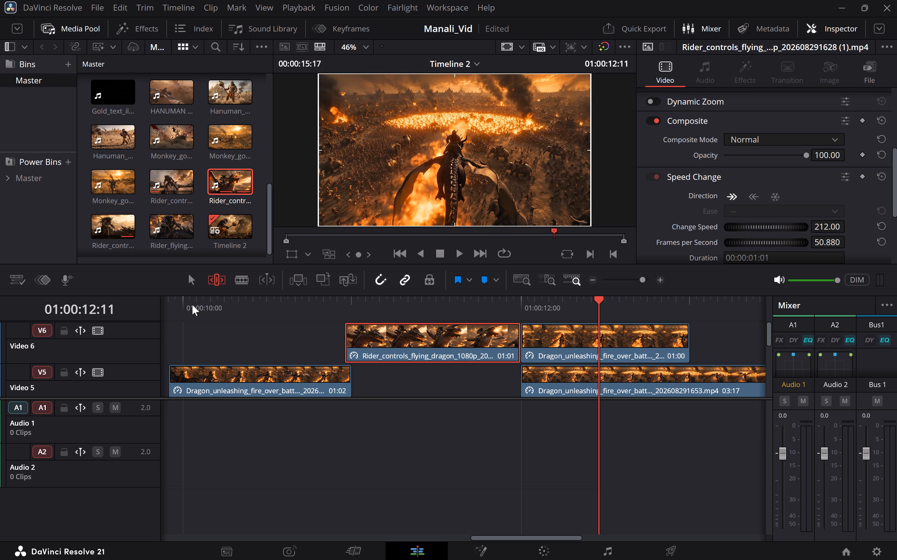
Play the sequence from 01:00:10:00 past 01:00:13:00 to examine the faster rider shot and the following dragon fire clips.
left_click(192, 305)
key("space")
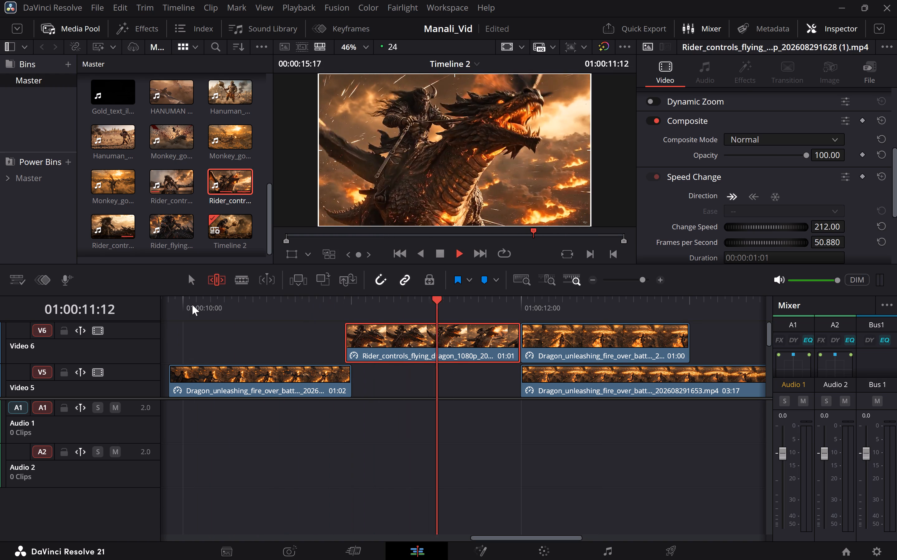
key("space")
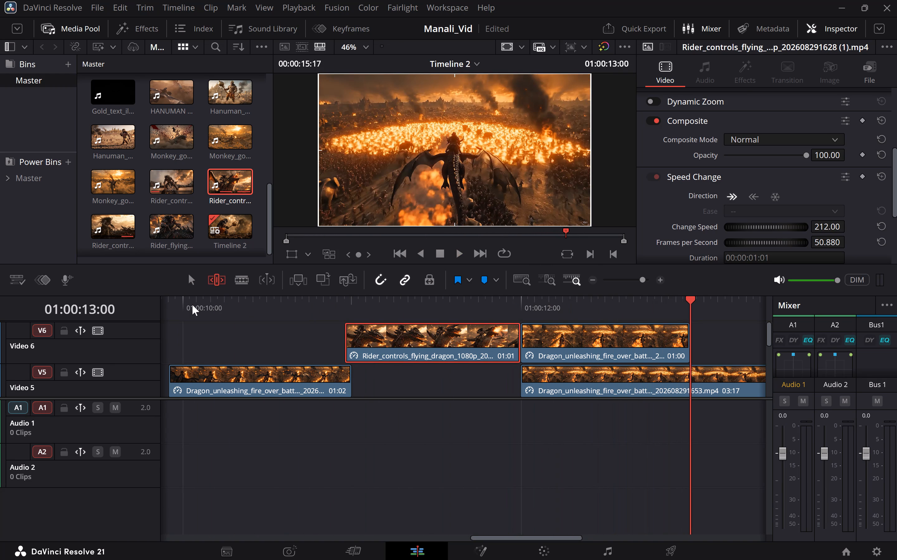
left_click(192, 305)
key("space")
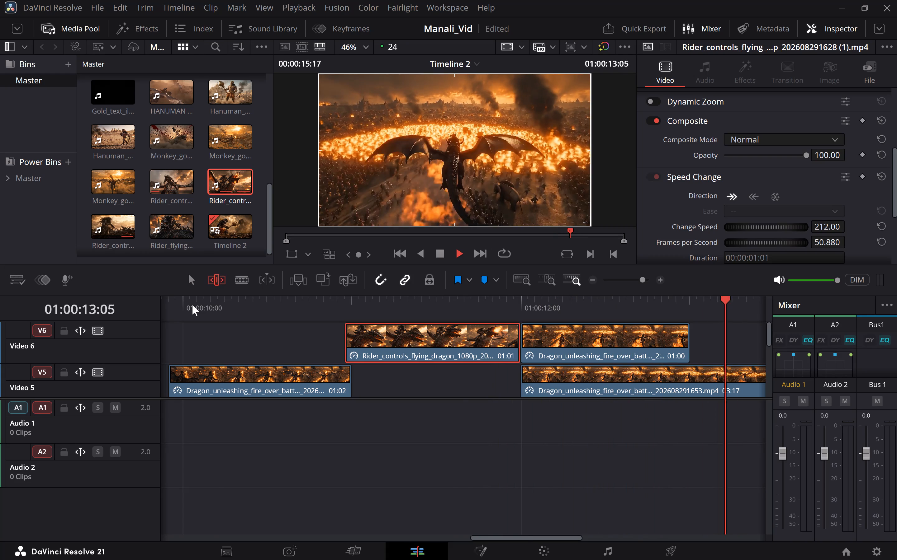
key("space")
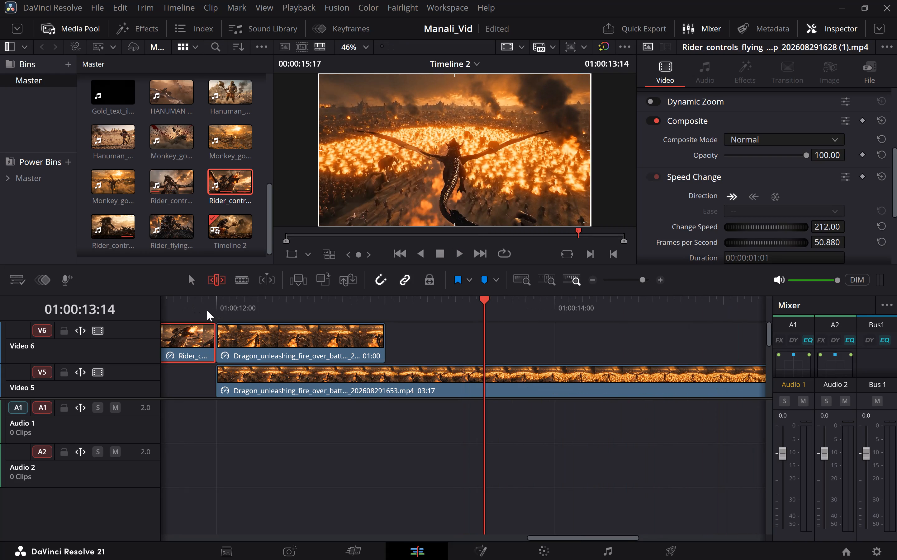
left_click(207, 310)
key("space")
key("space")
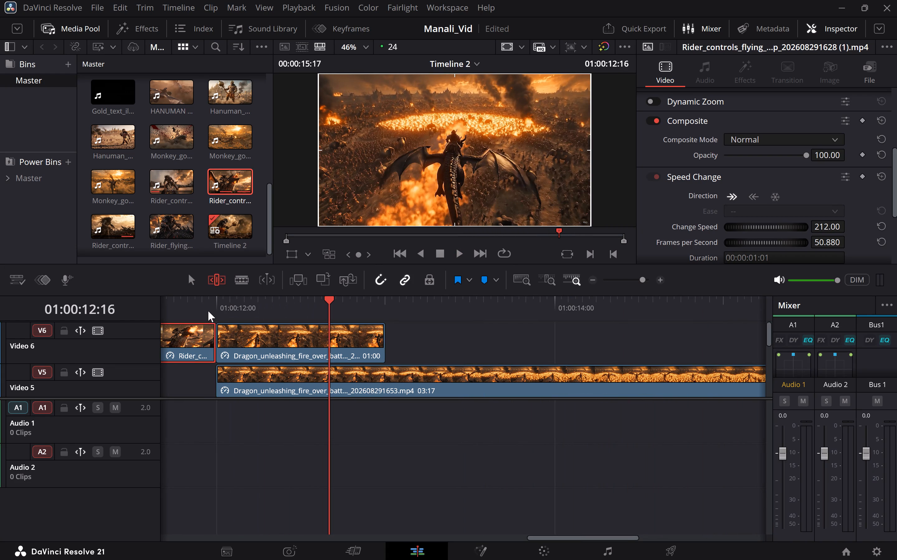
Delete the 03:17 dragon fire clip on Video 5 beneath the one-second Video 6 clip.
left_click(348, 393)
key("a")
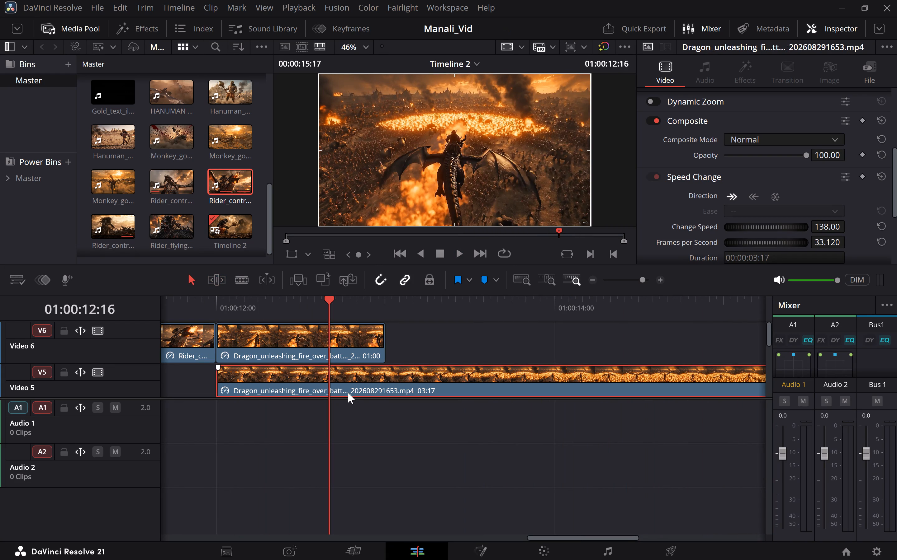
left_click(354, 390)
key("BackSpace")
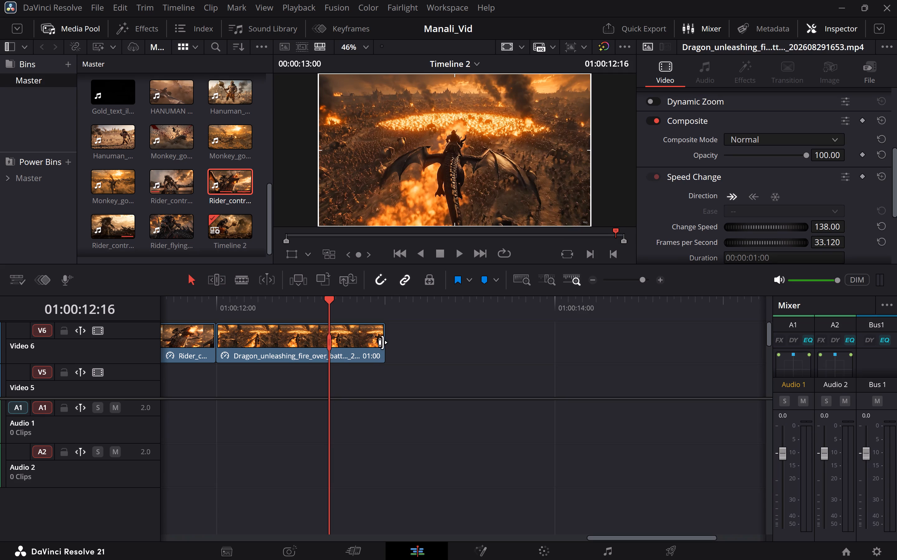
Play the transition from the rider clip into the final dragon fire clip on Video 6 to examine it through to its end.
left_click(185, 305)
key("space")
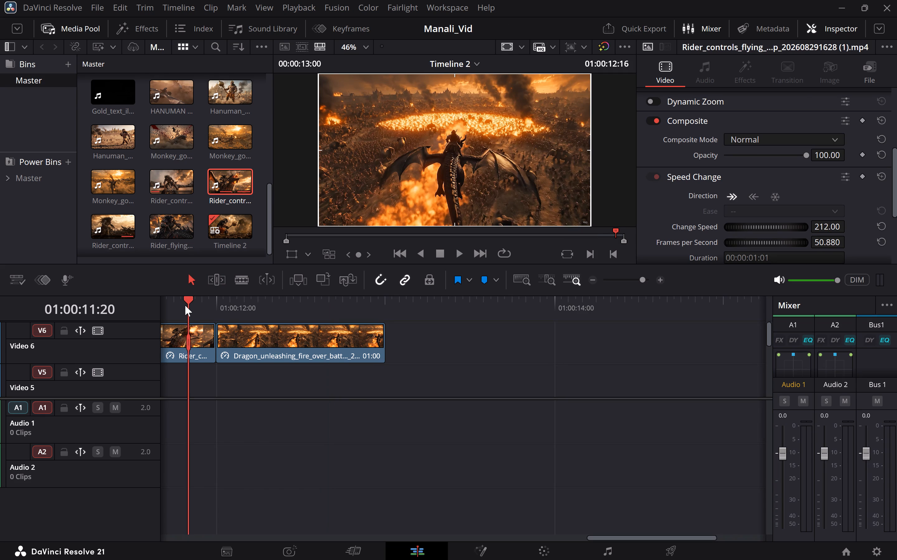
key("space")
scroll(185, 305, "right", 1)
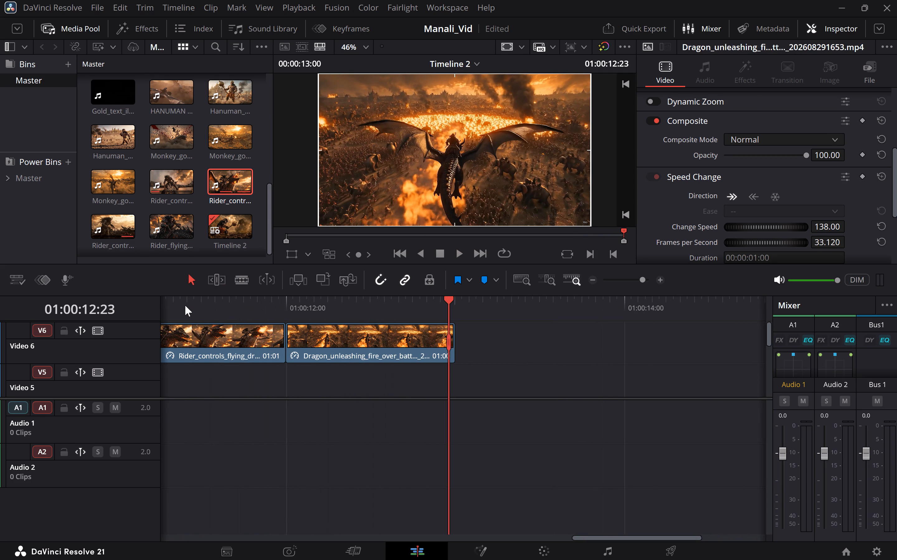
left_click(185, 305)
key("space")
key("space")
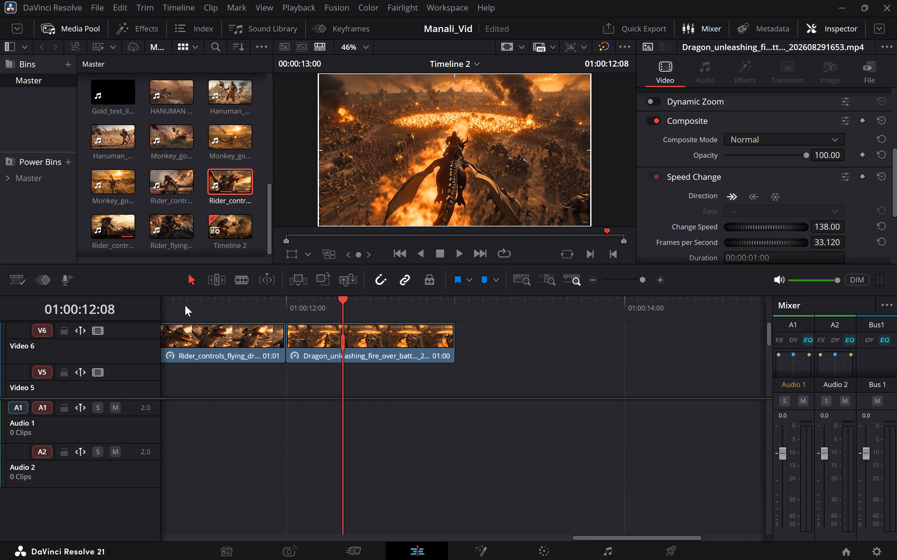
left_click(195, 309)
key("space")
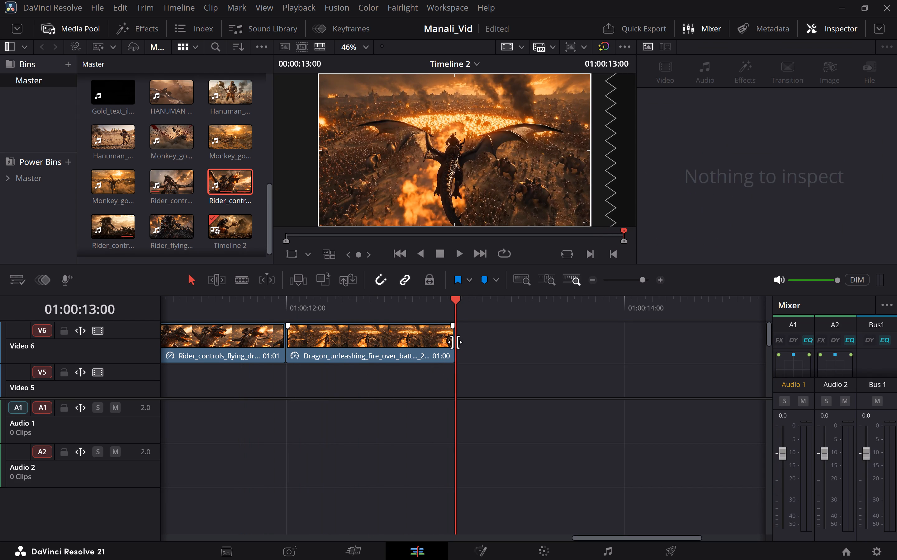
Extend the end of the final dragon fire clip on Video 6 to a duration of 04:17.
left_click_drag(455, 342, 840, 356)
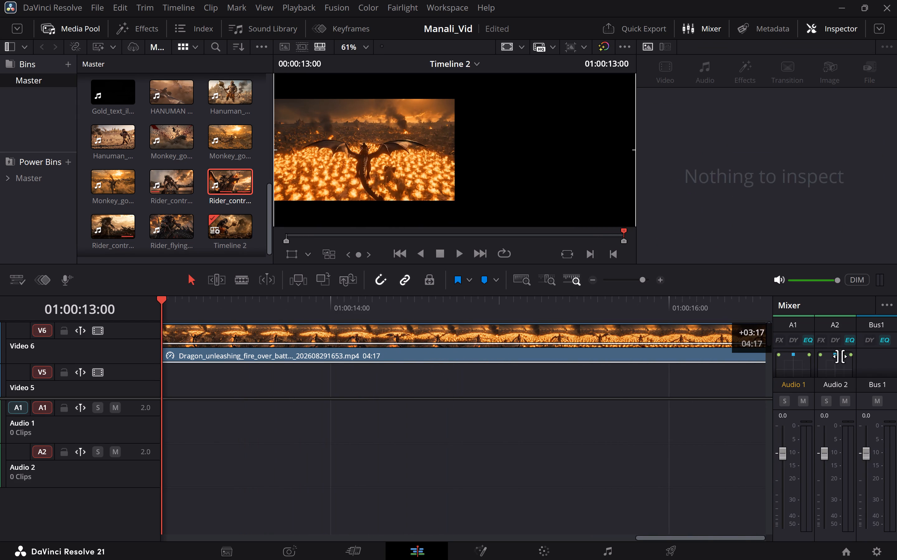
left_click_drag(840, 356, 762, 363)
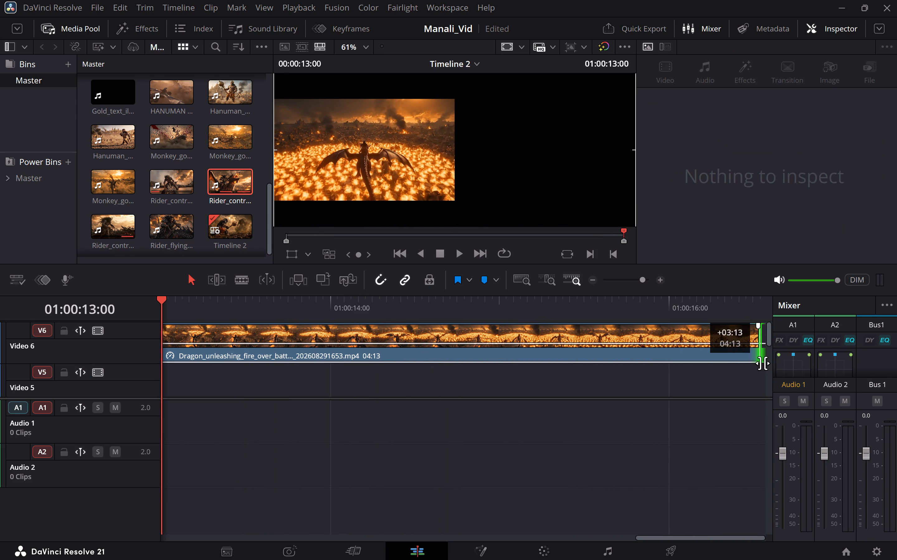
left_click_drag(762, 363, 796, 367)
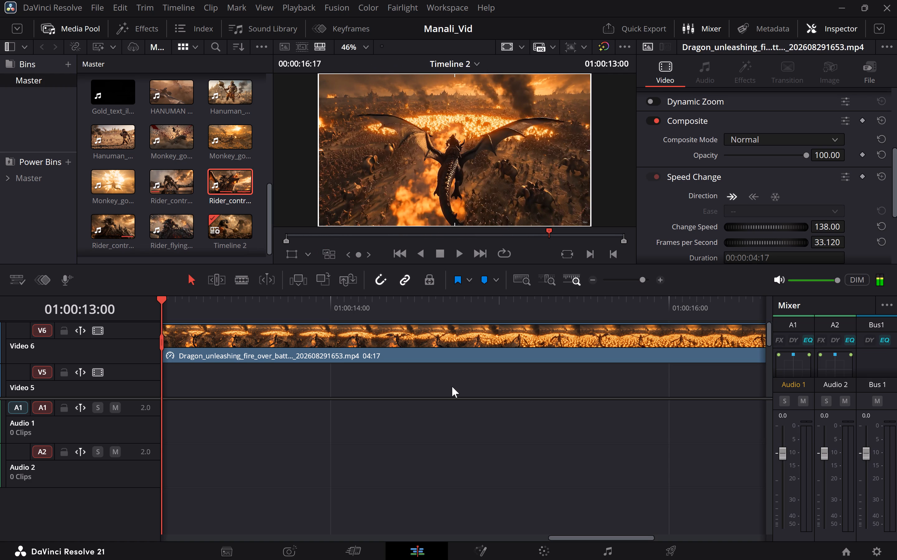
Play the sequence from just before the Video 6 rider clip into the extended dragon fire clip, stopping at 01:00:14:16.
scroll(452, 386, "up", 1)
scroll(343, 357, "right", 2)
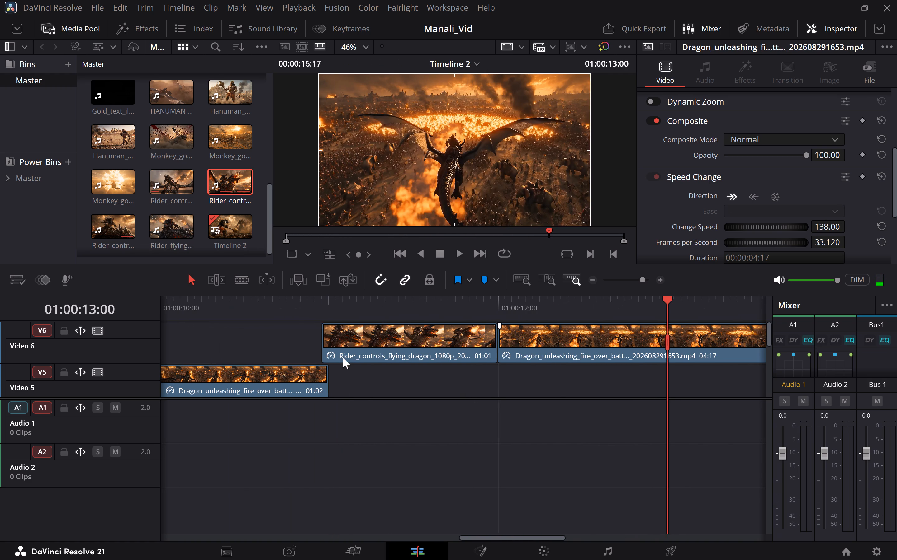
left_click(297, 314)
key("space")
key("space")
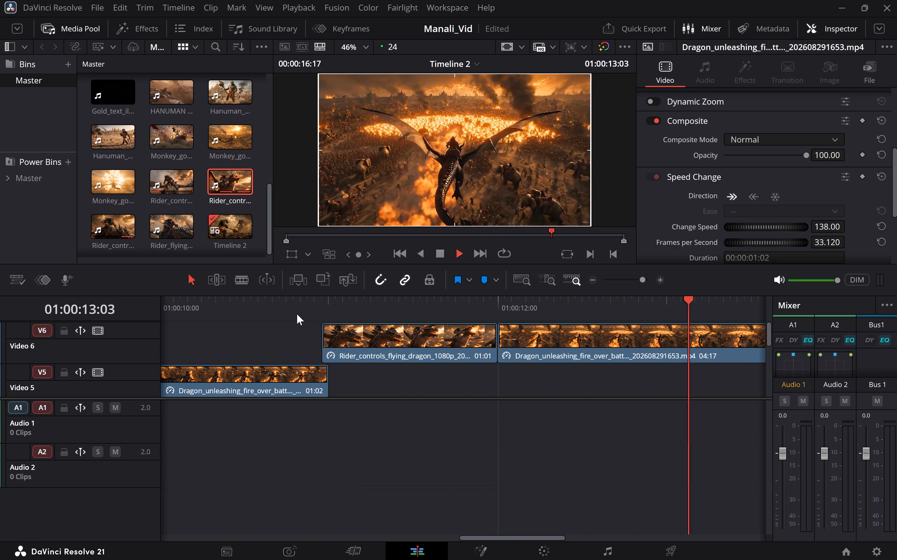
key("space")
key("space")
key("space")
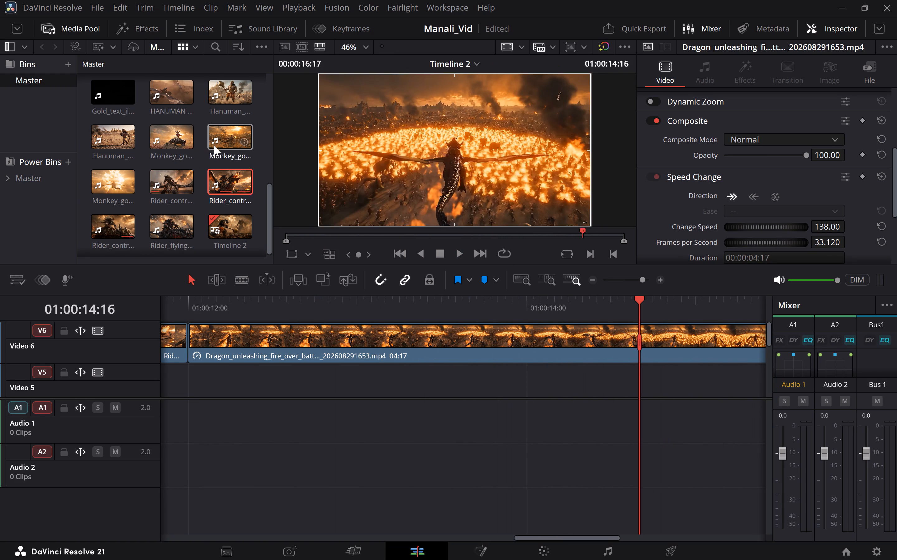
Preview the source clip Monkey_god_punching_dragon_1080p_202608291653.mp4 from the Master bin to examine the dragon punch action.
scroll(169, 184, "down", 1)
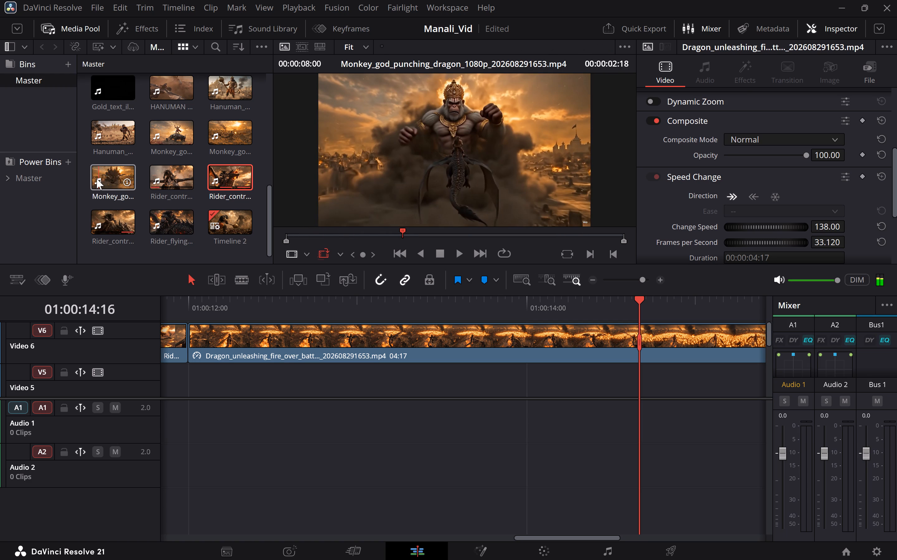
key("space")
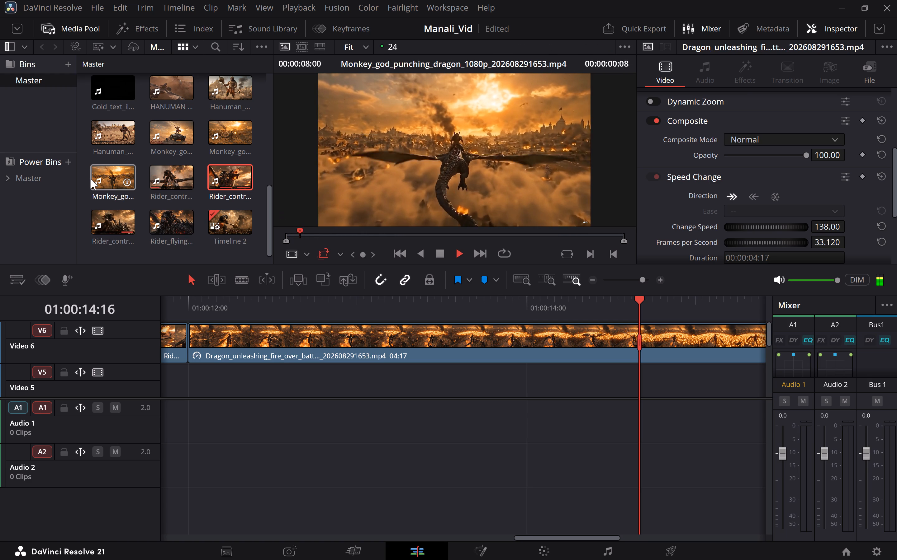
key("space")
key("space")
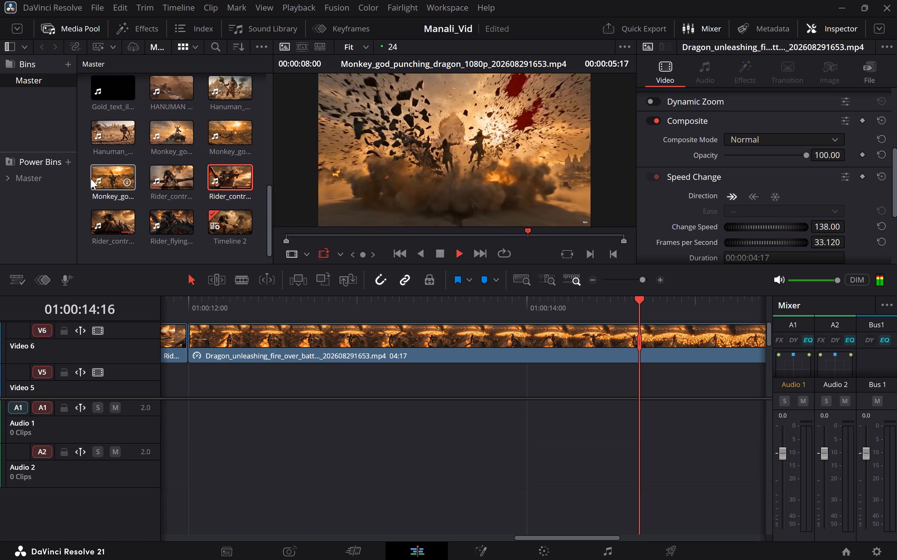
key("space")
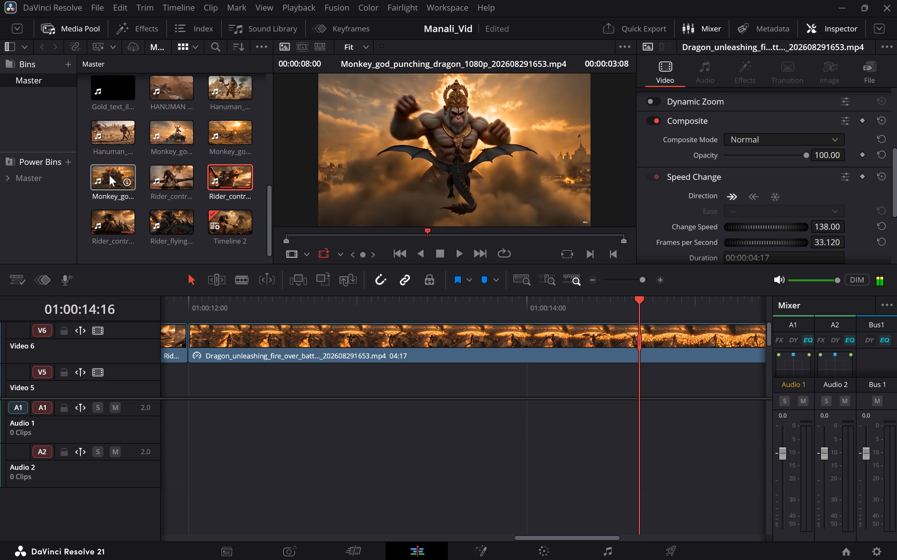
left_click(109, 175)
left_click(153, 172)
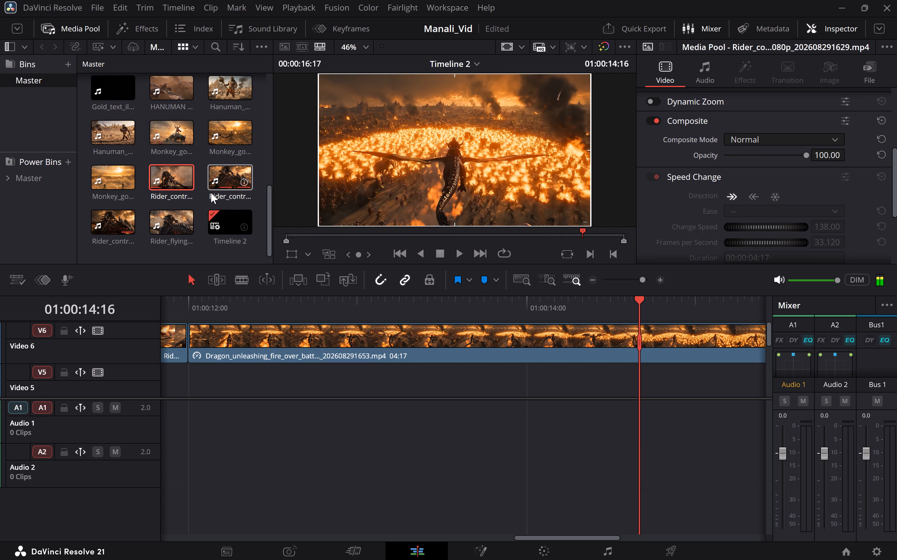
scroll(211, 193, "up", 1)
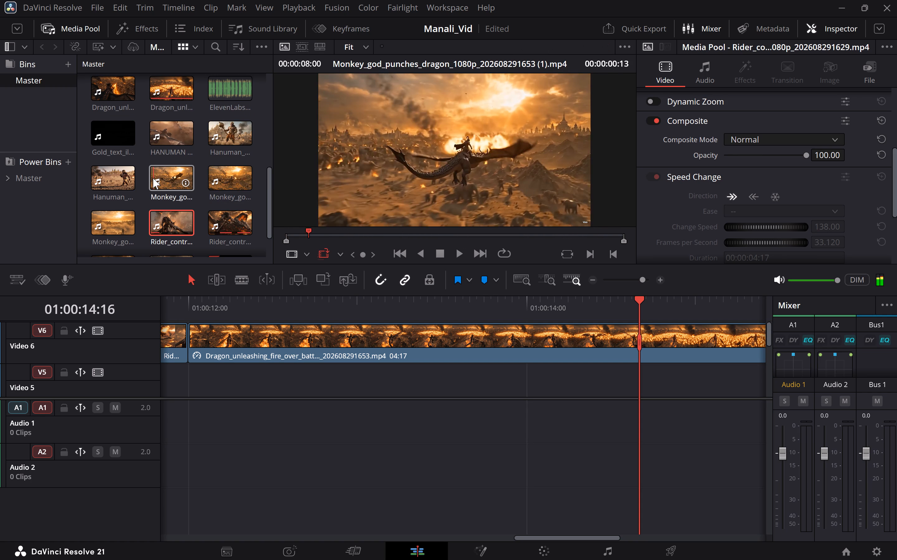
left_click(153, 175)
key("space")
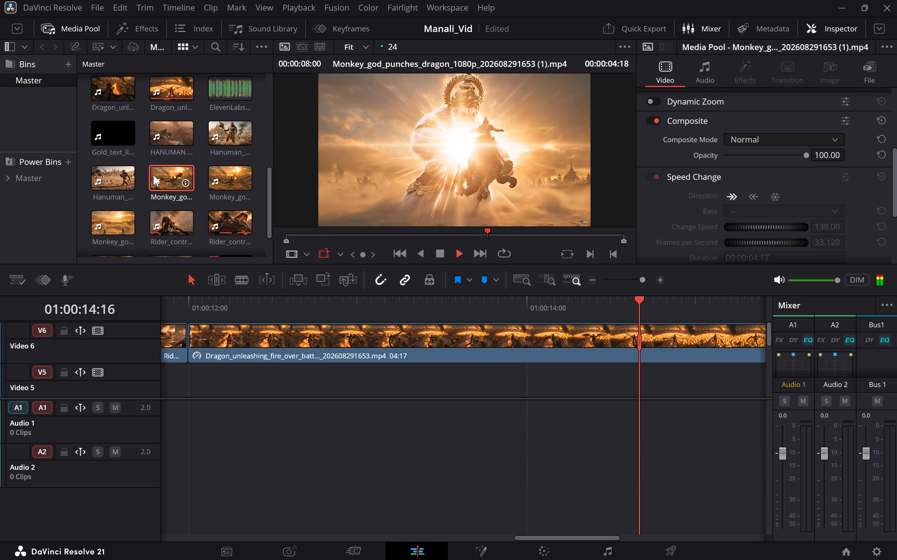
scroll(153, 175, "down", 2)
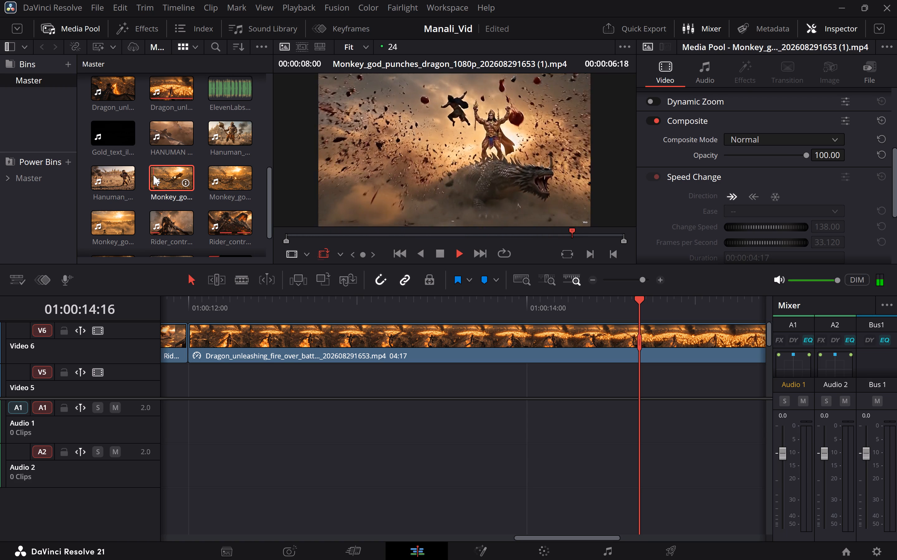
scroll(153, 175, "down", 4)
scroll(189, 166, "up", 1)
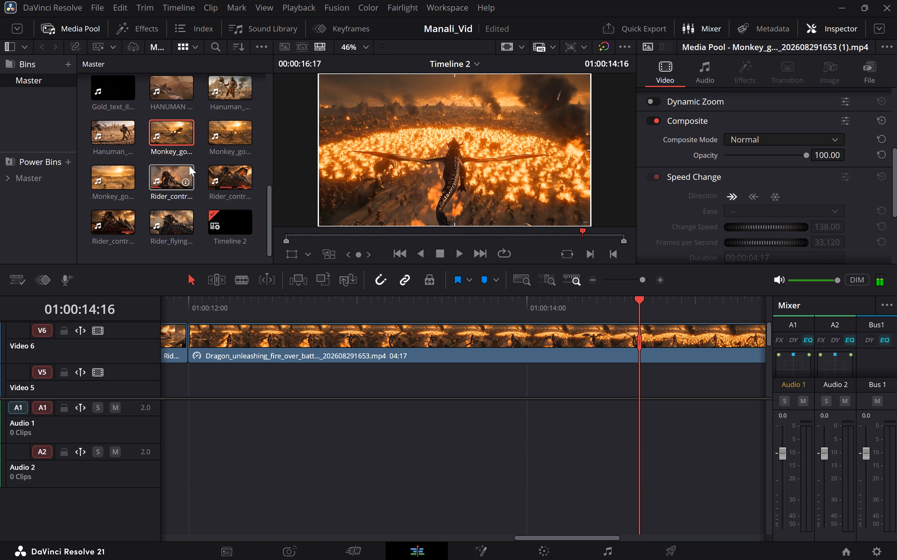
scroll(189, 166, "up", 1)
left_click(209, 170)
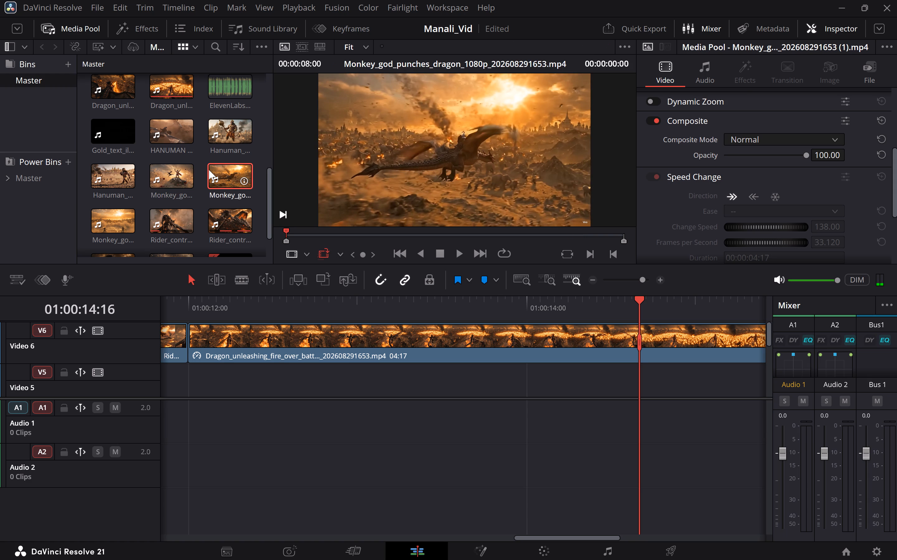
key("space")
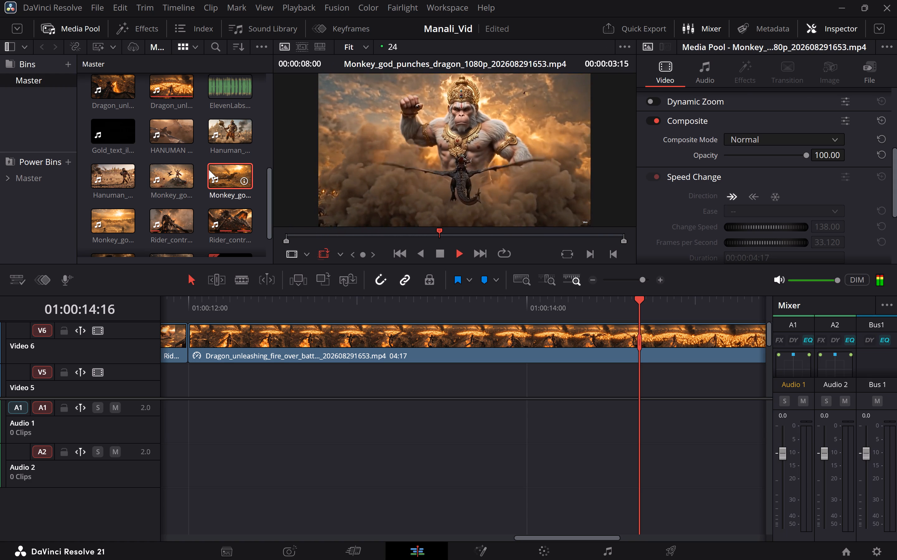
Replay Monkey_god_punching_dragon_1080p_202608291653.mp4 from its start to examine the Monkey god's emergence and the punch, including full-screen viewing.
left_click(92, 218)
key("space")
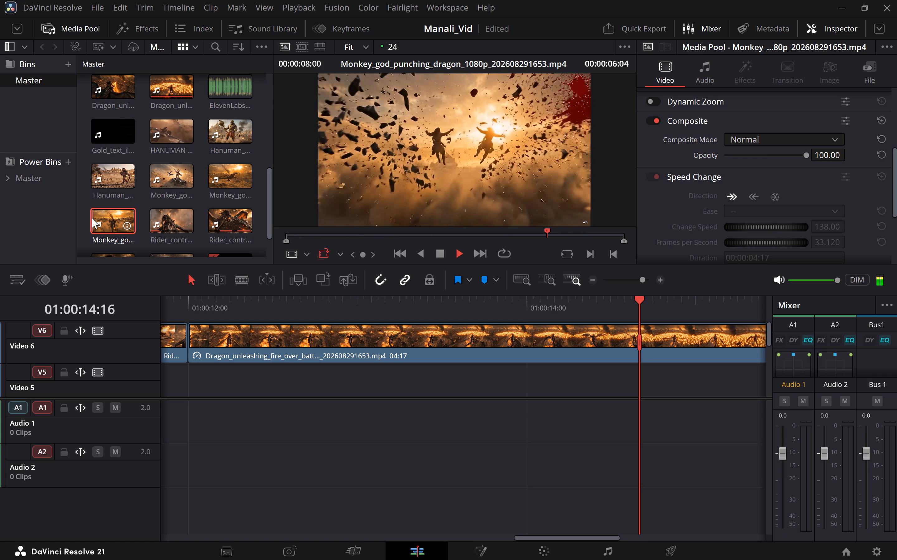
key("space")
left_click(91, 218)
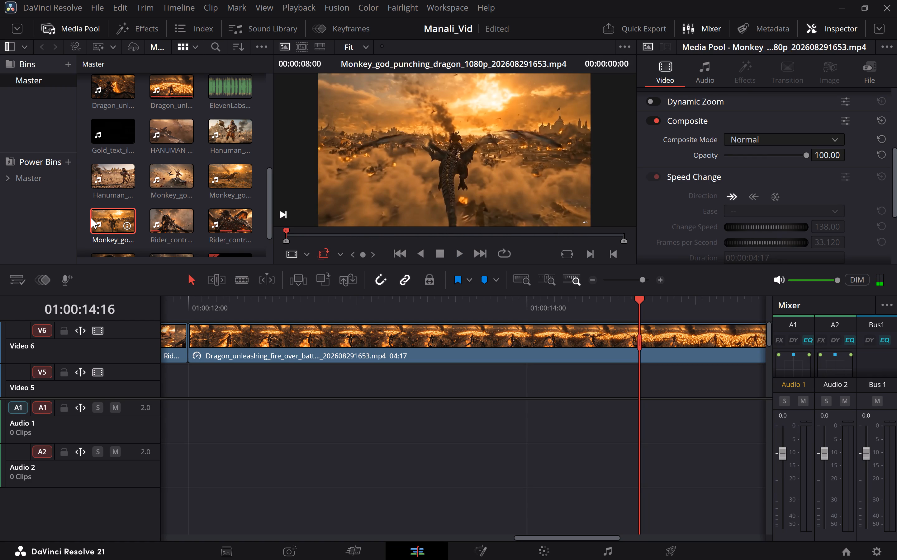
key("space")
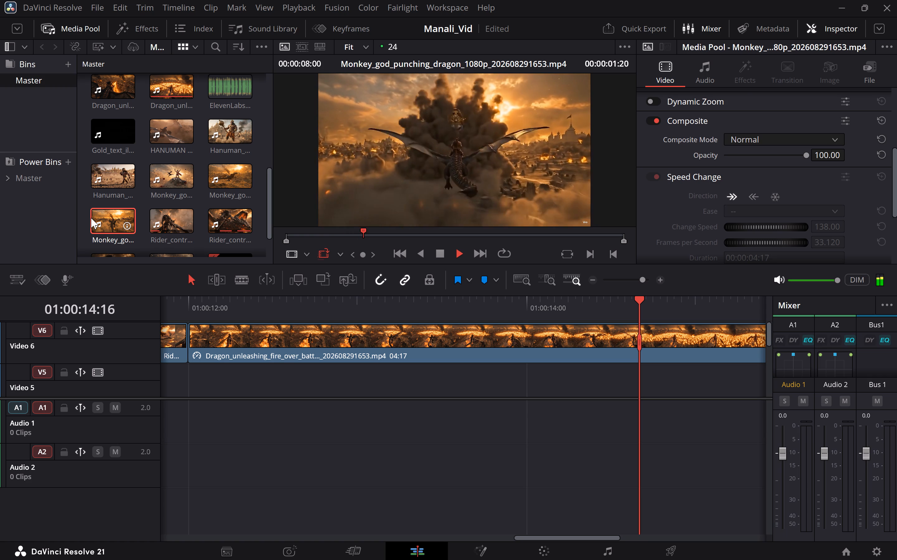
key("space")
key("ctrl+f")
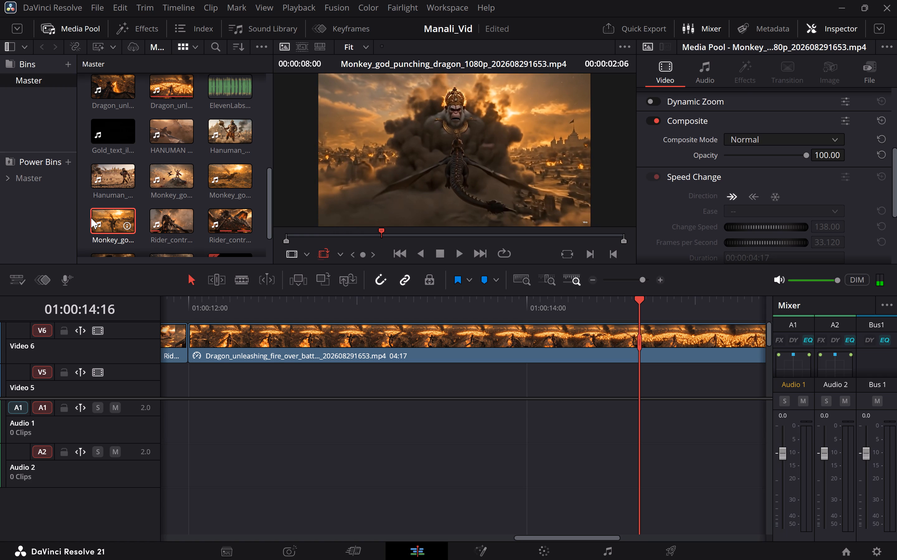
key("ctrl+f")
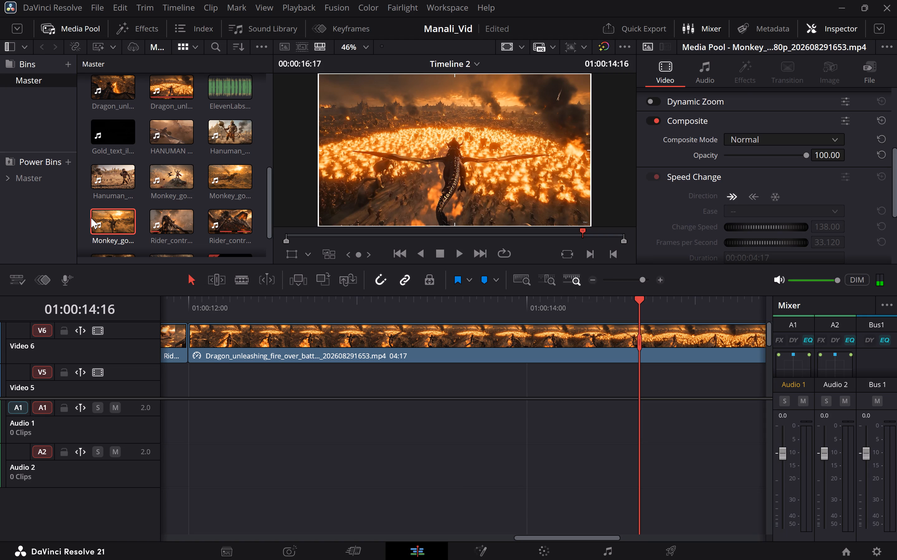
left_click(417, 148)
left_click(417, 148)
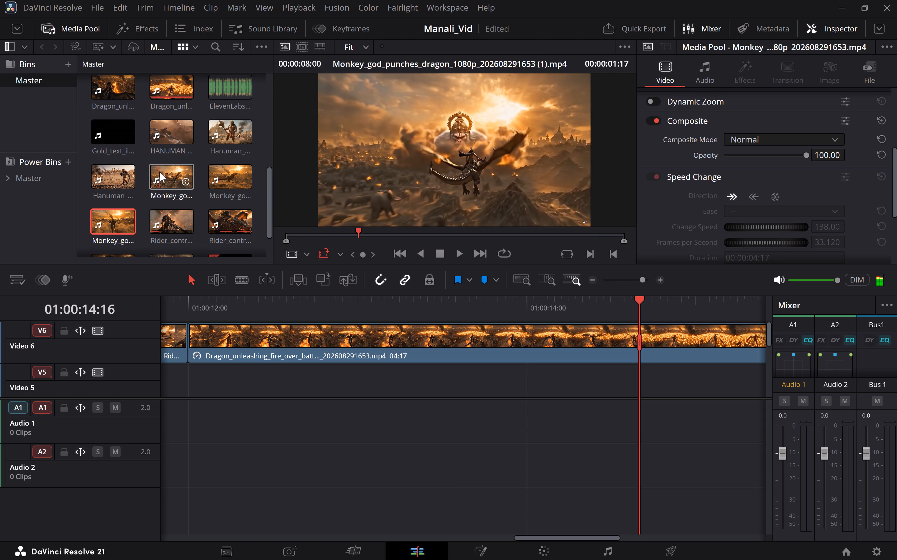
left_click(169, 182)
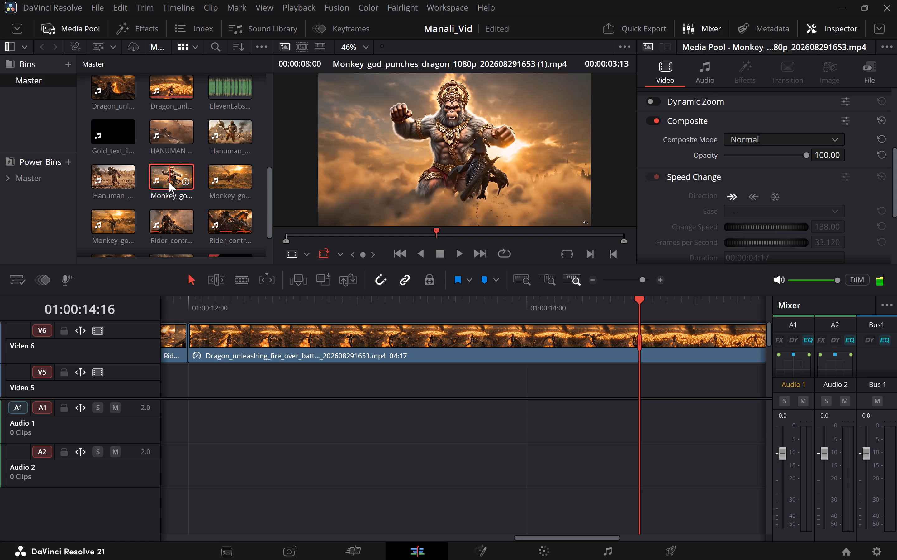
key("BackSpace")
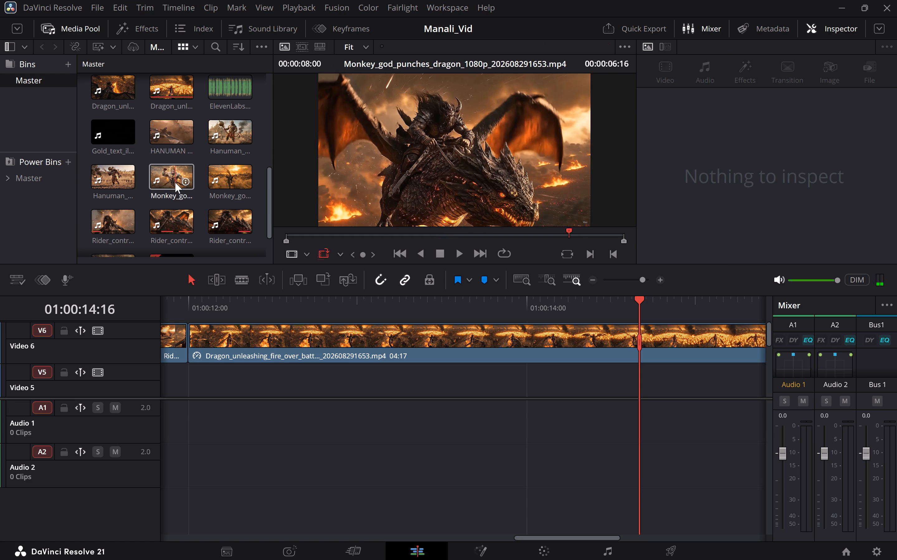
left_click(163, 182)
key("BackSpace")
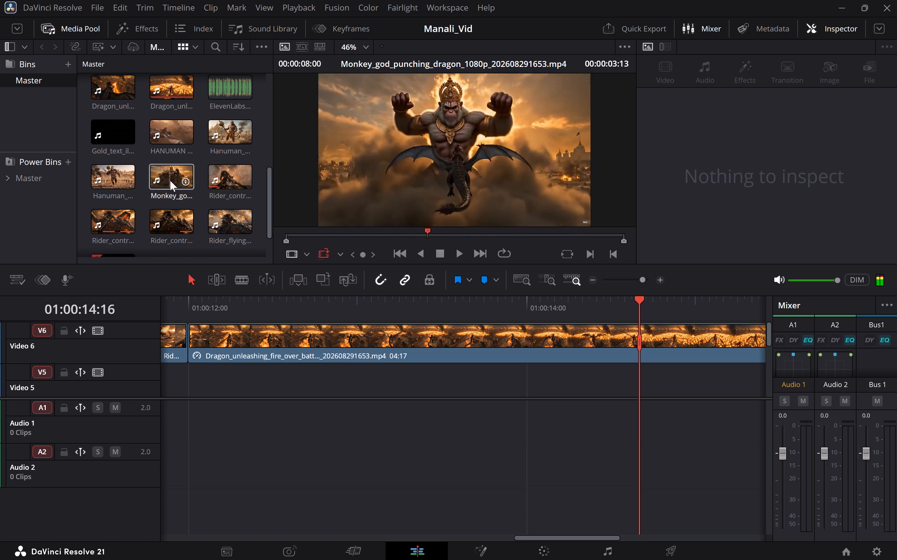
Preview the source clip Rider_controls_flying_dragon_1080p_202608291628.mp4 to examine the rider close-up.
scroll(204, 185, "down", 1)
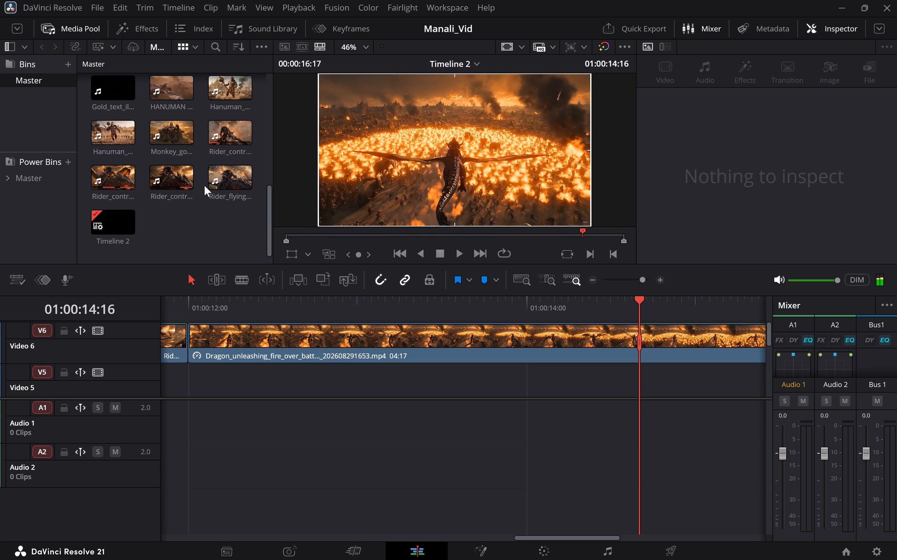
scroll(187, 177, "up", 1)
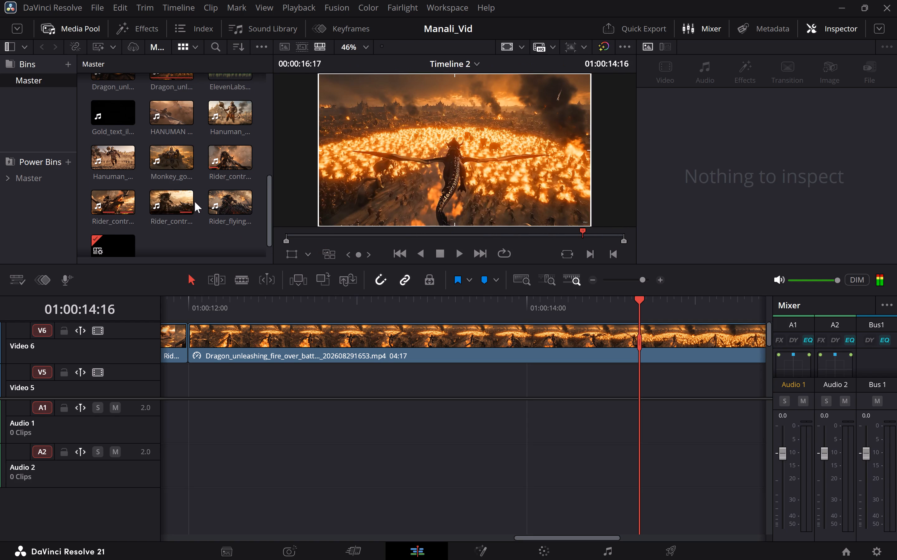
left_click(151, 203)
key("space")
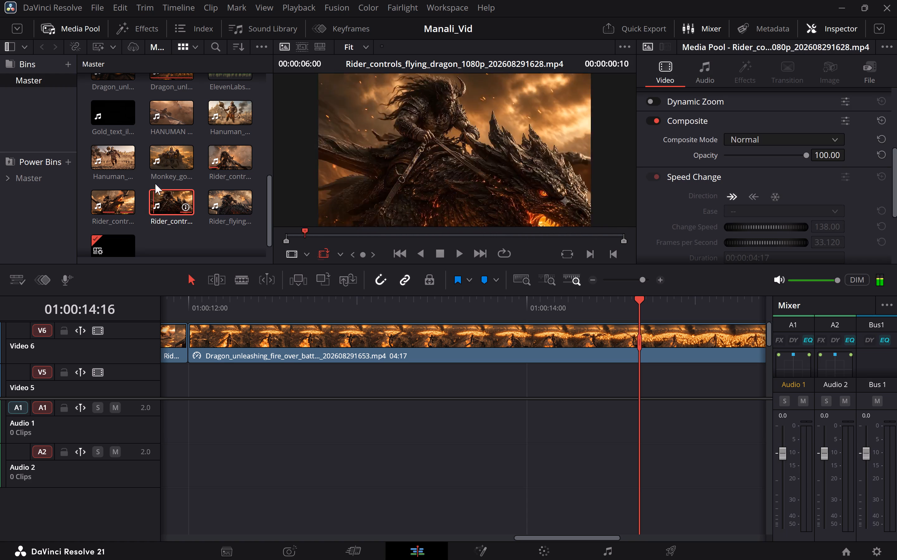
Review and delete Dragon_flying_past_mountain_ridges_202608291653.mp4 and its (2) version from the Master bin.
scroll(152, 146, "up", 1)
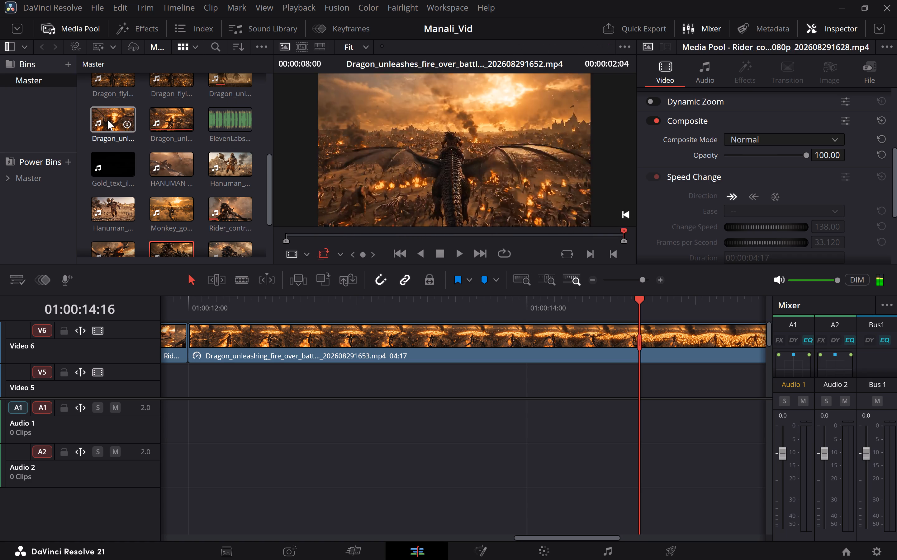
scroll(132, 118, "up", 1)
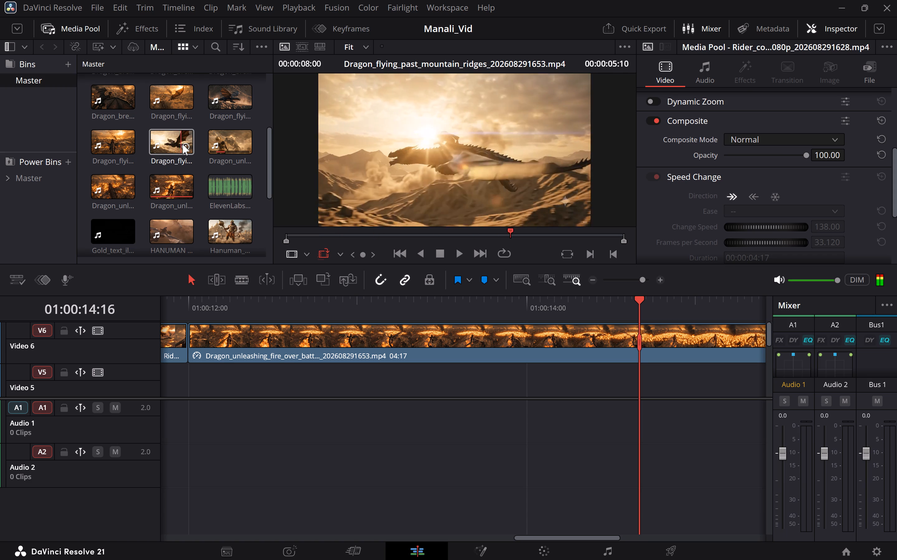
left_click(172, 140)
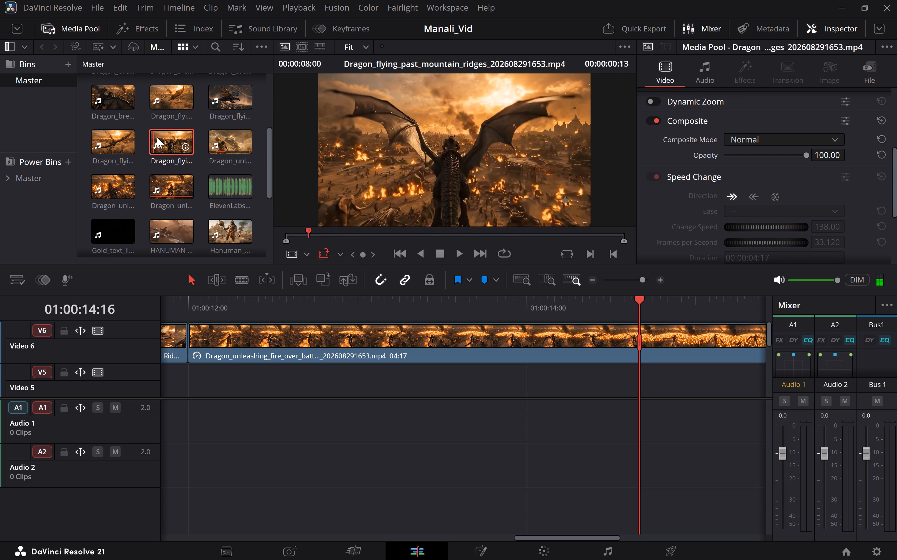
left_click(170, 137)
key("BackSpace")
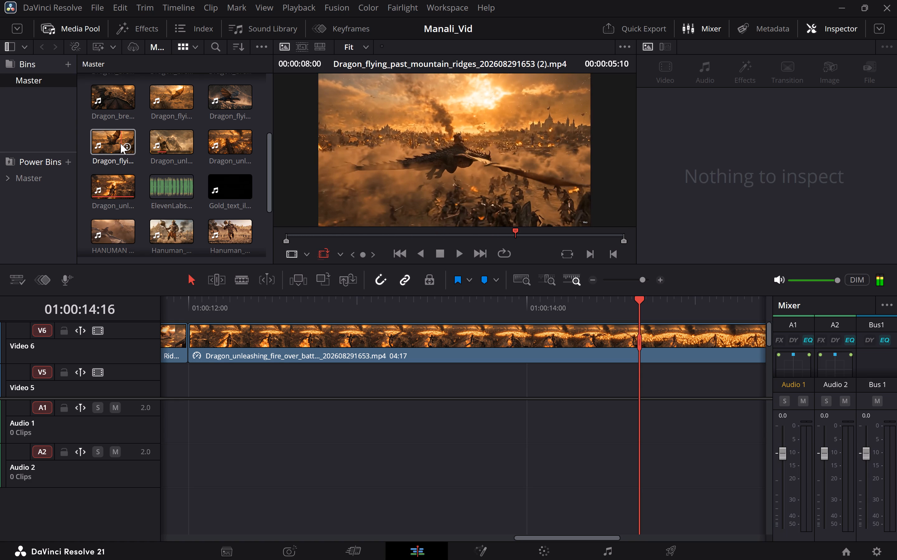
left_click(93, 136)
key("space")
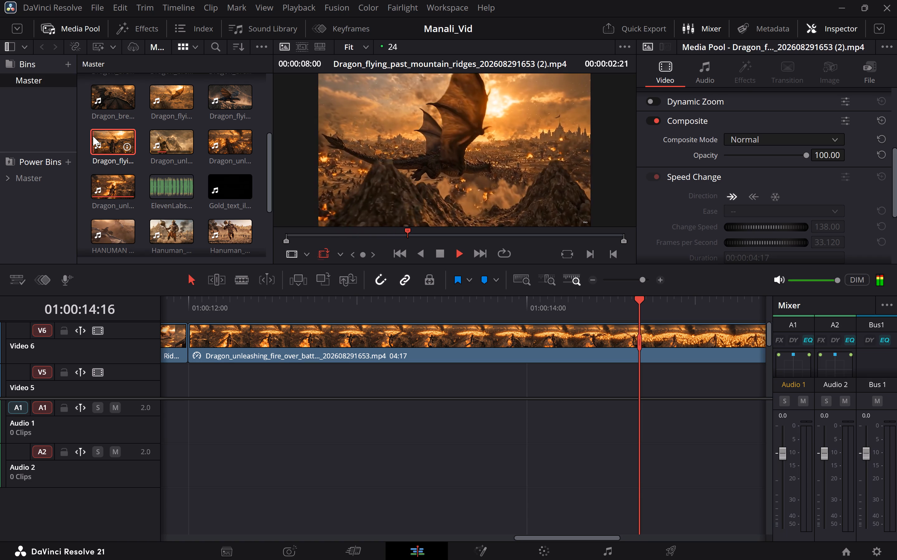
left_click(93, 136)
key("BackSpace")
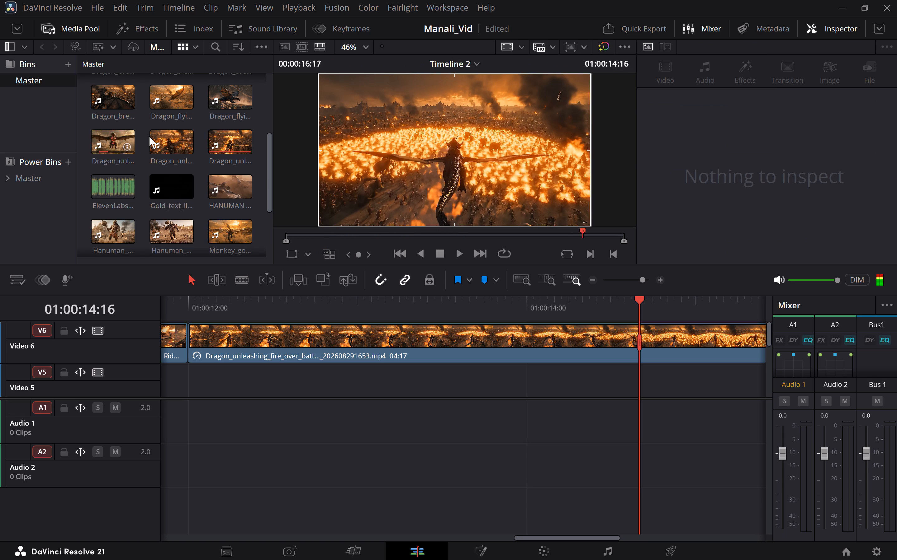
Delete the source clip Dragon_flying_past_mountain_ridges_202608291652.mp4 from the Master bin.
scroll(149, 136, "up", 1)
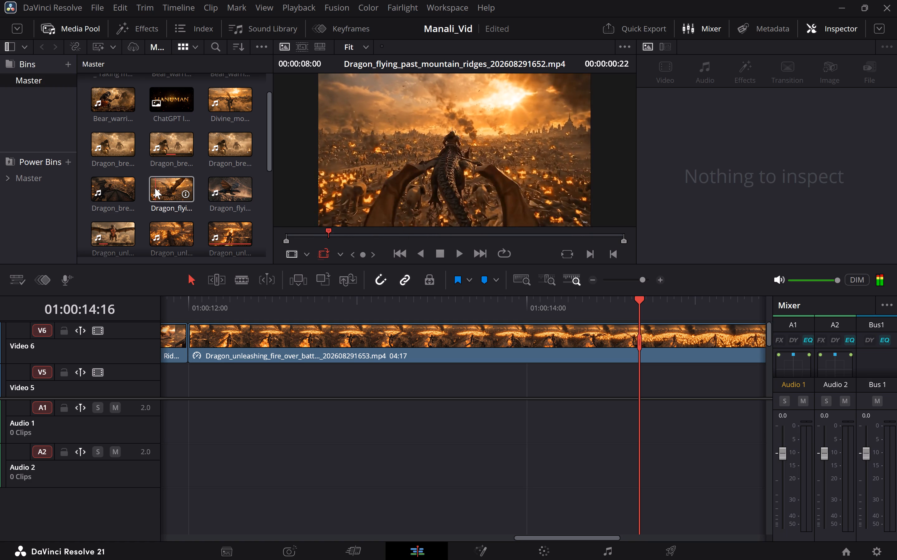
left_click(173, 186)
key("BackSpace")
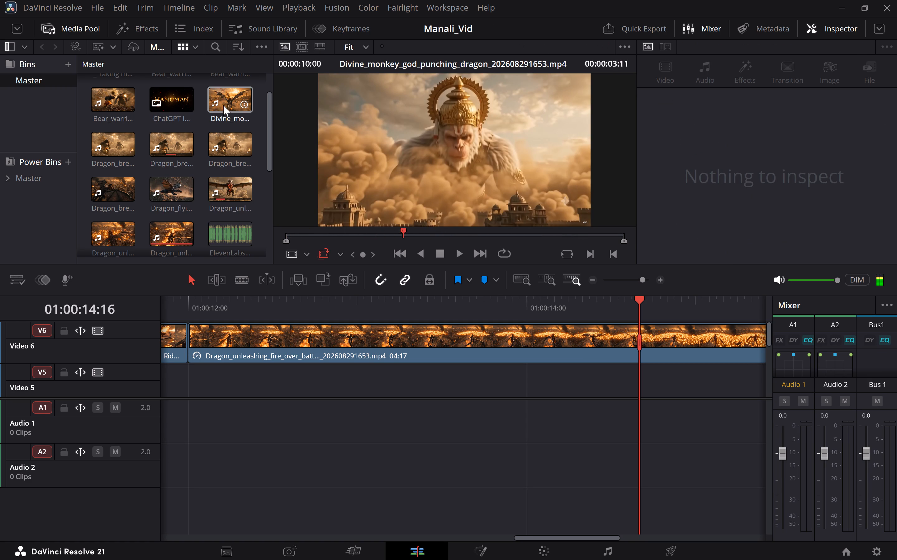
Play Divine_monkey_god_punching_dragon_202608291653.mp4 from its start and skim the other source clips in the Master bin.
left_click(209, 106)
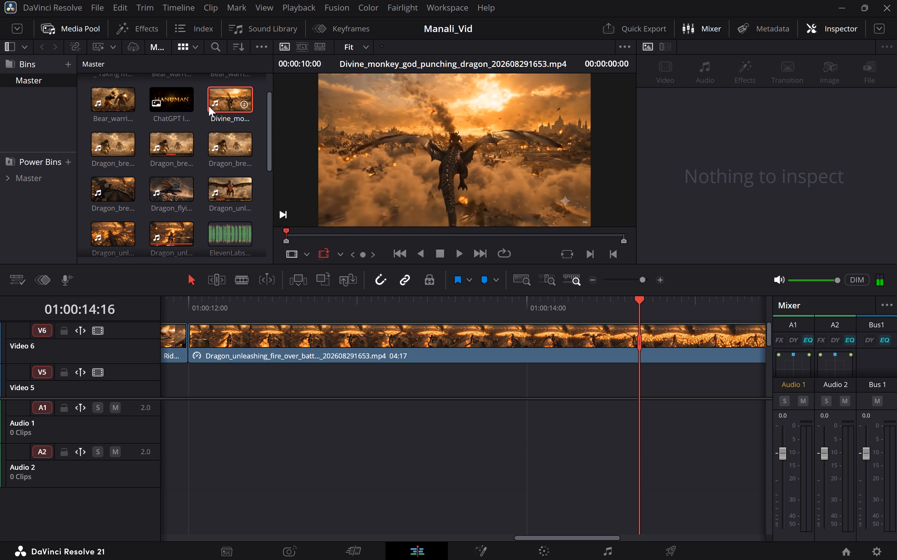
key("space")
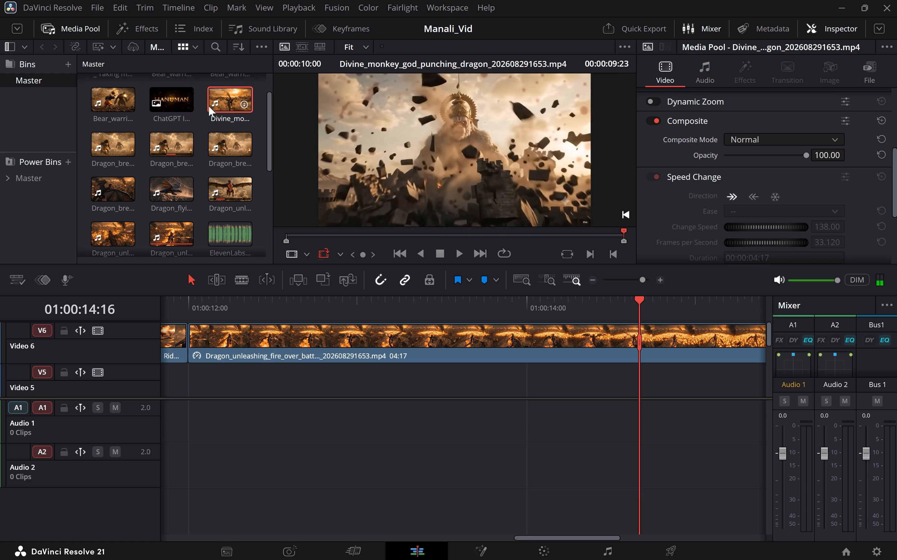
scroll(146, 107, "up", 1)
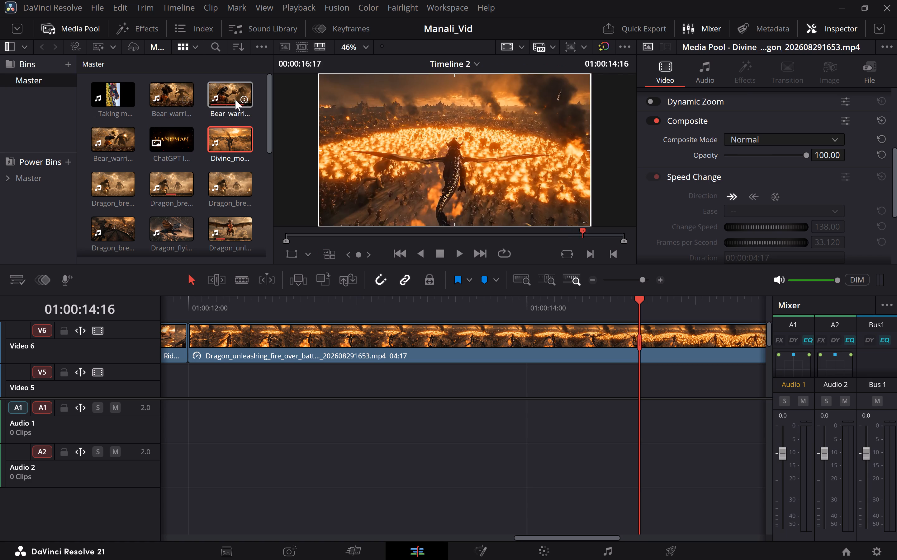
scroll(196, 161, "down", 2)
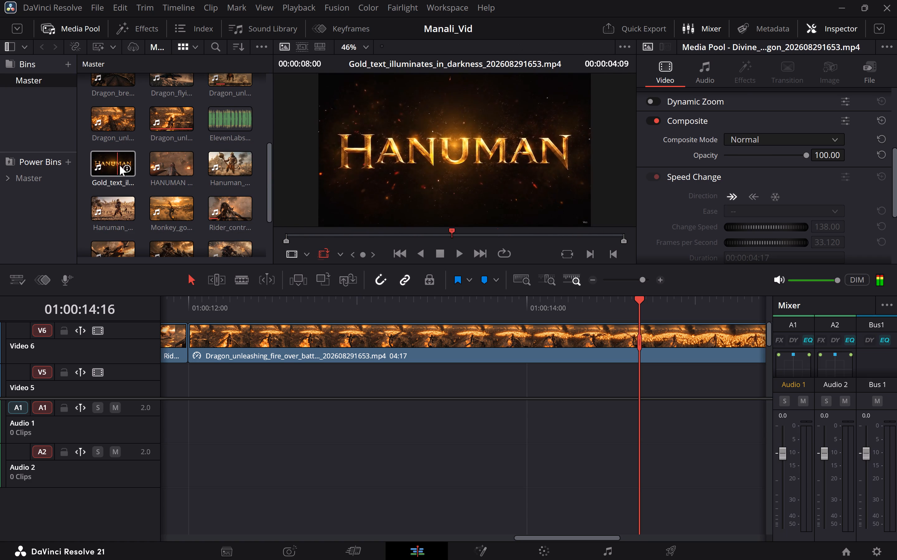
scroll(102, 220, "down", 1)
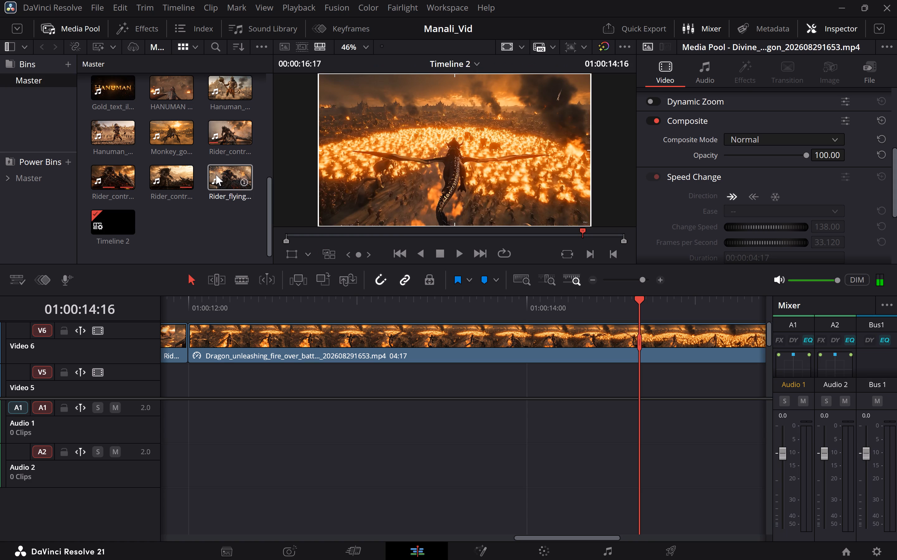
scroll(430, 361, "up", 1)
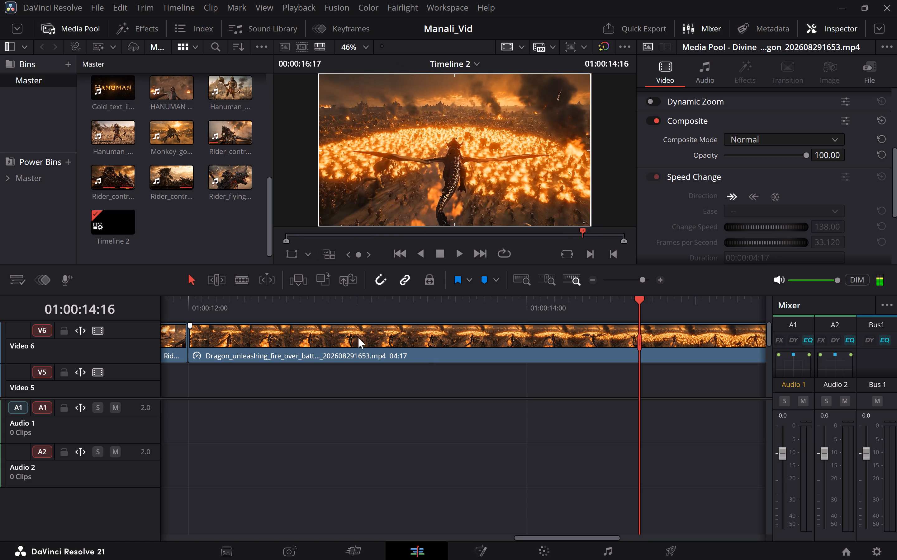
Replay the dragon fire clip on Video 6 to examine its ending and the cut from the rider close-up.
left_click(173, 305)
key("space")
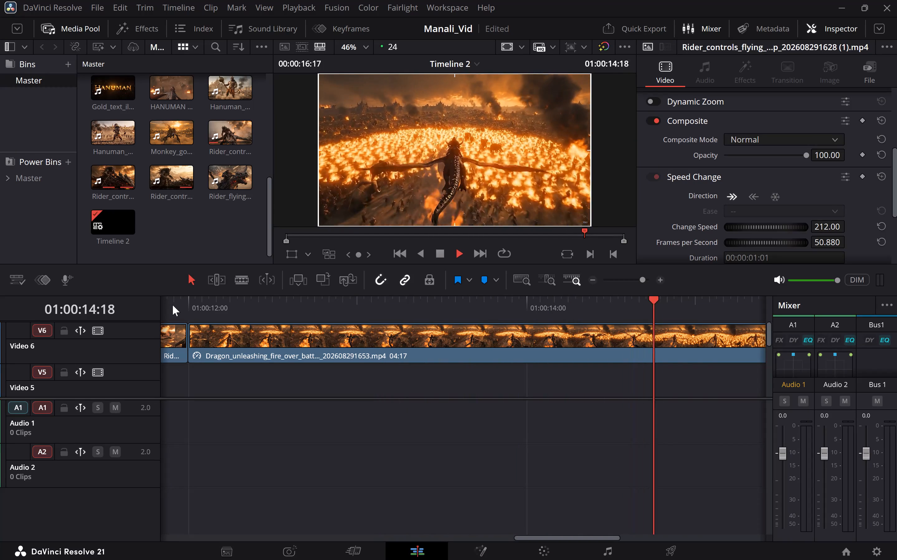
key("space")
scroll(317, 404, "up", 1)
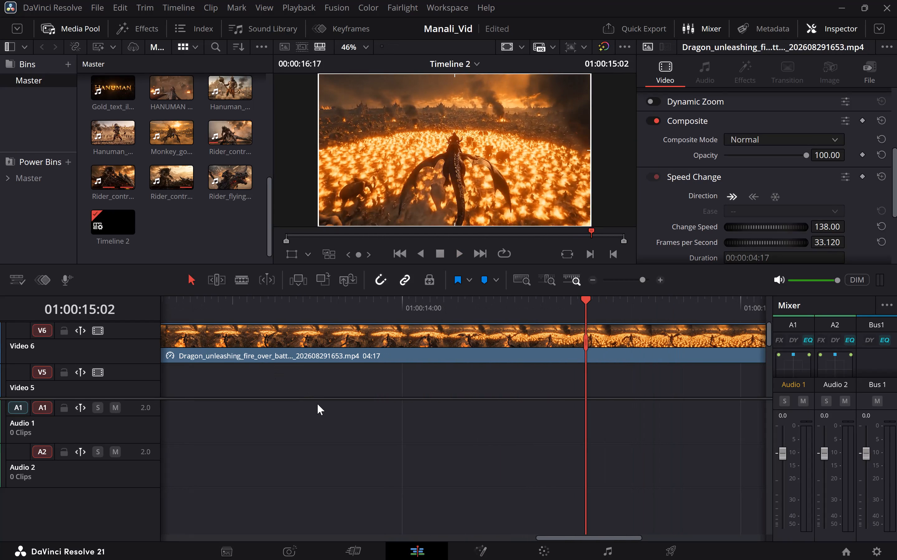
scroll(424, 323, "up", 1)
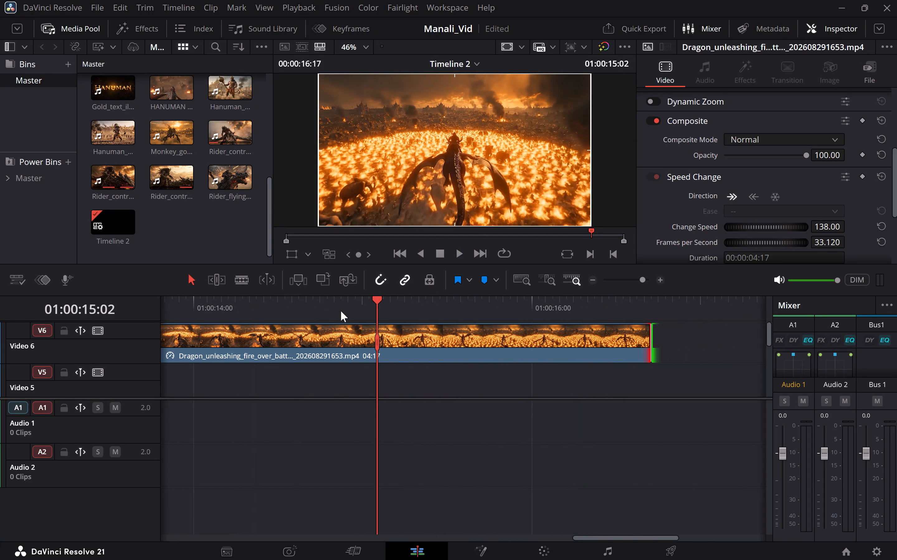
left_click(226, 308)
key("space")
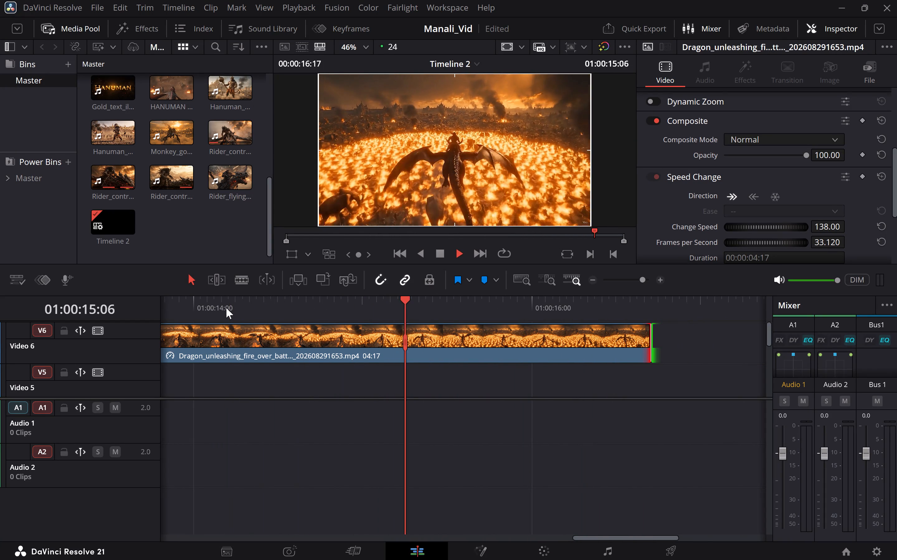
key("space")
scroll(226, 308, "right", 1)
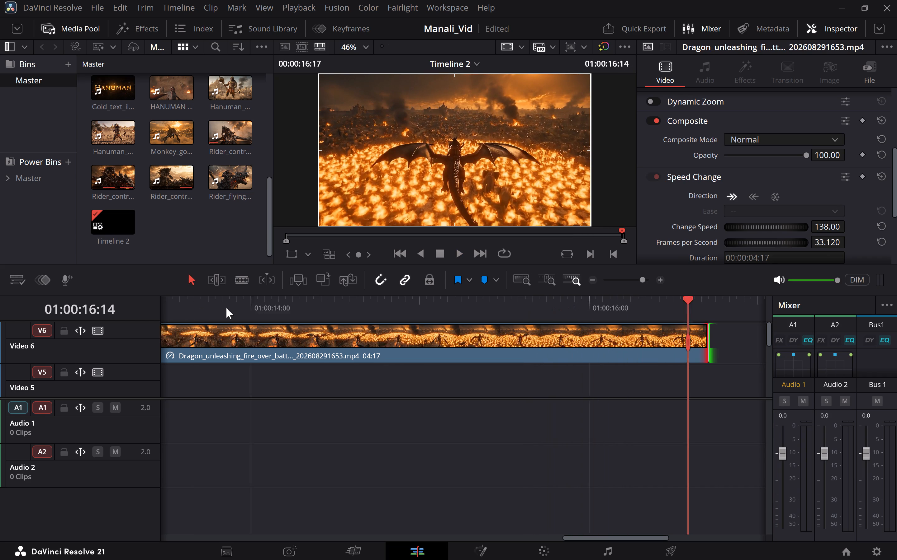
scroll(226, 308, "right", 2)
scroll(456, 320, "down", 1)
left_click(345, 306)
key("space")
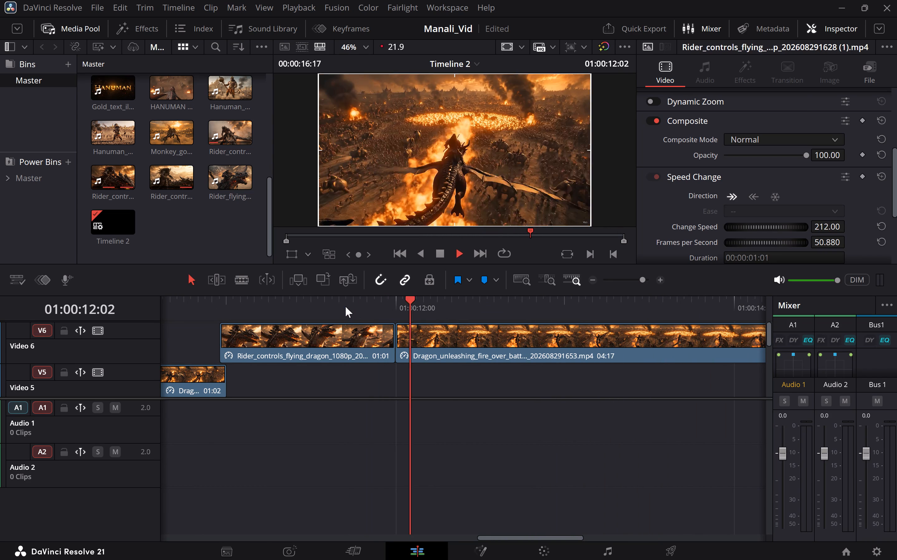
key("space")
Move the Dragon_unleashing_fire_over_batt… clip from Video 6 down to Video 2, keeping its start at 01:00:12:00.
left_click_drag(430, 345, 430, 351)
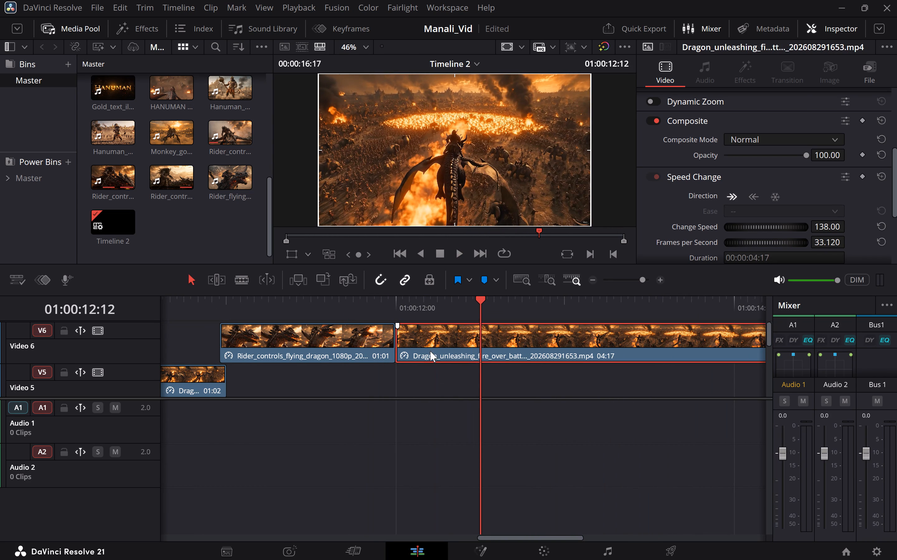
left_click_drag(430, 351, 429, 380)
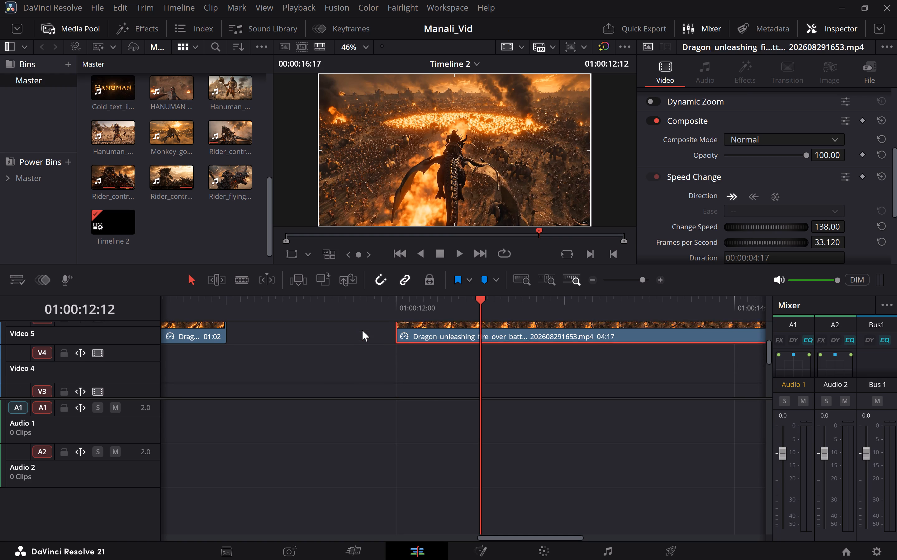
left_click_drag(426, 330, 421, 347)
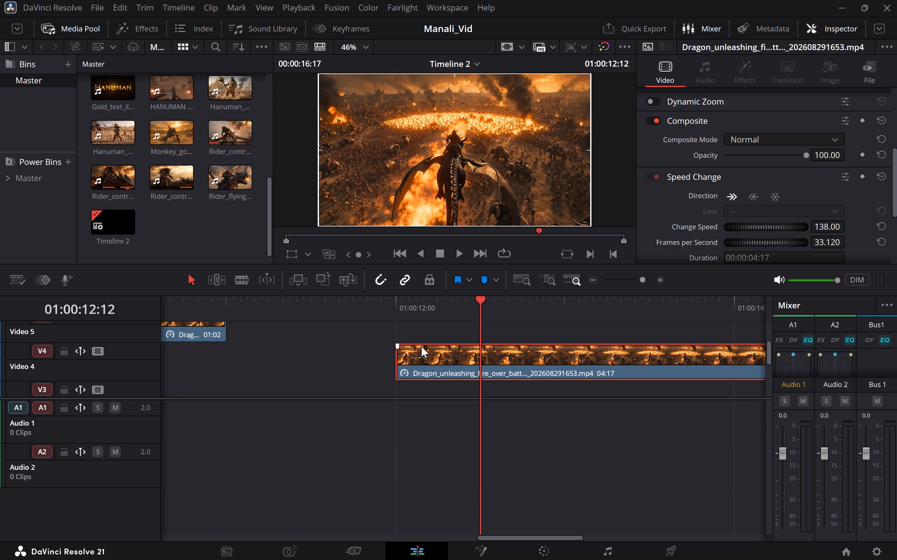
left_click(421, 351)
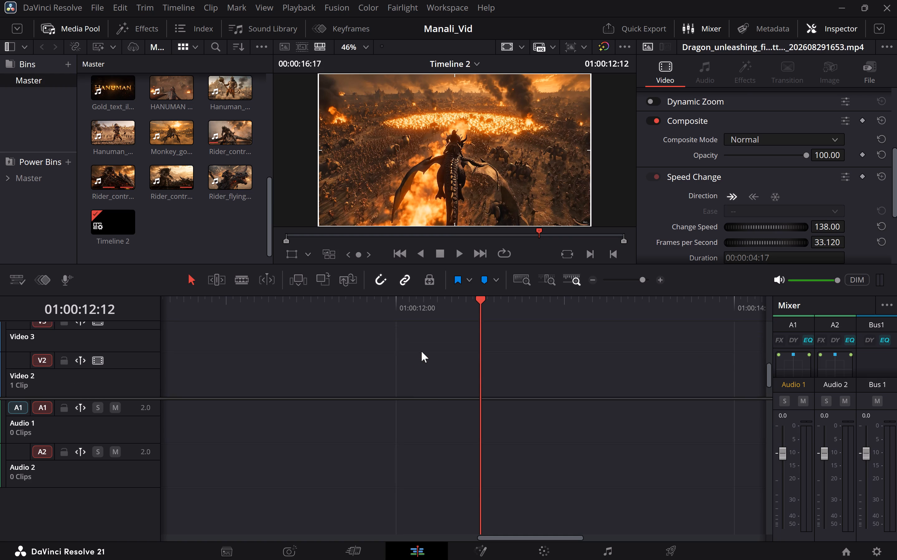
left_click_drag(436, 323, 430, 340)
scroll(430, 340, "down", 1)
scroll(431, 340, "up", 1)
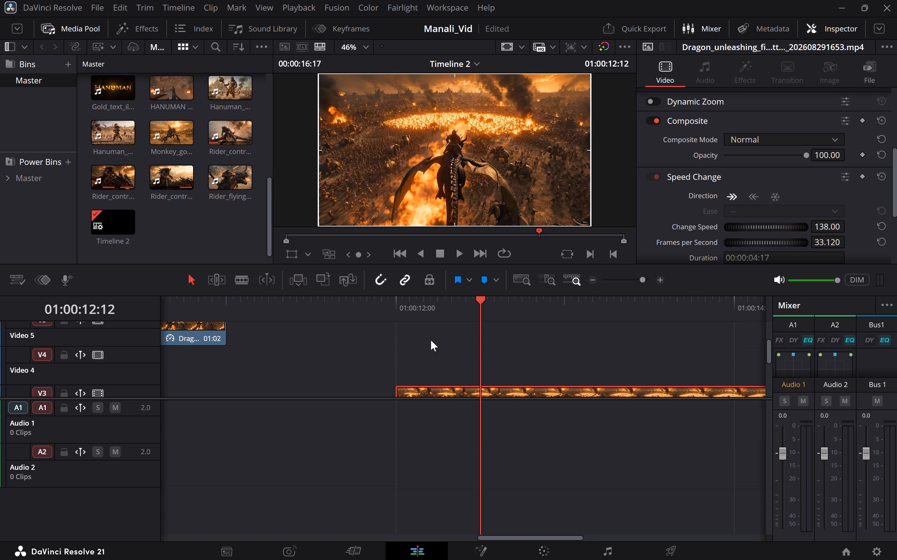
scroll(431, 340, "down", 1)
scroll(431, 340, "up", 1)
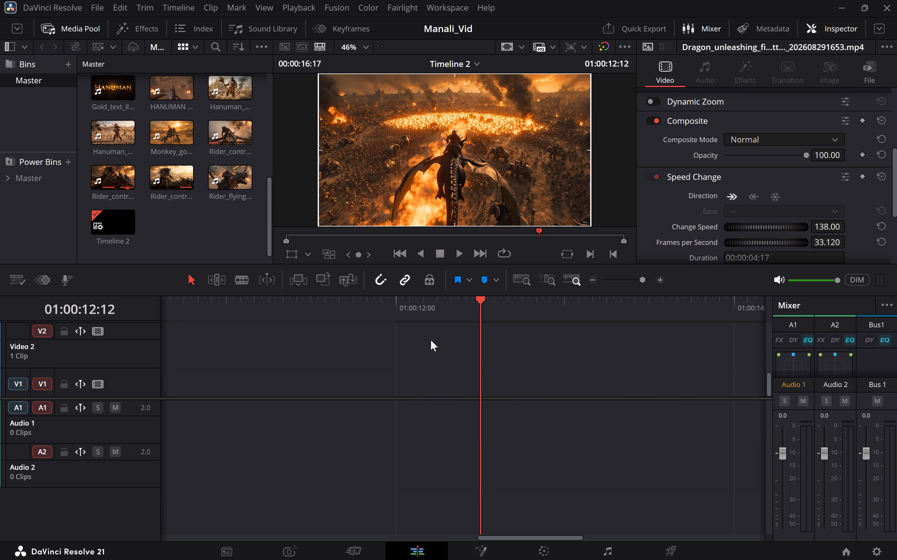
scroll(431, 340, "up", 2)
left_click_drag(431, 340, 430, 367)
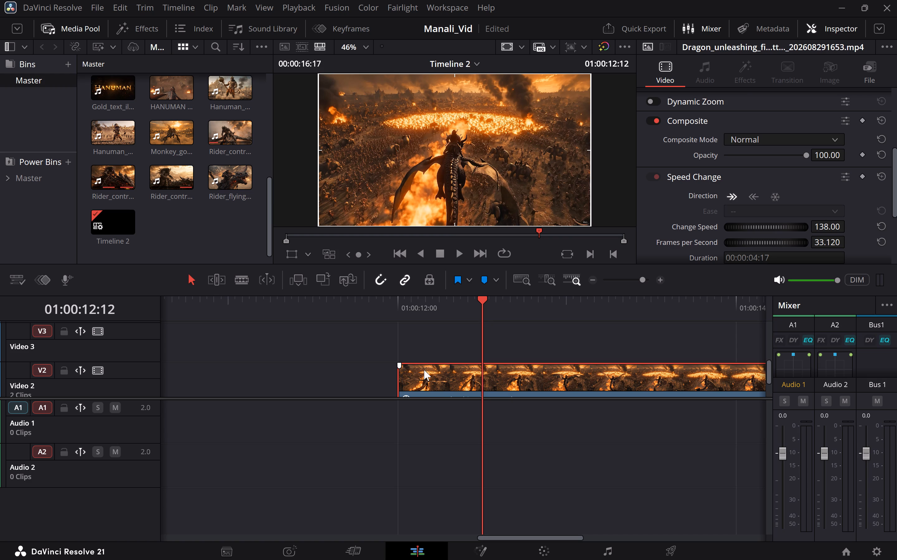
Extend the start of the dragon fire clip on Video 2 two frames earlier, for a duration of 04:19.
left_click_drag(398, 380, 383, 382)
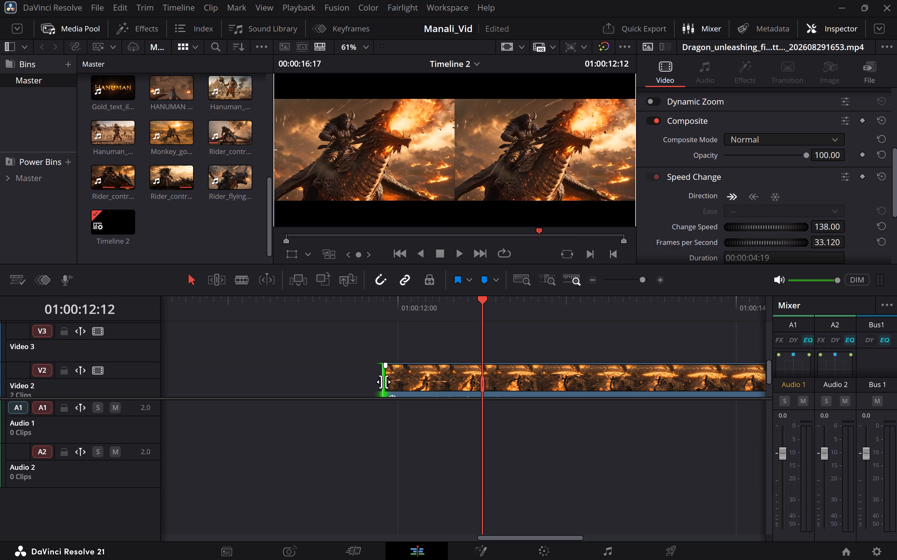
right_click(383, 382)
Replay from the rider close-up through the end of the dragon fire clip to examine the cut and the ending.
left_click(296, 304)
key("space")
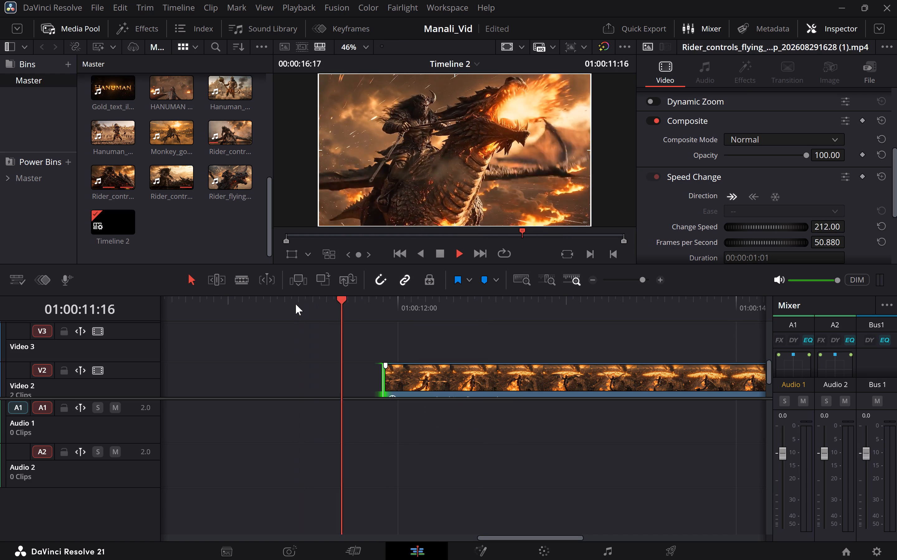
key("space")
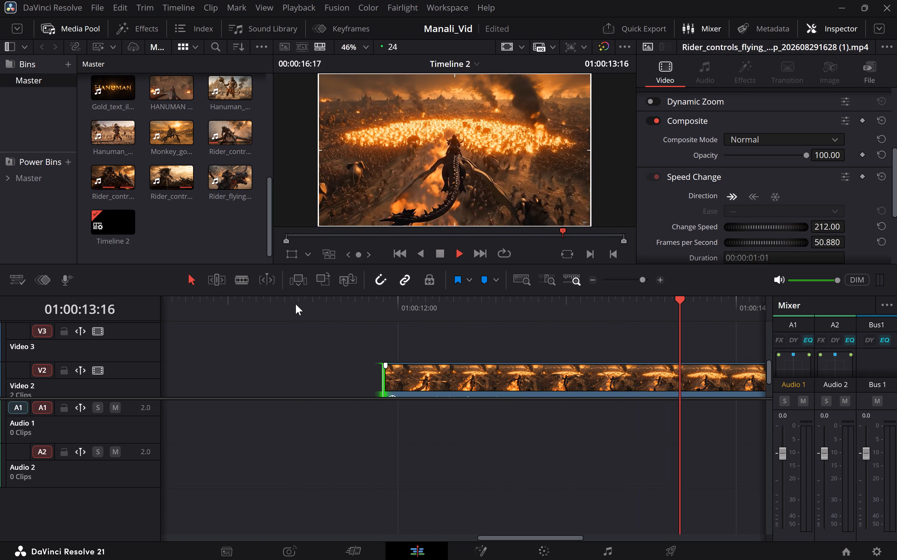
scroll(296, 304, "left", 1)
key("space")
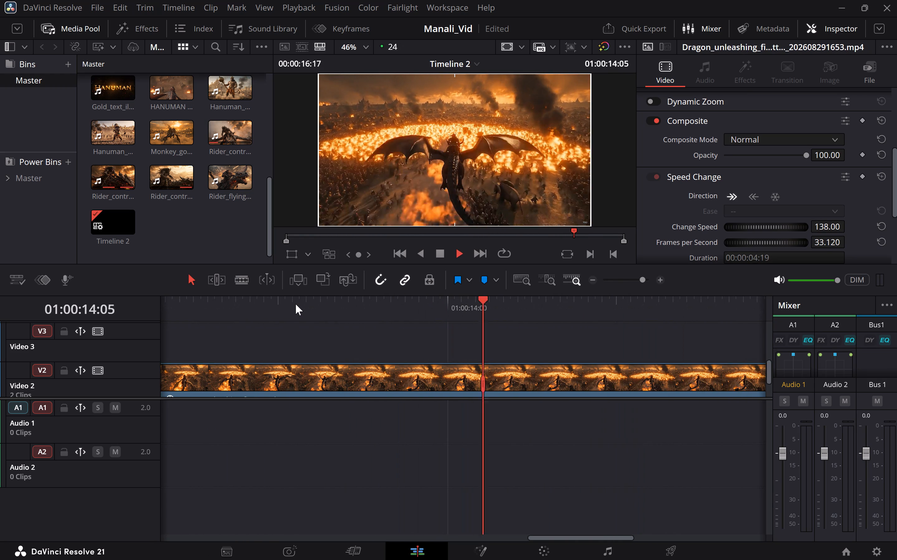
key("space")
scroll(296, 304, "left", 1)
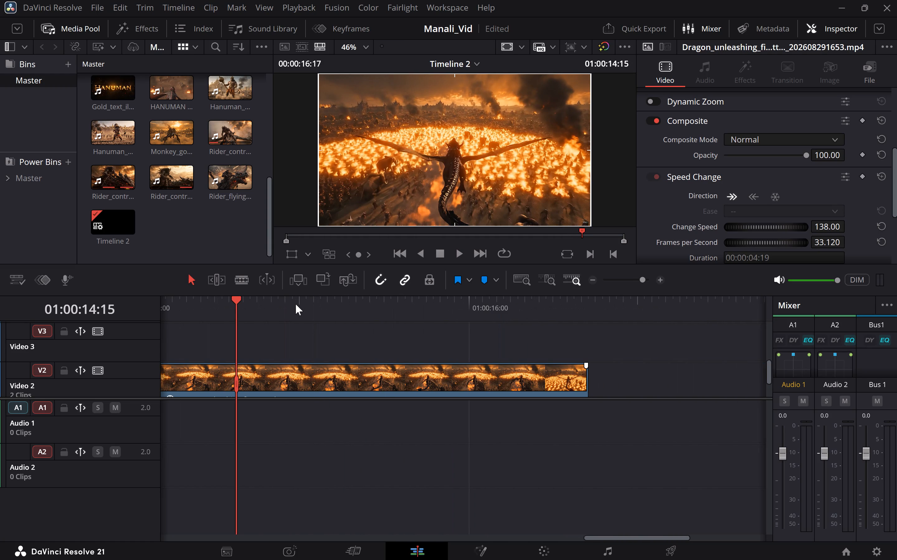
scroll(296, 304, "right", 2)
left_click(279, 306)
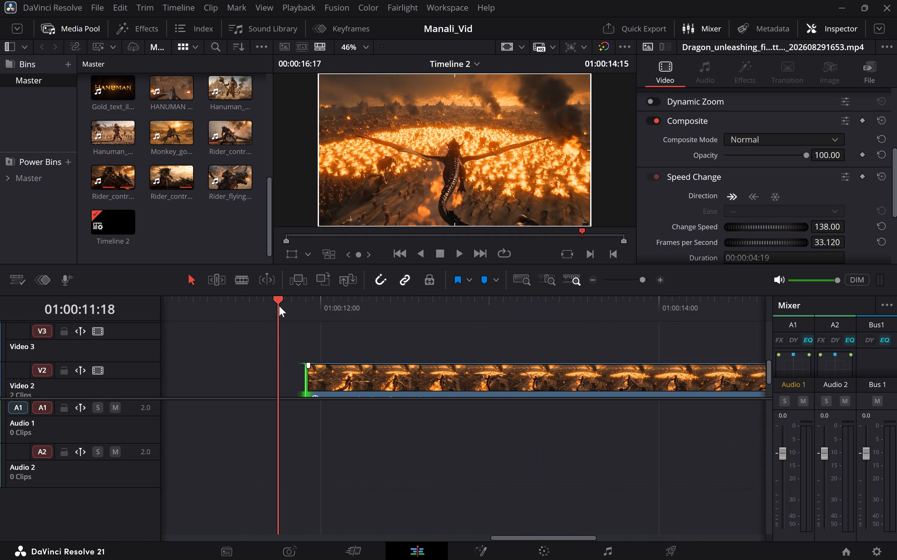
key("space")
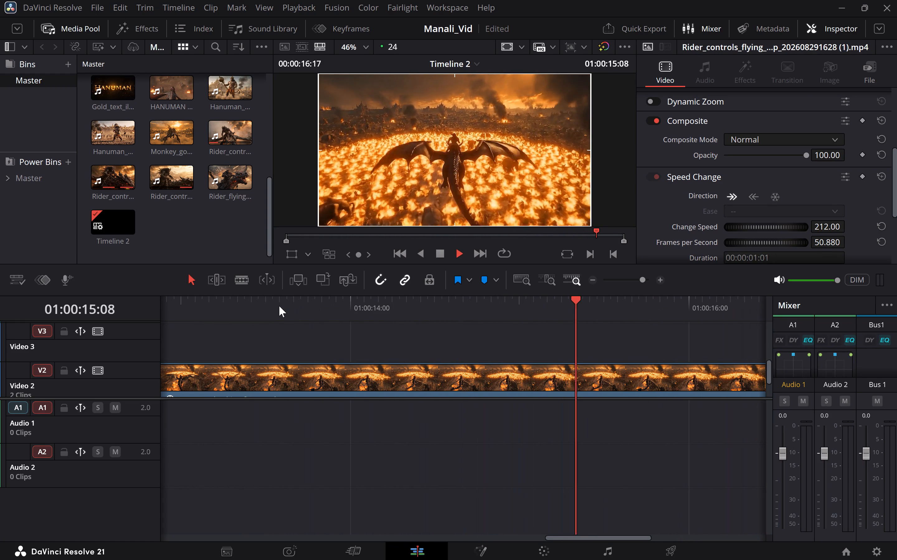
key("space")
scroll(279, 306, "left", 1)
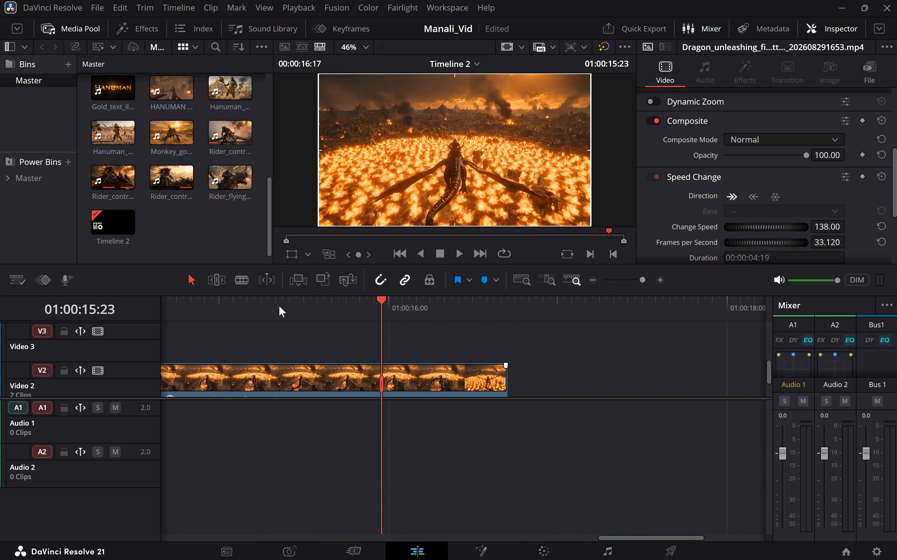
key("space")
key("space")
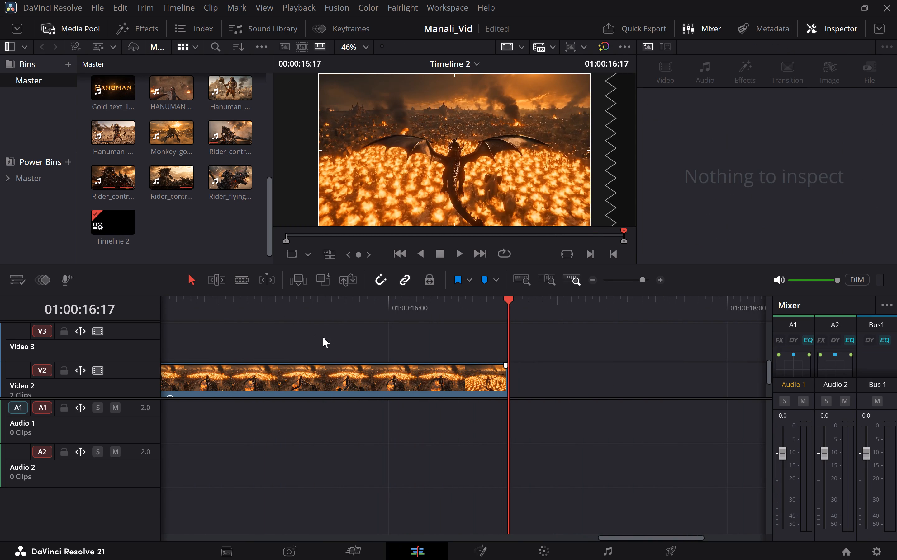
Review the dragon fire clip's ending on Video 2 and trim its end to a duration of 04:05.
left_click(361, 377)
left_click(226, 308)
key("space")
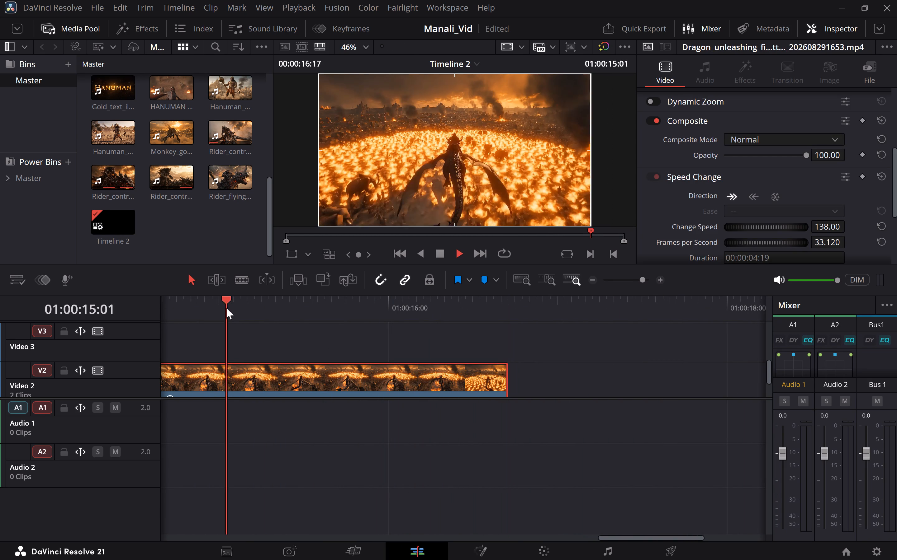
key("space")
key("space")
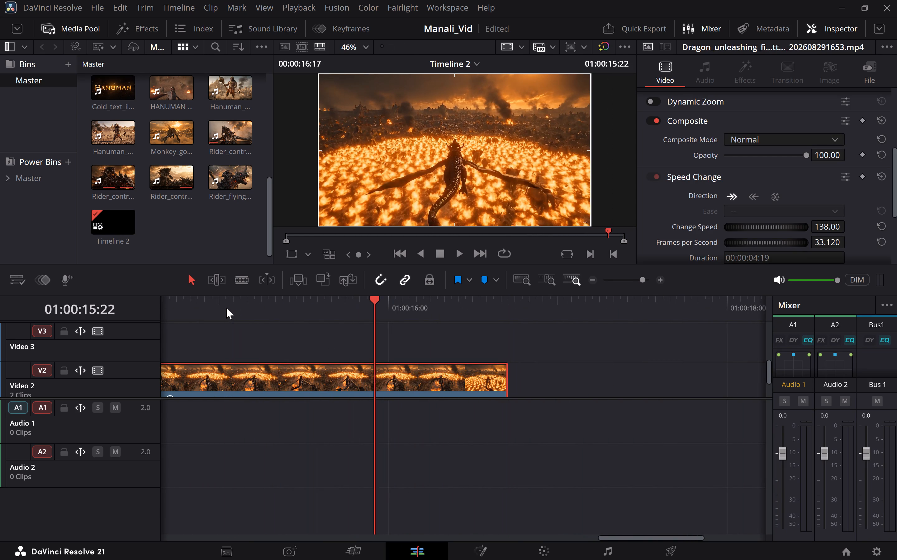
left_click_drag(508, 377, 424, 379)
left_click(277, 307)
key("space")
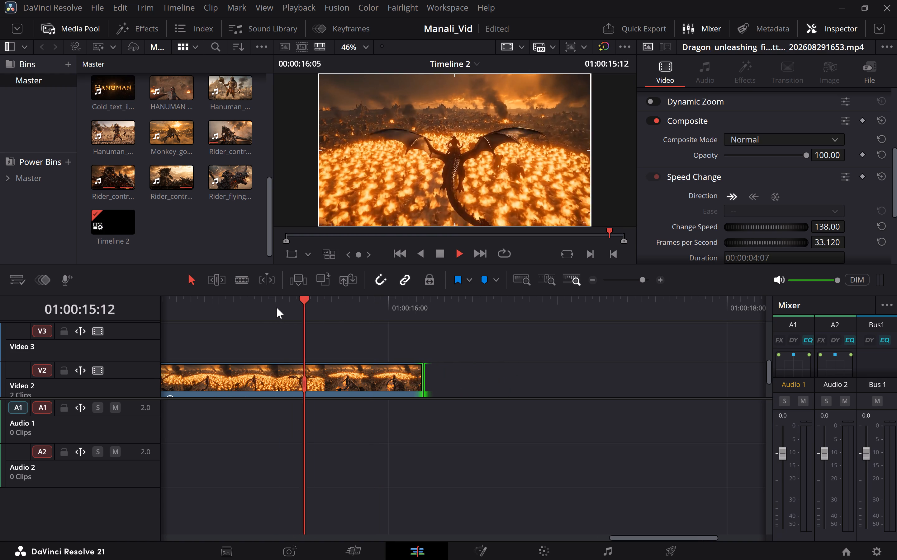
key("space")
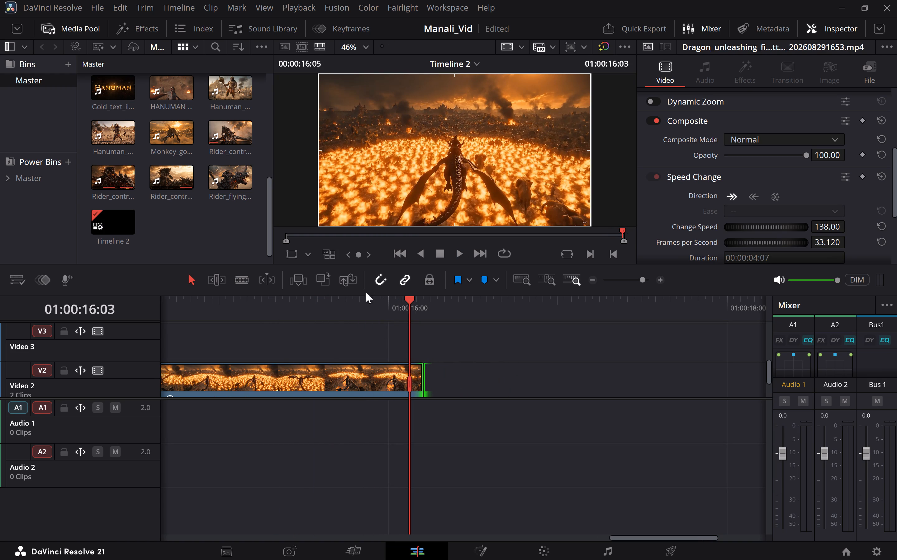
left_click(298, 310)
left_click_drag(424, 379, 409, 379)
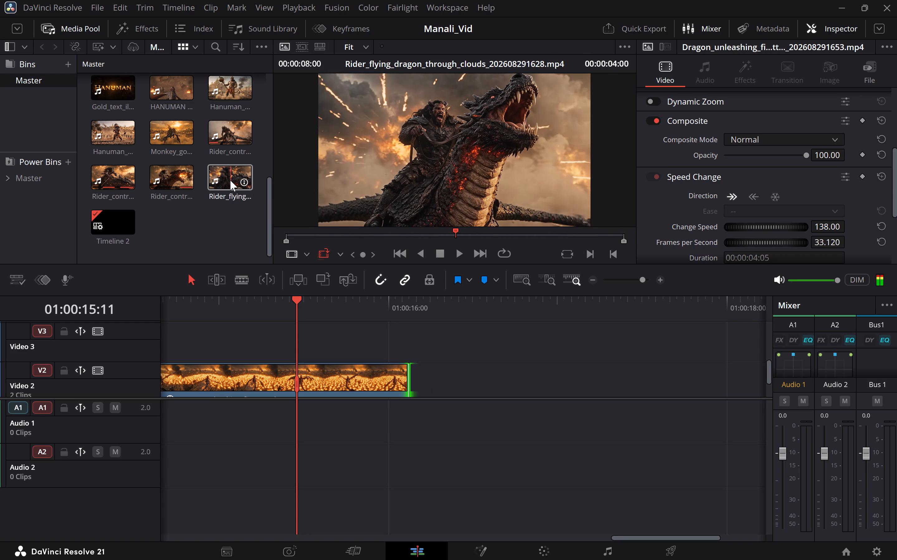
Place the Rider_flying_dragon_through_clouds clip from the Master bin on Video 3, starting at 01:00:16:00.
left_click_drag(229, 180, 331, 263)
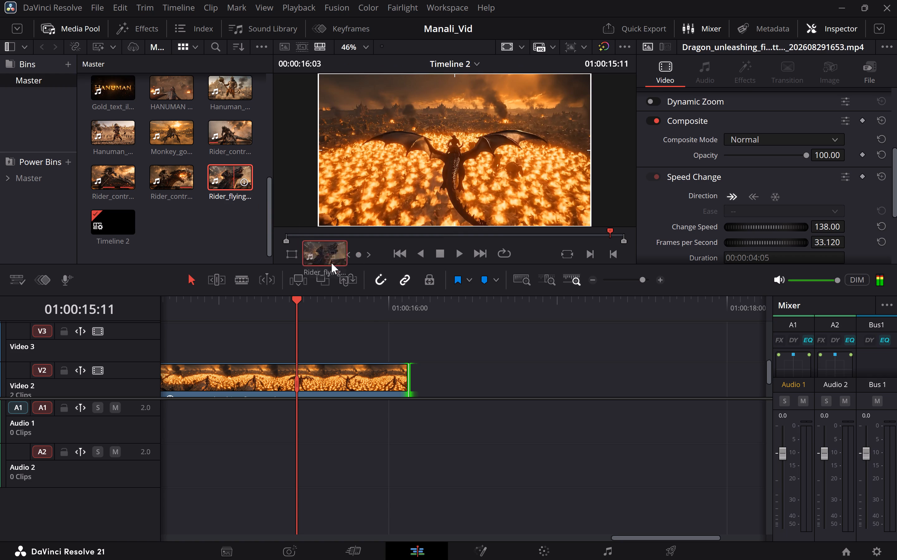
left_click_drag(331, 263, 387, 335)
Play across the cut from the dragon fire clip to the Rider_flying clip, enlarging the video track area to examine both.
left_click(356, 307)
key("space")
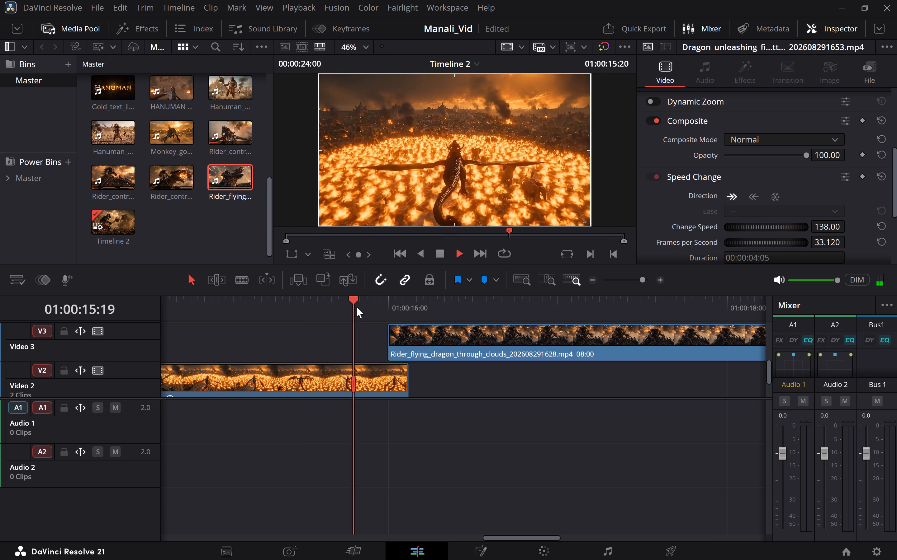
key("space")
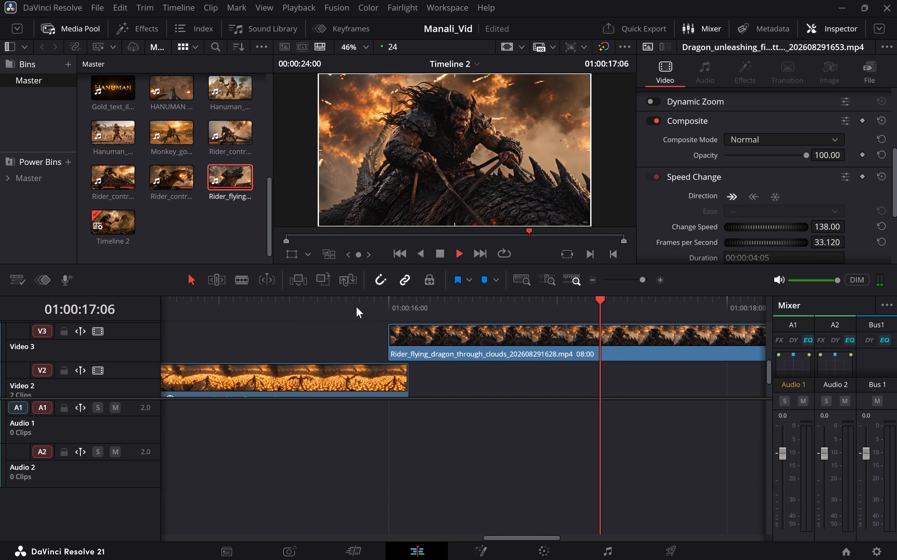
key("space")
scroll(350, 308, "right", 1)
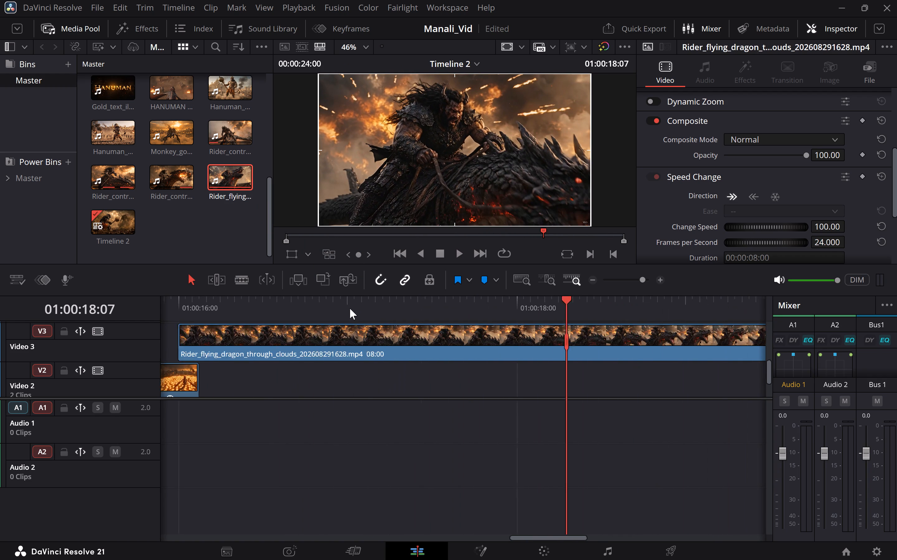
scroll(350, 308, "right", 1)
left_click(226, 308)
key("space")
key("space")
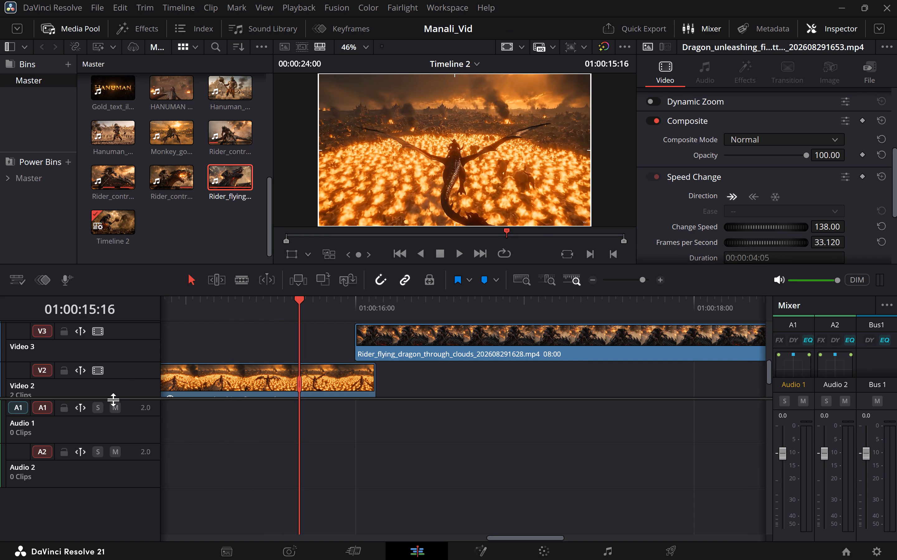
left_click_drag(113, 400, 112, 494)
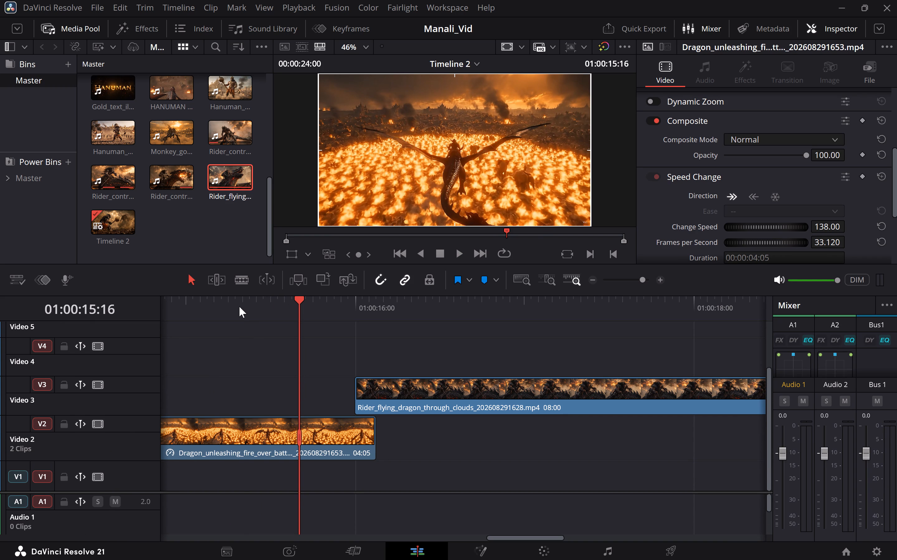
left_click(239, 306)
key("space")
key("space")
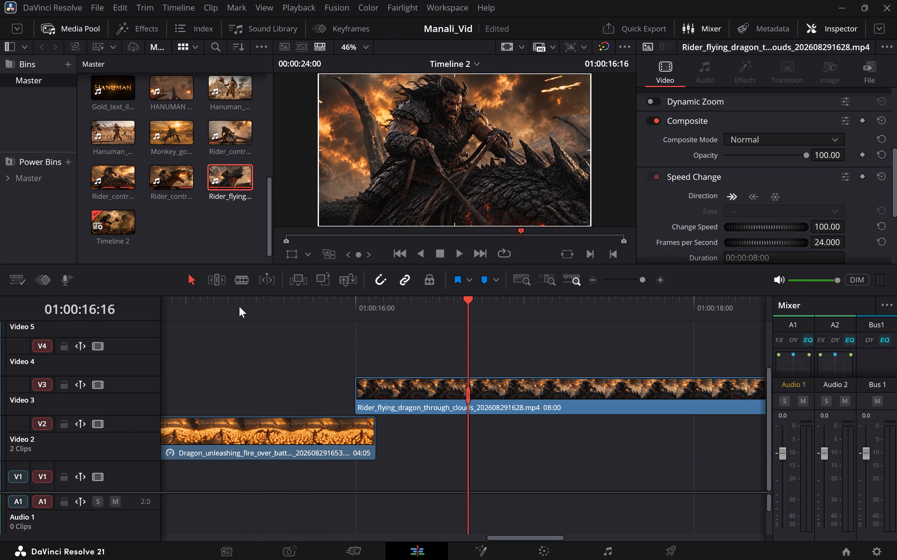
Set the speed of the Rider_flying_dragon_through_clouds clip on Video 3 to 139%.
left_click(463, 401)
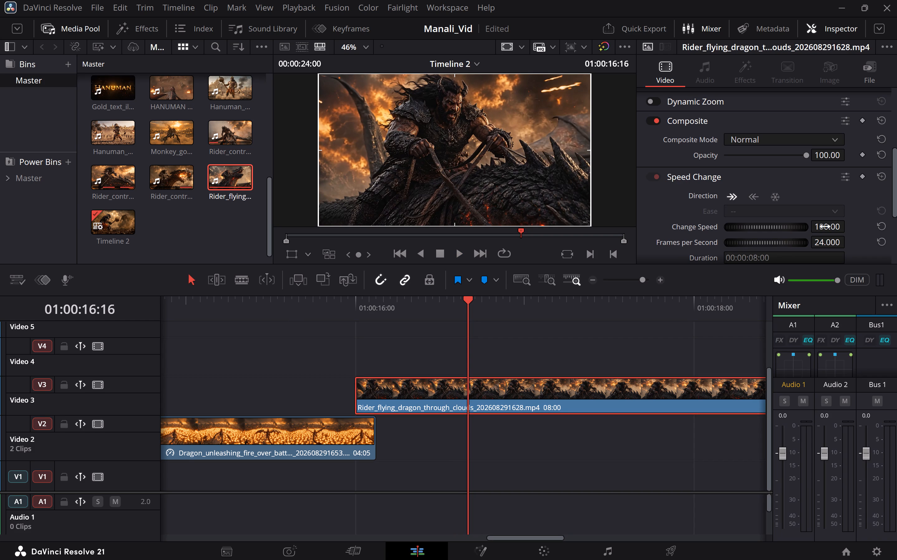
left_click_drag(825, 226, 852, 228)
left_click_drag(852, 228, 847, 231)
left_click_drag(847, 231, 849, 232)
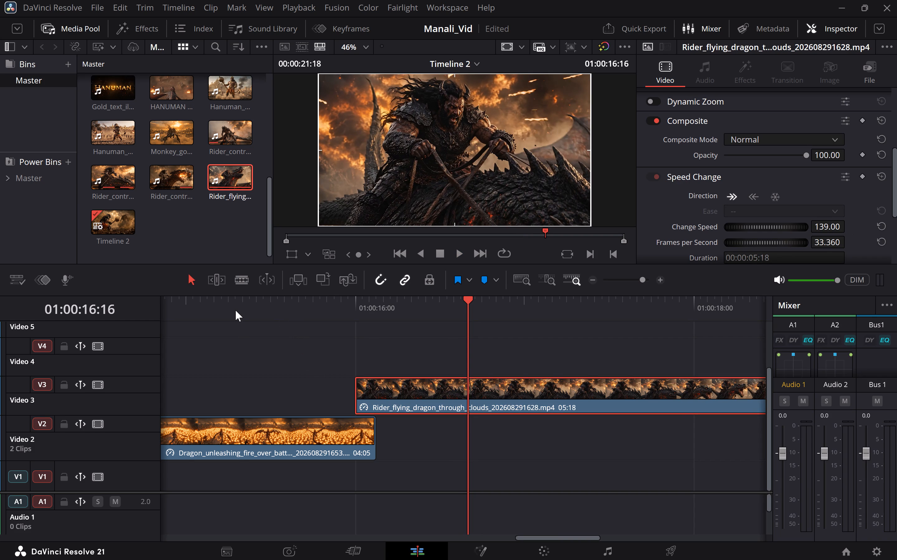
Play the sped-up Rider_flying clip on Video 3 through to its end, including full screen, to examine its pacing and ending.
left_click(235, 310)
key("space")
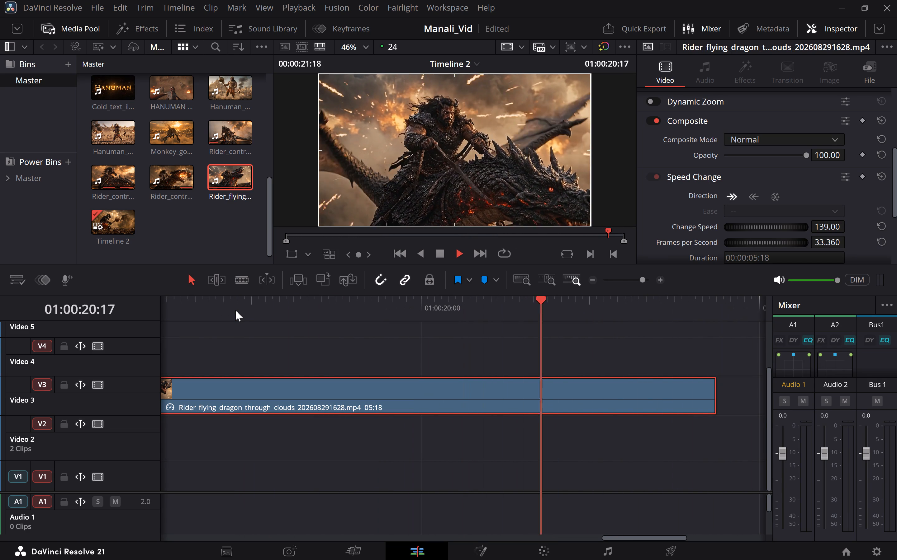
key("space")
key("space")
key("space")
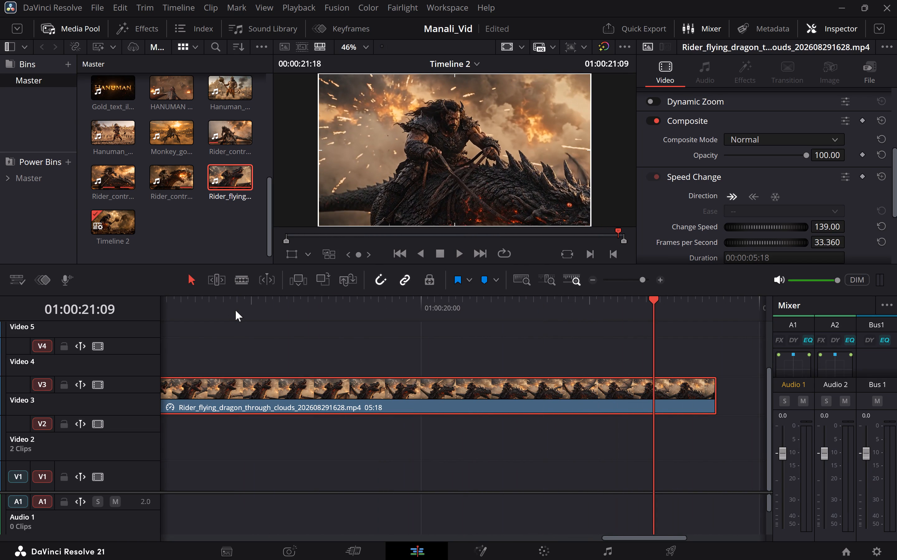
scroll(235, 310, "right", 1)
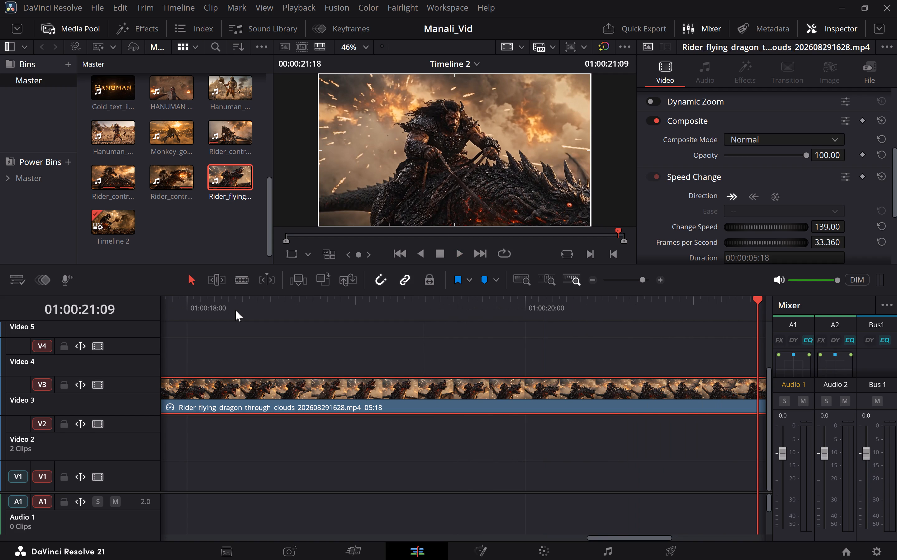
key("ctrl+f")
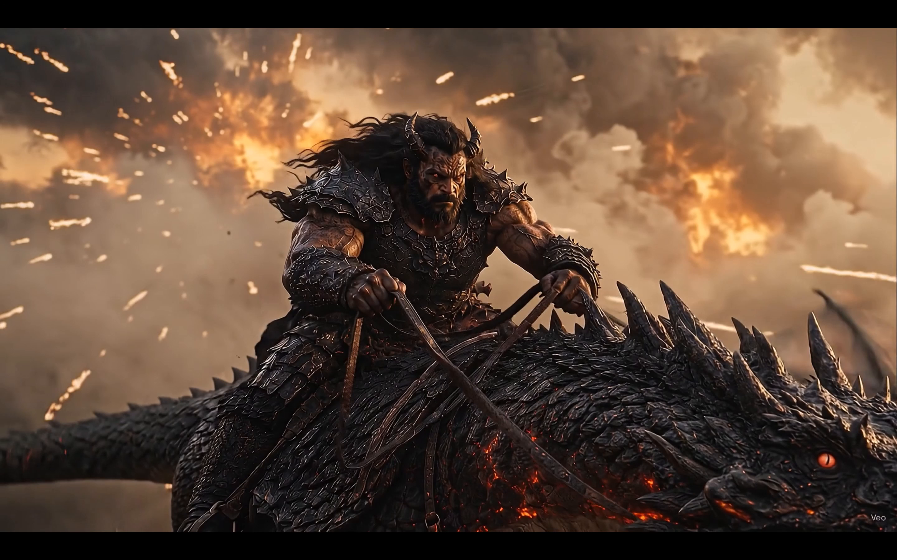
key("ctrl+f")
key("space")
key("space")
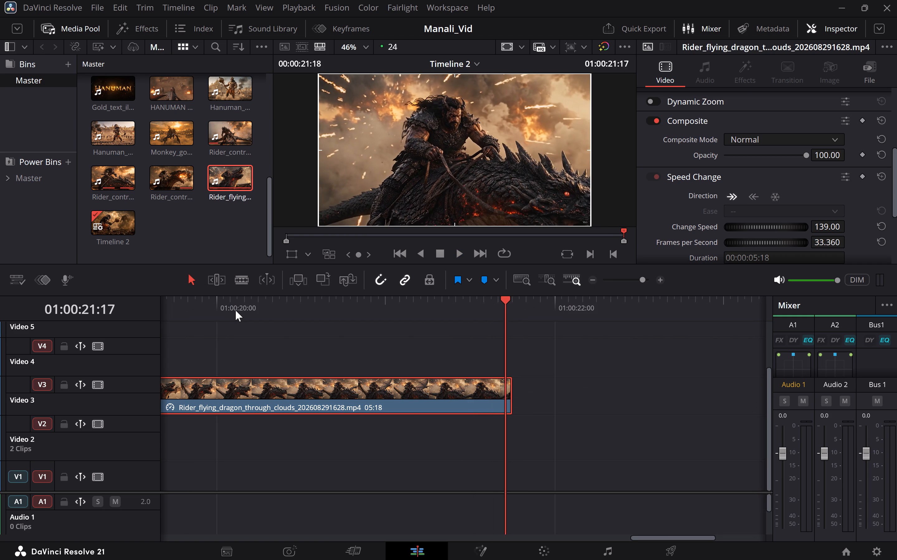
scroll(235, 310, "right", 2)
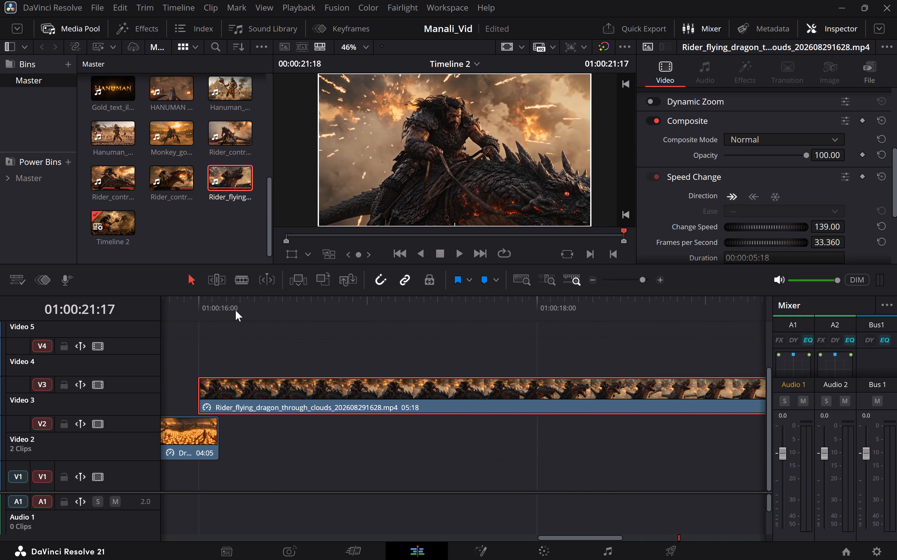
Replay the cut from the dragon fire clip and the opening of the Rider_flying clip to find where its action should begin.
left_click(200, 301)
key("space")
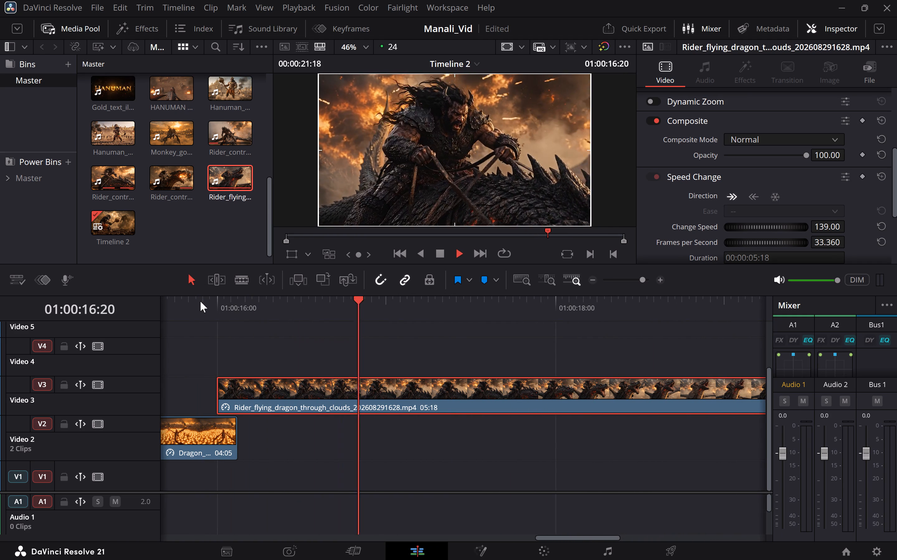
key("space")
scroll(200, 301, "right", 1)
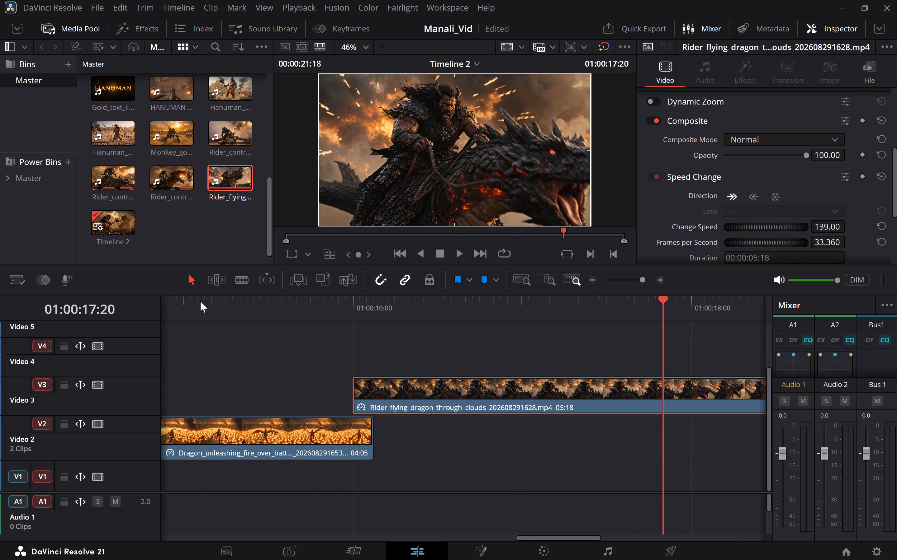
left_click(200, 301)
key("space")
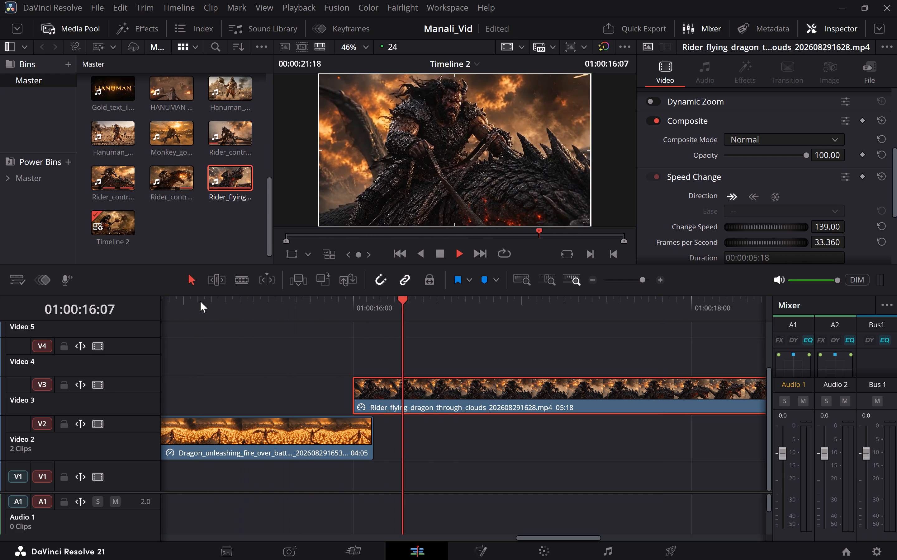
key("space")
key("space")
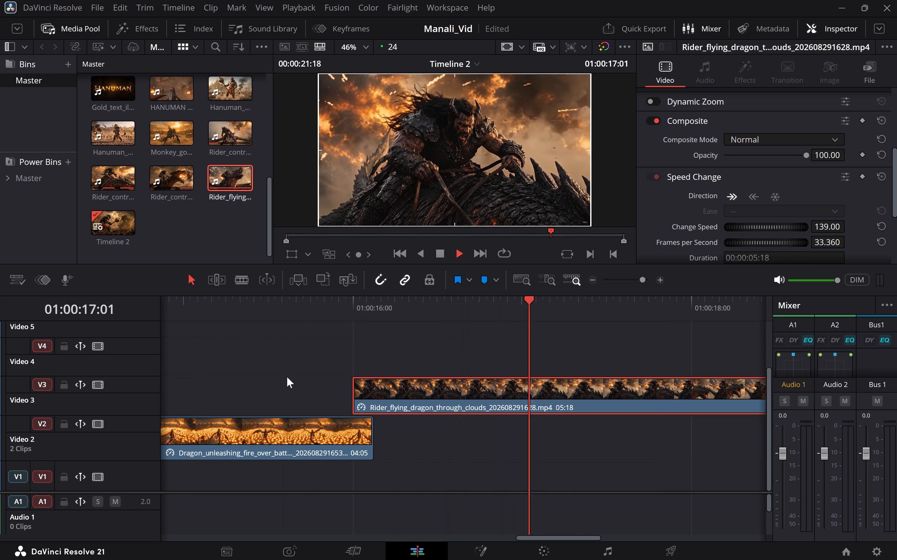
key("space")
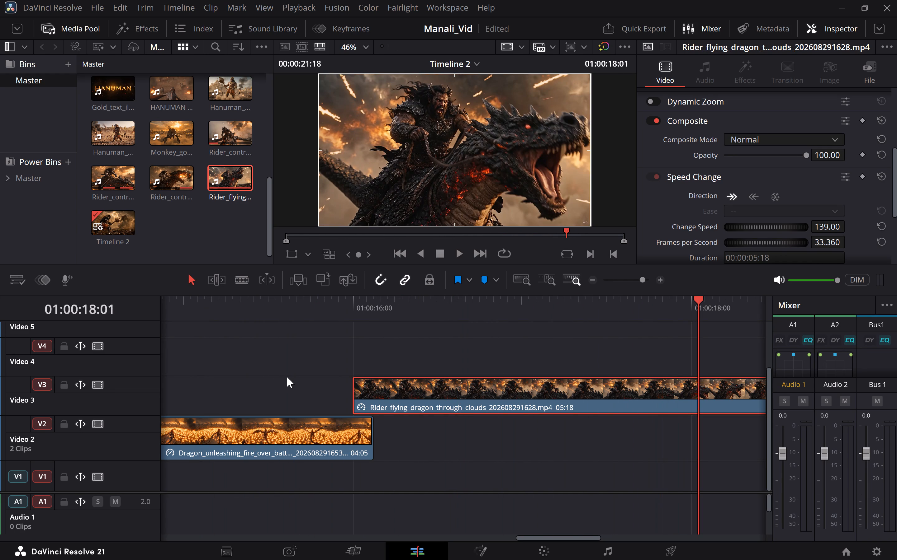
Trim the start of the Rider_flying clip to a duration of 04:07 and move it back to start at 01:00:16:00 on Video 3.
left_click_drag(354, 404, 649, 395)
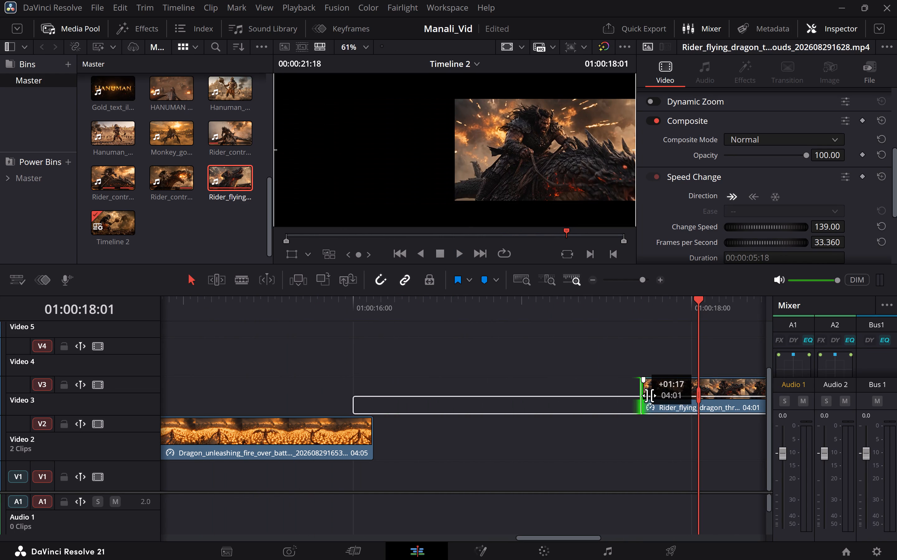
left_click_drag(649, 395, 605, 396)
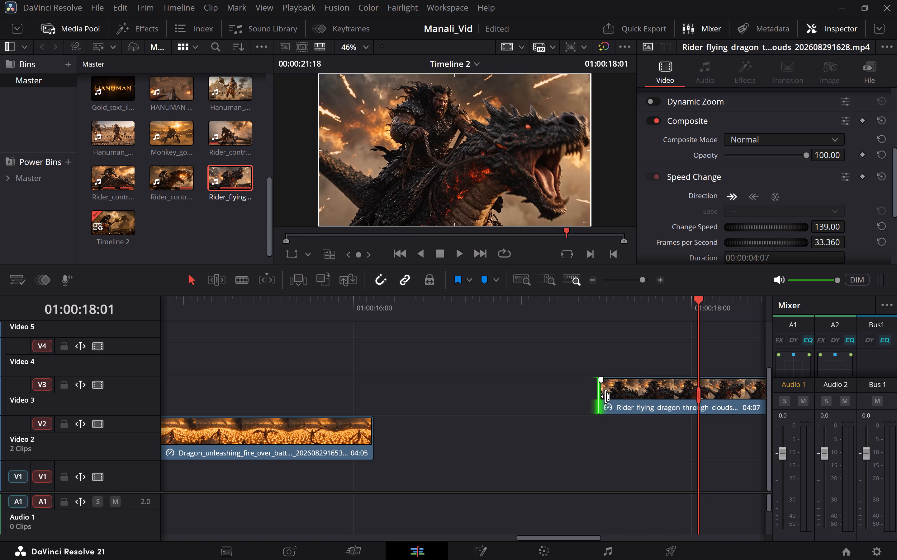
left_click_drag(645, 392, 398, 392)
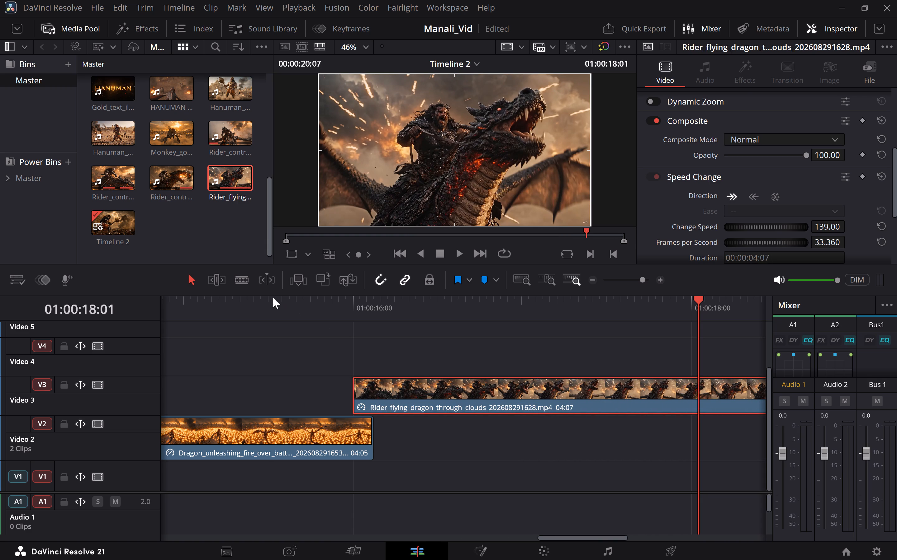
Review the Rider_flying clip through to its ending on Video 3 and trim its end to a duration of 03:08.
left_click(268, 297)
key("space")
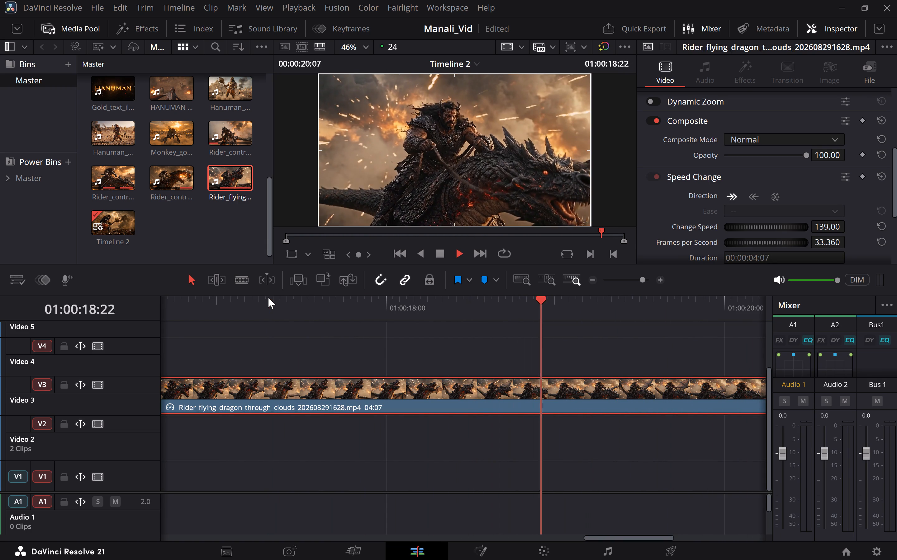
key("space")
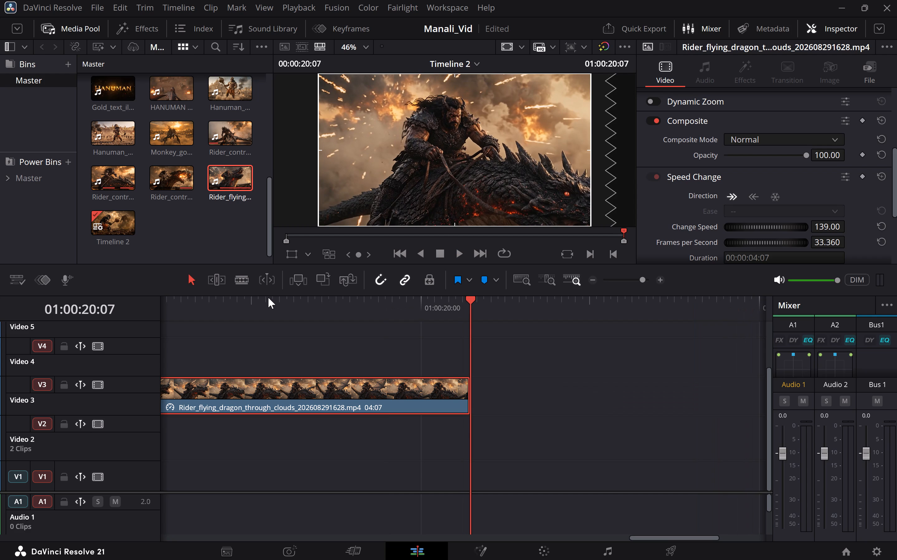
left_click_drag(463, 392, 379, 392)
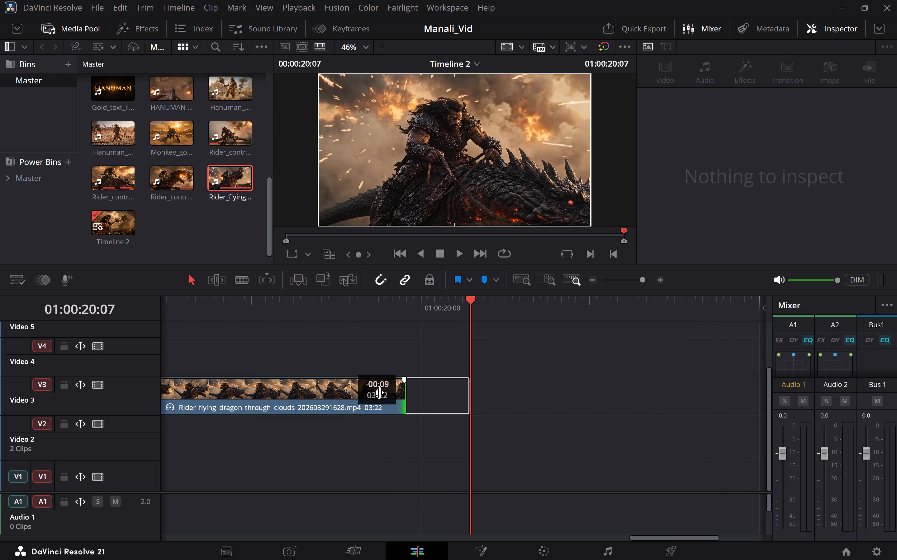
left_click_drag(379, 392, 295, 394)
Replay from the end of the dragon fire clip through the trimmed Rider_flying clip to examine the cut and the ending.
scroll(295, 394, "right", 1)
scroll(264, 391, "right", 1)
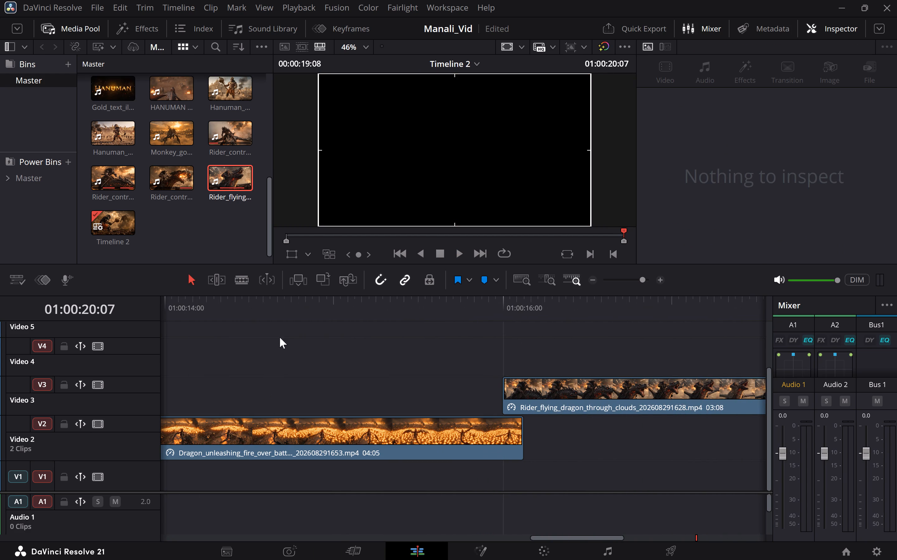
left_click(539, 387)
left_click(394, 316)
key("space")
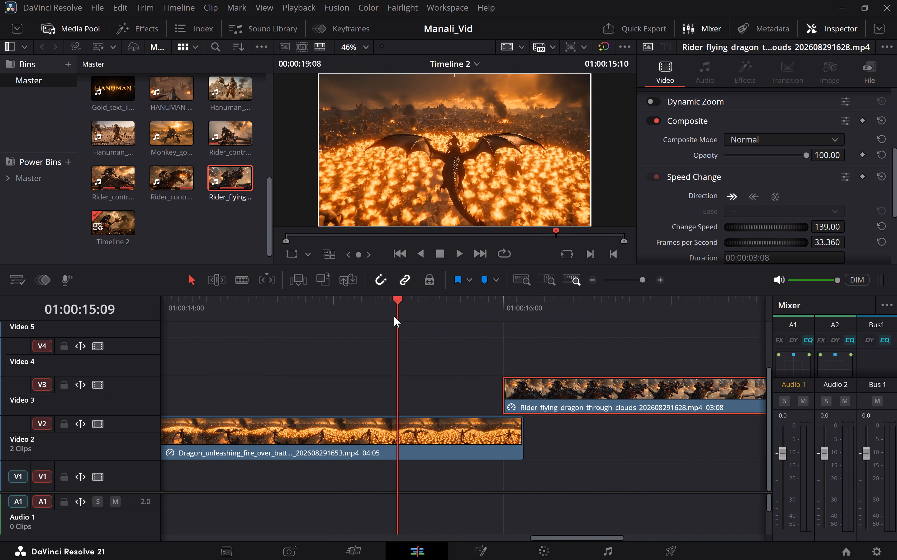
key("space")
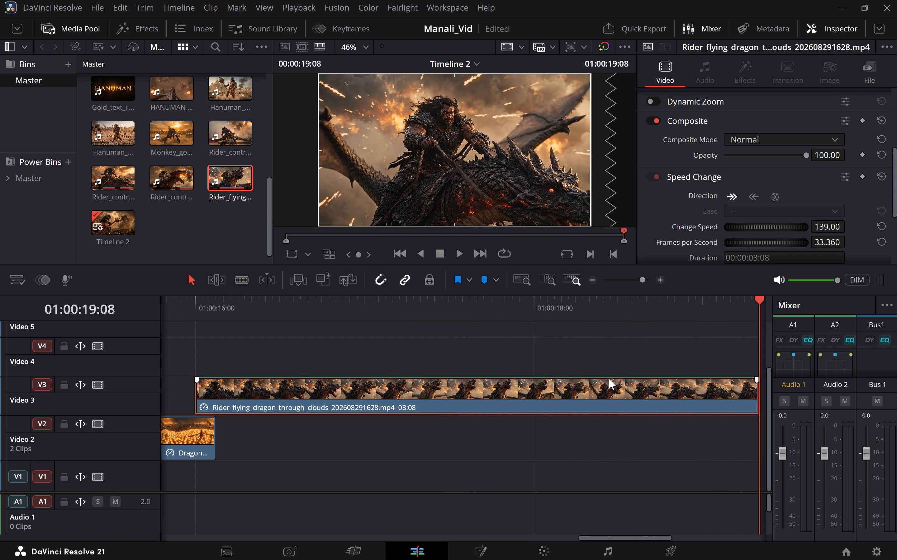
scroll(609, 379, "left", 2)
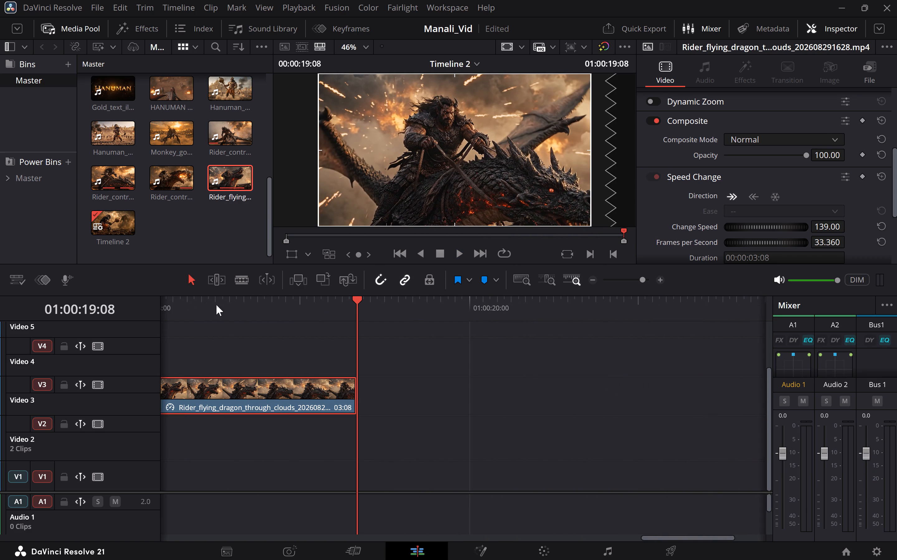
left_click(183, 299)
key("space")
key("space")
Look back through Timeline 2 from the end of the Rider_flying clip to the opening Bear_warrior clip, sampling frames of the clips between.
scroll(183, 299, "right", 1)
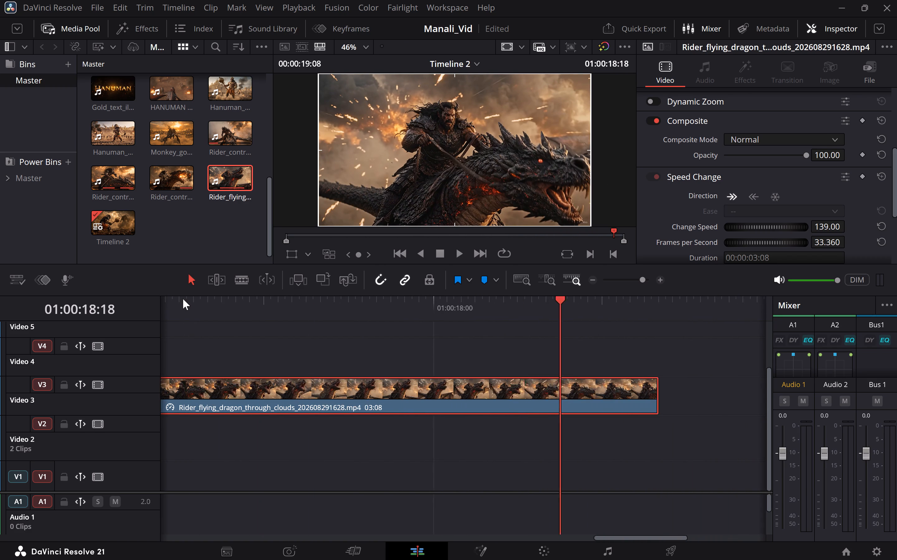
scroll(183, 299, "right", 1)
left_click(186, 301)
scroll(186, 301, "right", 3)
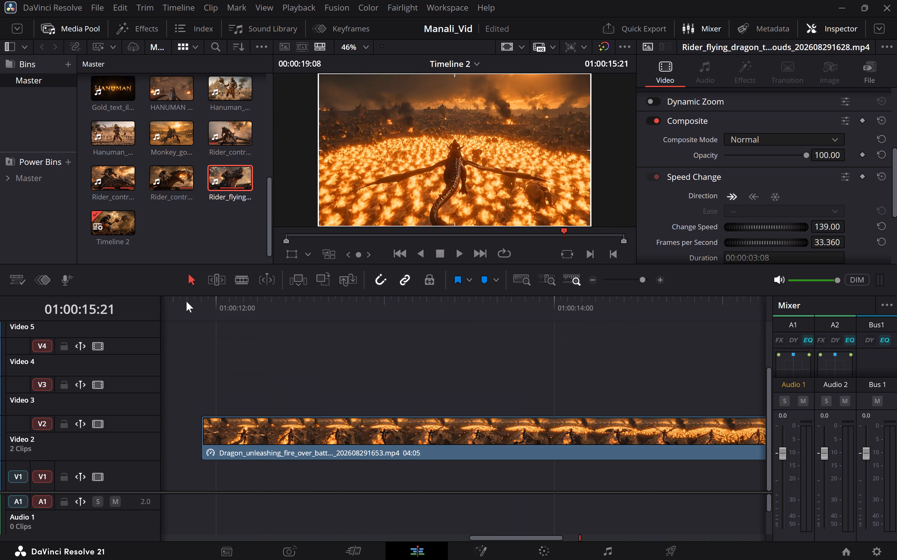
scroll(163, 308, "right", 1)
left_click(231, 297)
scroll(231, 297, "right", 1)
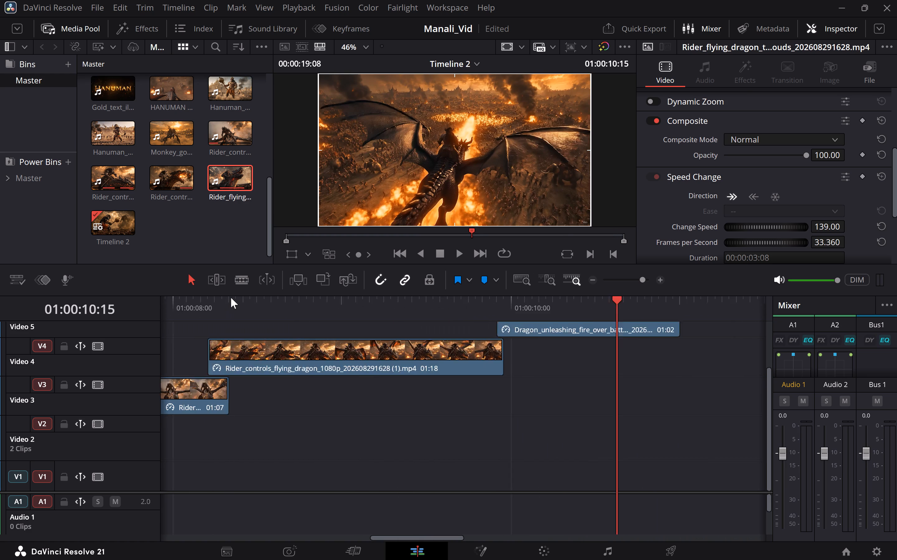
scroll(231, 297, "right", 1)
left_click(231, 297)
left_click(336, 307)
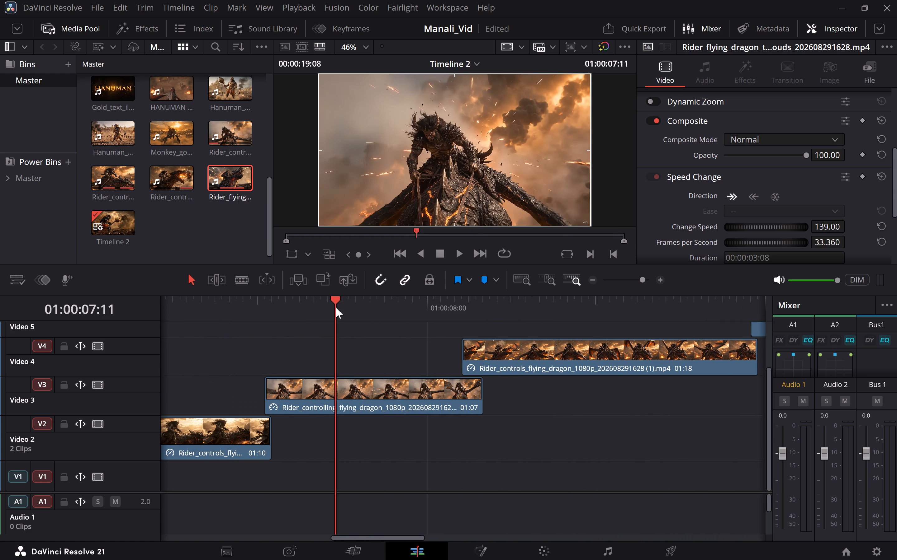
scroll(336, 307, "right", 1)
left_click(303, 320)
scroll(303, 320, "right", 1)
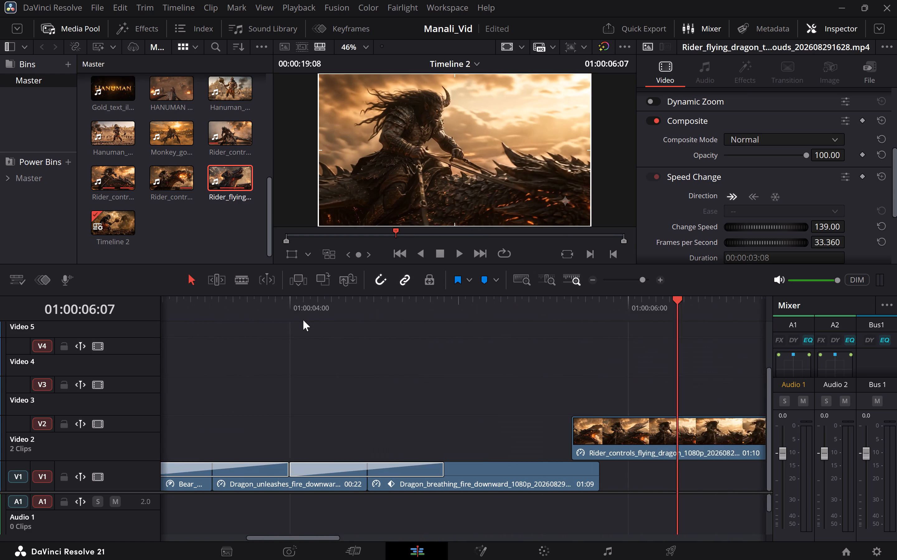
scroll(303, 320, "right", 1)
left_click(356, 306)
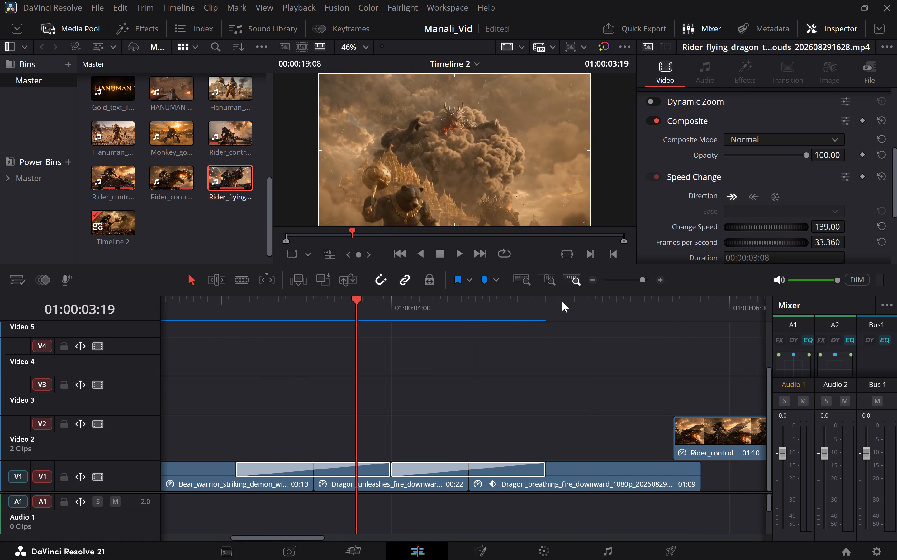
left_click(562, 301)
scroll(562, 301, "right", 1)
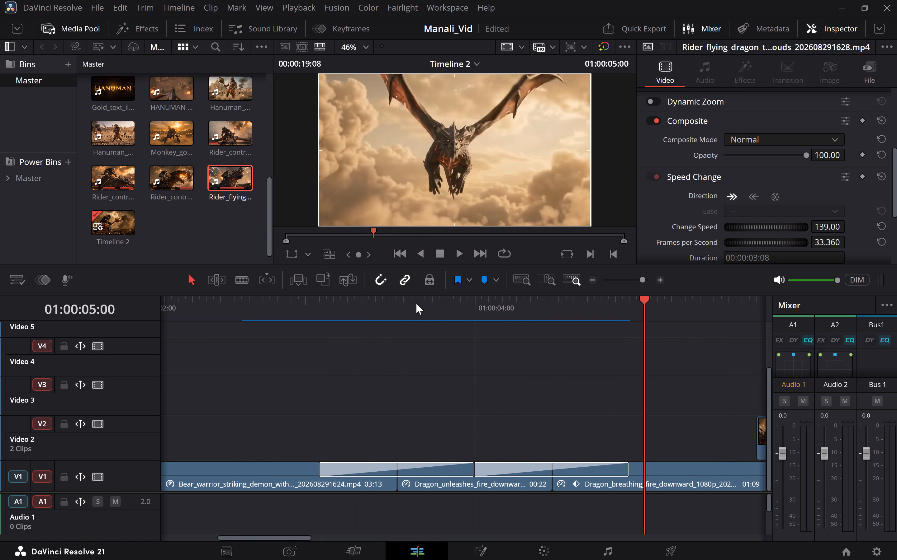
key("space")
key("space")
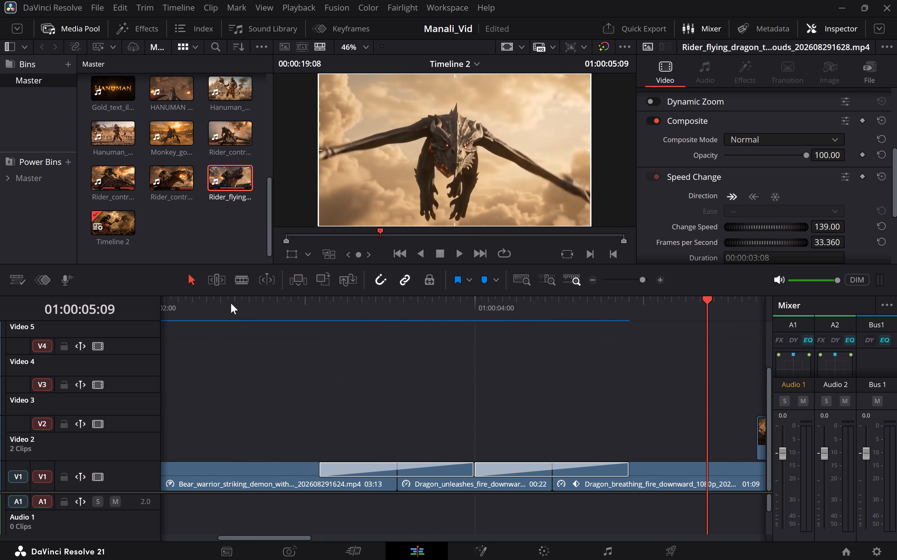
left_click(231, 303)
scroll(231, 303, "right", 4)
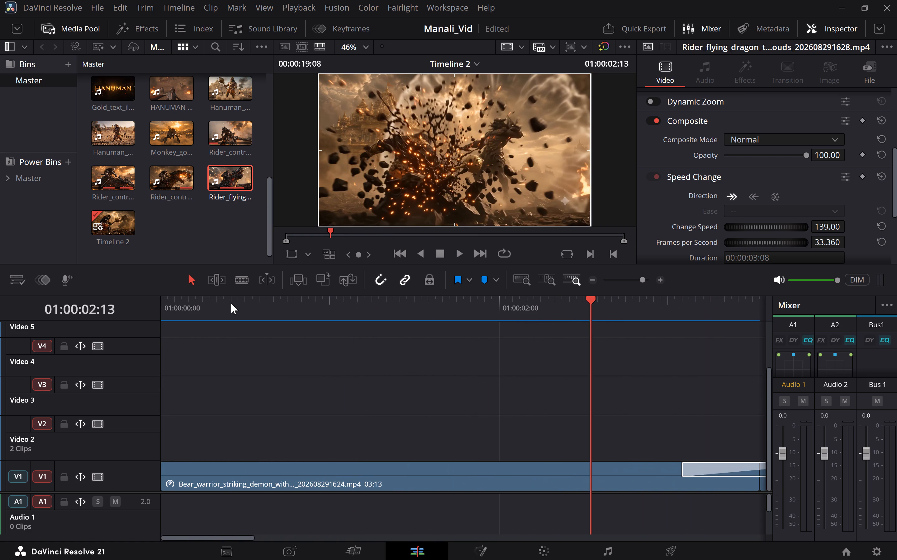
left_click(166, 303)
Replay from the end of the dragon fire clip on Video 2 through the Rider_flying clip to its ending.
scroll(415, 348, "left", 3)
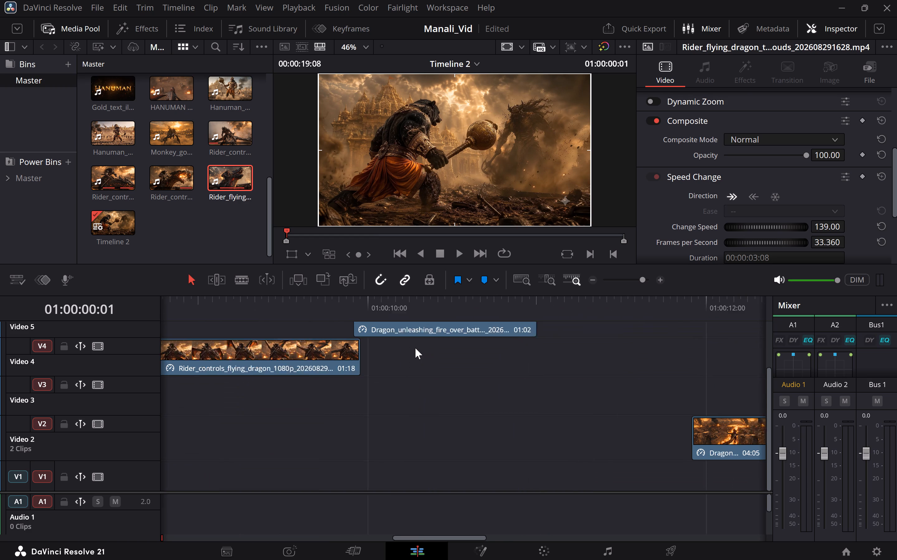
scroll(415, 348, "left", 1)
scroll(534, 317, "left", 2)
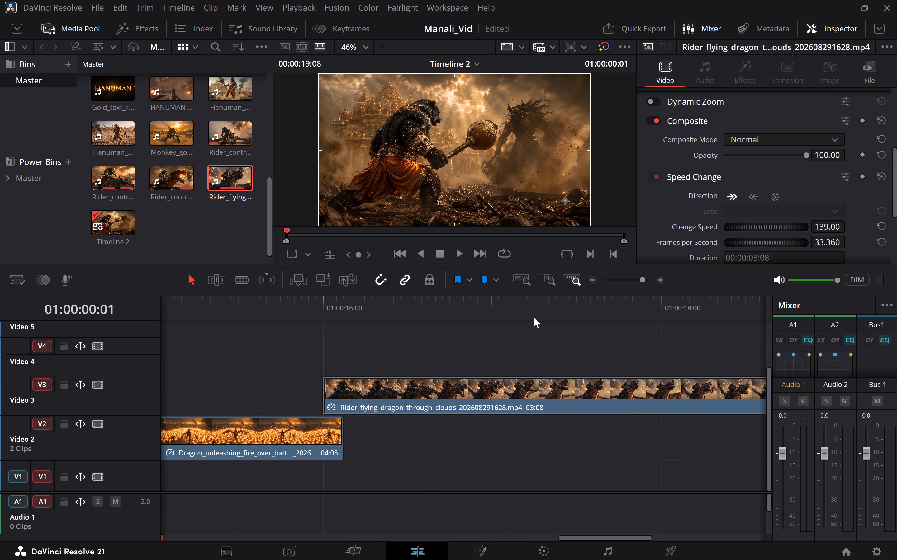
left_click(255, 300)
key("space")
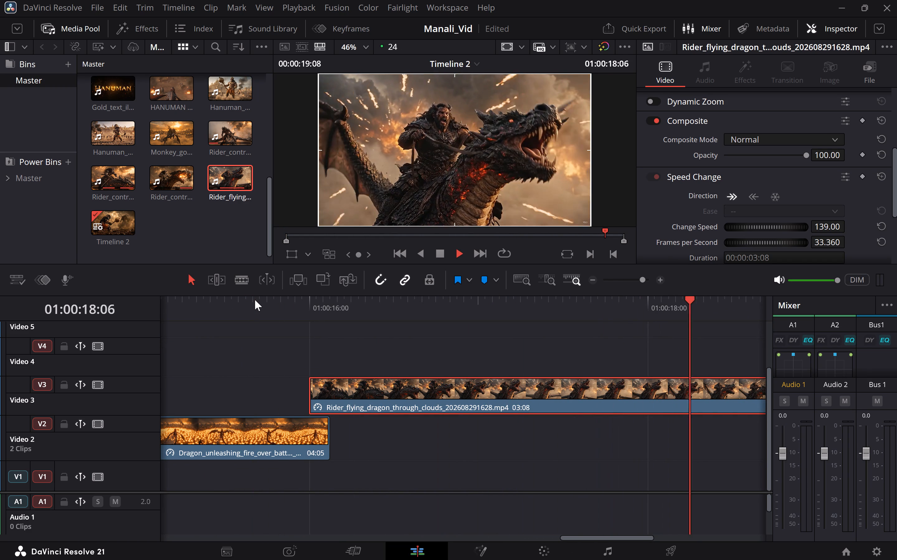
key("space")
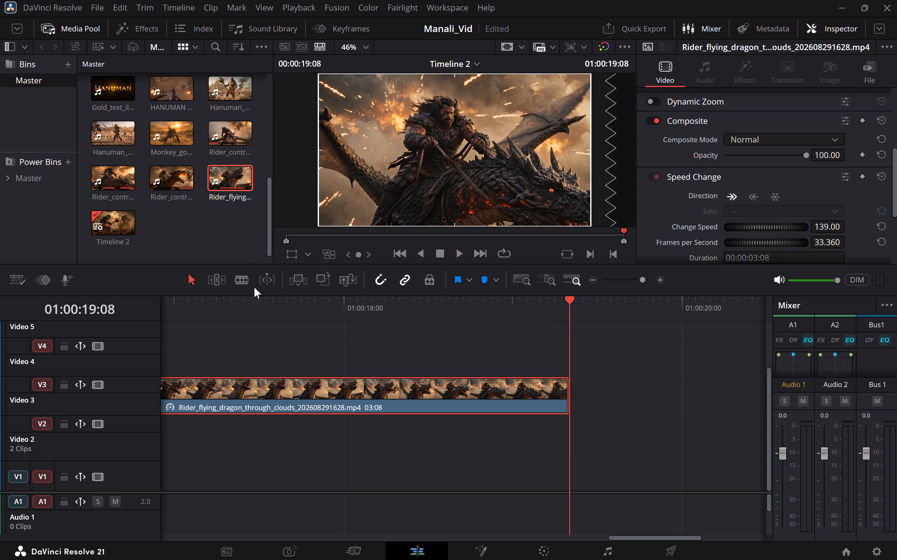
Add the Divine_monkey_god_punching_dragon clip to Video 4, overlapping the end of the Rider_flying clip.
scroll(214, 197, "up", 4)
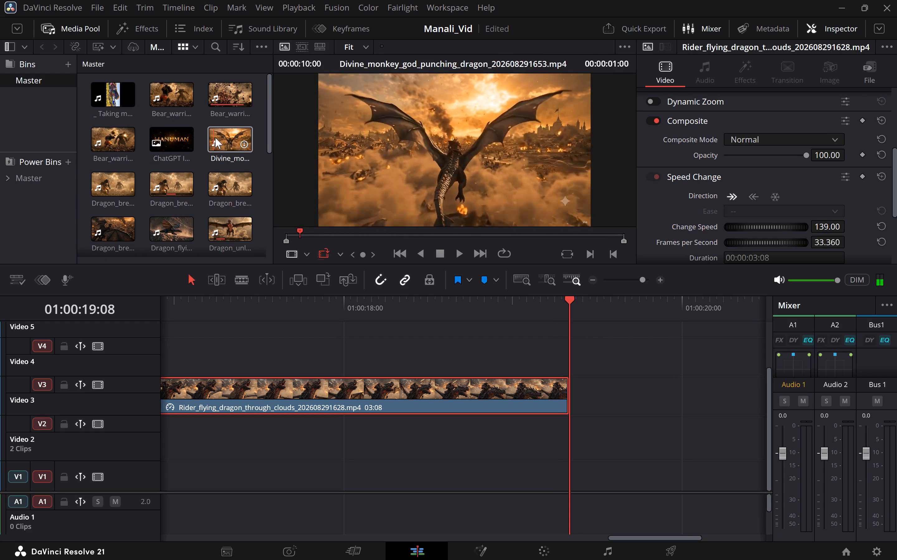
left_click_drag(216, 138, 521, 353)
Set the Divine_monkey_god_punching_dragon clip's speed to 159.
left_click(599, 362)
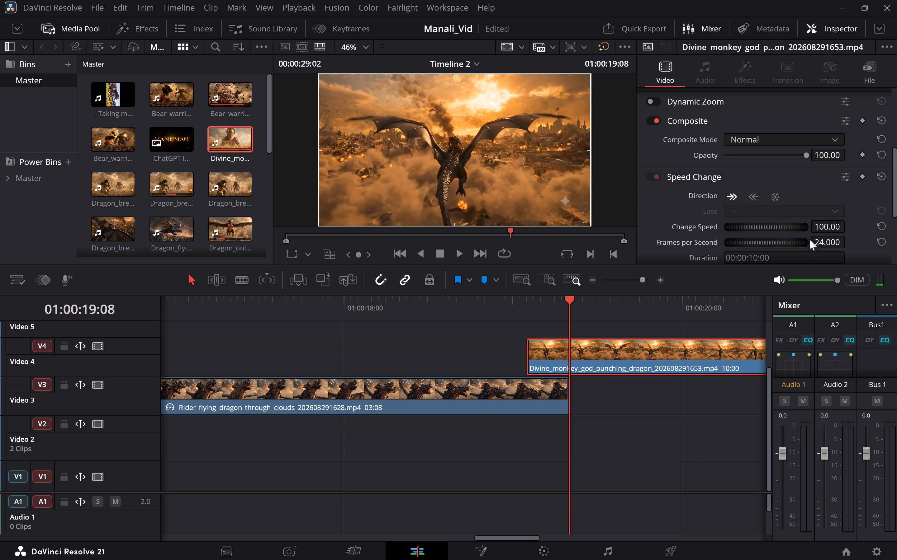
left_click_drag(823, 229, 870, 225)
left_click_drag(870, 225, 860, 229)
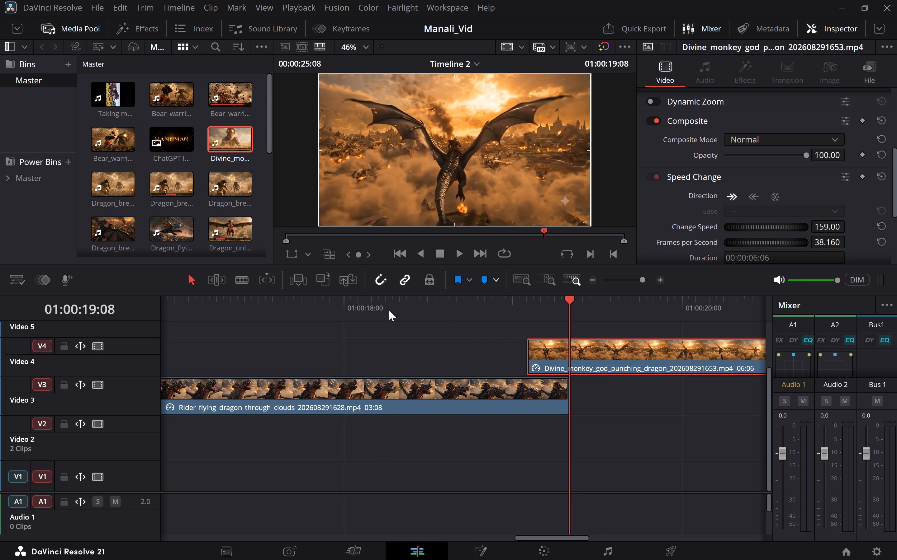
Play the sped-up Divine_monkey_god_punching_dragon clip through to its ending.
left_click(389, 310)
key("space")
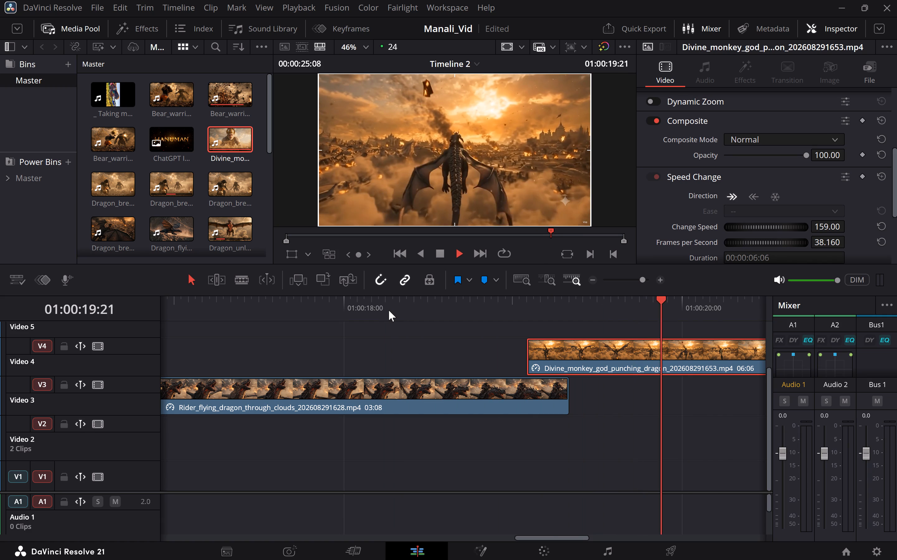
key("space")
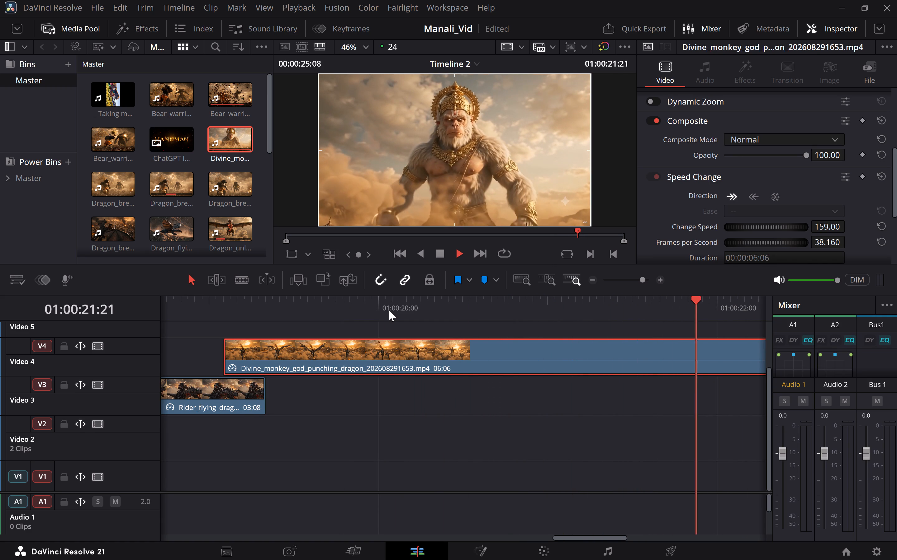
scroll(389, 310, "right", 1)
left_click(324, 301)
key("space")
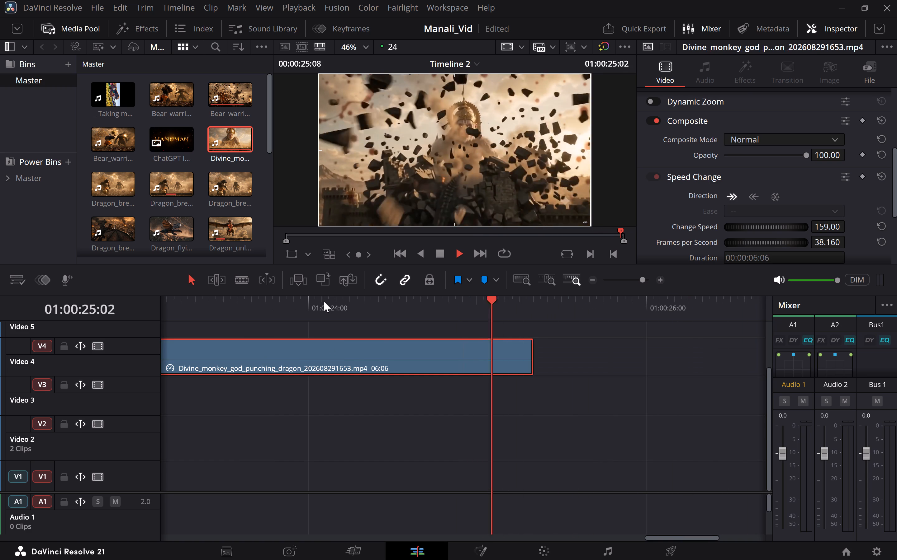
Replay the middle of the Divine_monkey_god_punching_dragon clip in short bursts to examine the punch and its impact on the dragon.
scroll(324, 301, "right", 2)
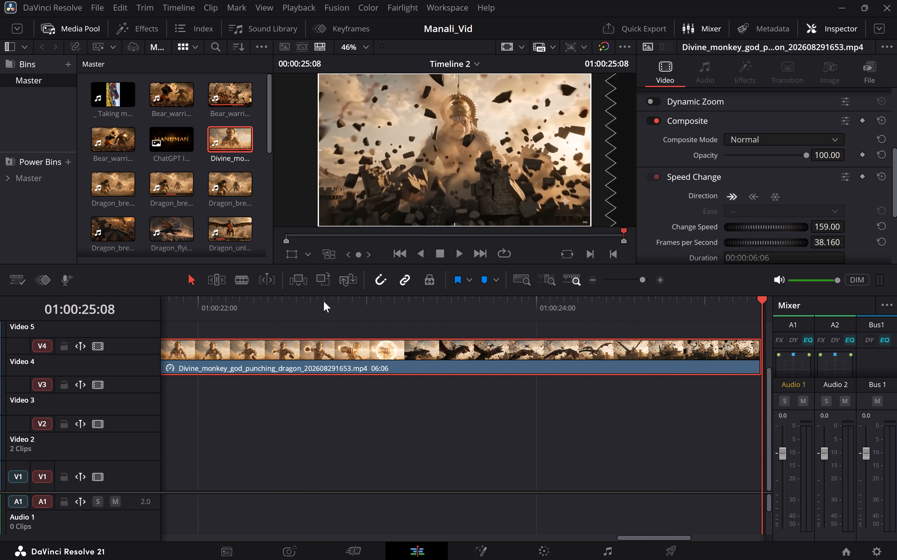
scroll(324, 301, "right", 2)
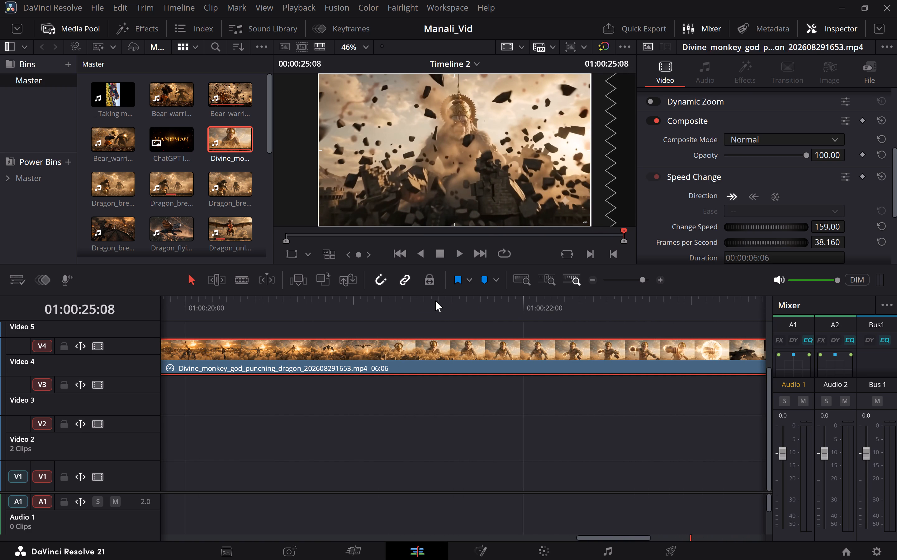
left_click(435, 301)
key("space")
key("space")
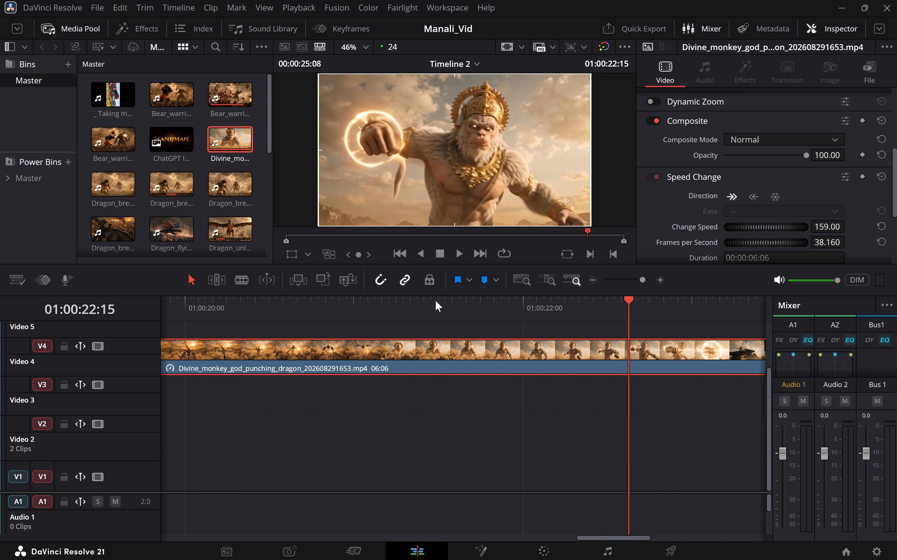
key("space")
key("space")
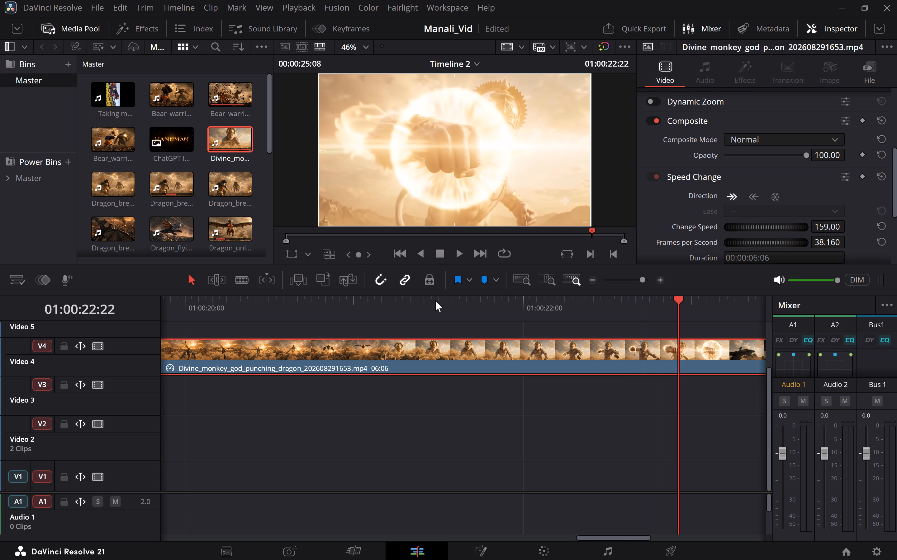
scroll(632, 310, "left", 1)
key("space")
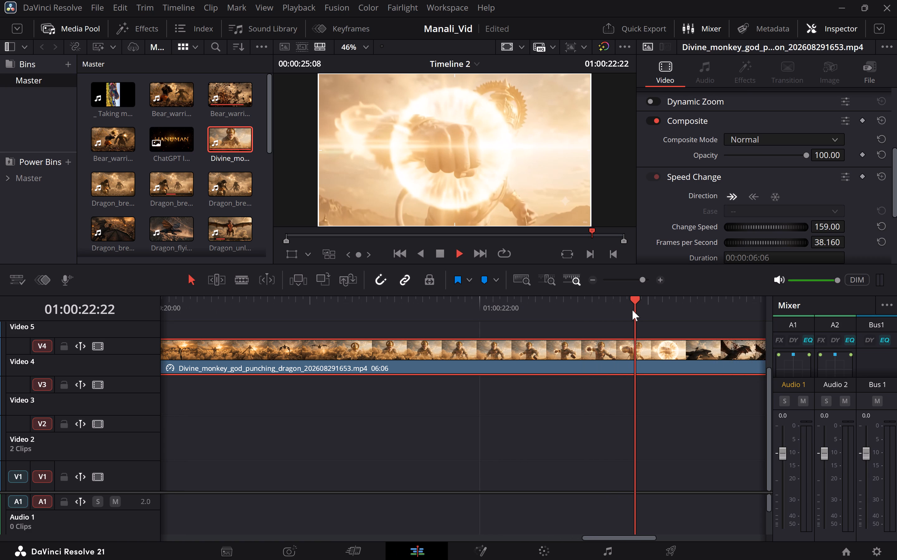
key("space")
key("space")
key("space")
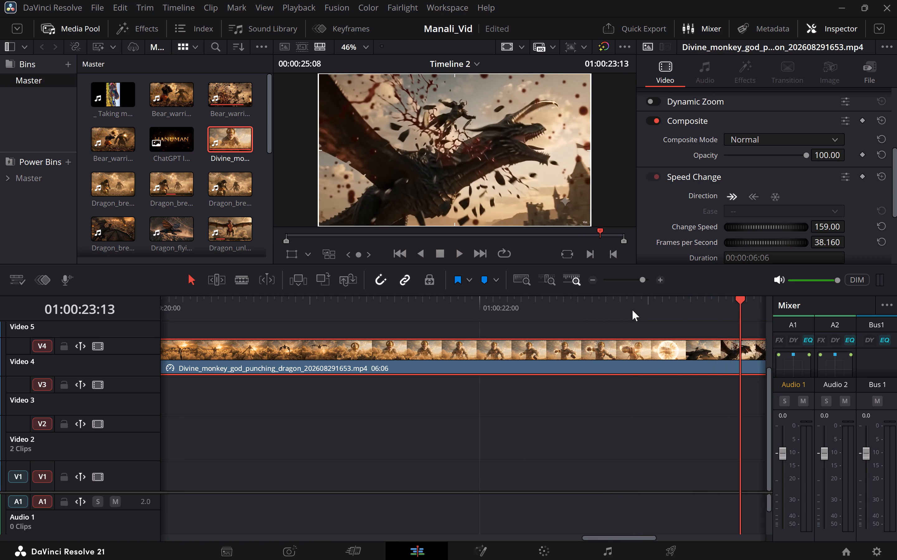
Replay the Divine_monkey_god_punching_dragon clip in closer detail, from the figure emerging in the clouds to the start of the punch.
left_click(300, 298)
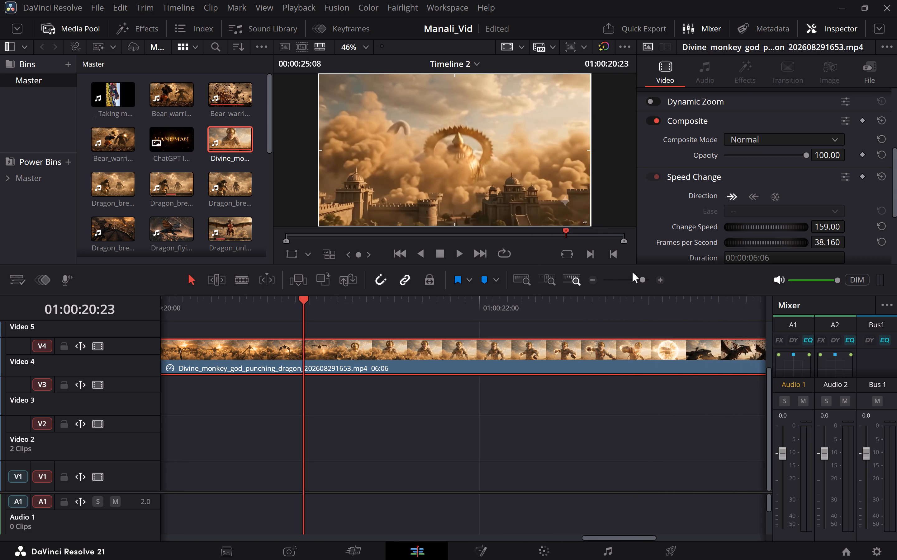
left_click(650, 278)
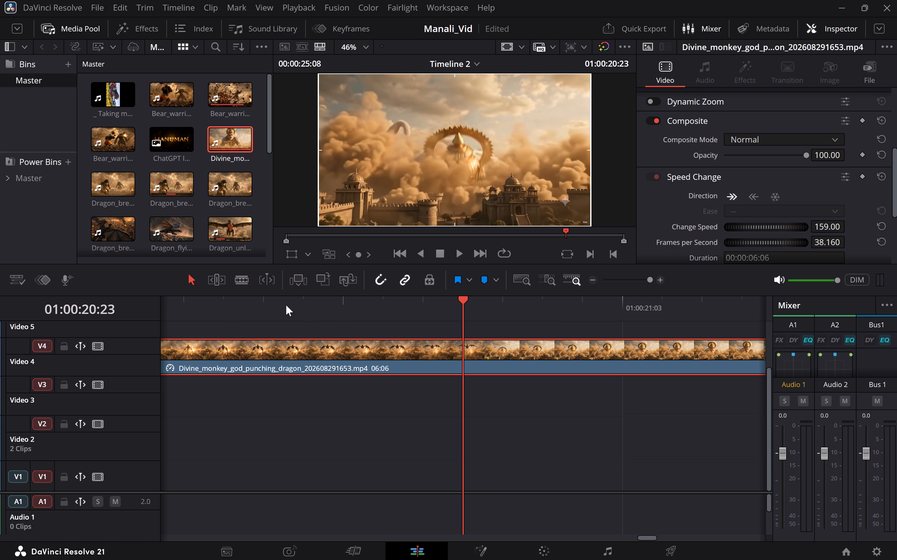
left_click(220, 308)
key("space")
key("space")
key("space")
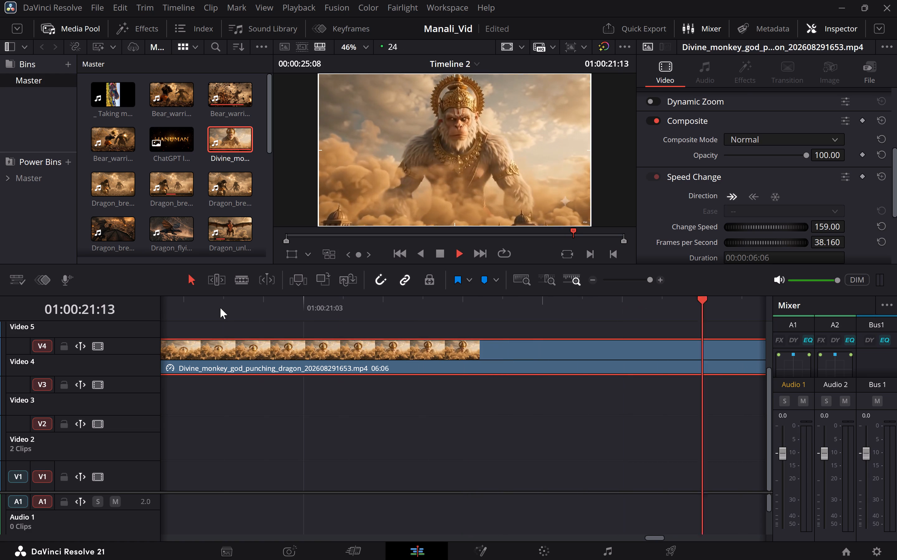
key("space")
key("space")
key("space")
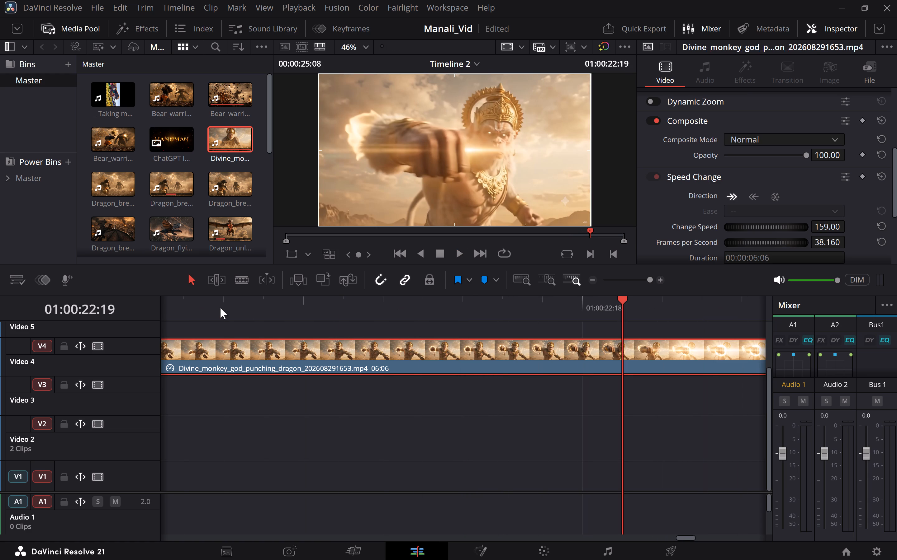
Replay the glowing punch and step frame by frame around the change to the dragon shot to examine where the cut falls.
scroll(220, 308, "left", 1)
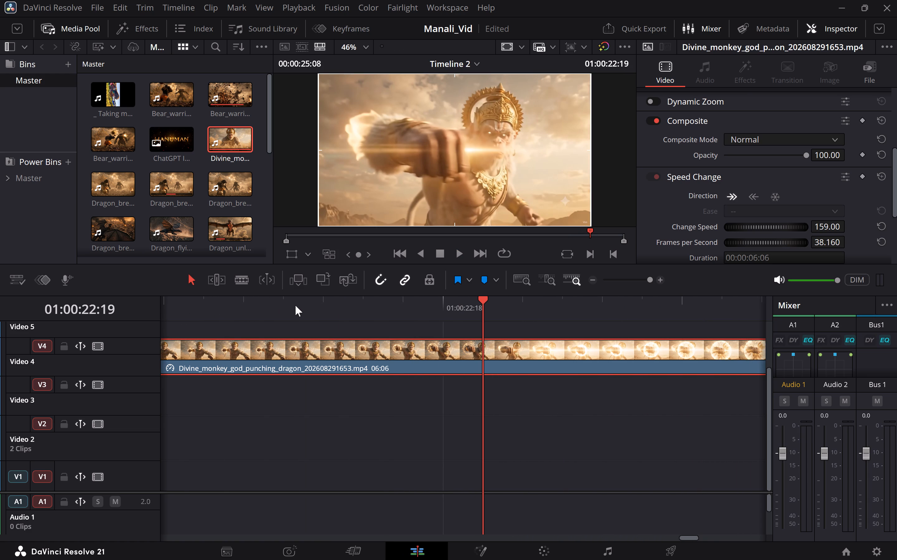
left_click(295, 305)
key("space")
key("space")
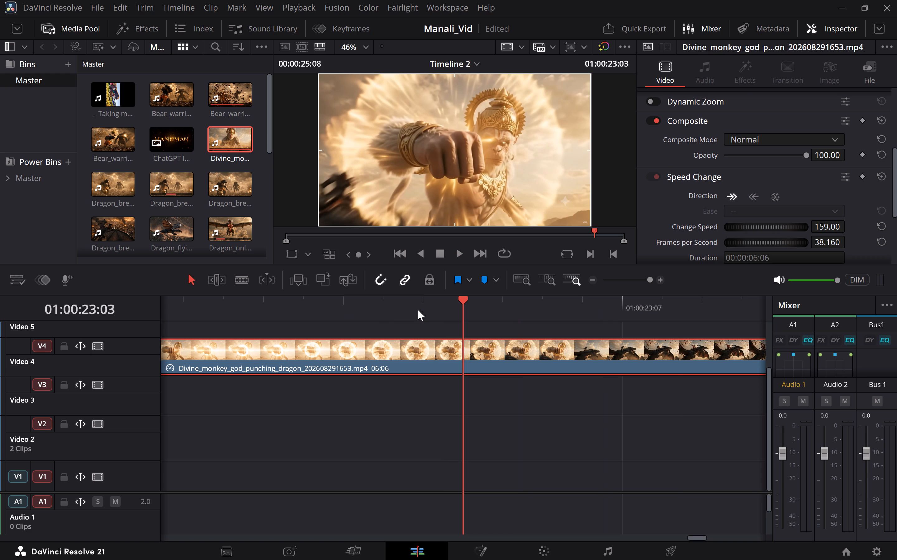
key("Right")
key("Right")
key("Right")
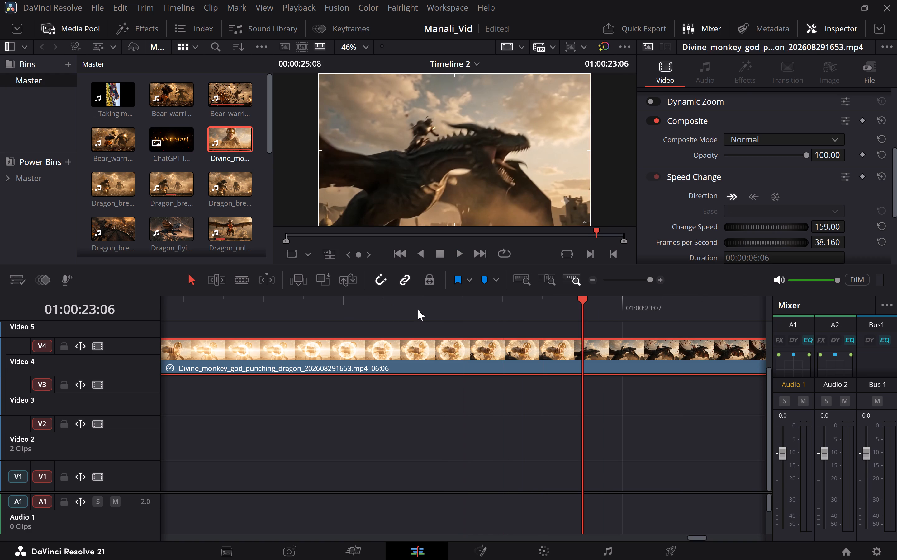
key("Left")
key("Left")
key("Left")
key("Left")
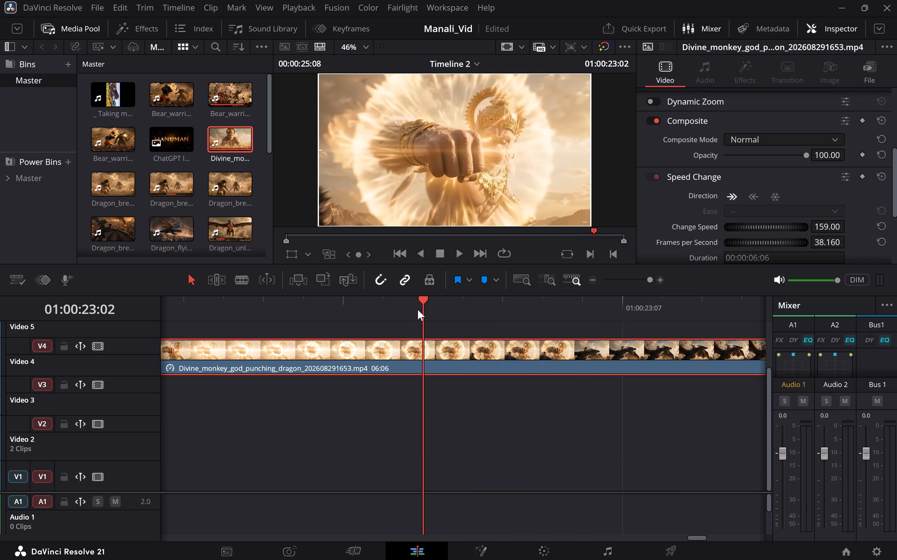
key("Left")
key("Left")
key("Left")
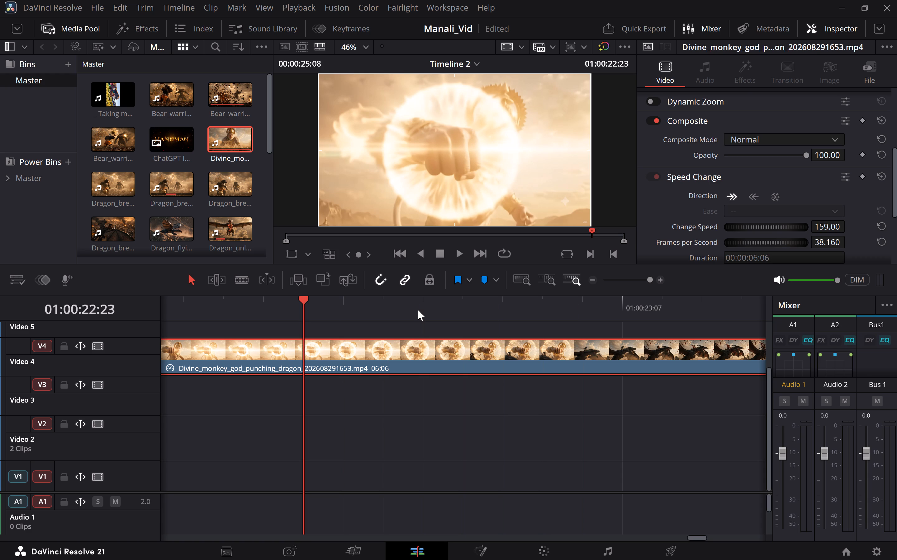
Step frame by frame through the glowing punch in the Divine_monkey_god_punching_dragon clip to examine how the energy ring expands.
key("Left")
key("Left")
key("Left")
key("Left")
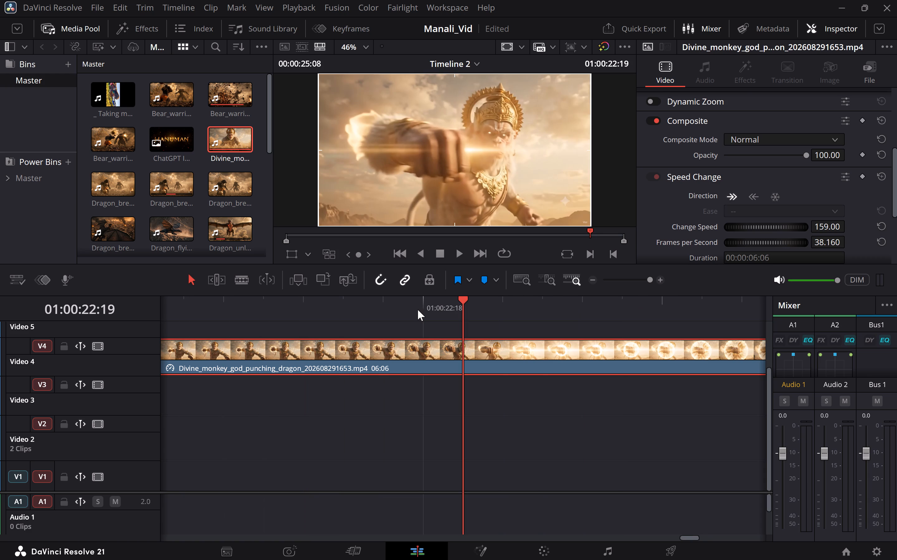
key("Right")
key("Right")
key("Right")
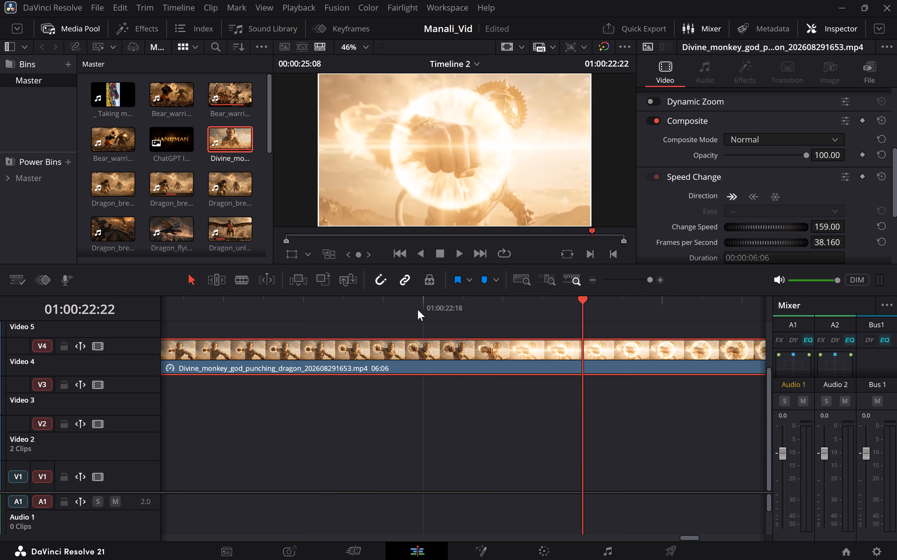
key("Right")
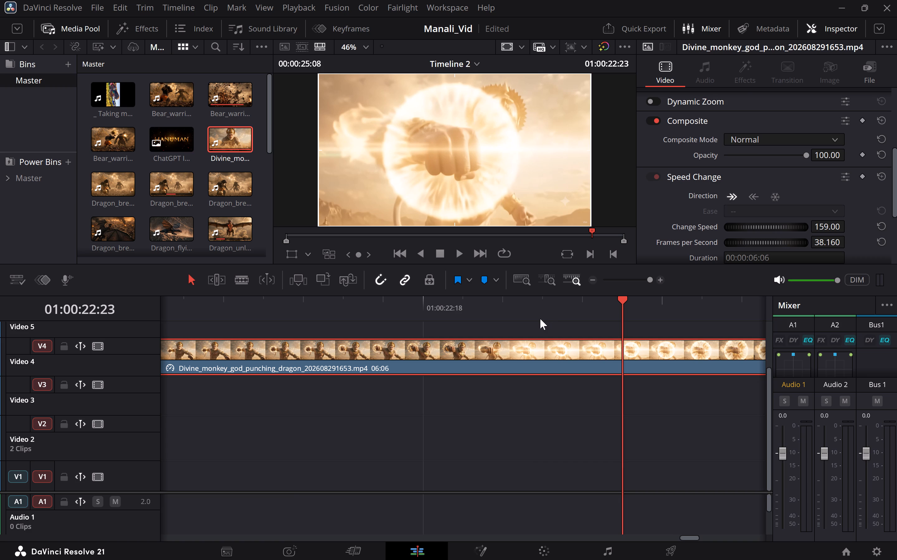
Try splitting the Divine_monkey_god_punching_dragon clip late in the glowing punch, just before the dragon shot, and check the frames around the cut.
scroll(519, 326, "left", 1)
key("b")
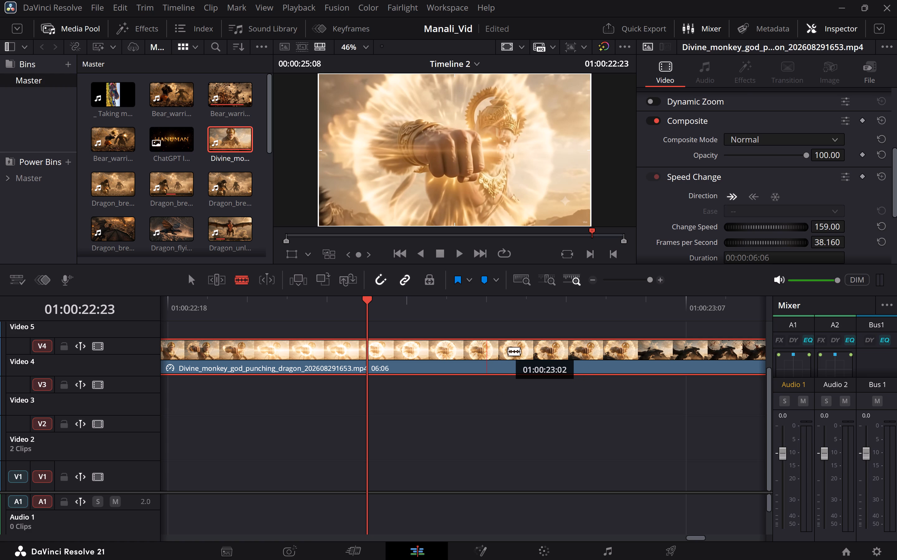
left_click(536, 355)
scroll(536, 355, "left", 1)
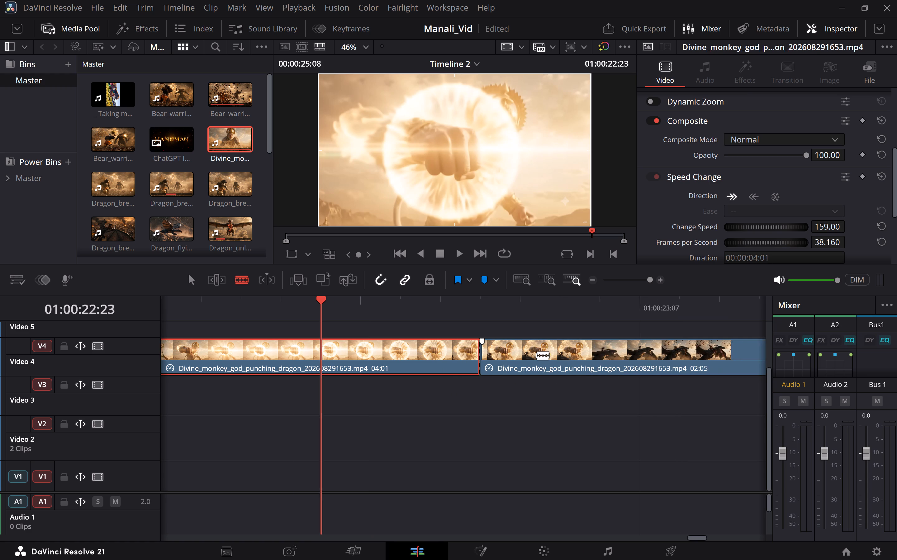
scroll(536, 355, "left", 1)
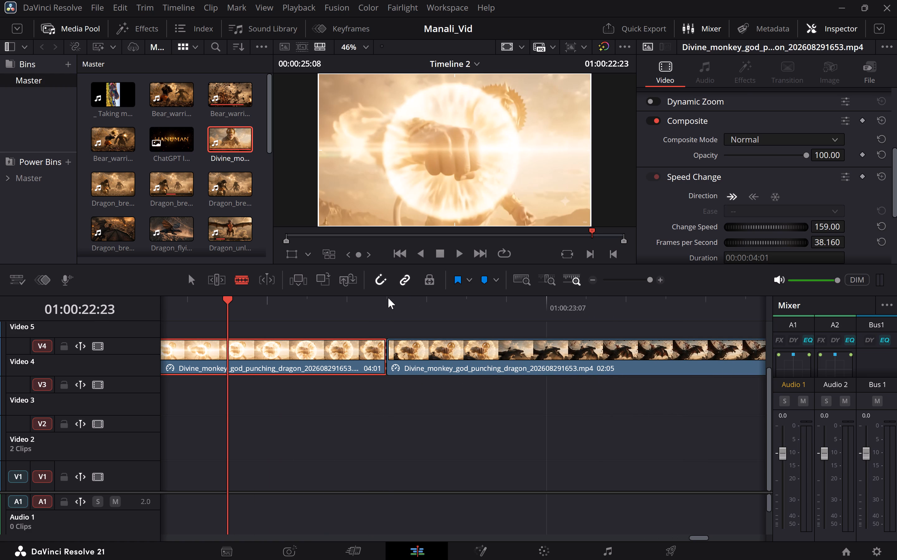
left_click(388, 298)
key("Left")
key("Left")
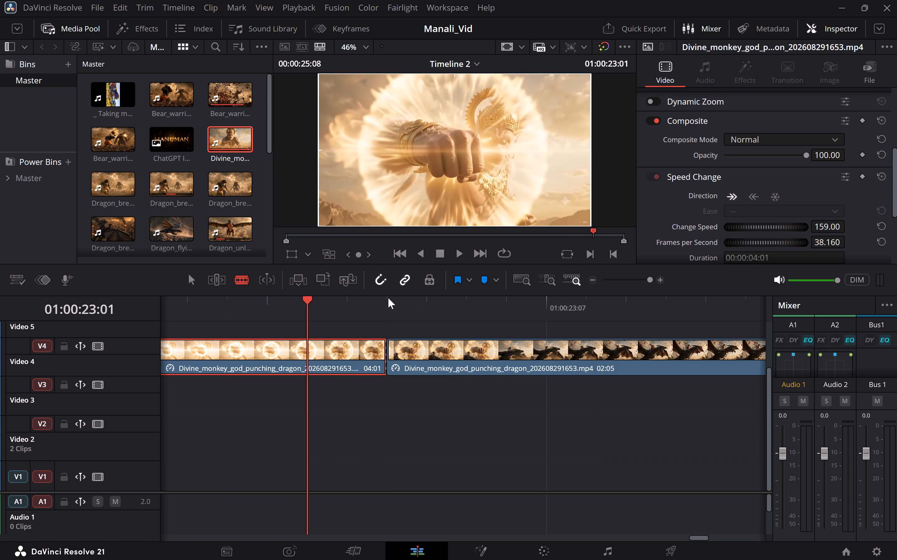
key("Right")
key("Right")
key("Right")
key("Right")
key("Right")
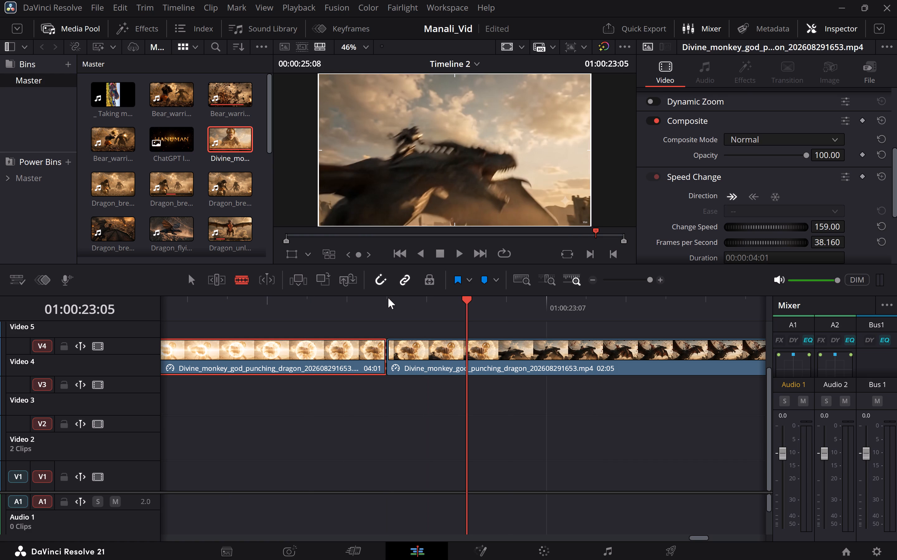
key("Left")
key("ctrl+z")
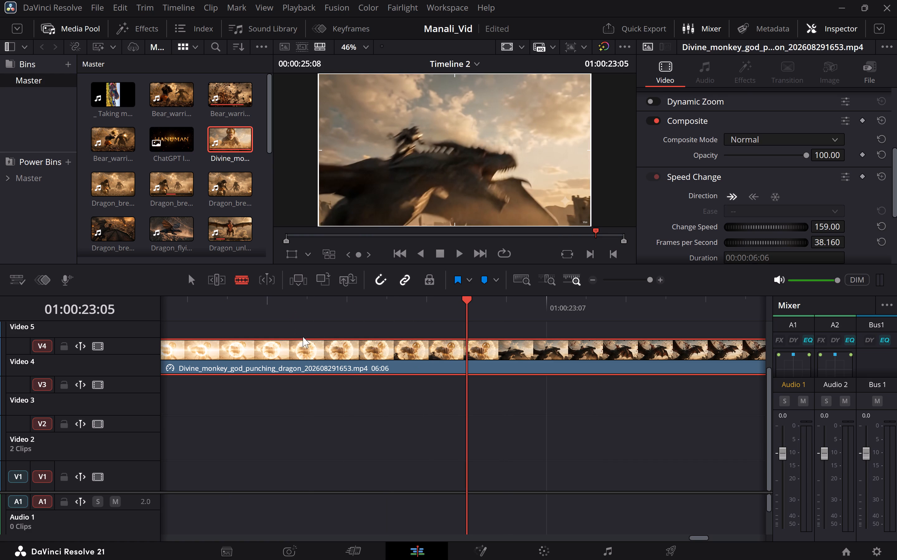
Split the Divine_monkey_god_punching_dragon clip during the glowing punch at 01:00:23:00.
scroll(315, 349, "right", 1)
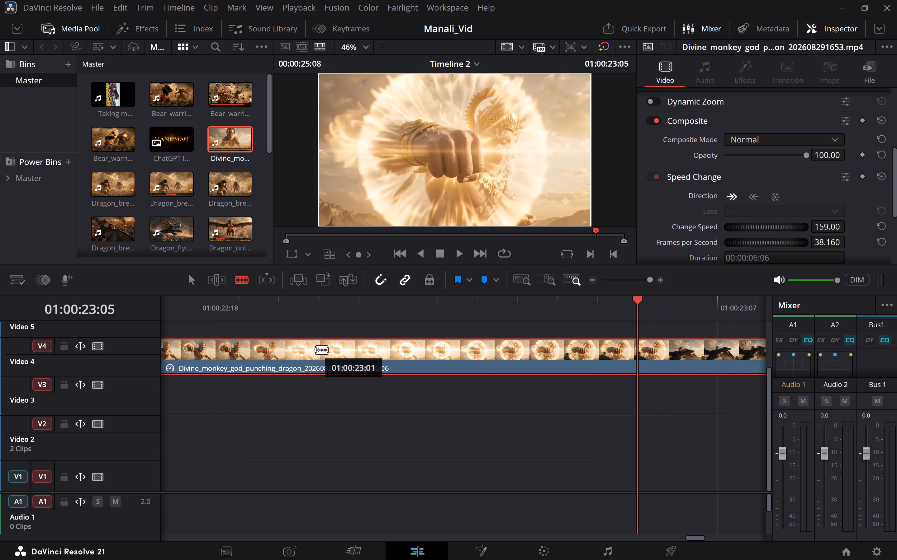
scroll(421, 348, "left", 1)
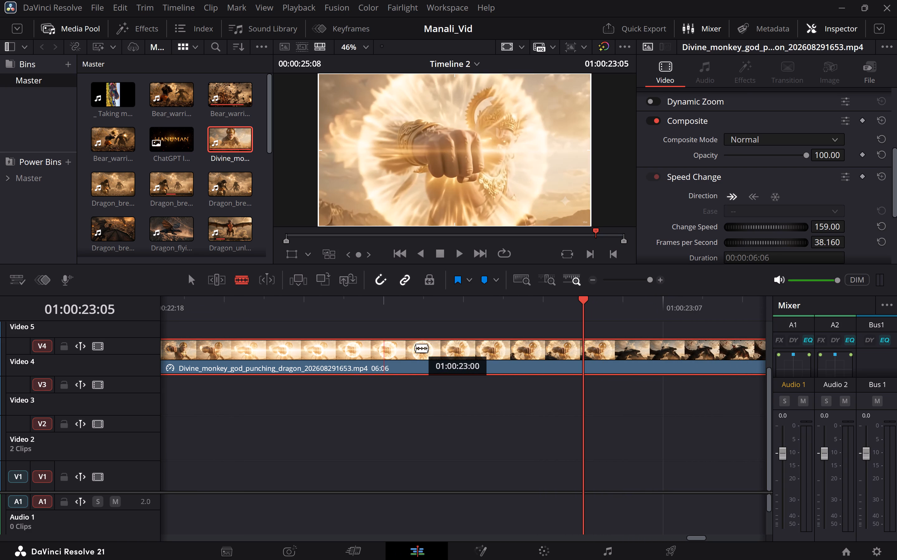
left_click(406, 350)
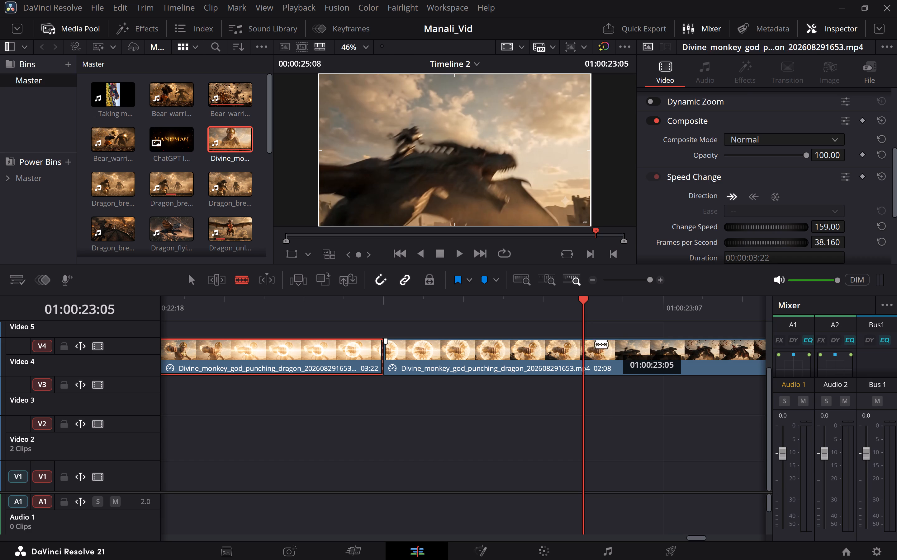
Replay the punch across the new cut in short bursts to examine where it leads into the dragon shot.
left_click(177, 301)
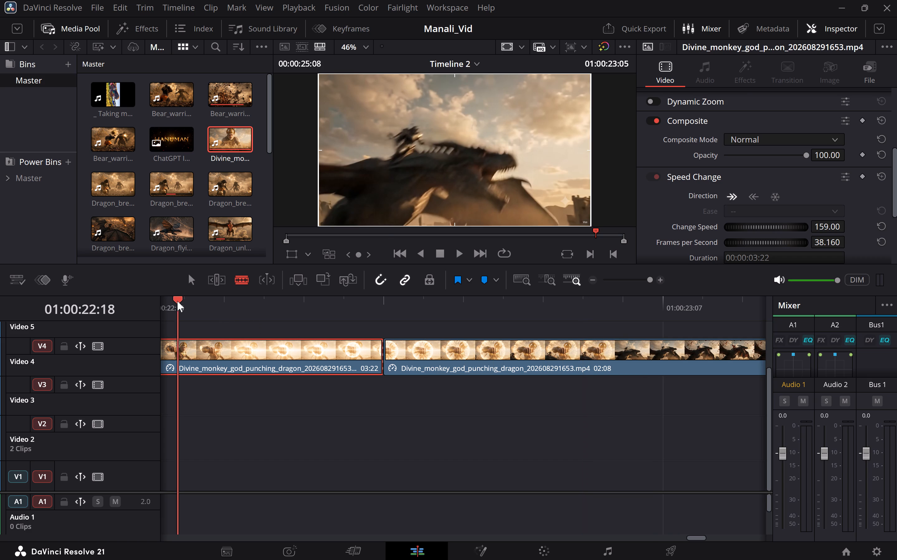
key("space")
key("space")
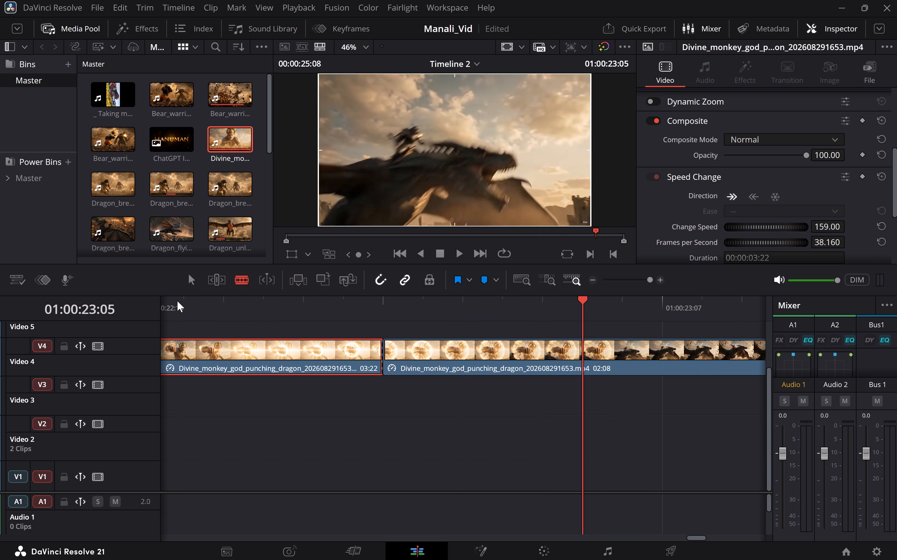
scroll(177, 301, "right", 1)
left_click(177, 301)
key("space")
key("space")
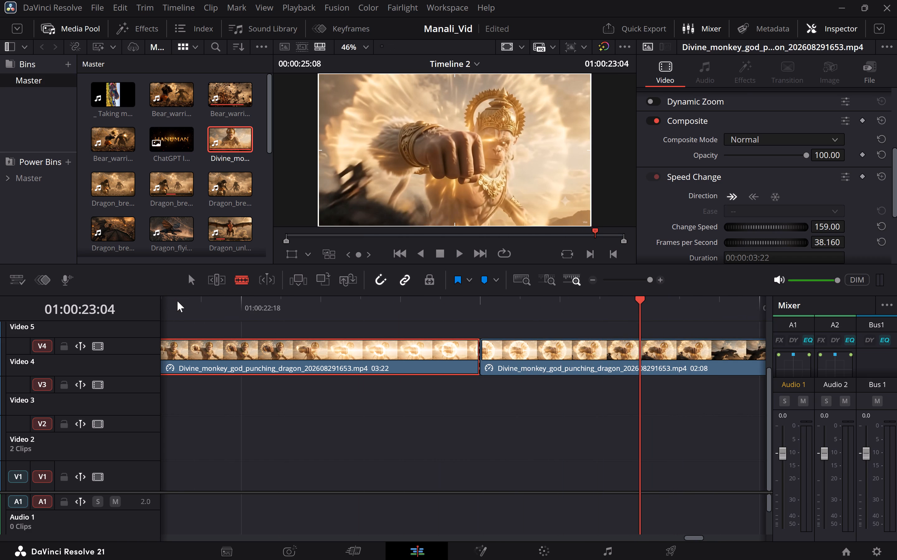
Cut out the short section of the punch clip between 01:00:23:00 and 01:00:23:04 and close the gap.
scroll(344, 341, "left", 1)
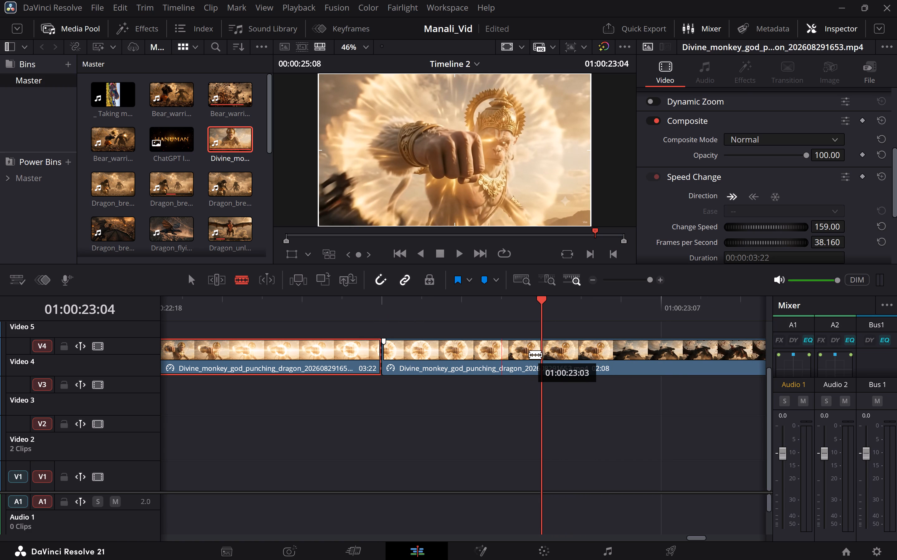
left_click(546, 354)
key("a")
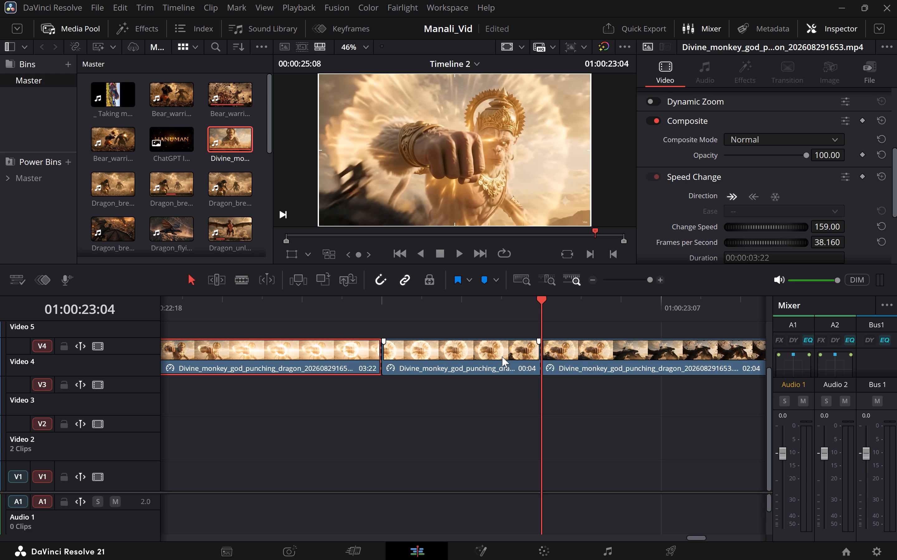
left_click(502, 357)
key("BackSpace")
left_click(488, 357)
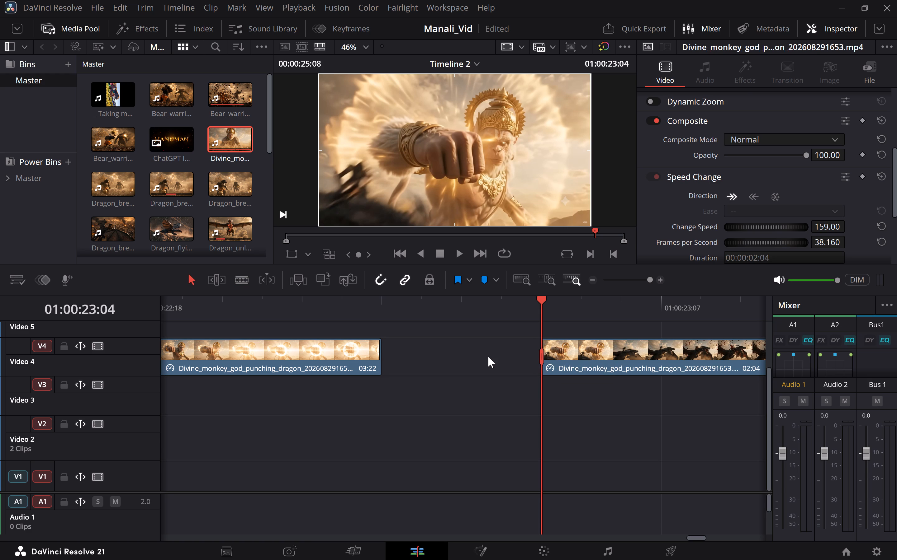
key("BackSpace")
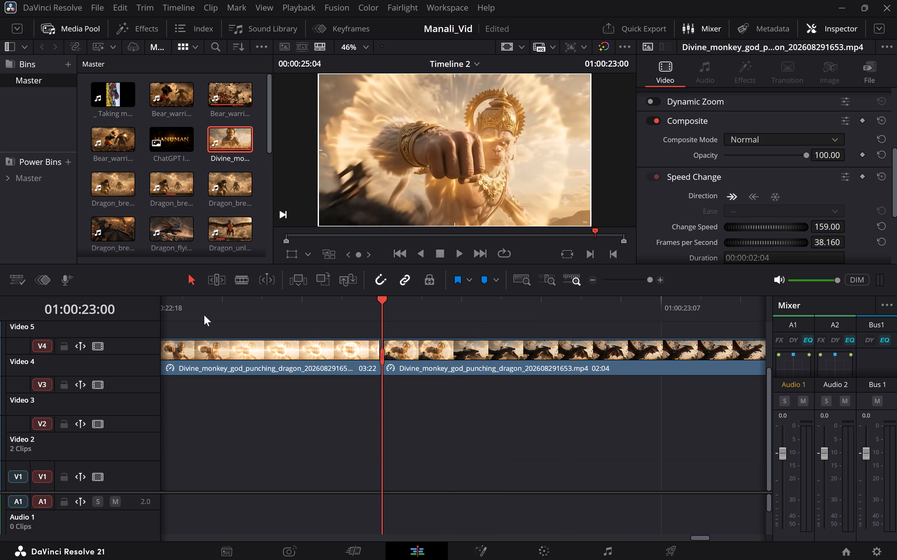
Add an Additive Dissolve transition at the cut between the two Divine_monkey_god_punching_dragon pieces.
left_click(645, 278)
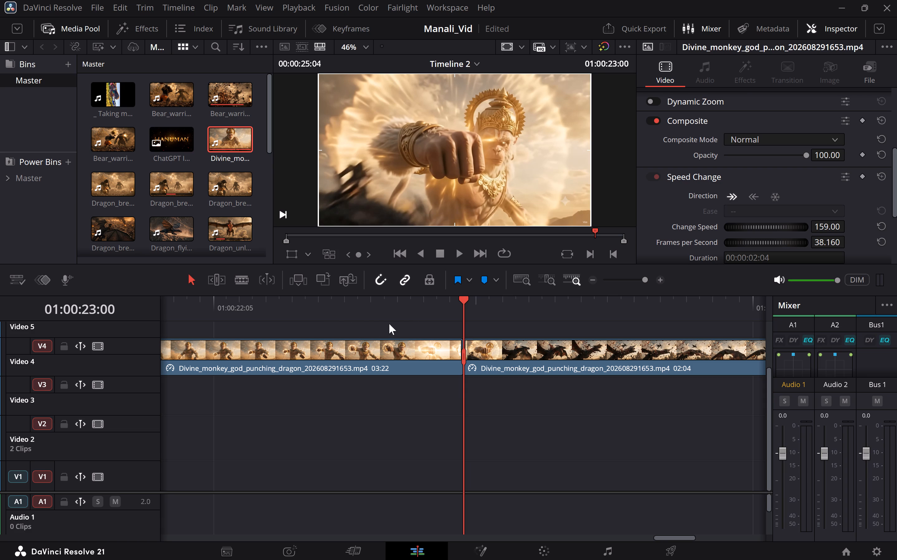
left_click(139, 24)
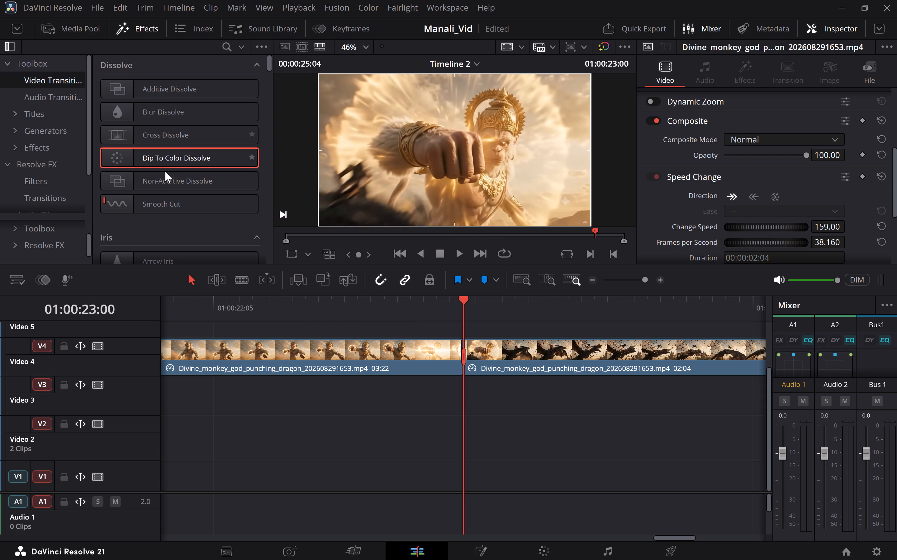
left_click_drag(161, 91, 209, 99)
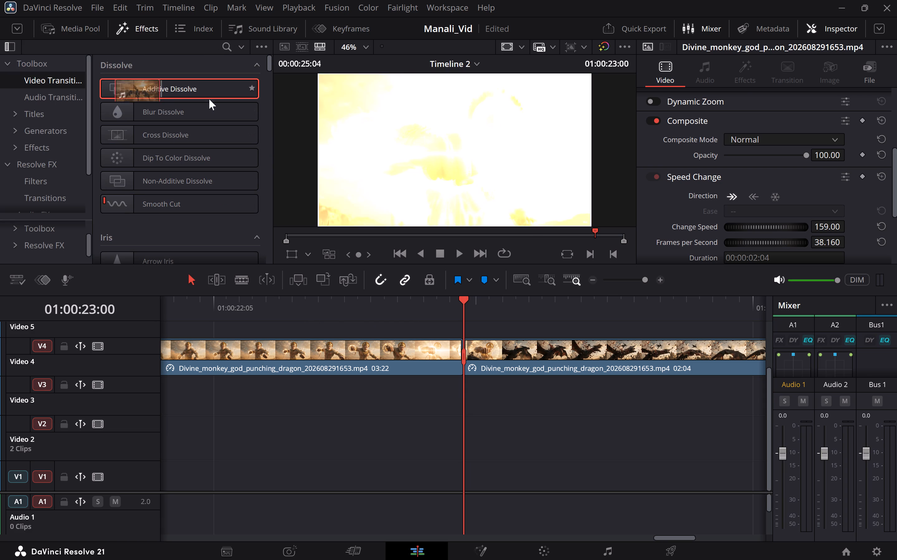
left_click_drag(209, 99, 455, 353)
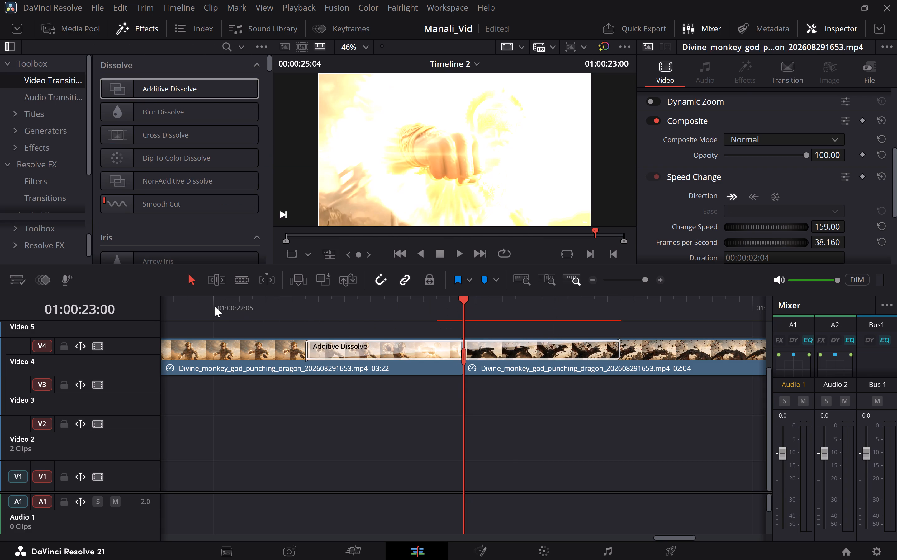
Play the punch through the Additive Dissolve into the dragon shot to review the transition.
scroll(215, 306, "right", 1)
left_click(182, 303)
key("space")
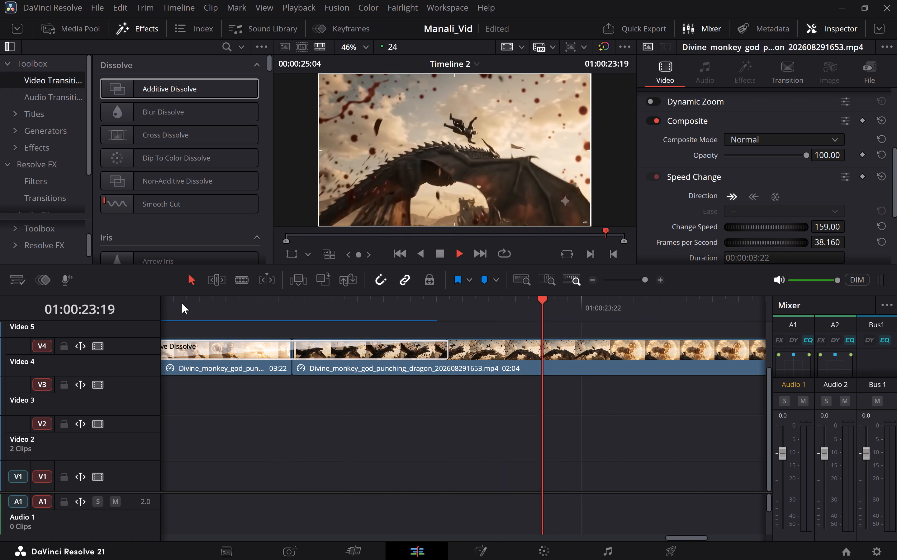
key("space")
scroll(182, 303, "right", 1)
left_click(182, 303)
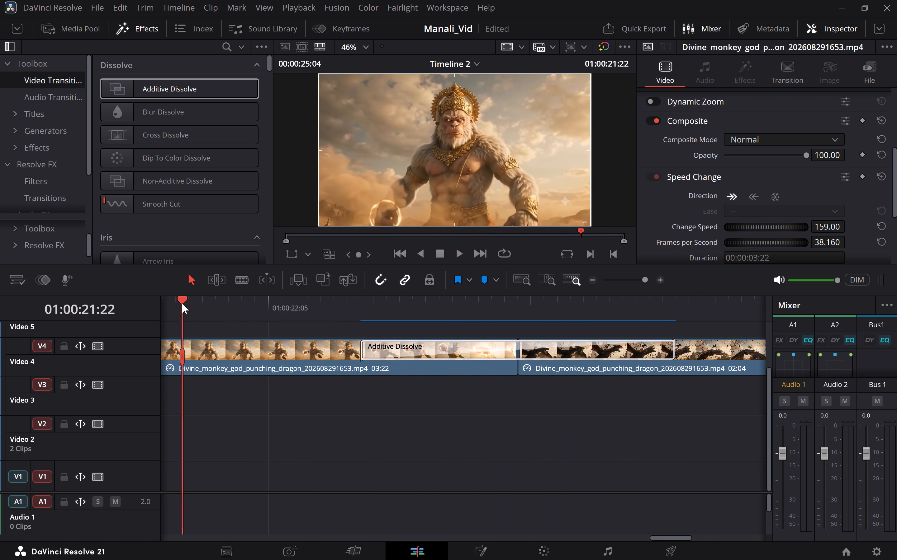
key("space")
key("space")
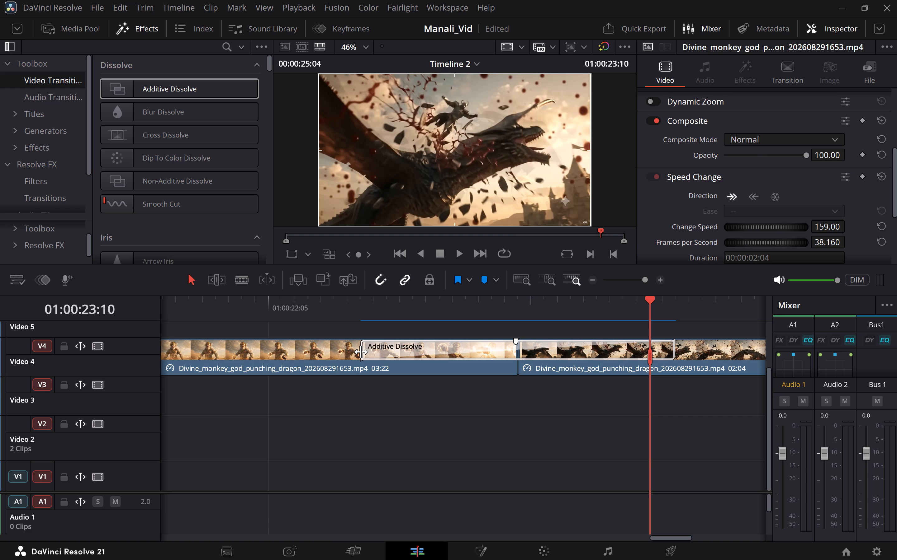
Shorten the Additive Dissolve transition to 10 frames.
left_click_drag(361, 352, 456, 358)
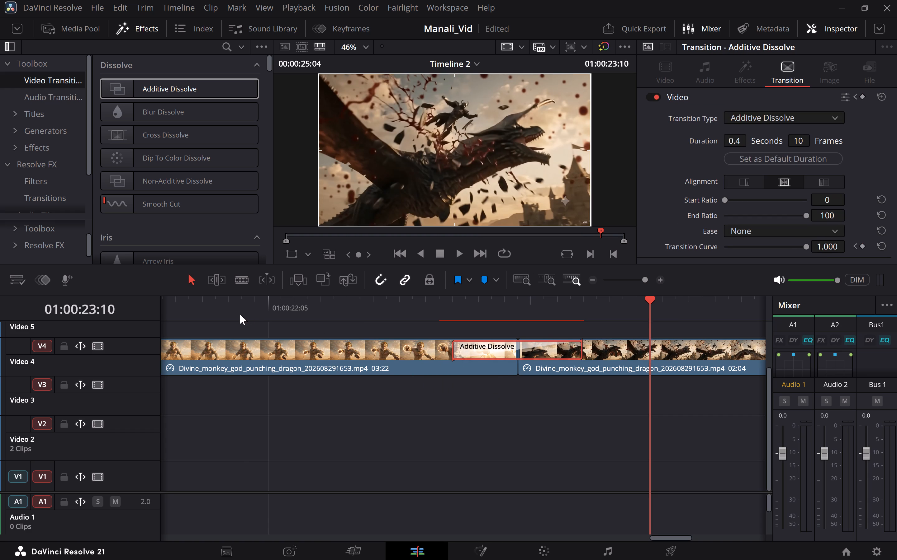
Replay the punch through the shortened Additive Dissolve and on into the dragon shot to judge the transition.
left_click(240, 314)
key("space")
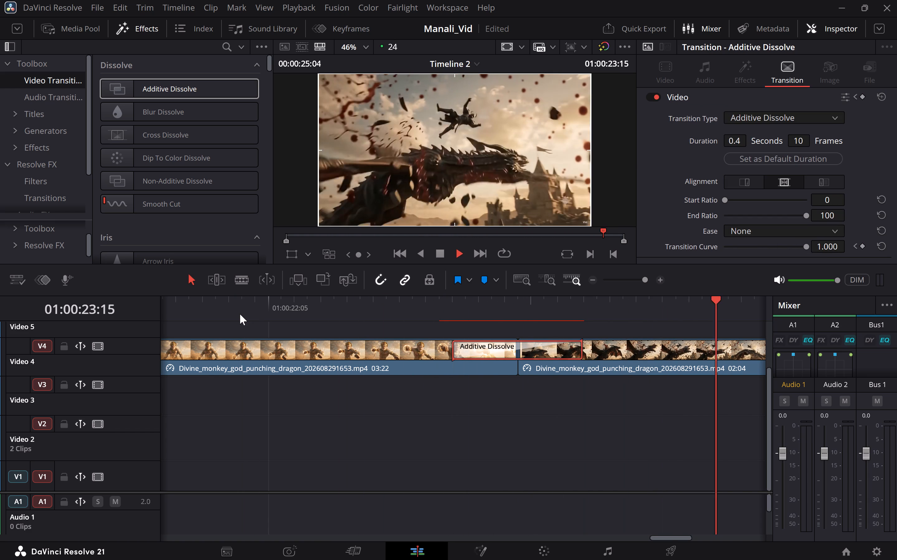
key("space")
scroll(240, 314, "right", 2)
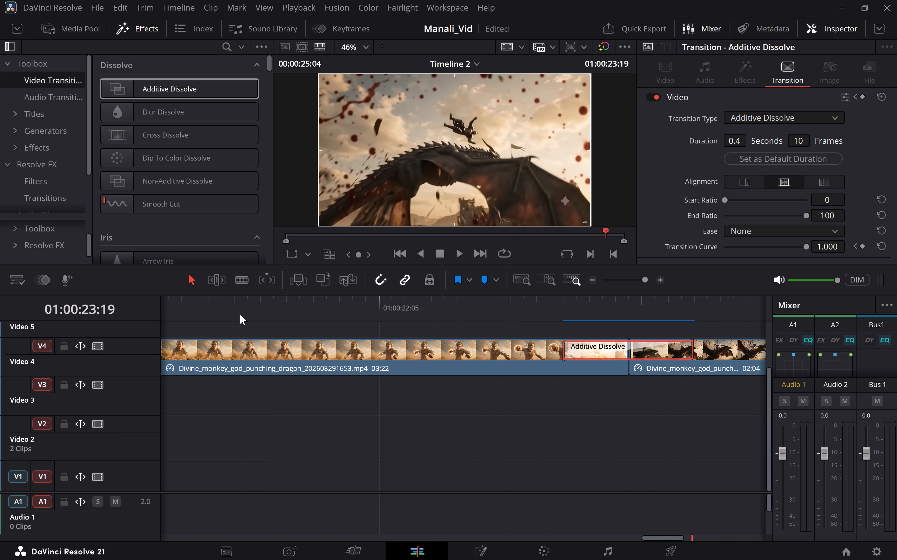
left_click(192, 298)
key("space")
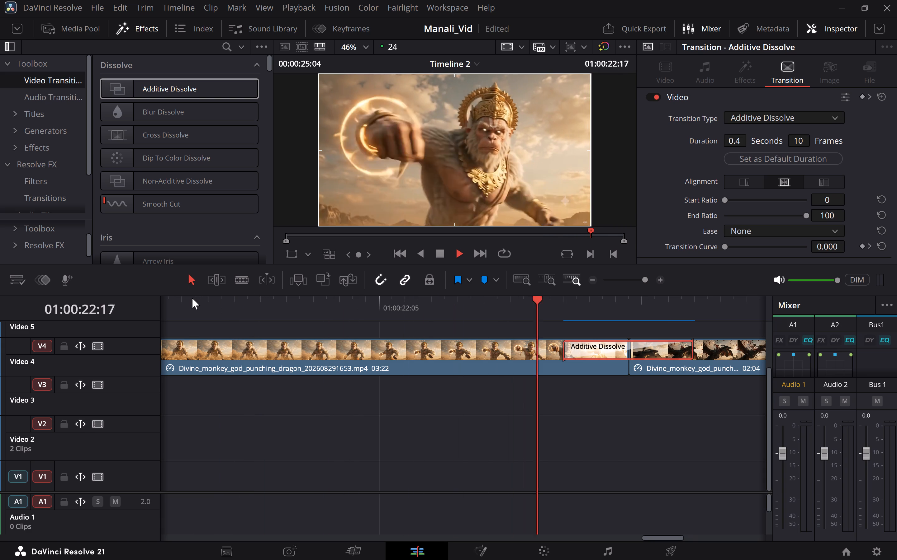
key("space")
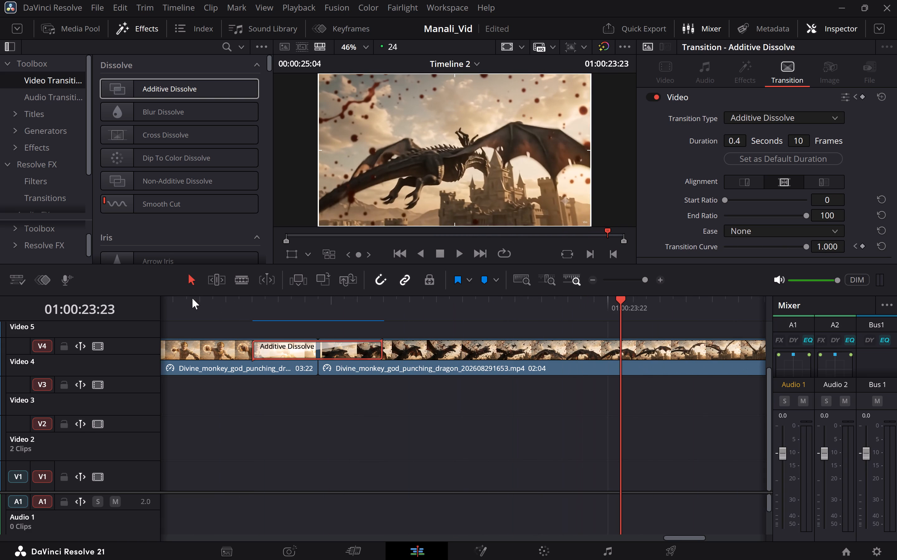
key("space")
key("space")
scroll(192, 298, "right", 1)
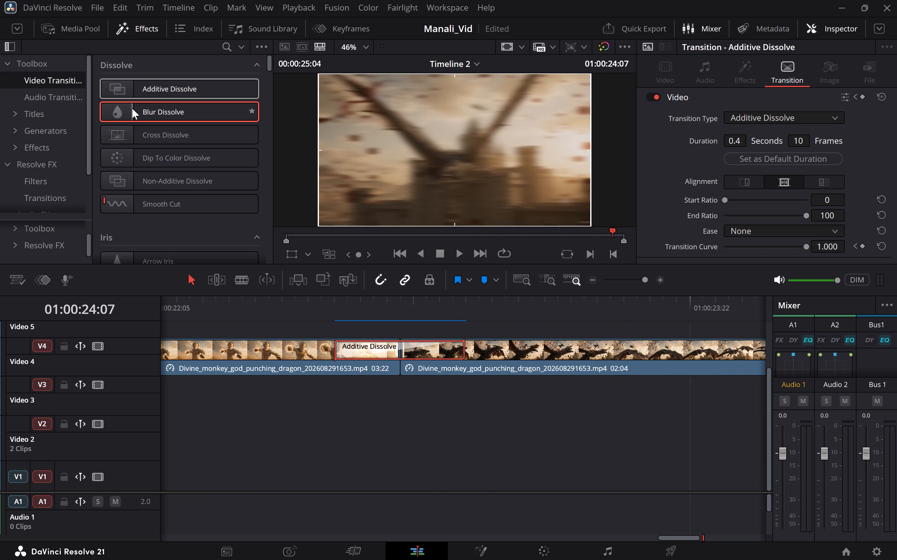
Replace the Additive Dissolve at the punch cut with a Blur Dissolve and lengthen it to 16 frames.
left_click_drag(132, 108, 356, 343)
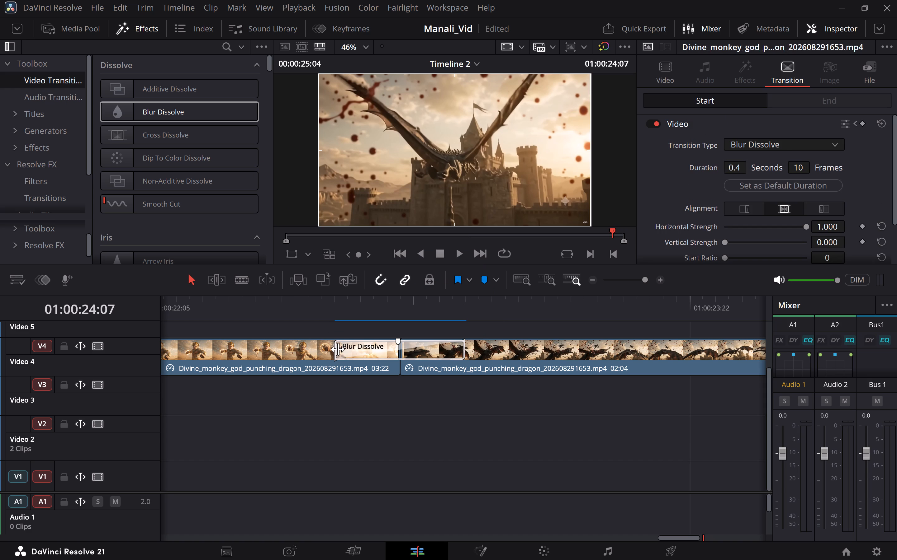
left_click_drag(335, 350, 294, 350)
left_click(233, 313)
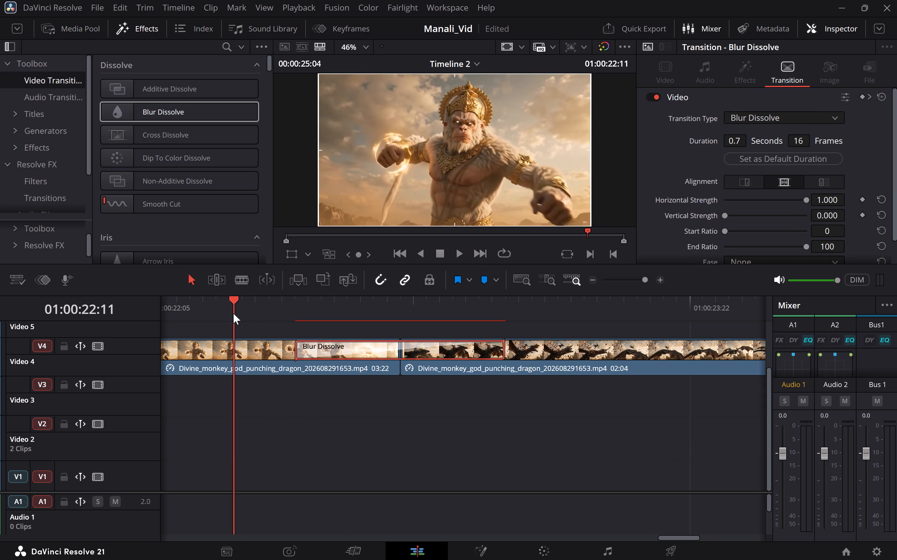
Play the punch through the Blur Dissolve into the dragon shot to review the transition.
key("space")
key("space")
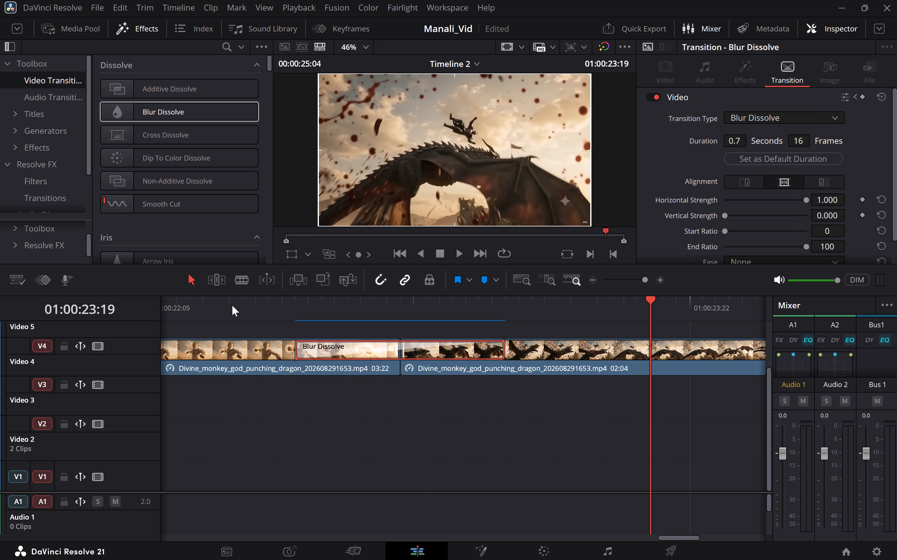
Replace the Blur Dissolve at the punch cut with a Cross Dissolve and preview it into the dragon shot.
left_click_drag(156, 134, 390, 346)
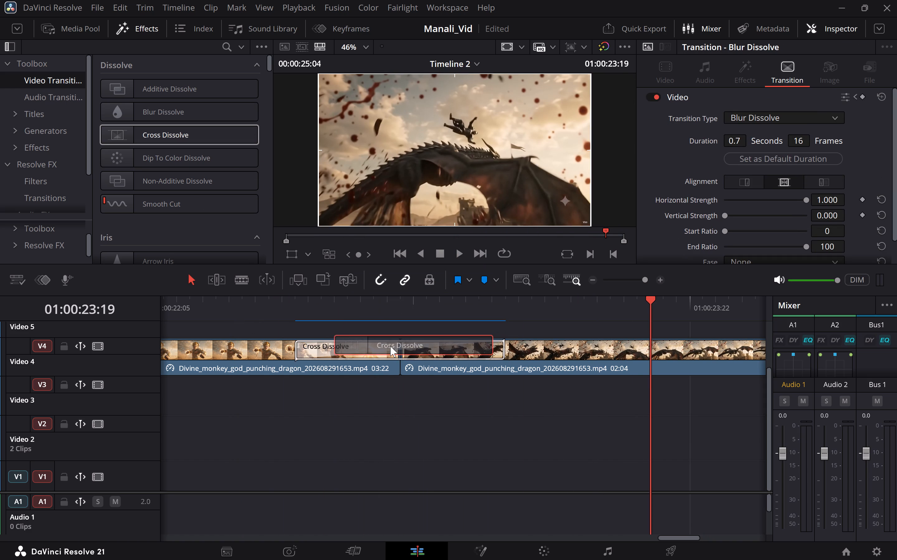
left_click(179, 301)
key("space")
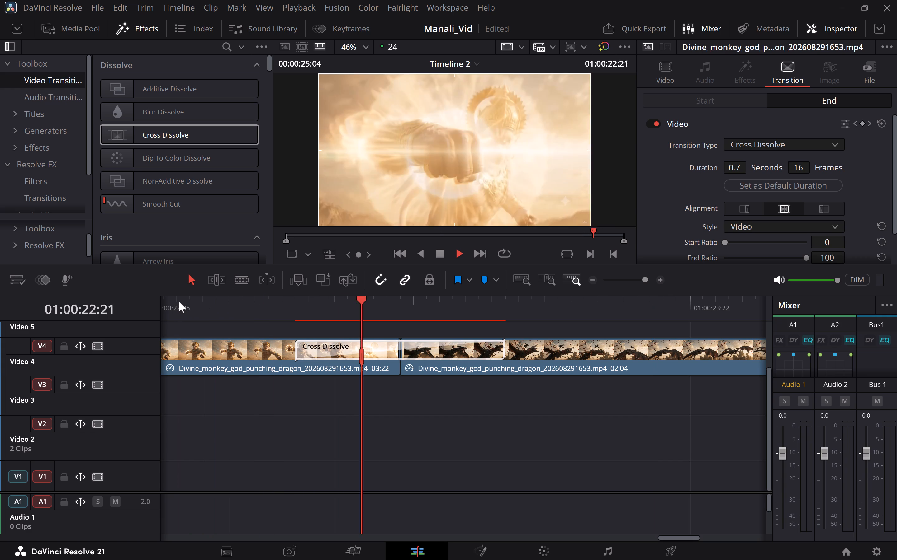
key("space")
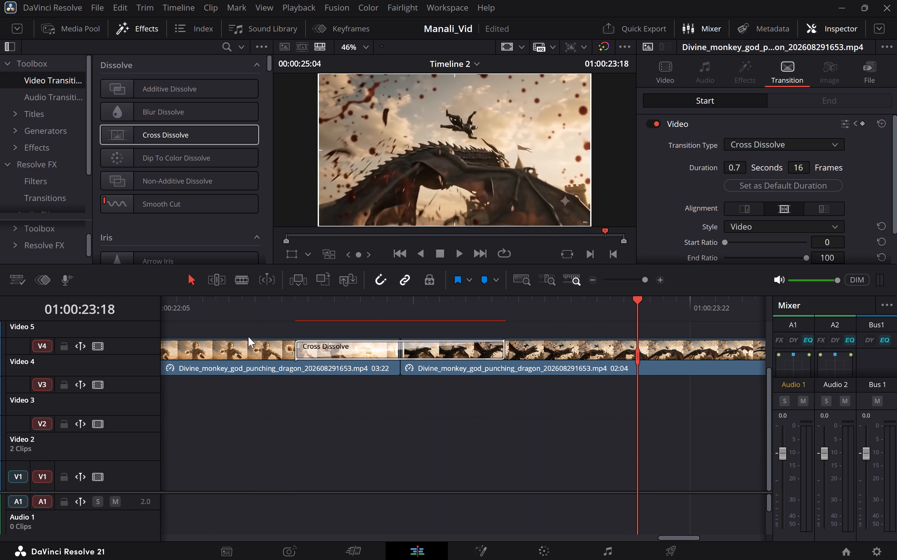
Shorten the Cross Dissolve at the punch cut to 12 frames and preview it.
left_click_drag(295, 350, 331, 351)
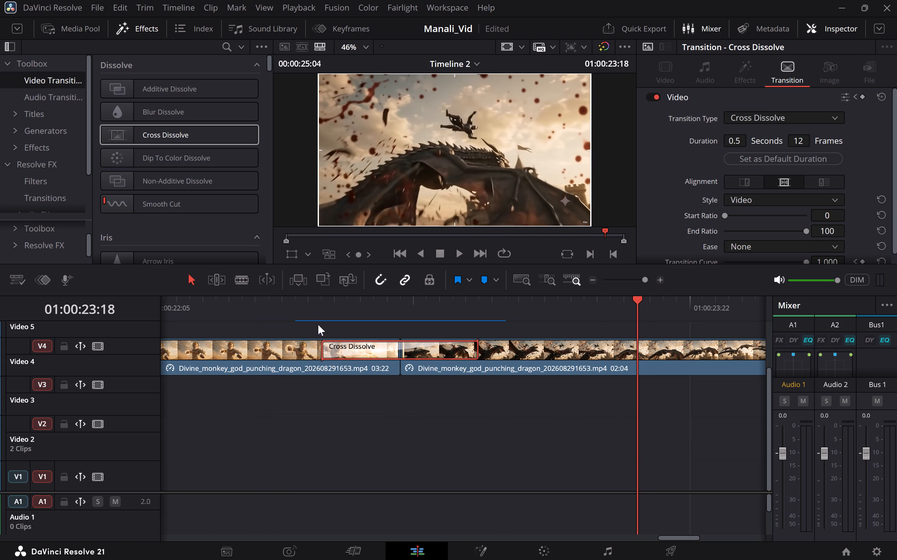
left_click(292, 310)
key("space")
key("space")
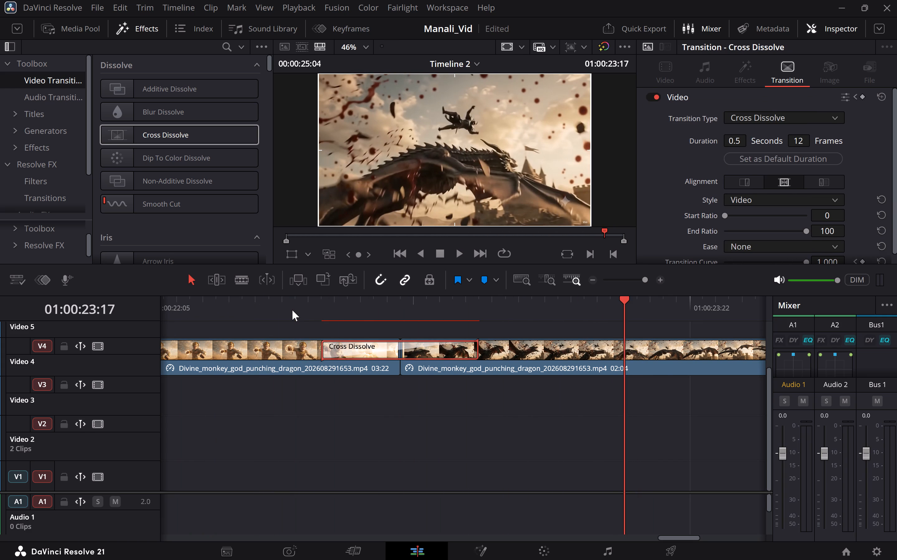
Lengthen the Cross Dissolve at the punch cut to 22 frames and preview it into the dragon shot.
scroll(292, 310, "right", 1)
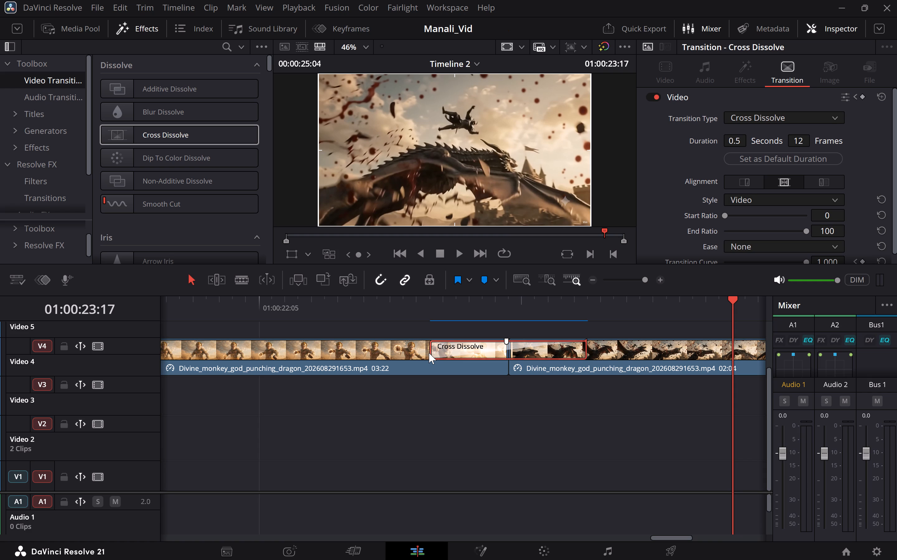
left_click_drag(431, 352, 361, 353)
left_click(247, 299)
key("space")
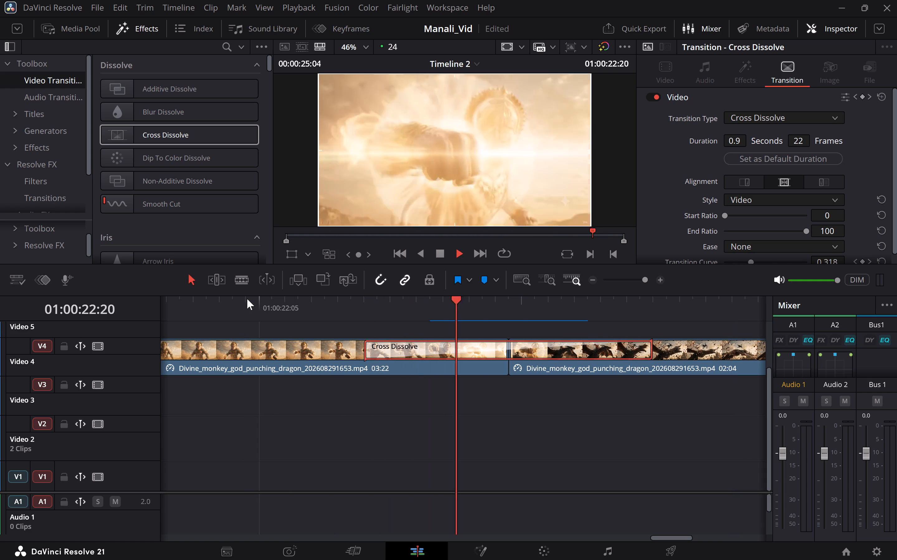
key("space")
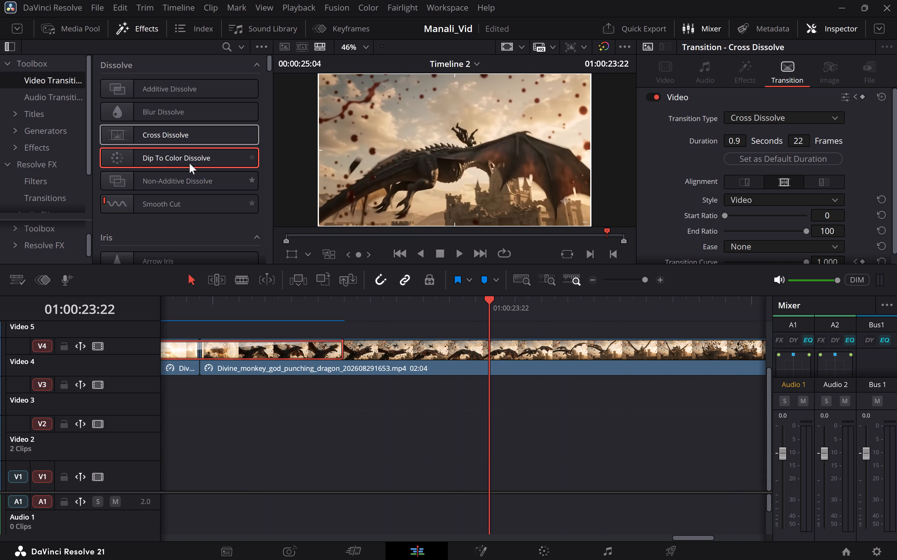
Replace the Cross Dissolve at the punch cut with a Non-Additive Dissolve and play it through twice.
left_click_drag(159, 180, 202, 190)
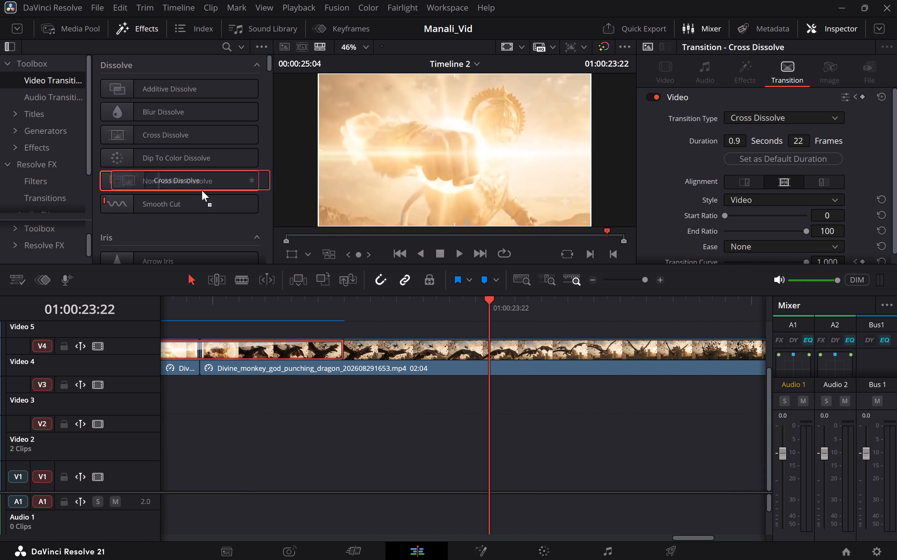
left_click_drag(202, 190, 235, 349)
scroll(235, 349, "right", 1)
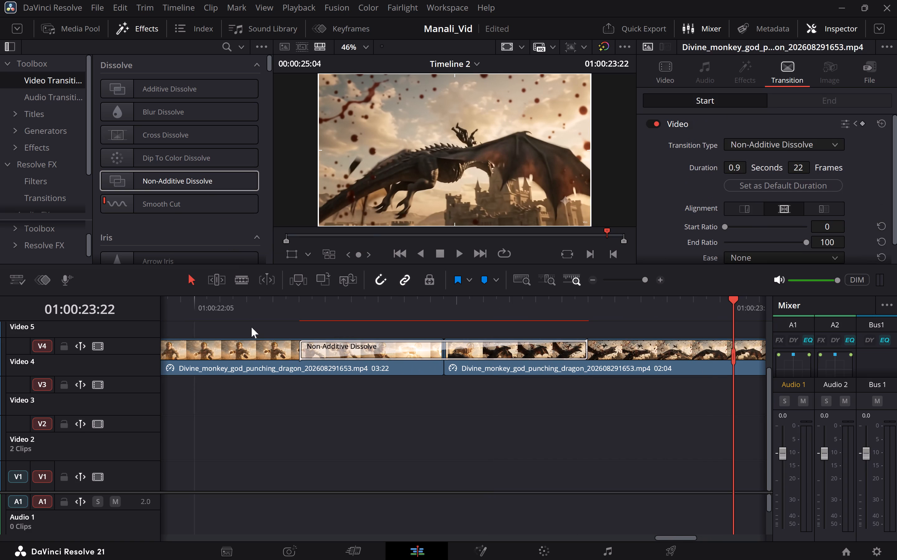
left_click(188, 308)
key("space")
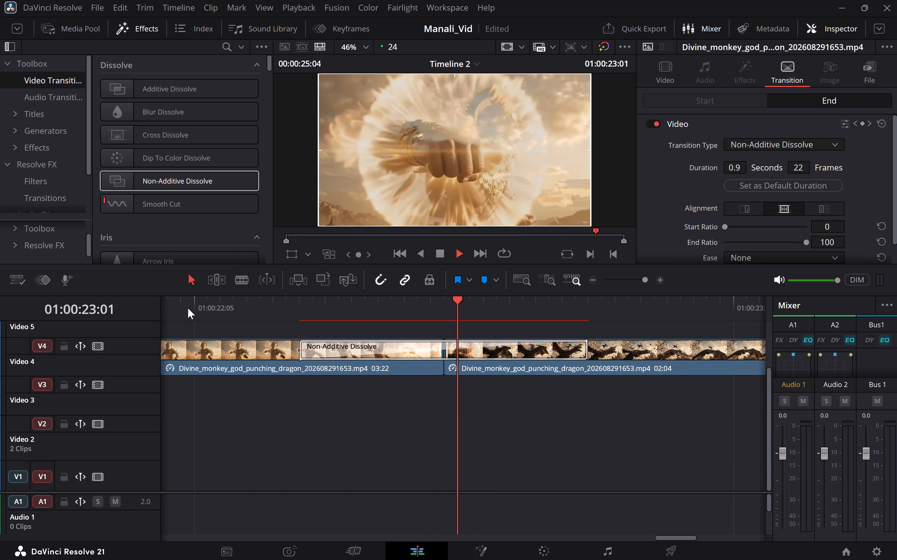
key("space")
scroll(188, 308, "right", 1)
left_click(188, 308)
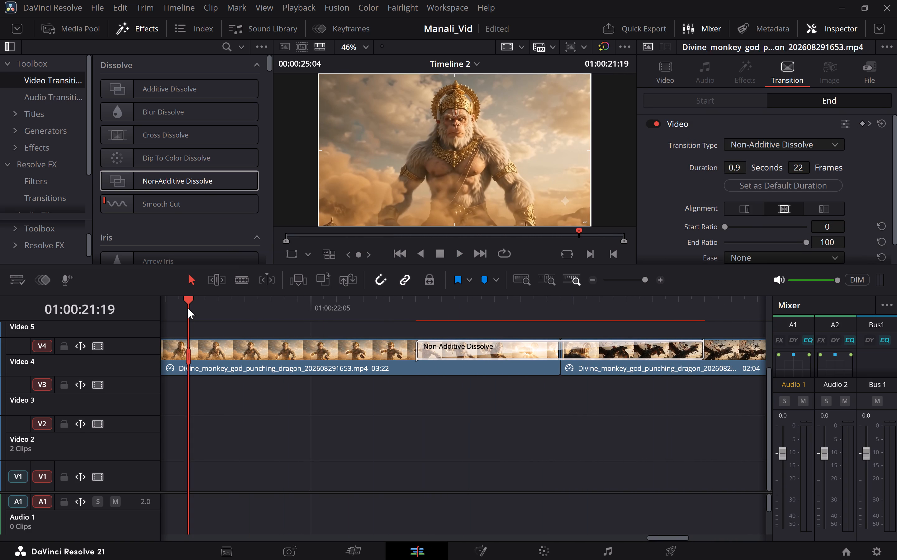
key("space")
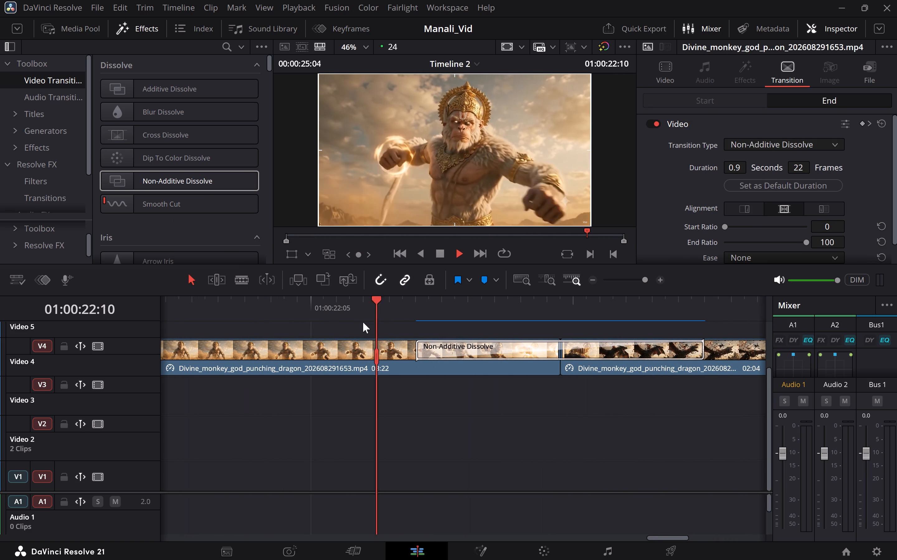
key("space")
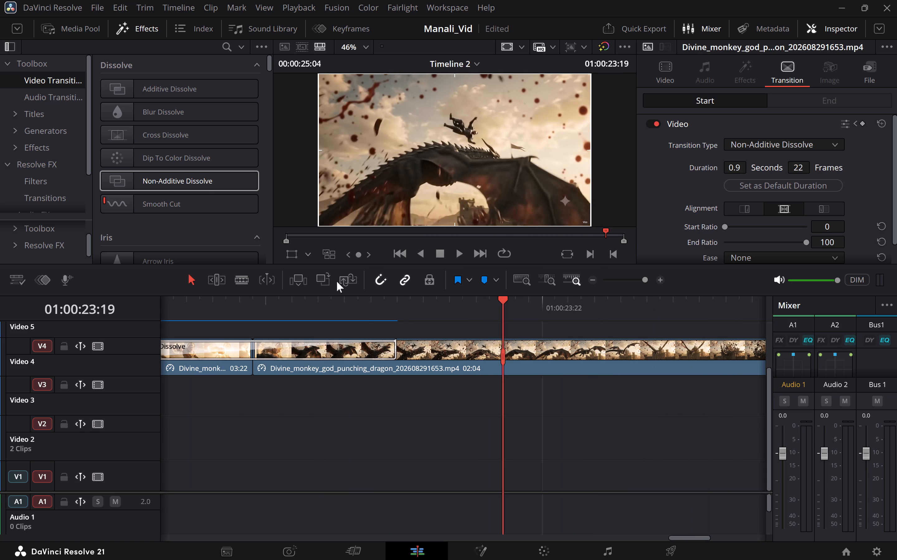
Replace the Non-Additive Dissolve at the punch cut with an Additive Dissolve and preview it into the dragon shot.
left_click_drag(158, 94, 285, 356)
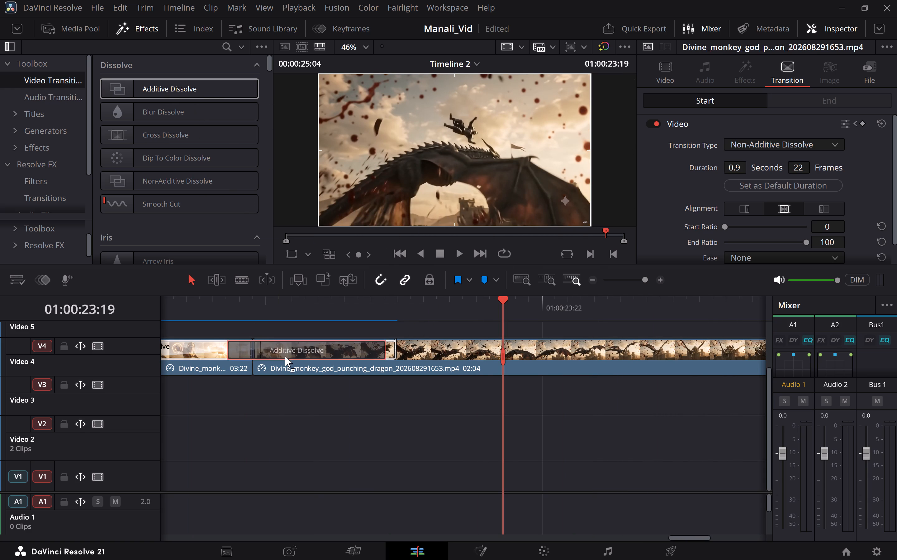
left_click_drag(285, 356, 283, 356)
scroll(283, 356, "right", 2)
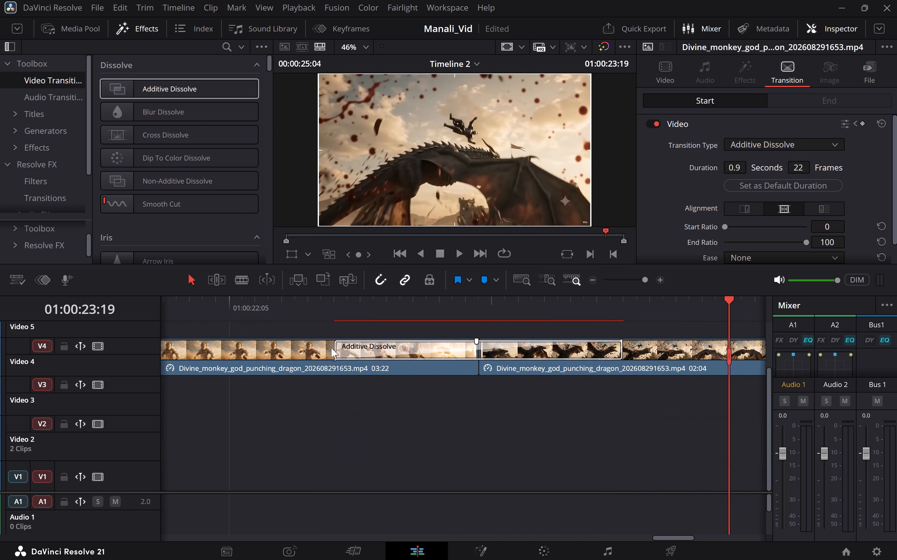
left_click(230, 324)
left_click(214, 307)
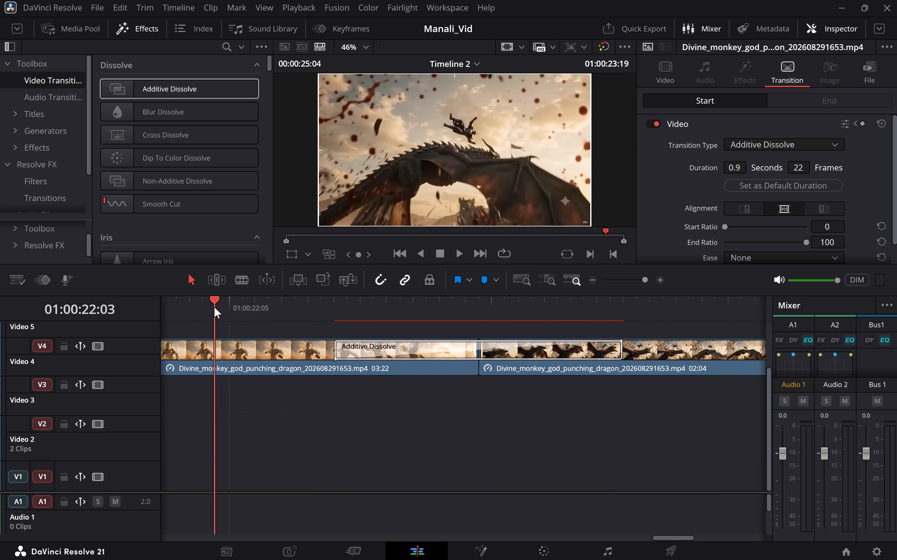
key("space")
key("space")
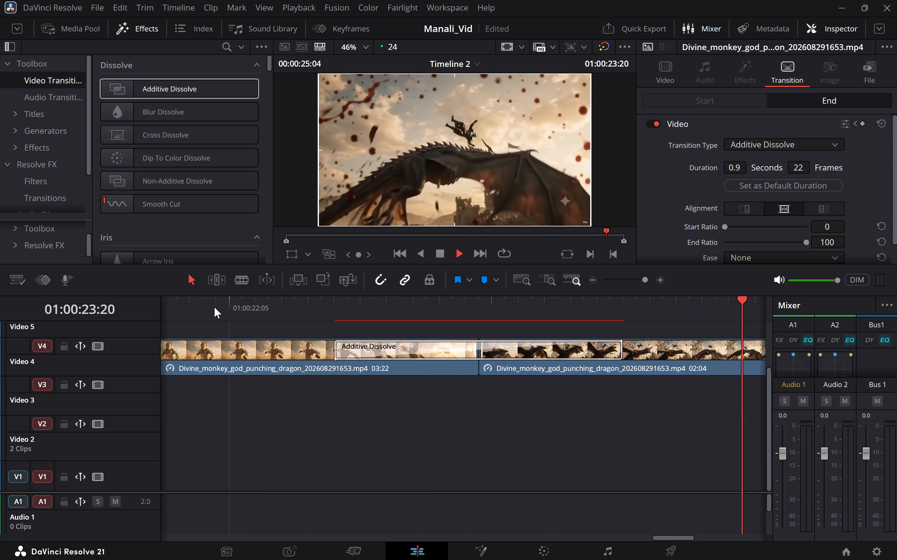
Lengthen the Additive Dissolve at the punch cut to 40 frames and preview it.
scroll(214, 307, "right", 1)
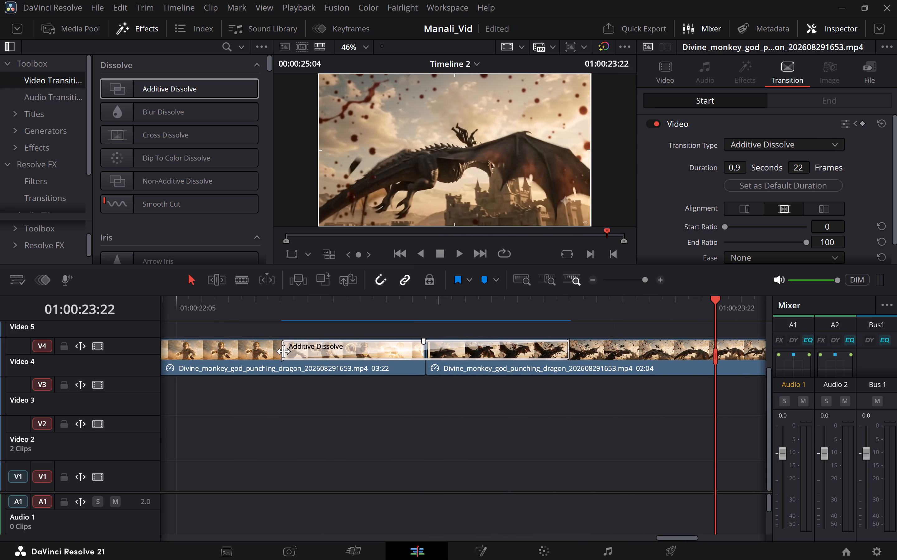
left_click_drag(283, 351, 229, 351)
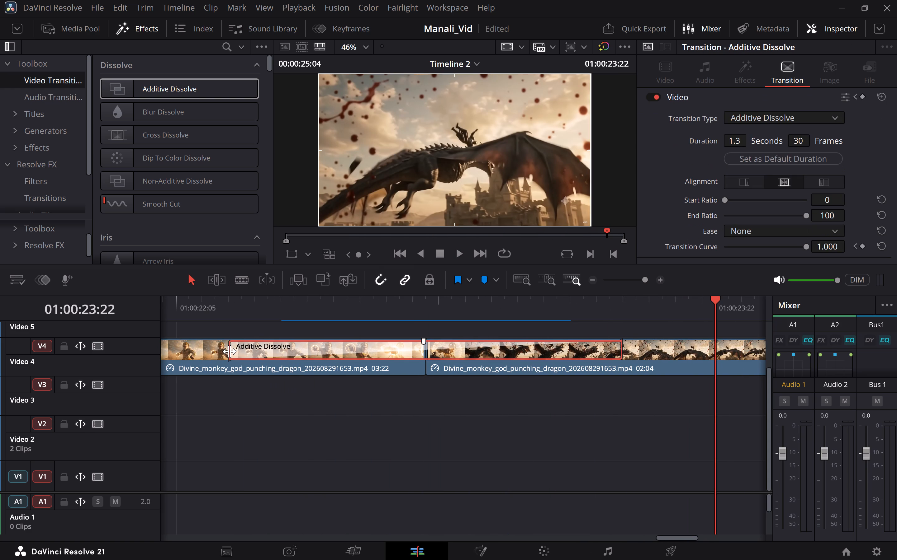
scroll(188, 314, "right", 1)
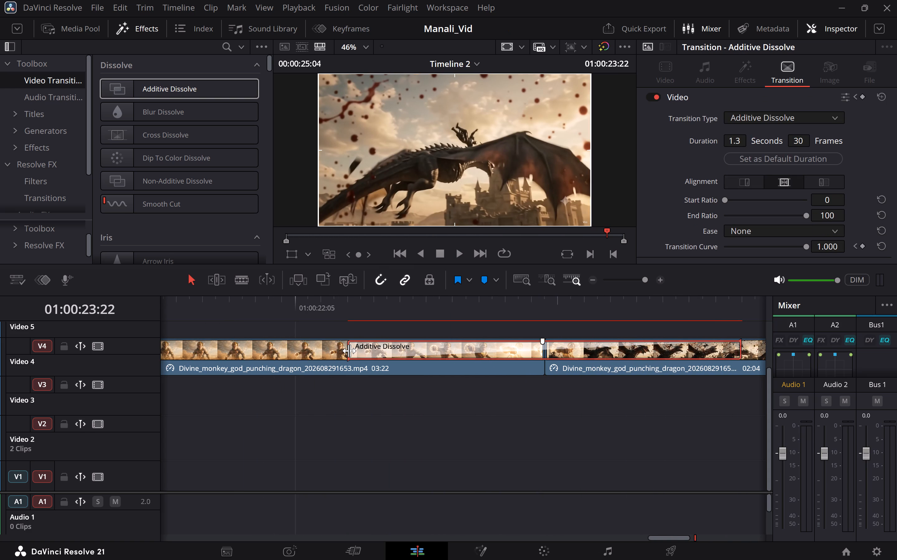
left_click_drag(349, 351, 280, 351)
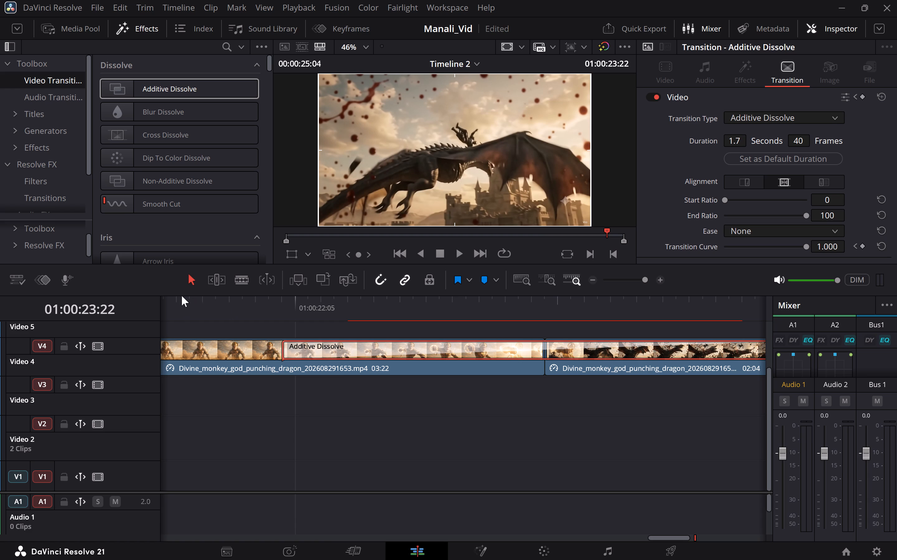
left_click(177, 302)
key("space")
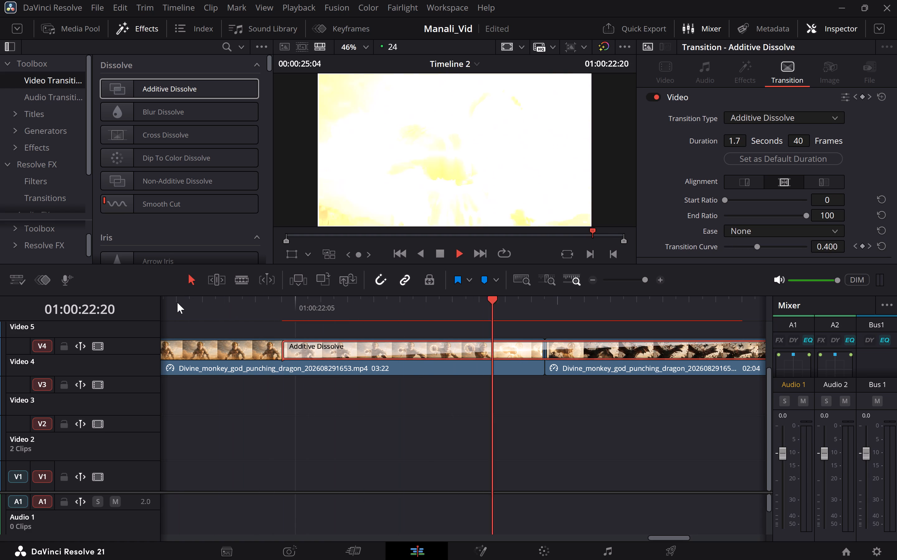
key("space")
Set the Additive Dissolve at the punch cut to 32 frames and preview it into the dragon shot.
scroll(177, 302, "right", 1)
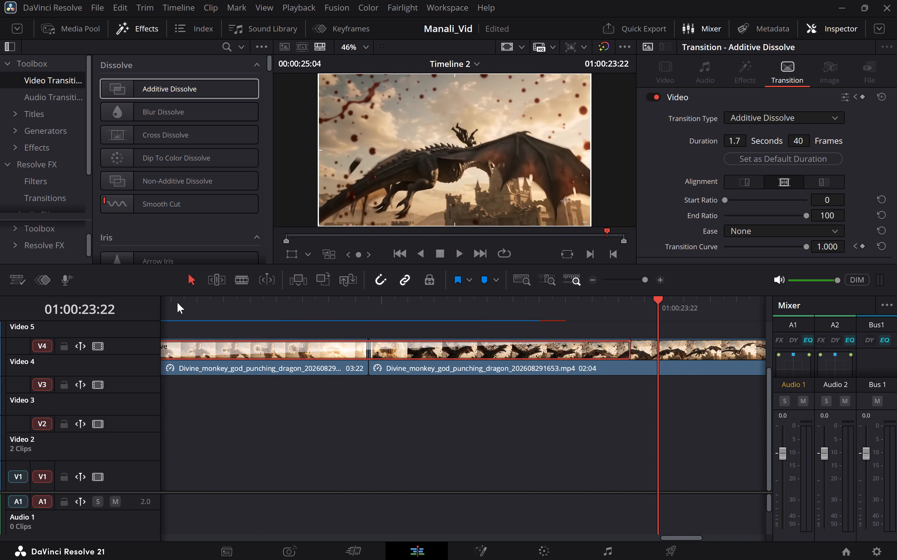
scroll(177, 302, "right", 1)
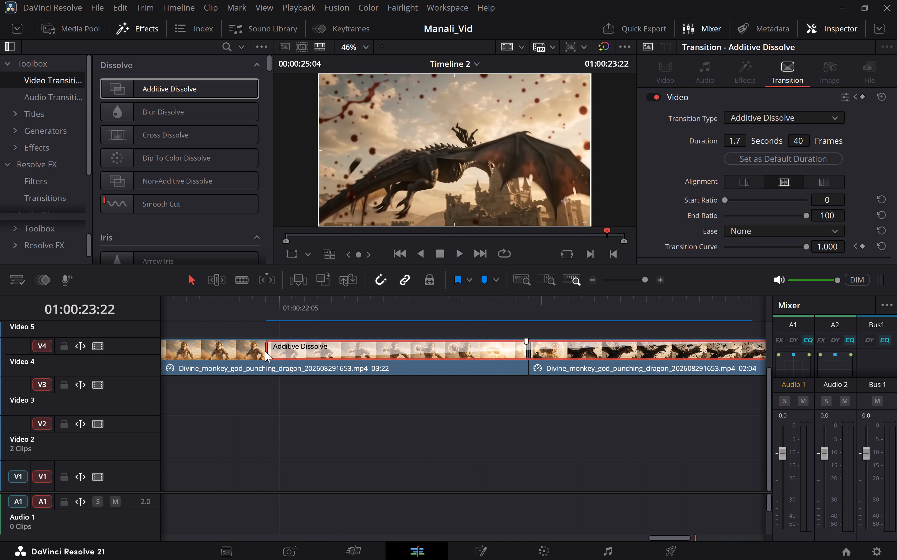
left_click_drag(267, 352, 317, 352)
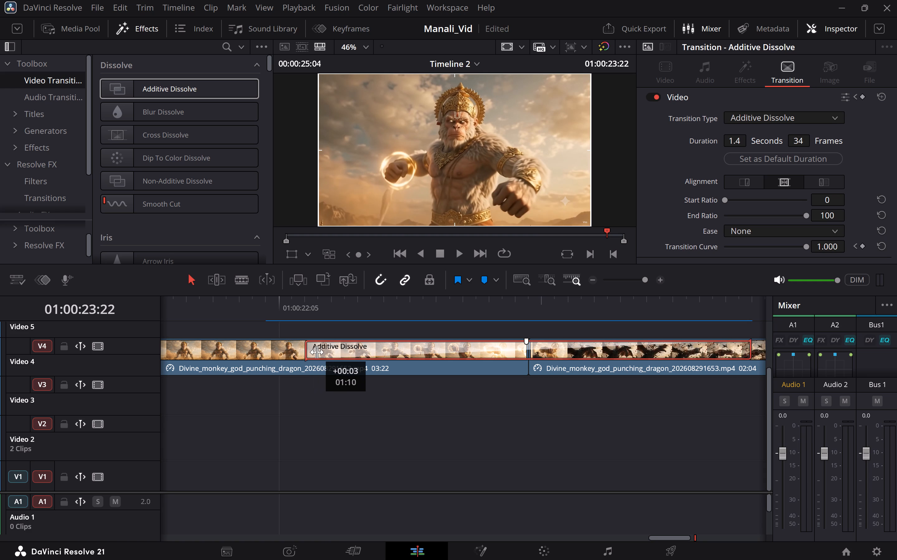
left_click_drag(317, 352, 331, 352)
left_click(183, 306)
key("space")
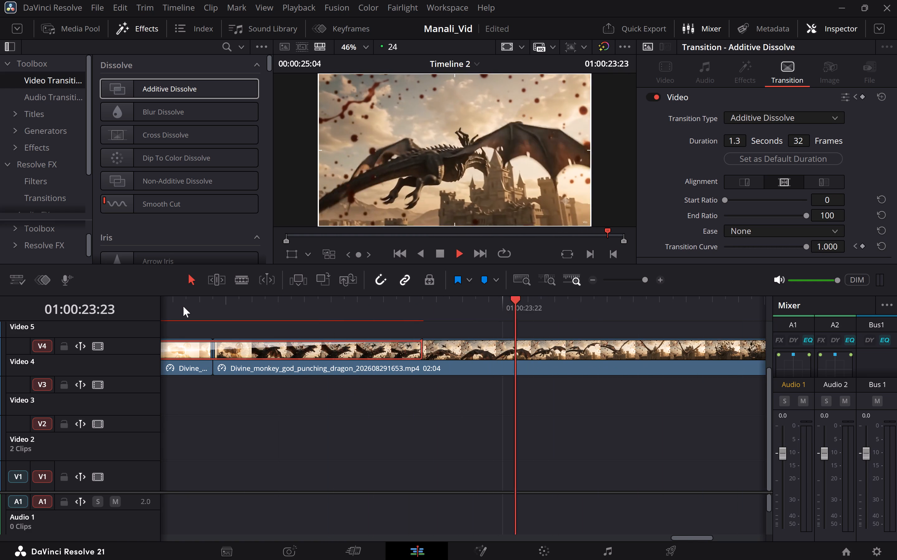
key("space")
Replay the punch through the Additive Dissolve and on to the end of the dragon shot.
scroll(183, 306, "right", 1)
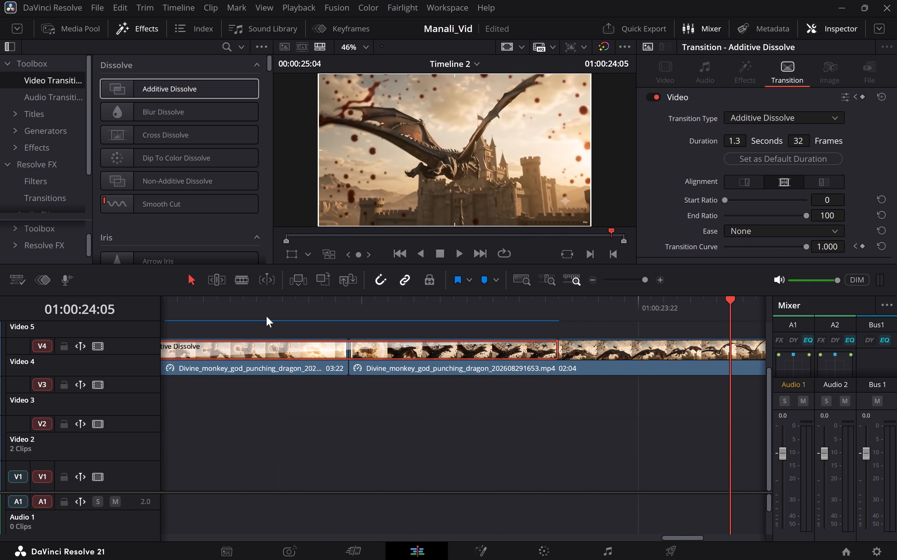
scroll(266, 312, "right", 1)
left_click(207, 301)
key("space")
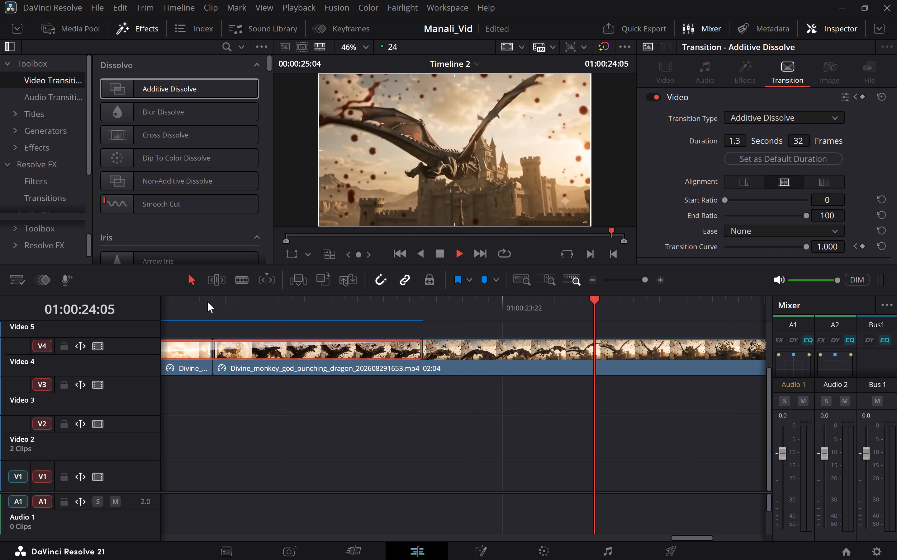
key("space")
key("space")
key("space")
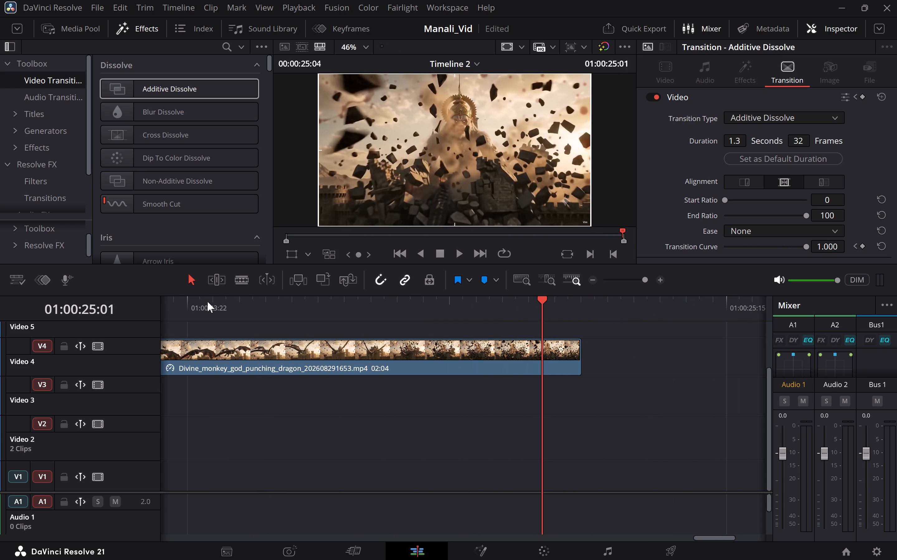
Place the Gold_text_illuminates_in_darkness title clip on Video 5, starting just before the end of the punching-dragon clip.
scroll(363, 440, "left", 1)
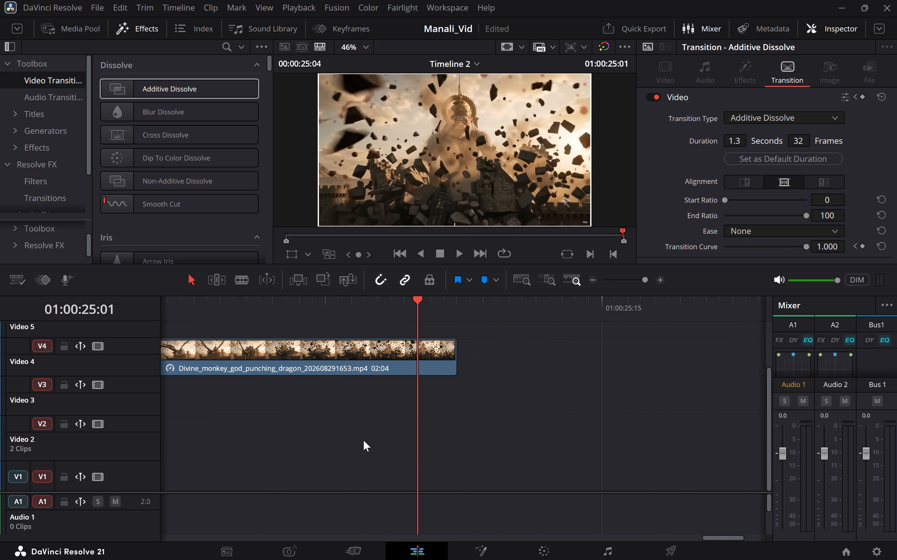
scroll(363, 440, "up", 1)
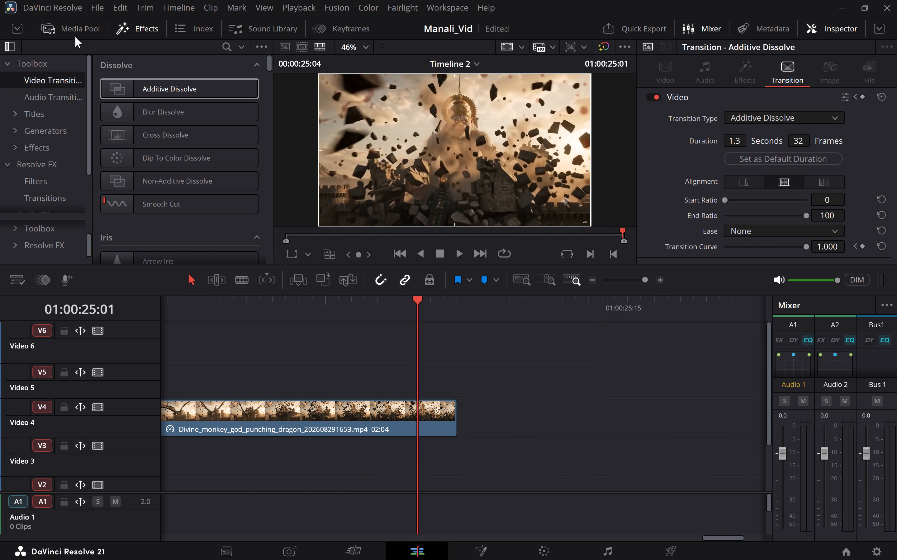
left_click(70, 37)
scroll(134, 157, "down", 1)
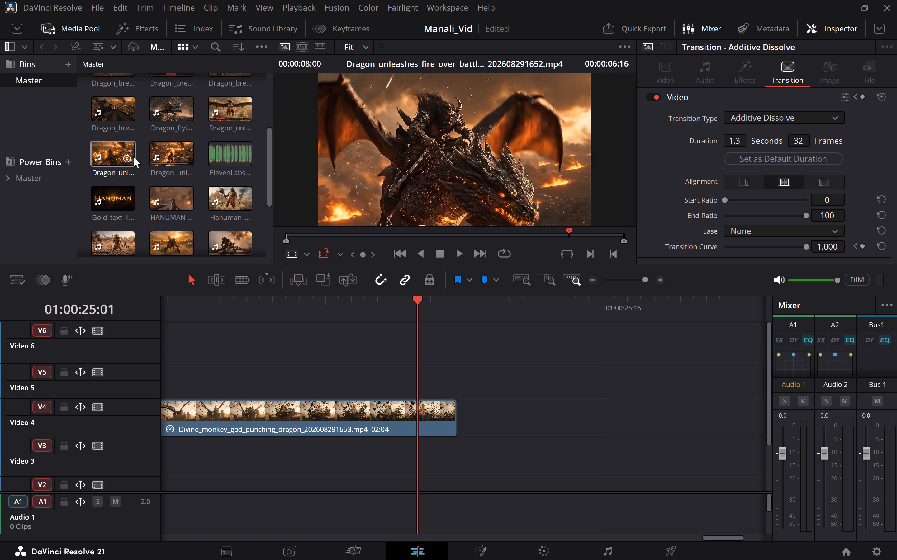
scroll(134, 157, "down", 1)
left_click_drag(110, 197, 316, 313)
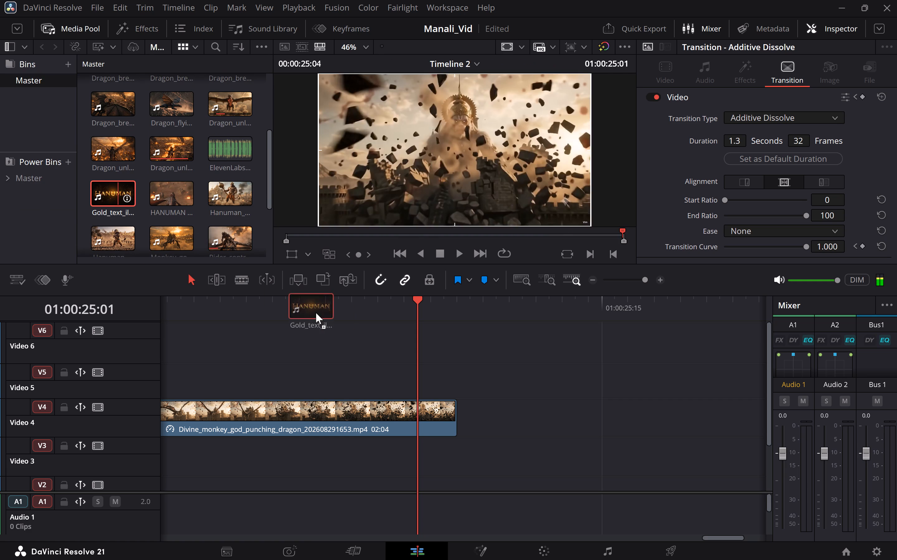
left_click_drag(316, 313, 350, 380)
scroll(350, 380, "right", 1)
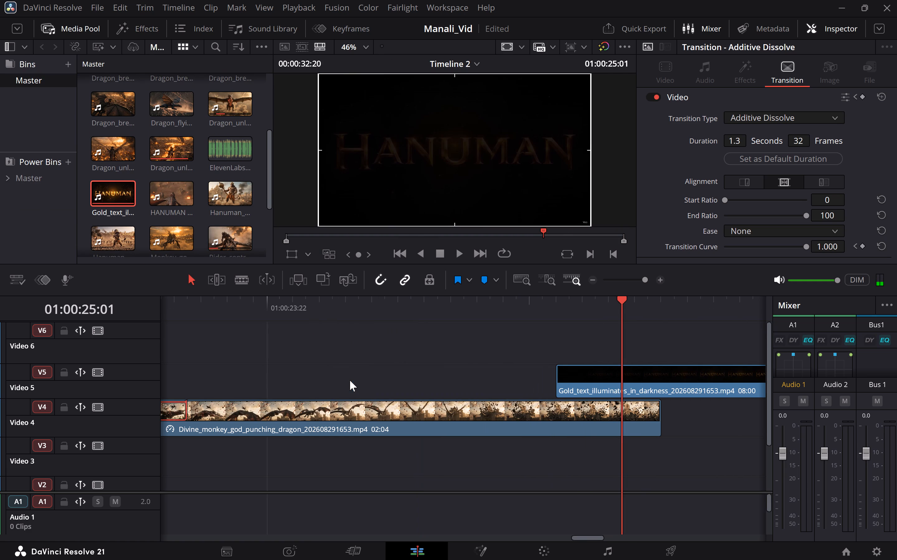
Preview the cut from the punching-dragon clip into the gold HANUMAN title and on through its illumination.
left_click(289, 316)
key("space")
key("space")
scroll(289, 316, "right", 1)
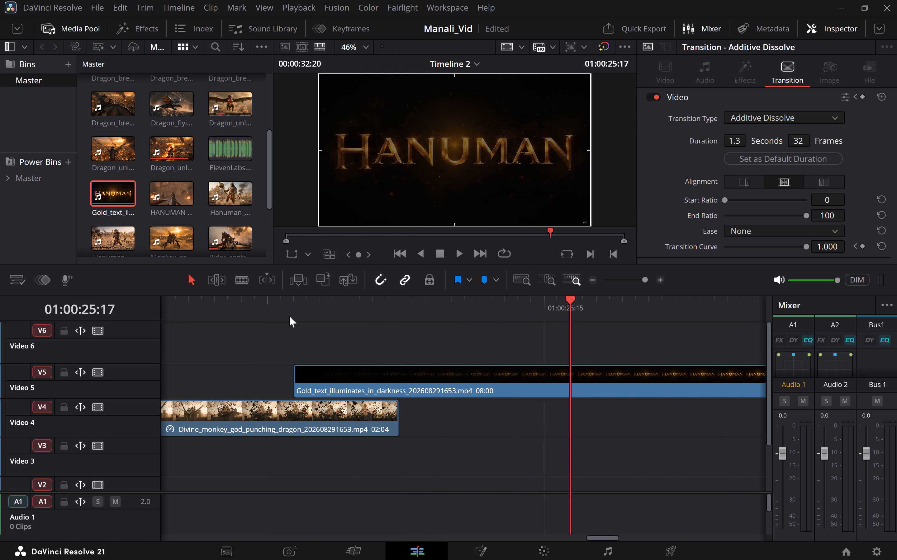
scroll(289, 316, "right", 1)
left_click(218, 312)
key("space")
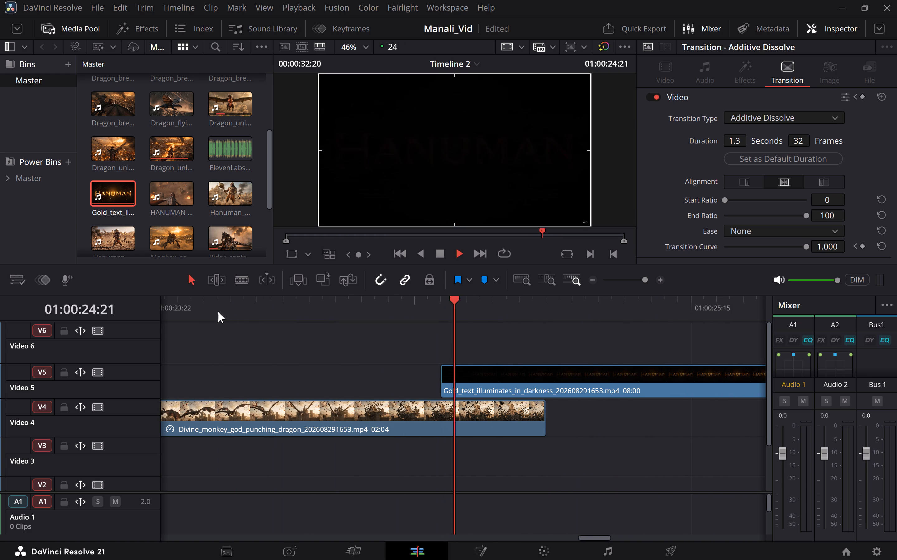
key("space")
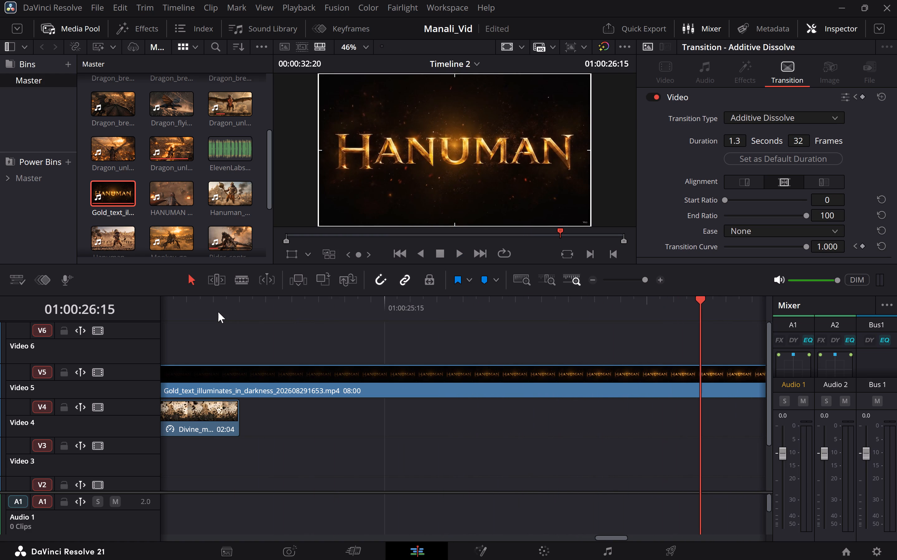
key("space")
key("space")
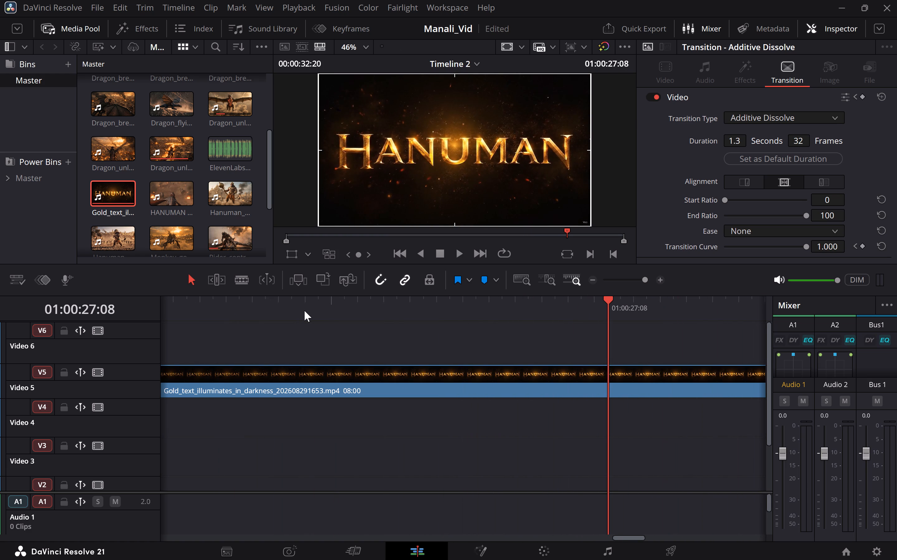
Set the HANUMAN title clip's speed to 232% and play it through to its end.
left_click(325, 378)
left_click_drag(825, 228, 871, 225)
scroll(557, 328, "left", 1)
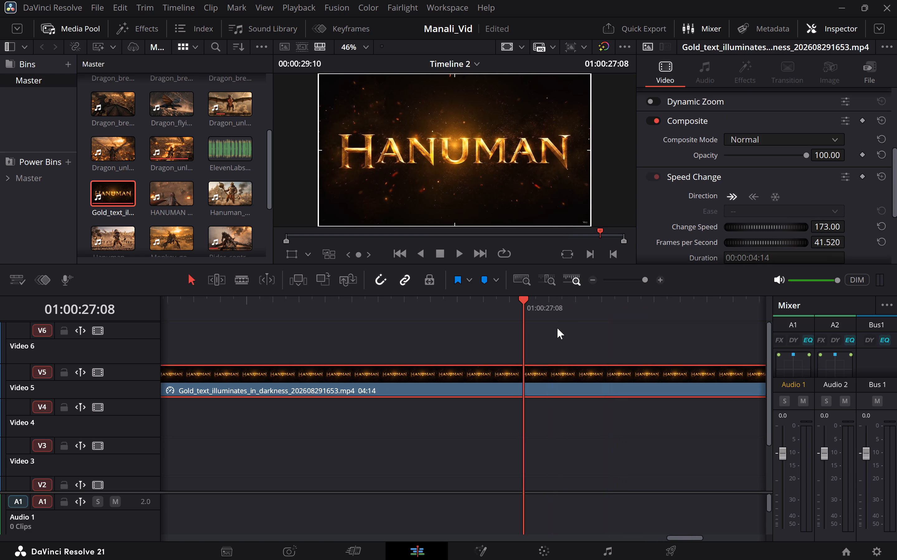
scroll(557, 328, "left", 1)
left_click_drag(827, 226, 834, 226)
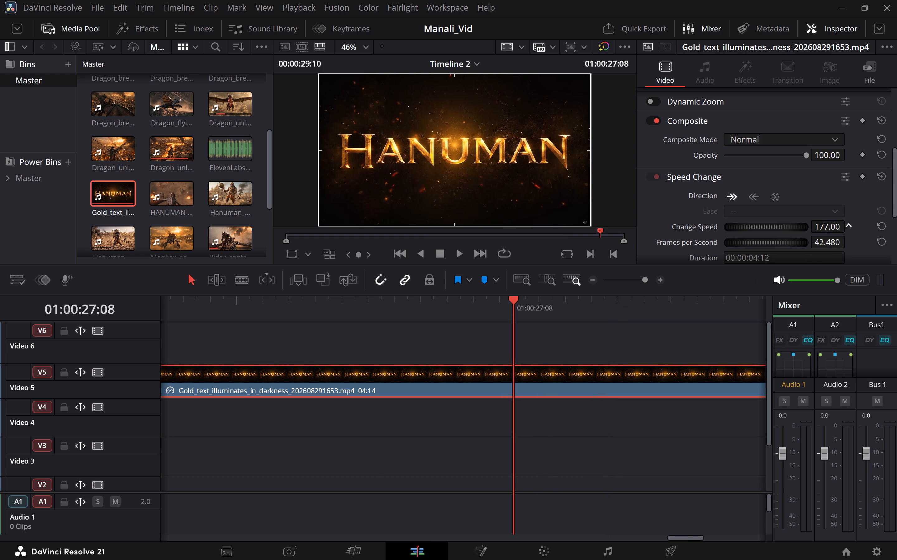
left_click_drag(834, 226, 863, 226)
scroll(467, 376, "right", 2)
left_click(252, 304)
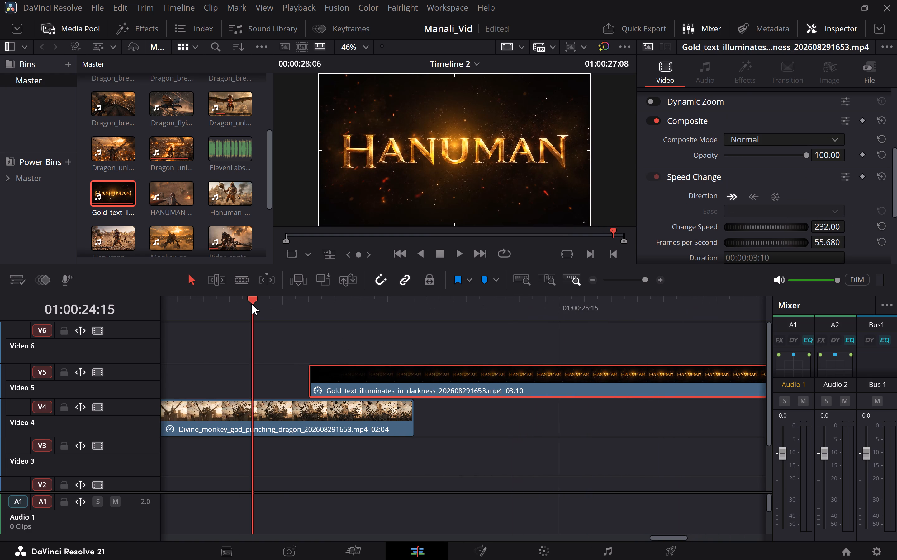
key("space")
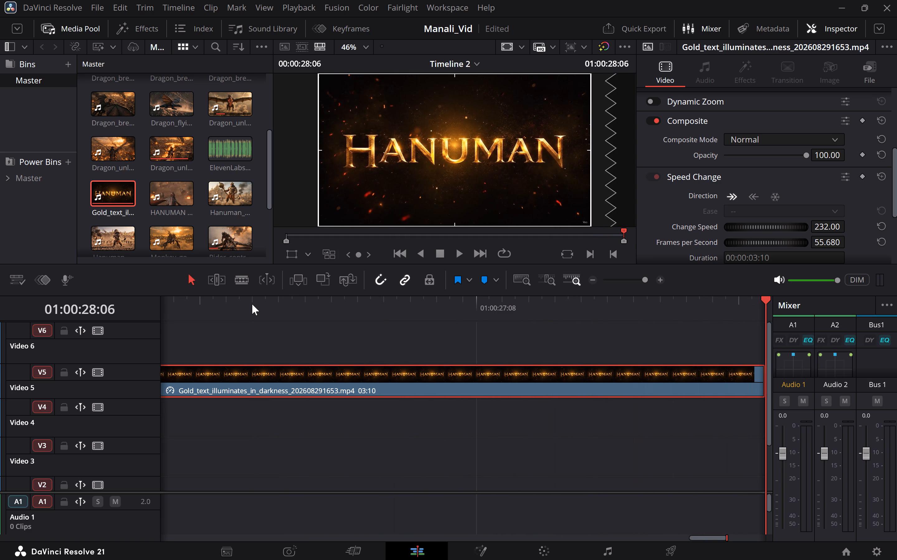
key("space")
Trim the end of the HANUMAN title clip to a length of 01:14 and preview it from the dragon punch.
scroll(252, 304, "left", 1)
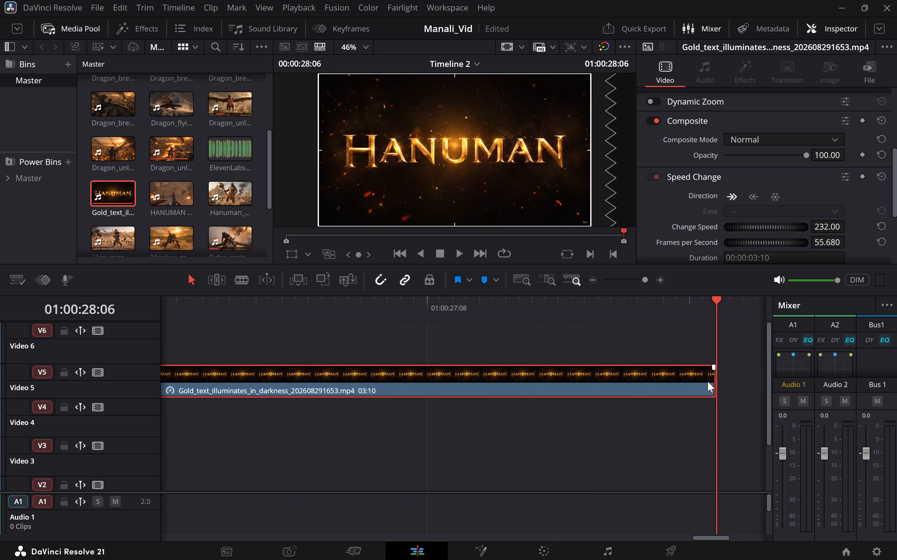
left_click_drag(712, 383, 248, 406)
scroll(248, 406, "right", 1)
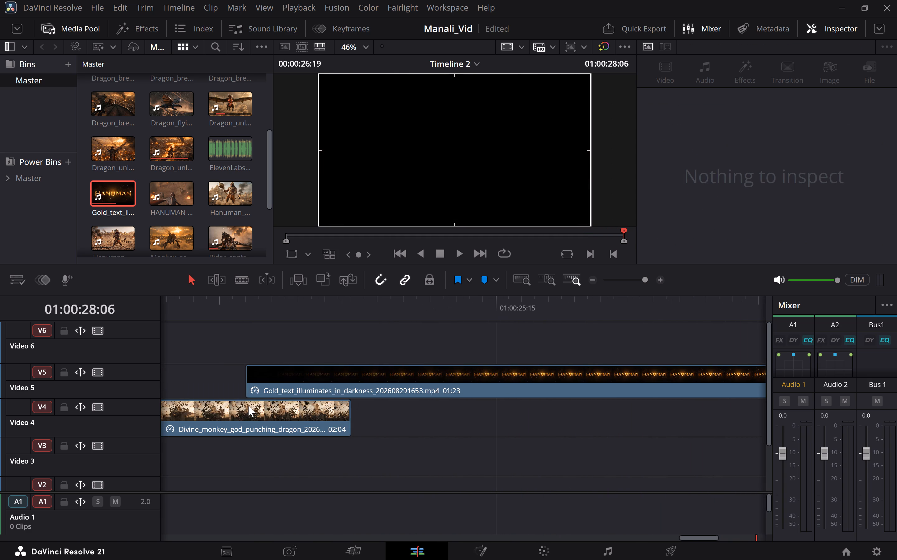
scroll(535, 416, "left", 1)
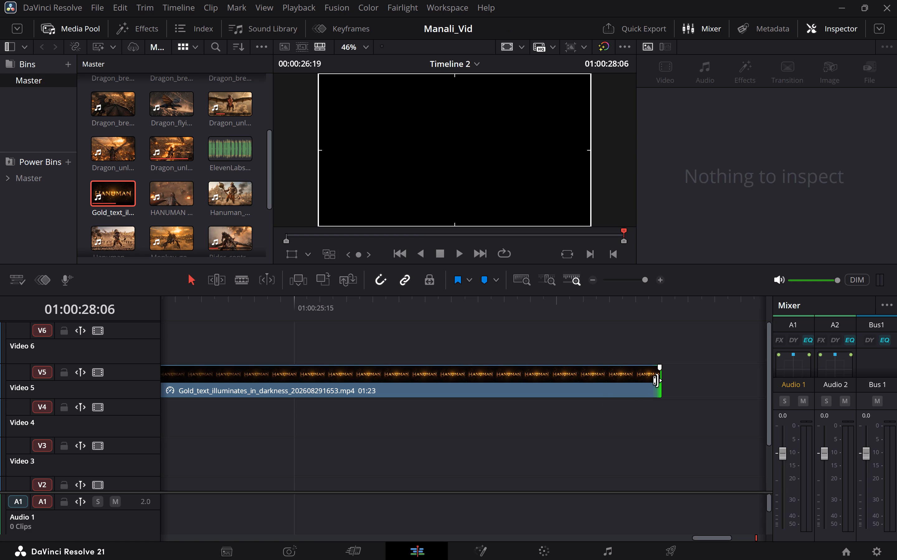
left_click_drag(657, 380, 530, 385)
scroll(530, 385, "right", 1)
left_click(415, 322)
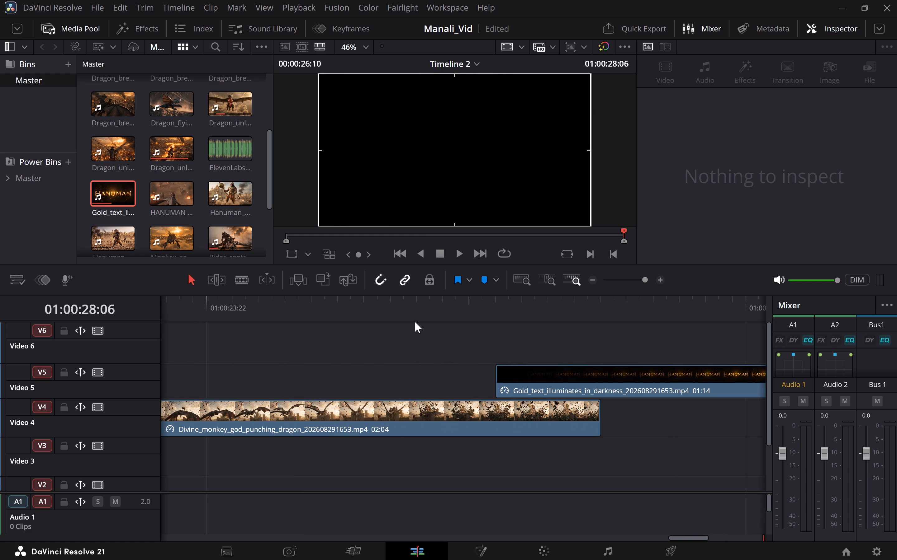
left_click(410, 310)
key("space")
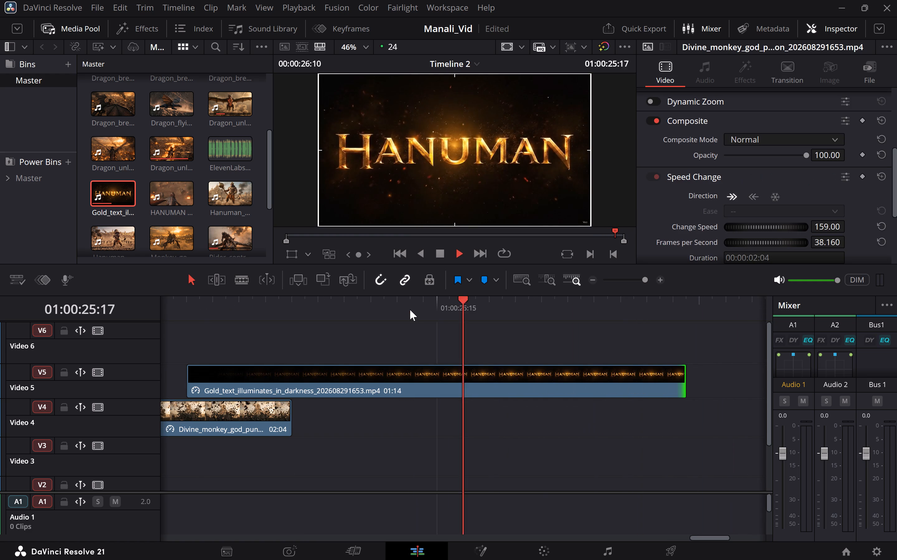
key("space")
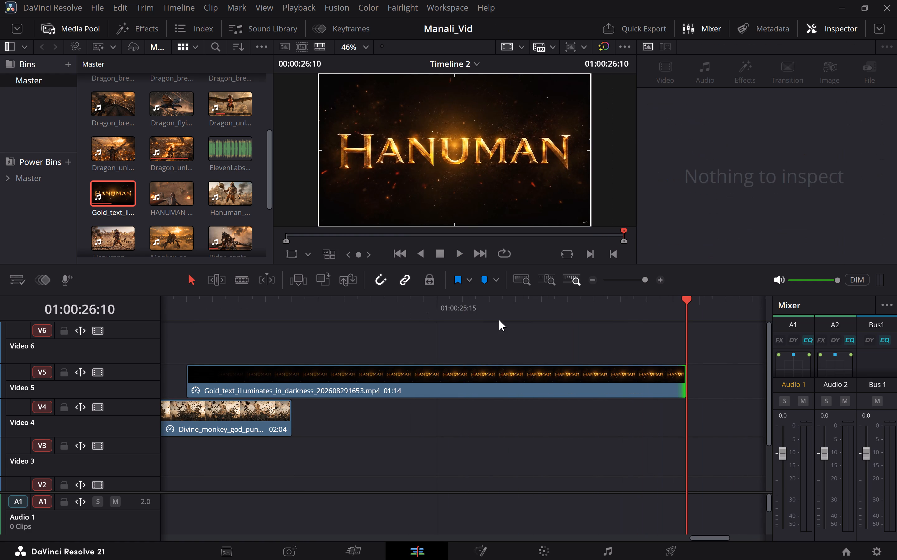
Play the opening of Timeline 2 twice, reviewing the Video 1 transitions up to the first dragon rider shot.
left_click(637, 279)
scroll(299, 374, "right", 10)
scroll(299, 374, "down", 1)
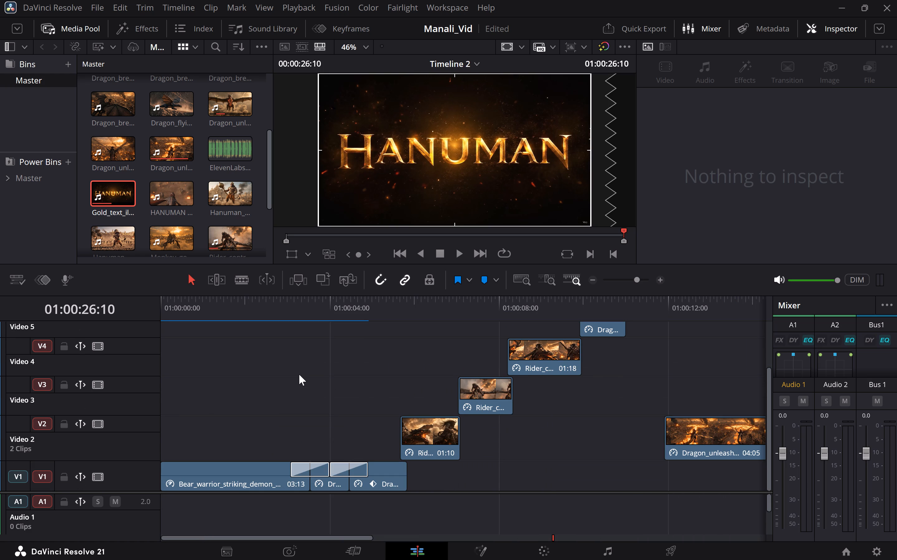
scroll(299, 374, "down", 2)
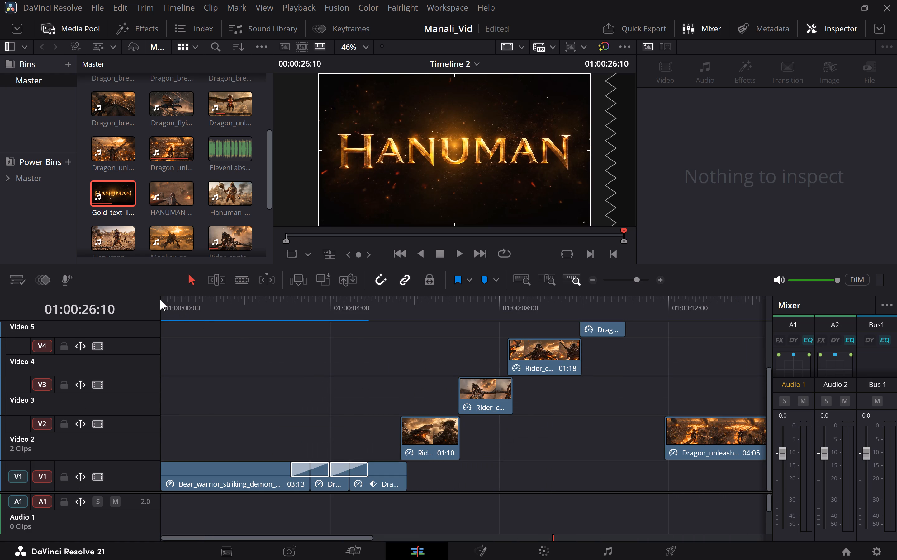
left_click(160, 300)
left_click(162, 298)
key("space")
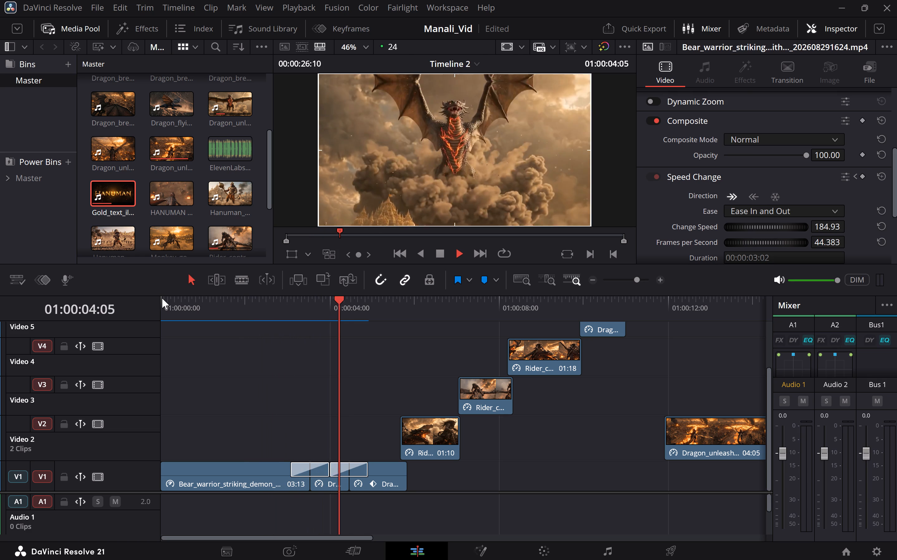
key("space")
scroll(162, 298, "right", 1)
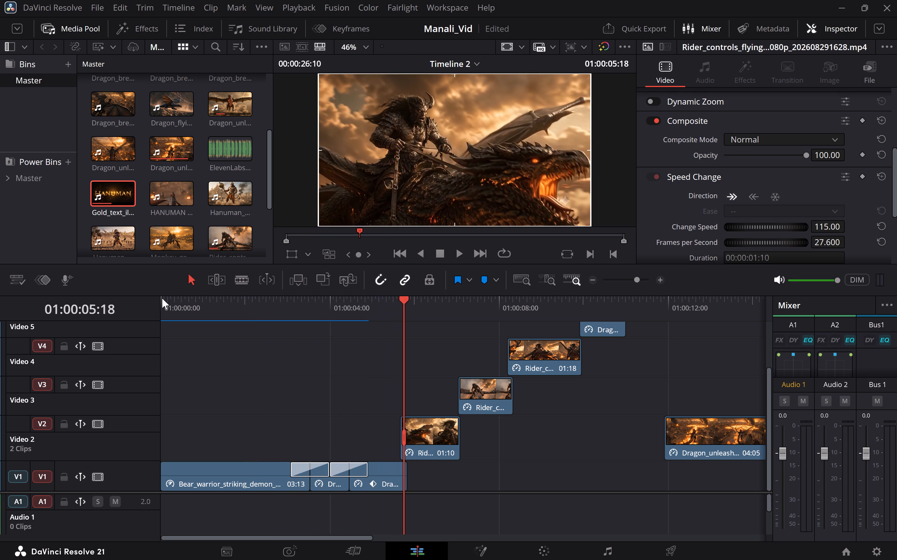
scroll(162, 298, "right", 1)
left_click(162, 298)
key("space")
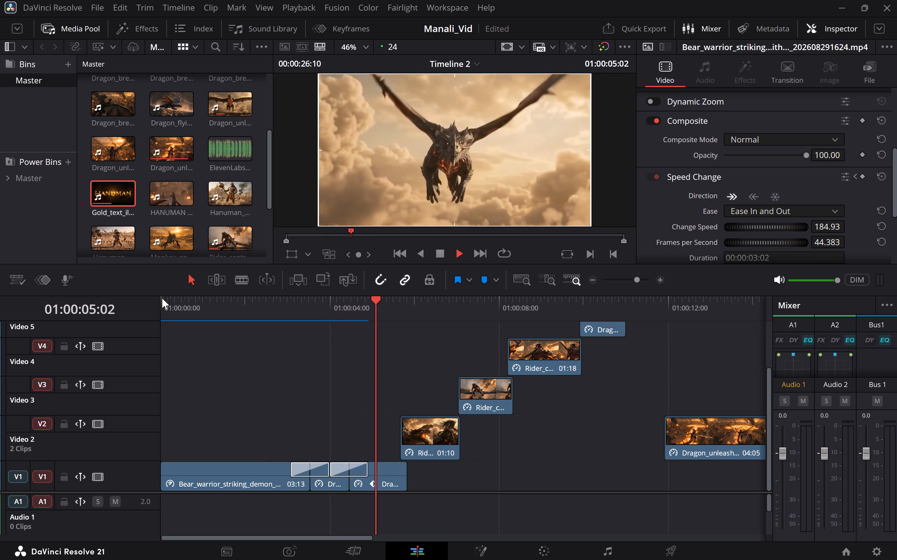
key("space")
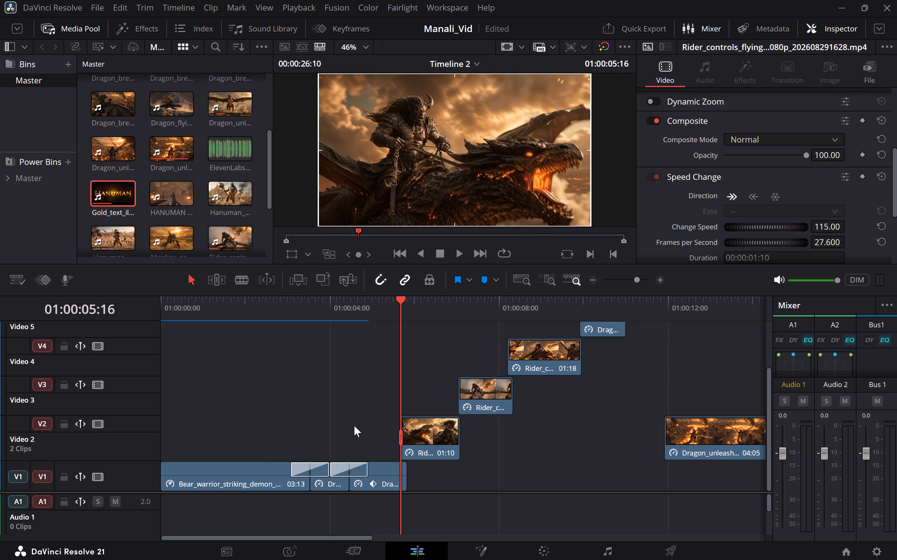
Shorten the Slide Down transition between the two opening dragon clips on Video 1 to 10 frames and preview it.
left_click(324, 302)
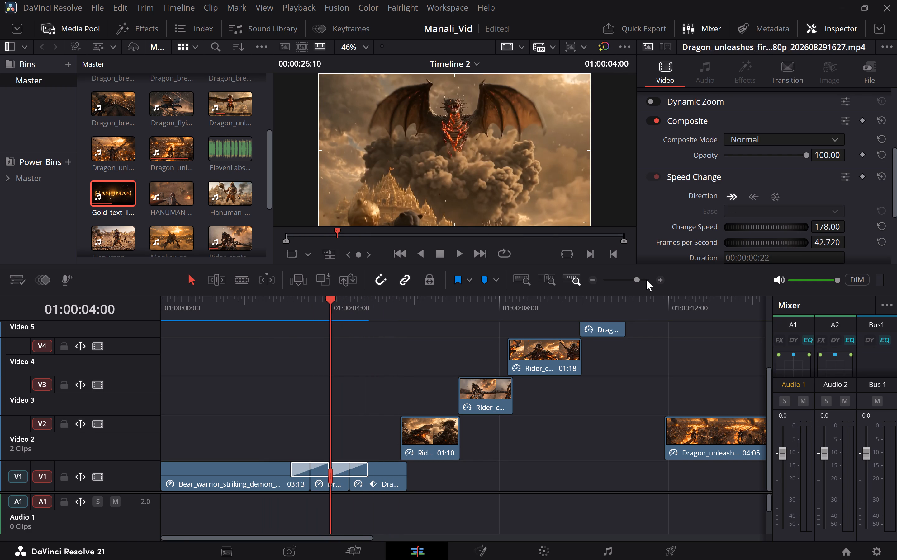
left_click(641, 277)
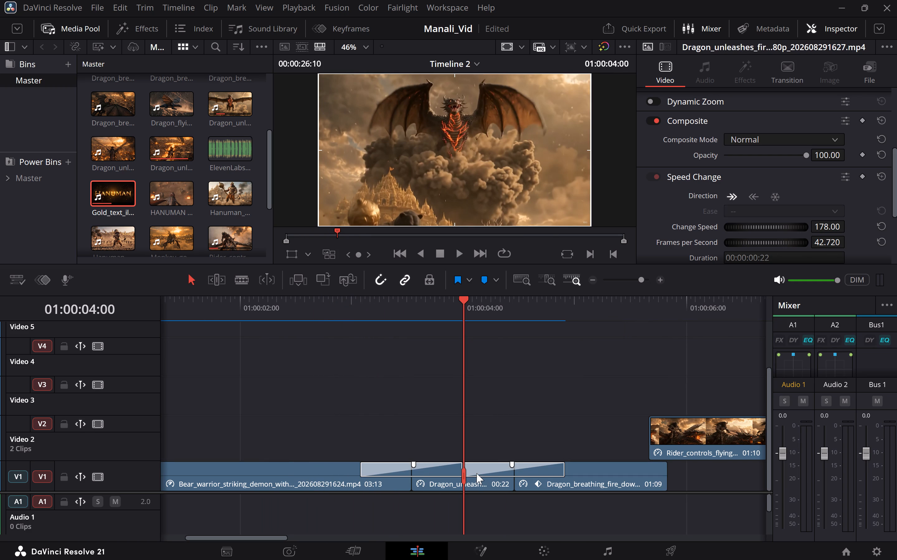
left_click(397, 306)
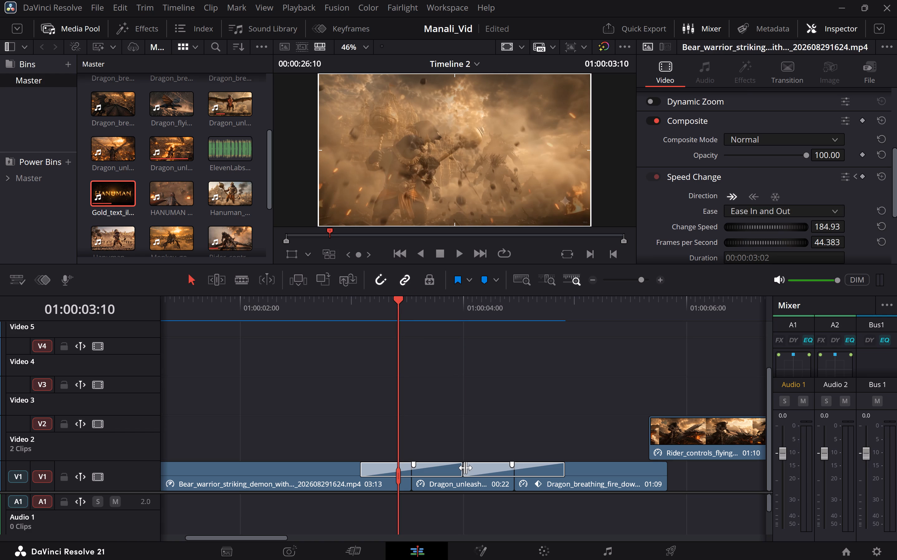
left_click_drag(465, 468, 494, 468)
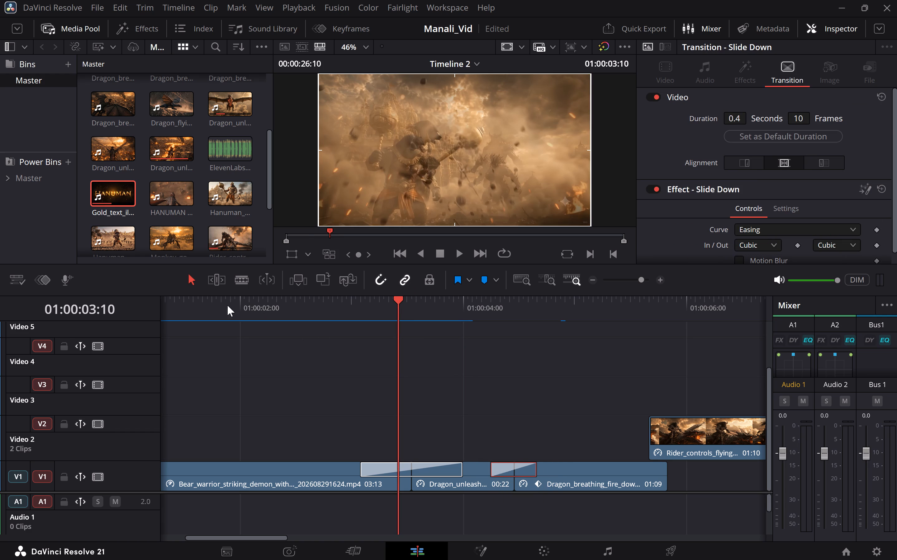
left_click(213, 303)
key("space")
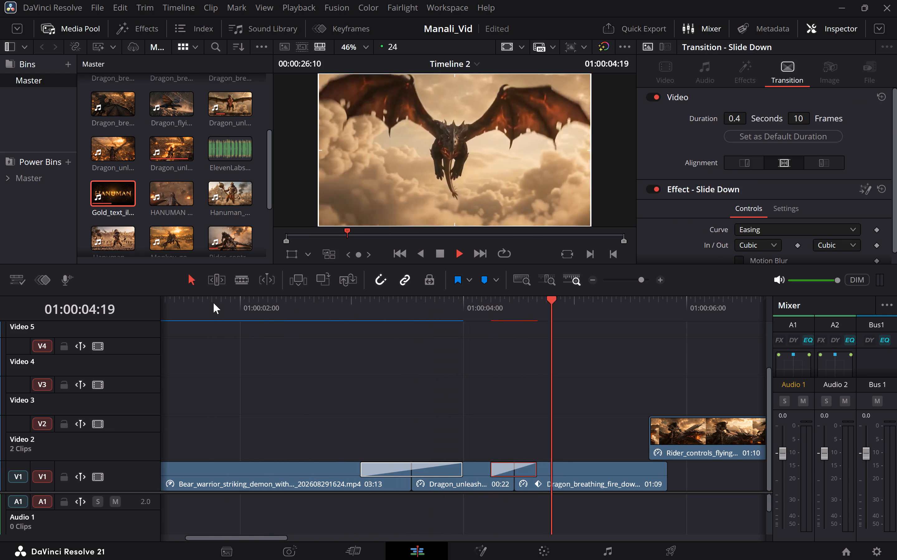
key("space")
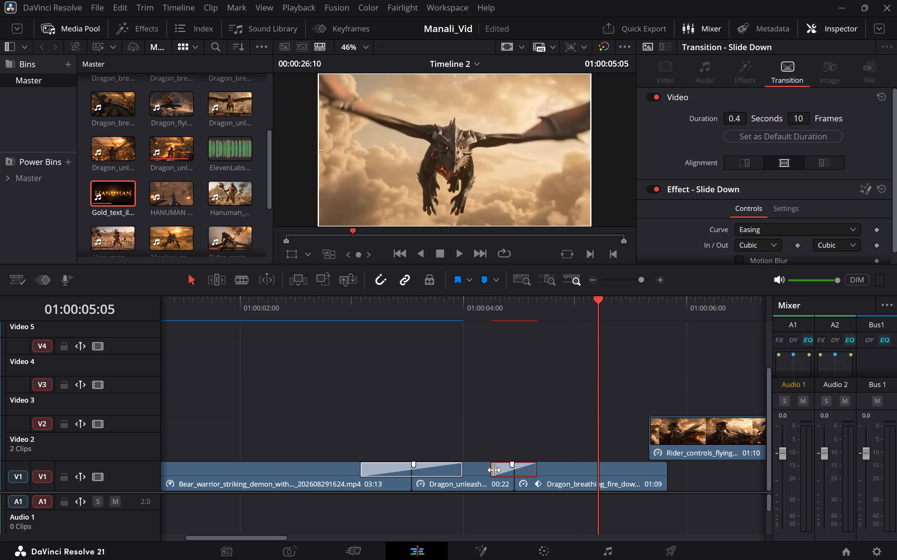
Shorten the Slide Down transition between the two opening dragon clips on Video 1 to 6 frames and preview it.
left_click_drag(494, 470, 508, 470)
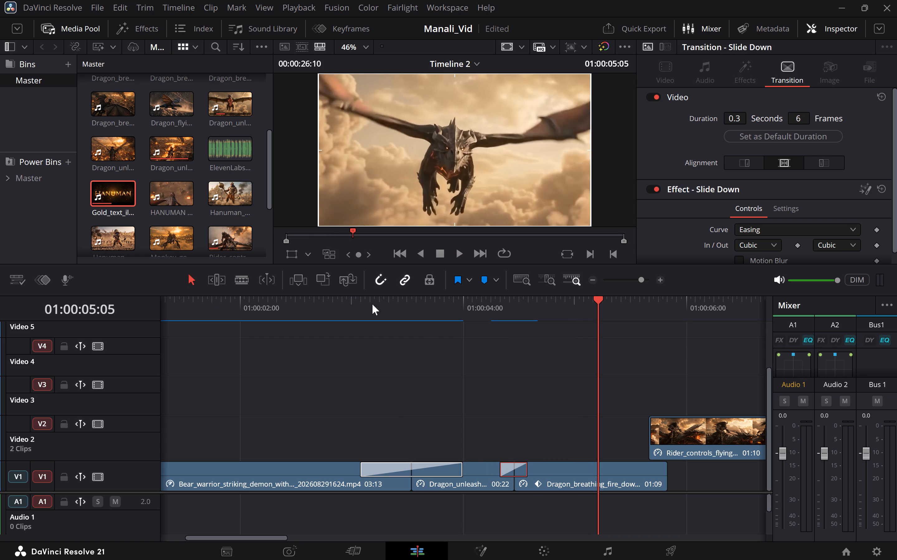
left_click(234, 303)
key("space")
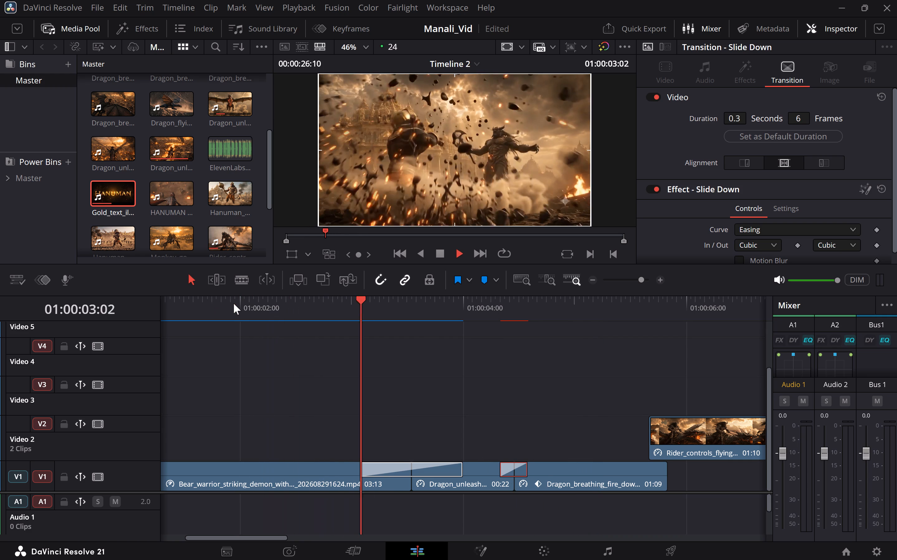
key("space")
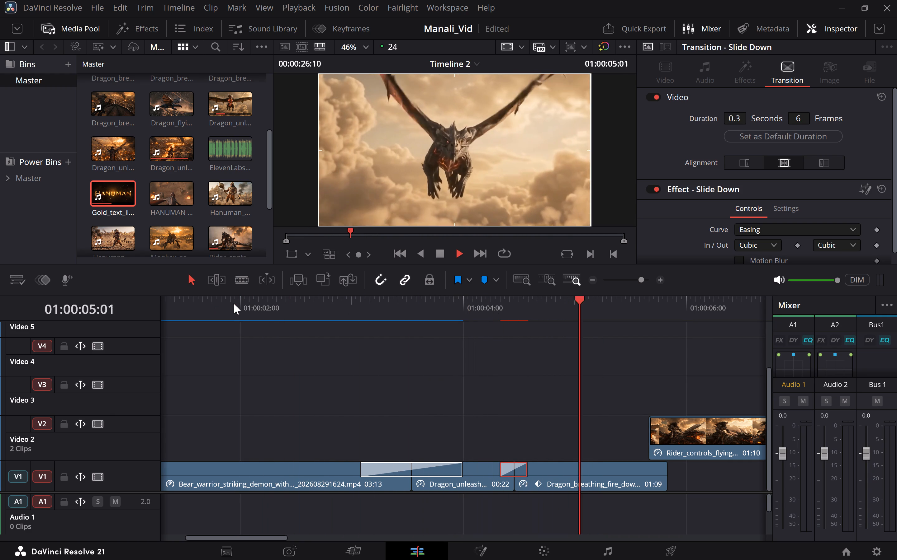
Replace the Slide Down transition between the two opening dragon clips on Video 1 with Additive Dissolve and preview it.
left_click(511, 303)
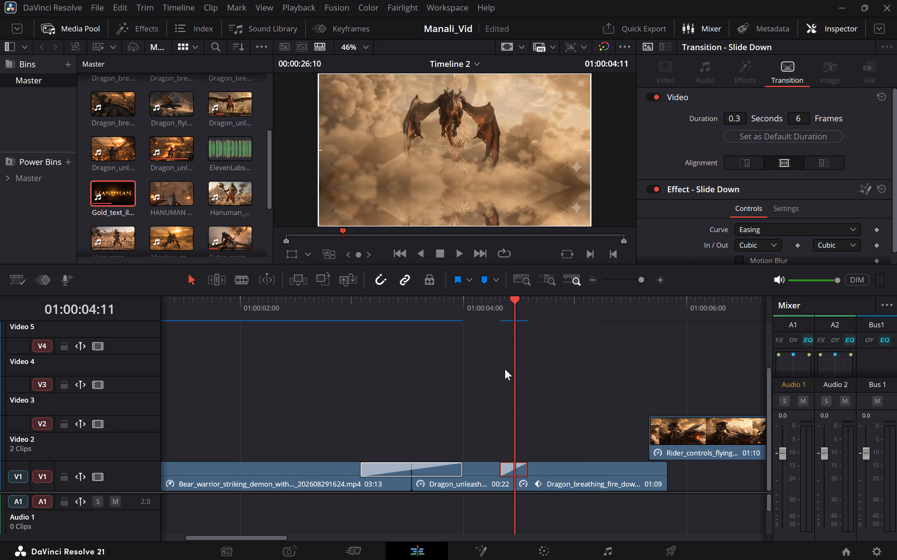
left_click(136, 19)
left_click(130, 26)
left_click_drag(158, 92, 287, 174)
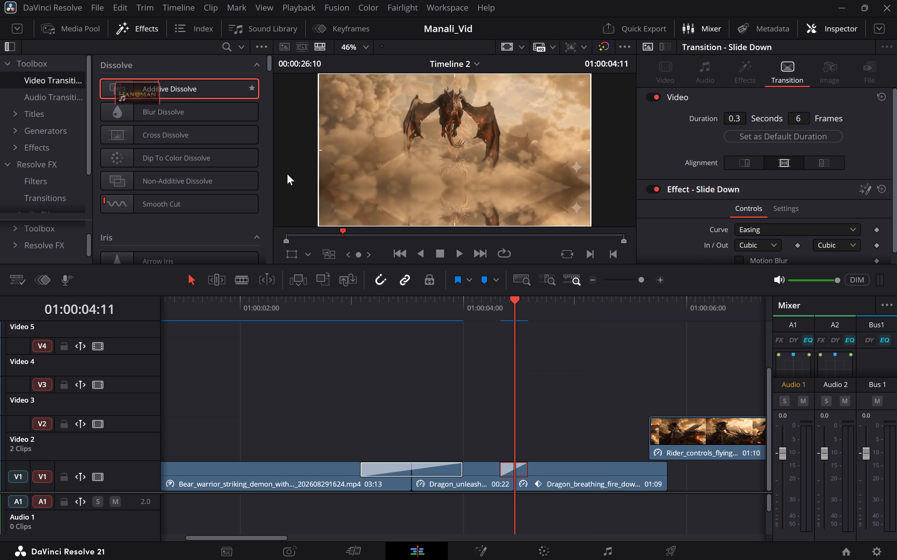
left_click_drag(287, 174, 505, 469)
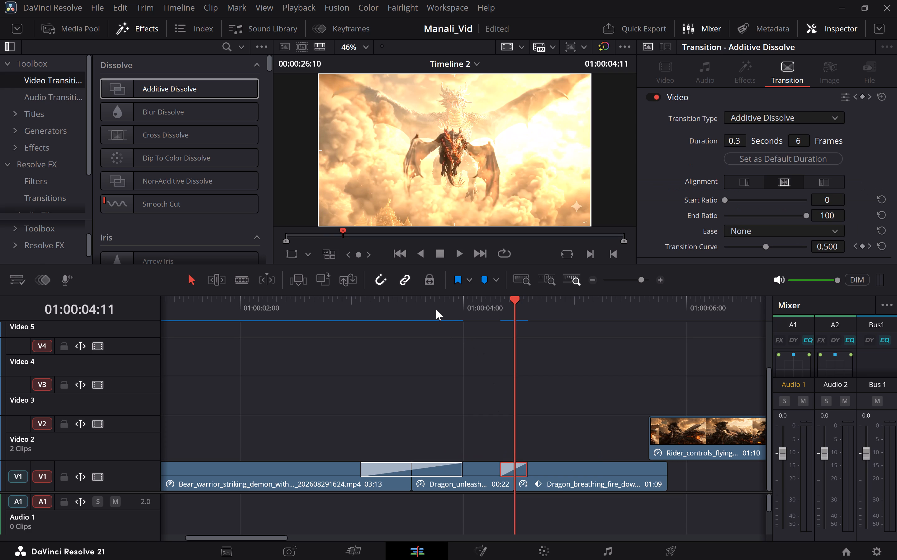
left_click(416, 305)
key("space")
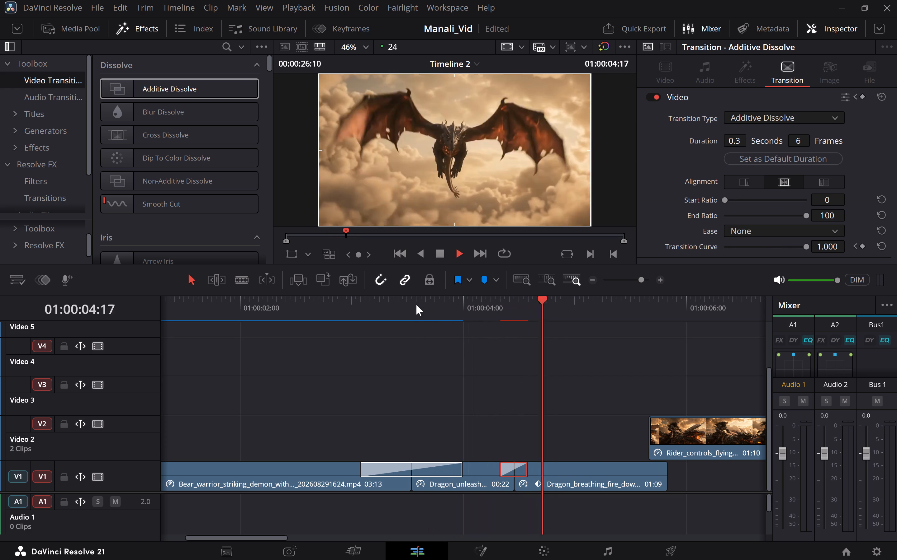
key("space")
left_click(303, 302)
key("space")
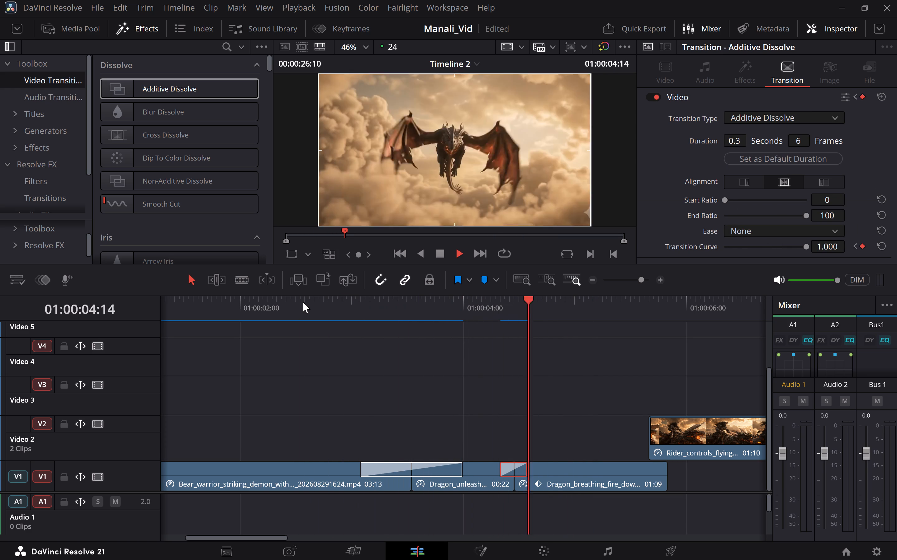
key("space")
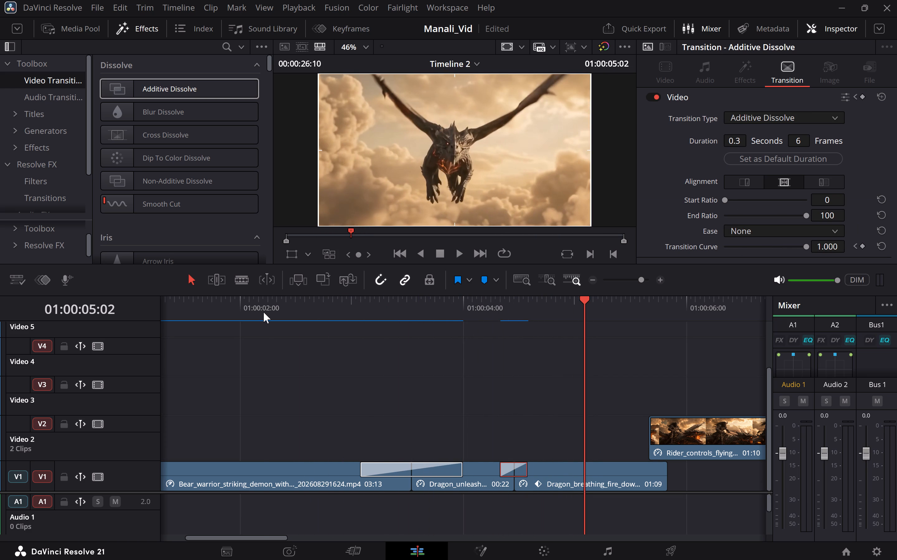
left_click(263, 312)
key("space")
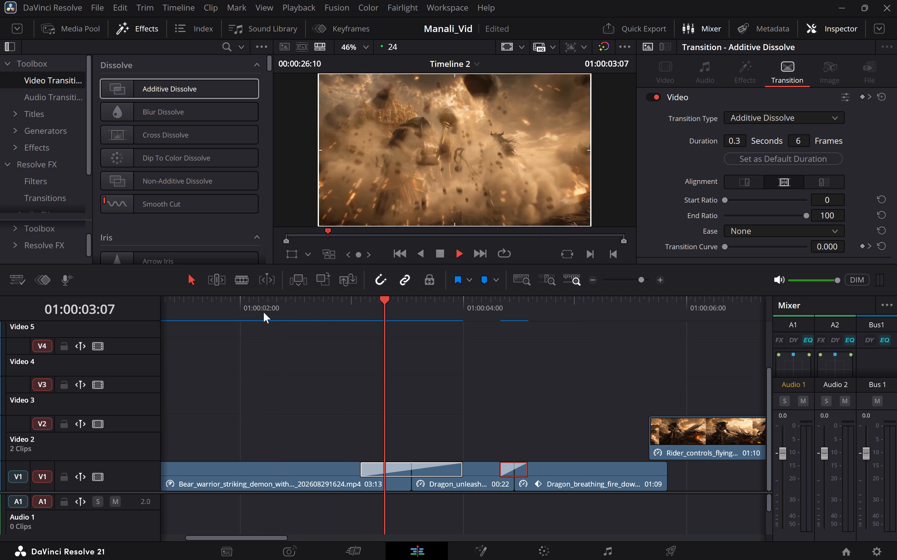
key("space")
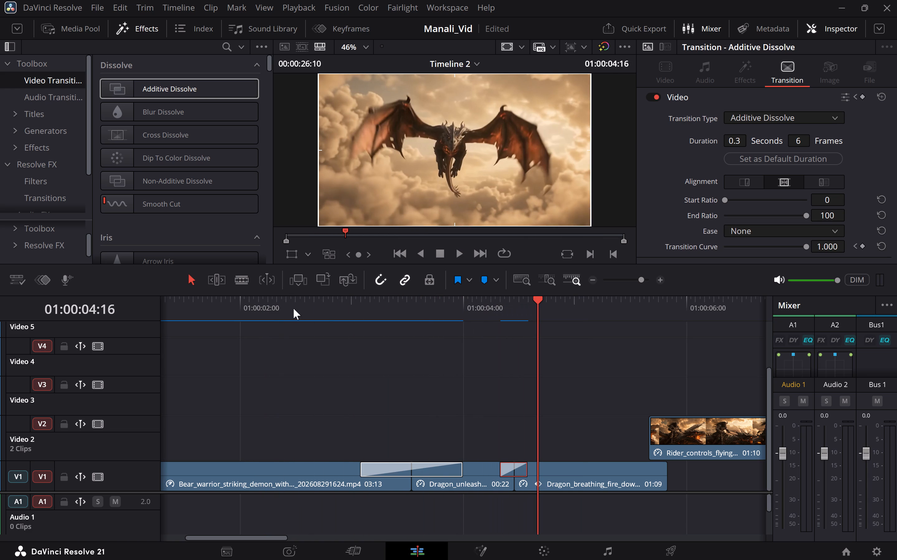
Set the Additive Dissolve's Ease to In and preview the transition between the two dragon clips.
scroll(668, 190, "down", 2)
left_click(763, 228)
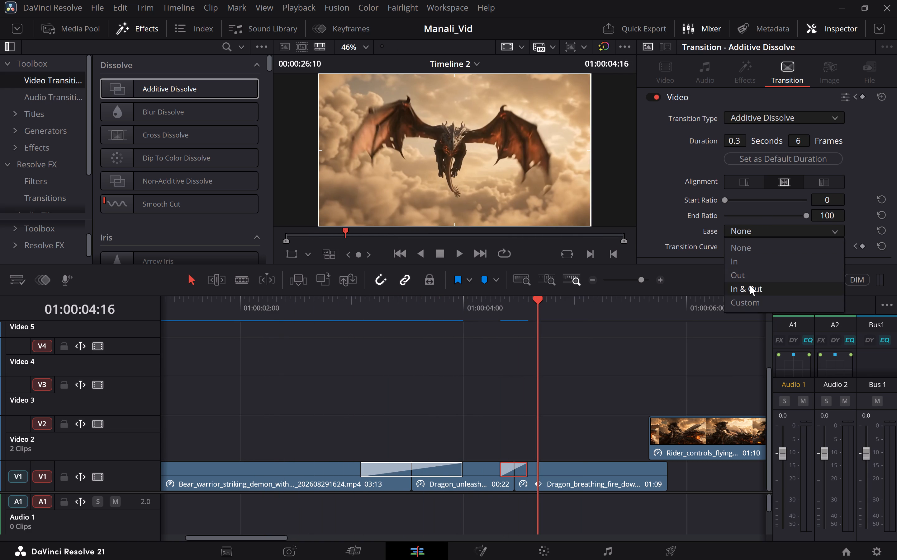
left_click(743, 264)
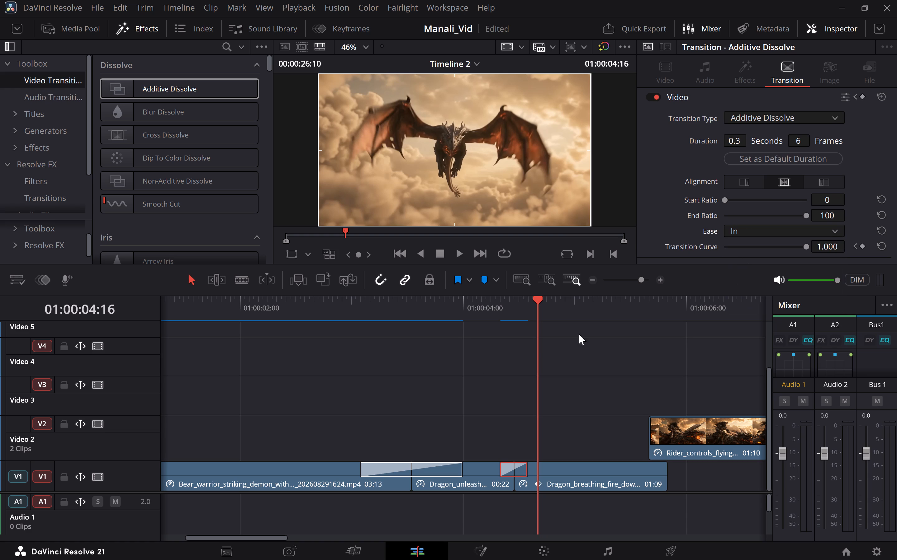
left_click(294, 301)
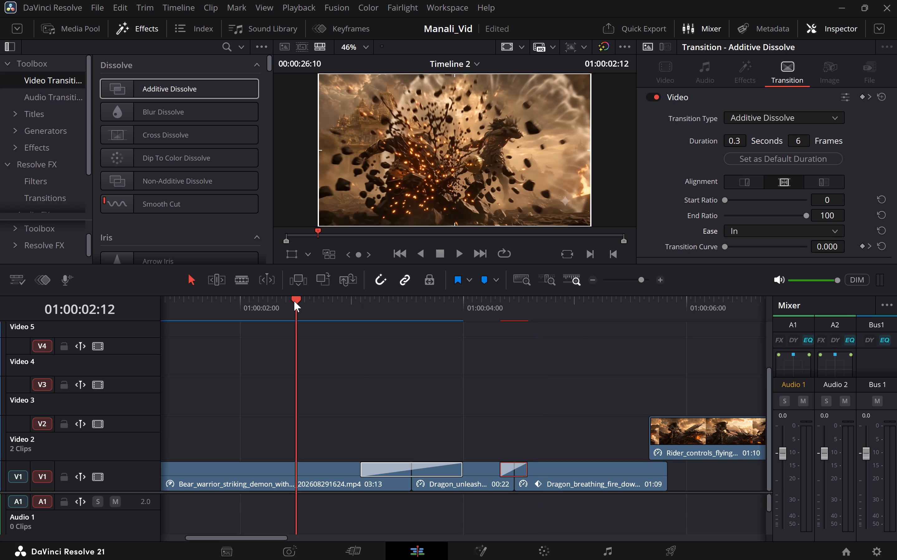
key("space")
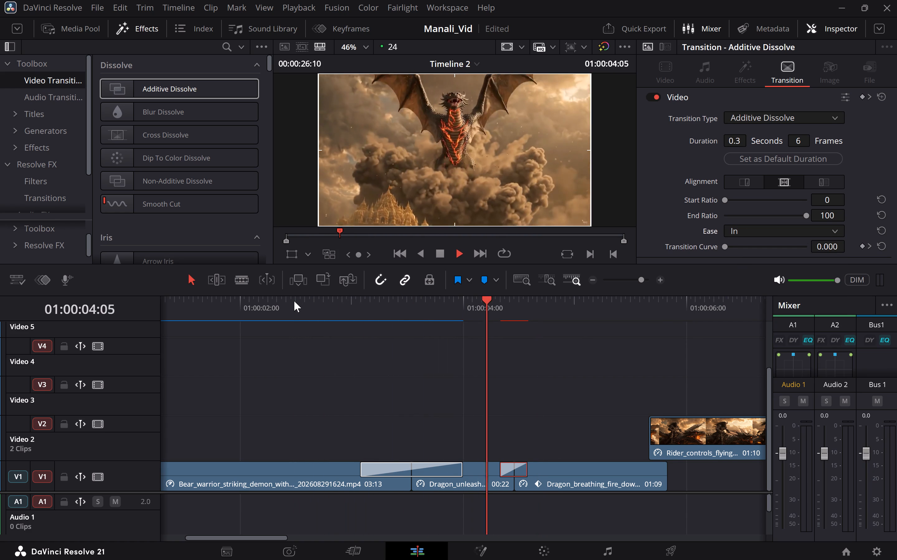
key("space")
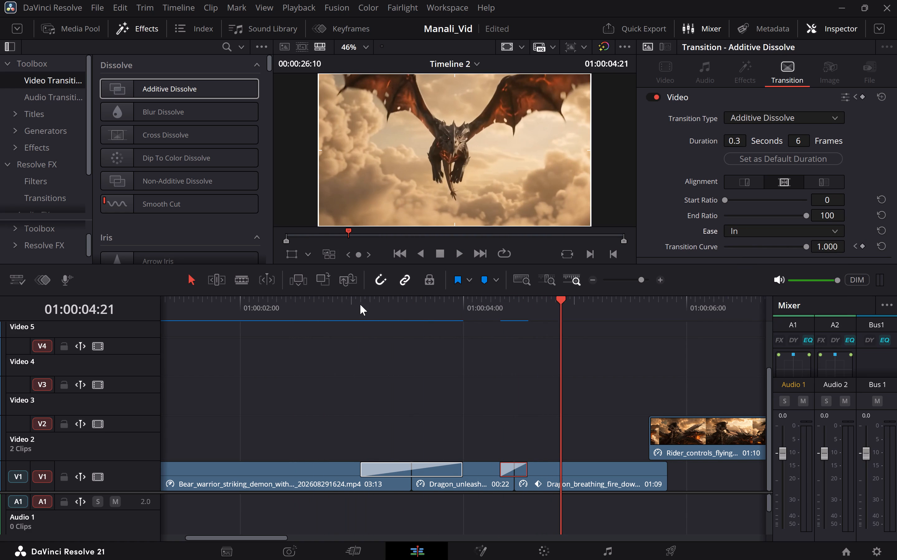
left_click(360, 304)
key("space")
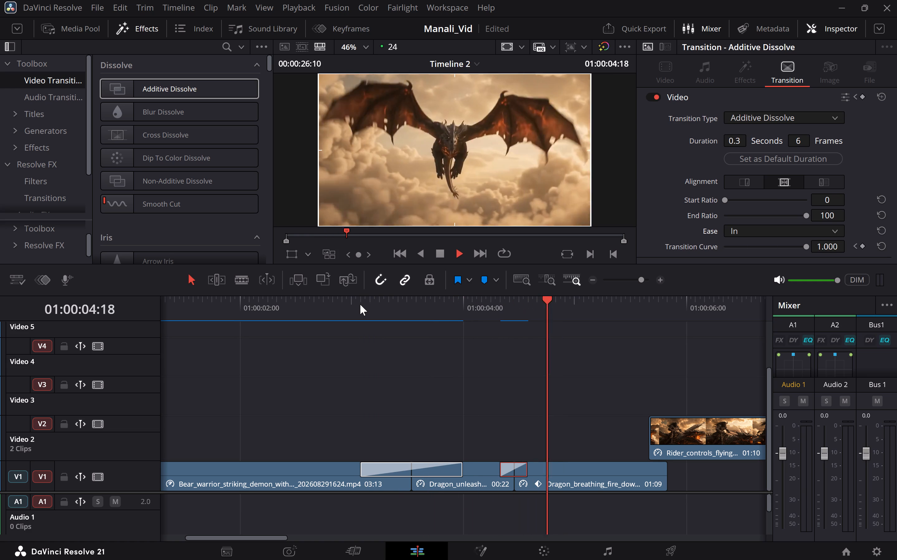
key("space")
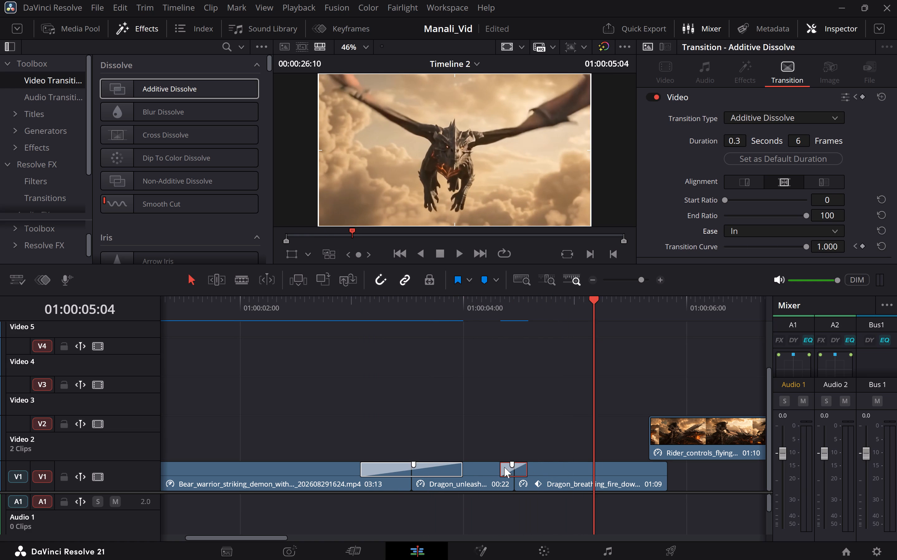
Lengthen the Additive Dissolve between the two opening dragon clips to 14 frames and preview it.
left_click_drag(499, 469, 503, 469)
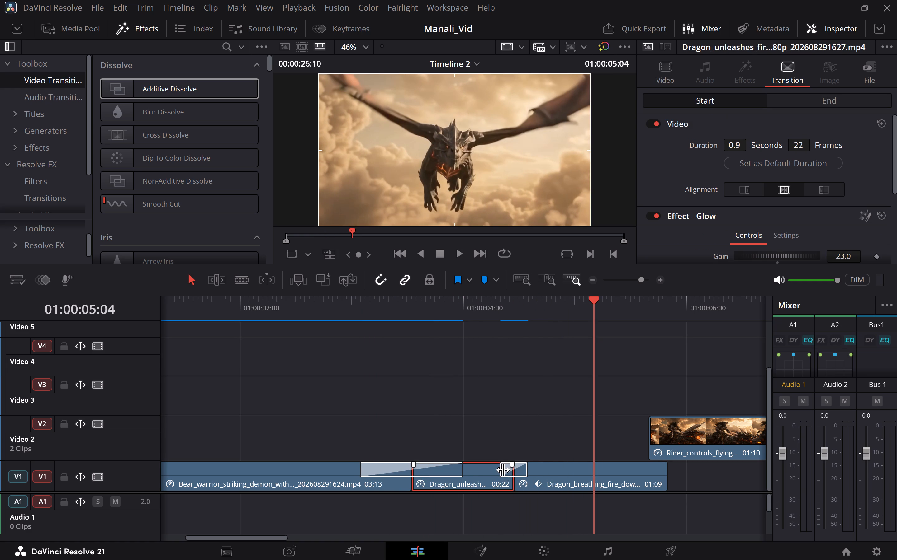
left_click(501, 469)
left_click_drag(501, 469, 489, 469)
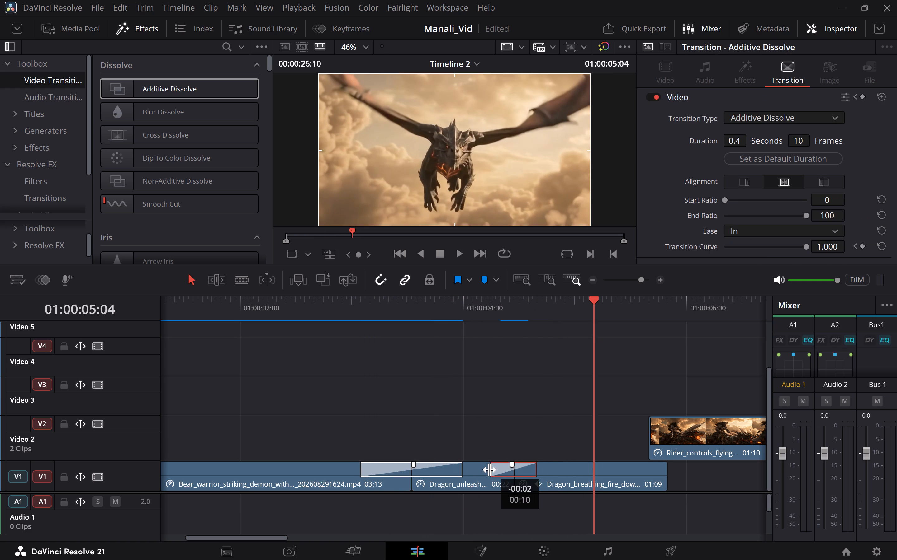
left_click_drag(489, 469, 479, 470)
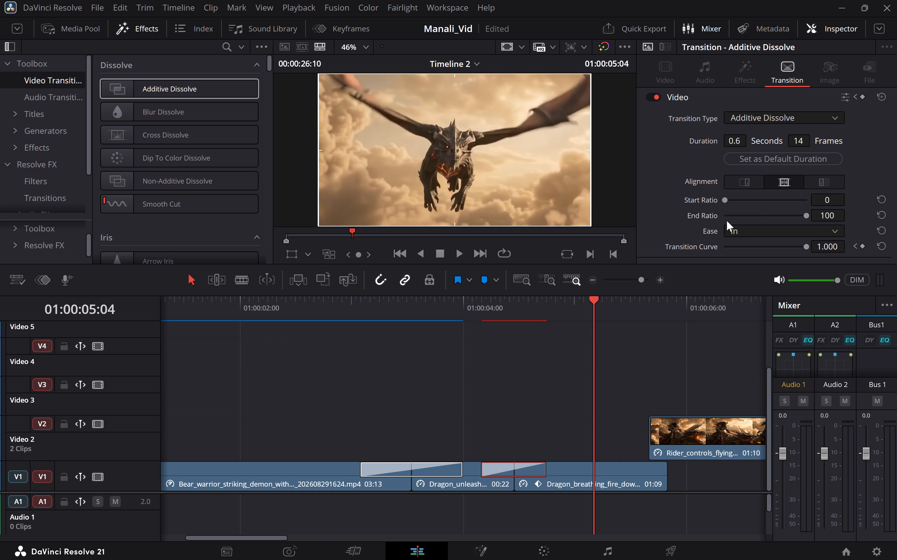
left_click(325, 303)
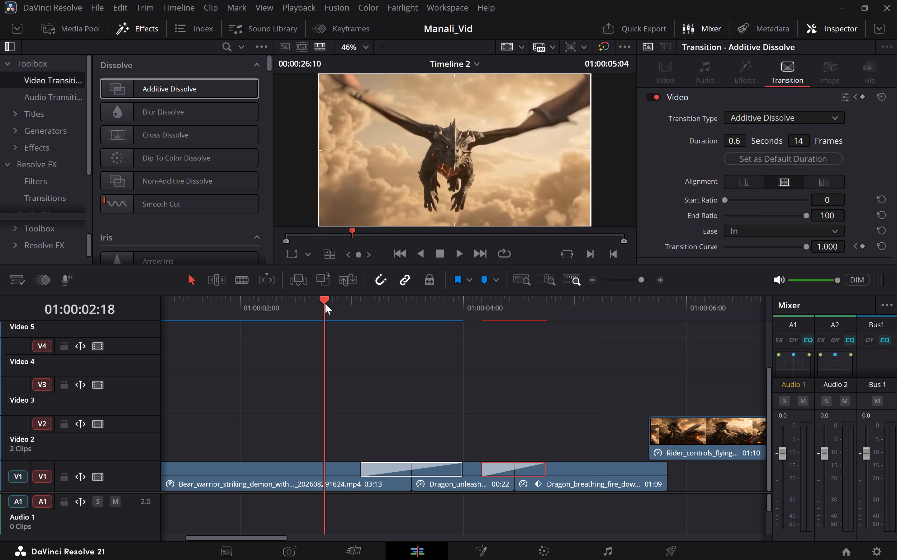
key("space")
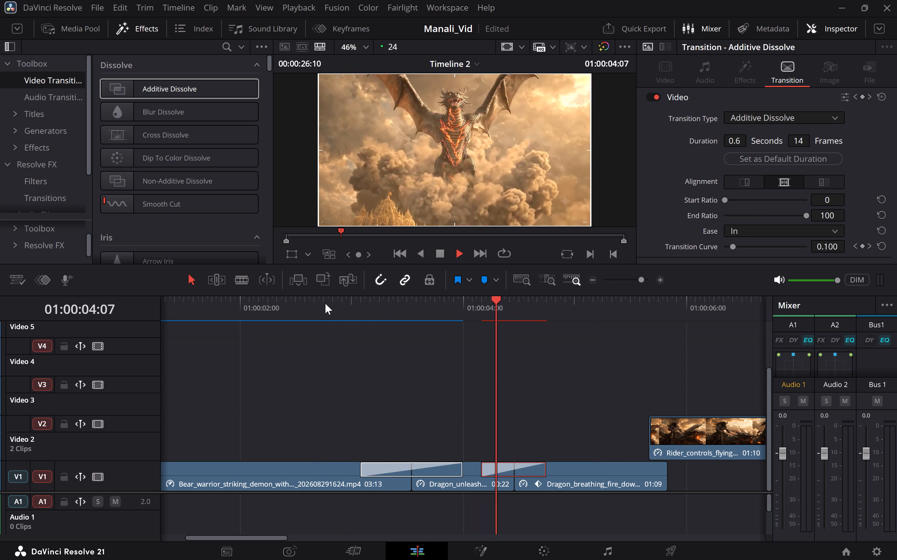
key("space")
left_click(258, 302)
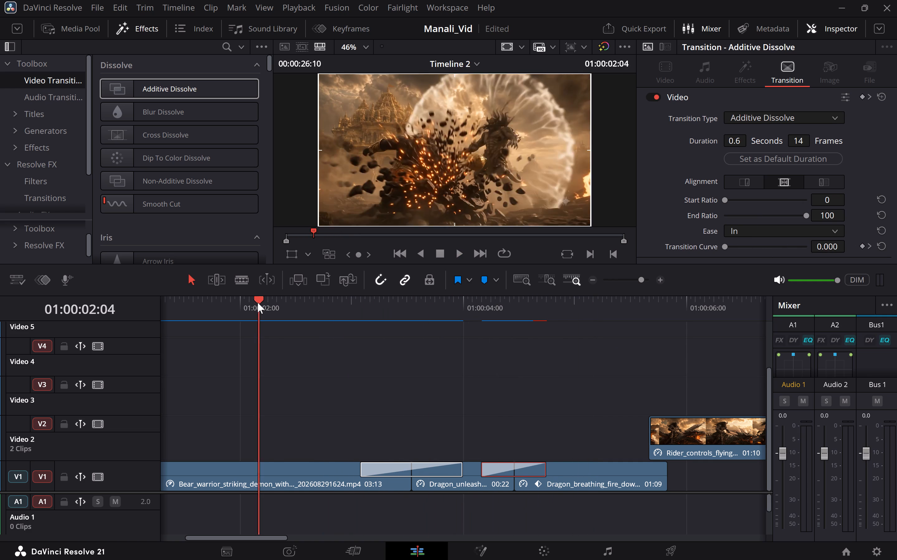
key("space")
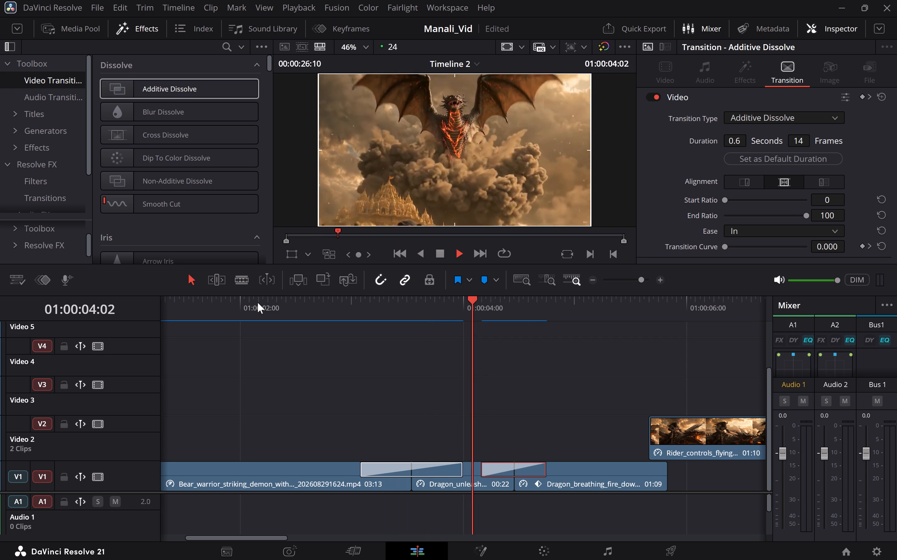
key("space")
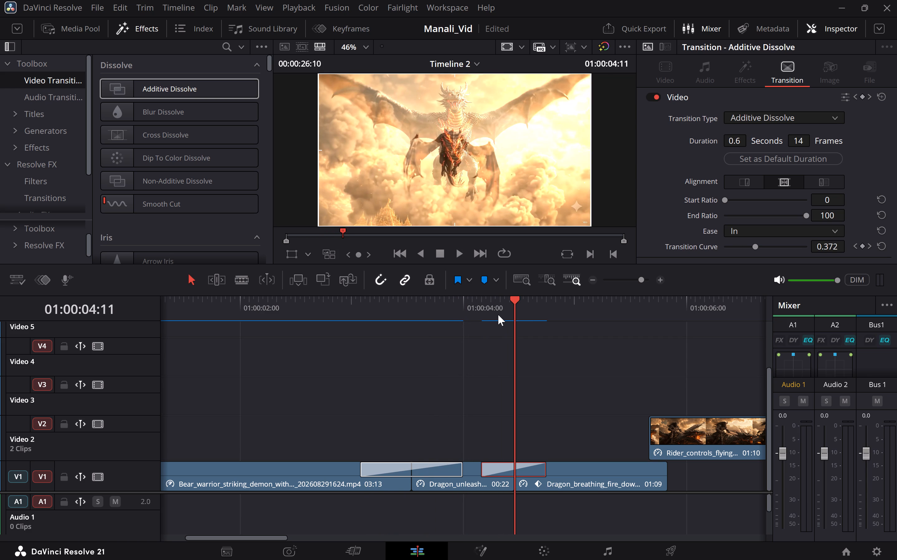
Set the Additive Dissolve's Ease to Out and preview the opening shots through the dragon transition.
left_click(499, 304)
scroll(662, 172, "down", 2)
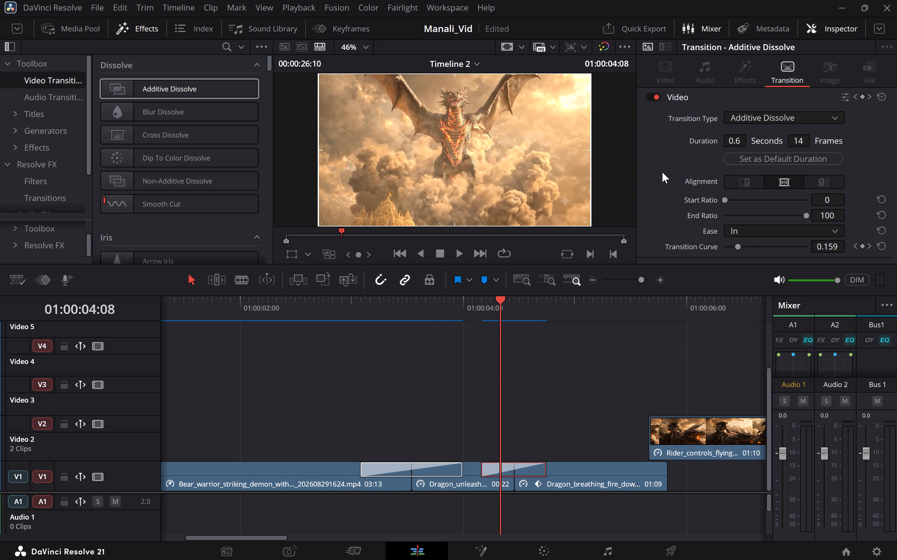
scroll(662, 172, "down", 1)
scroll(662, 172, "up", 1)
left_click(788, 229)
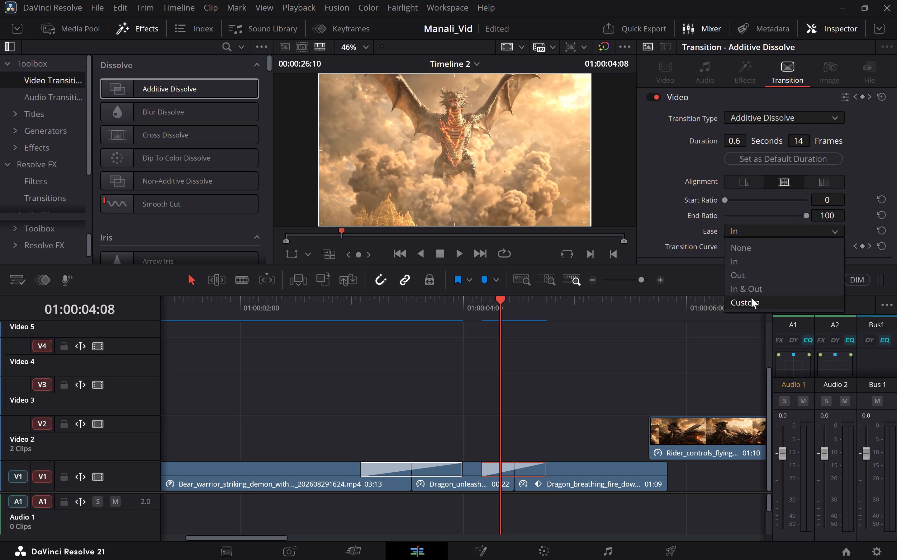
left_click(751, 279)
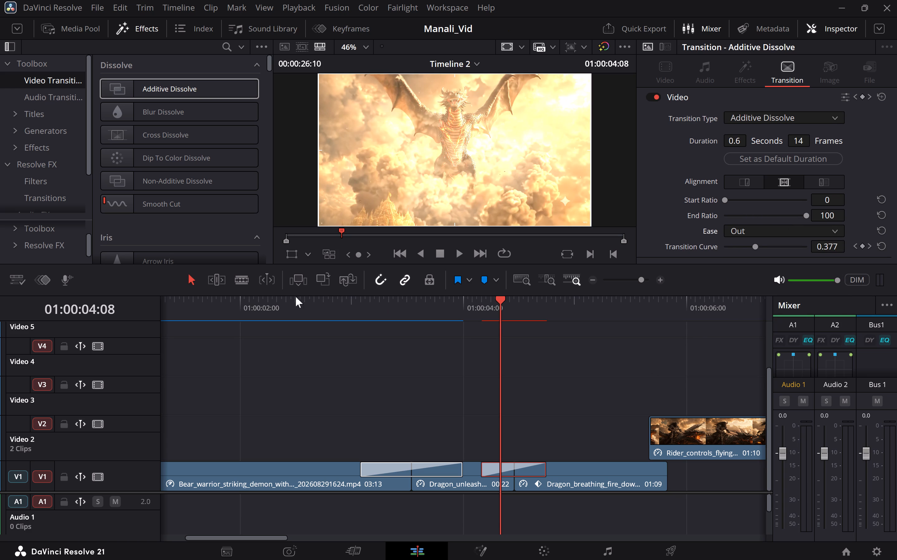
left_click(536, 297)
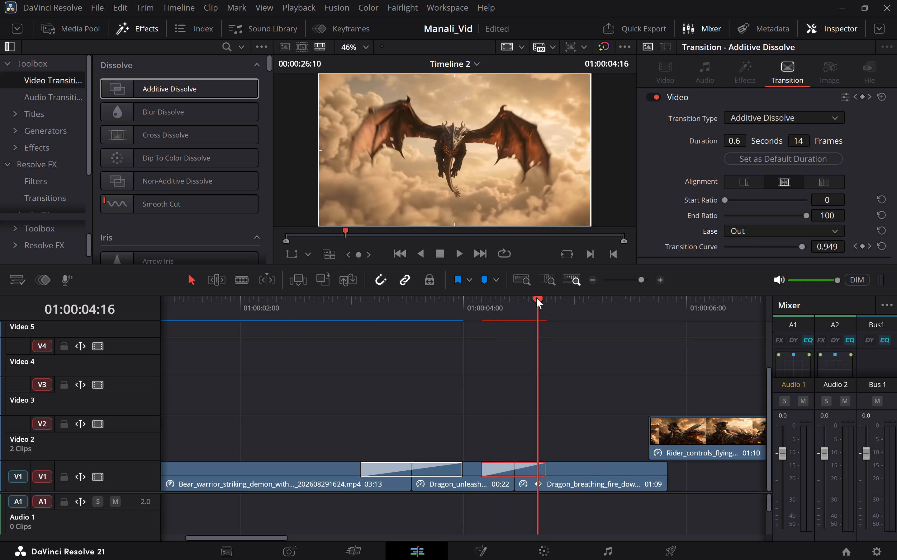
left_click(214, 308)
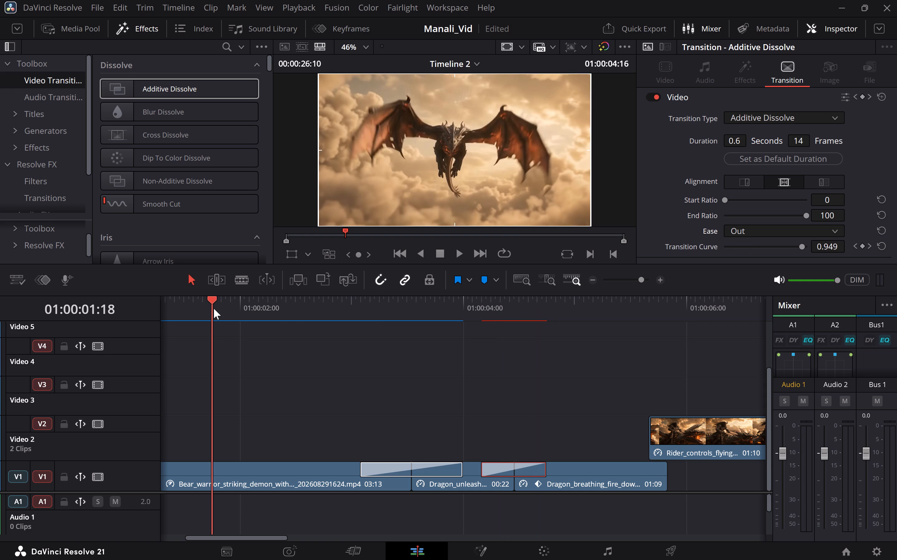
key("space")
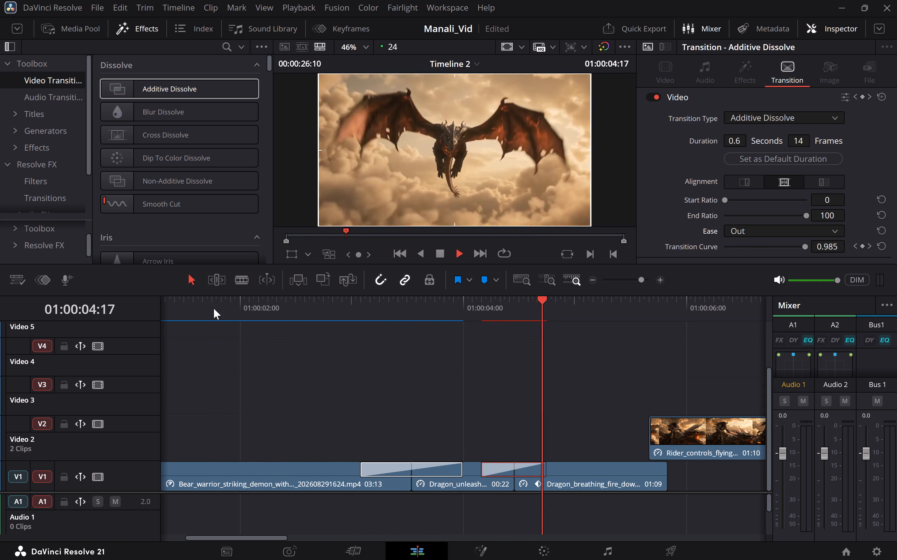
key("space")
Set the Ease of the Additive Dissolve between the two dragon clips back to In.
left_click(495, 475)
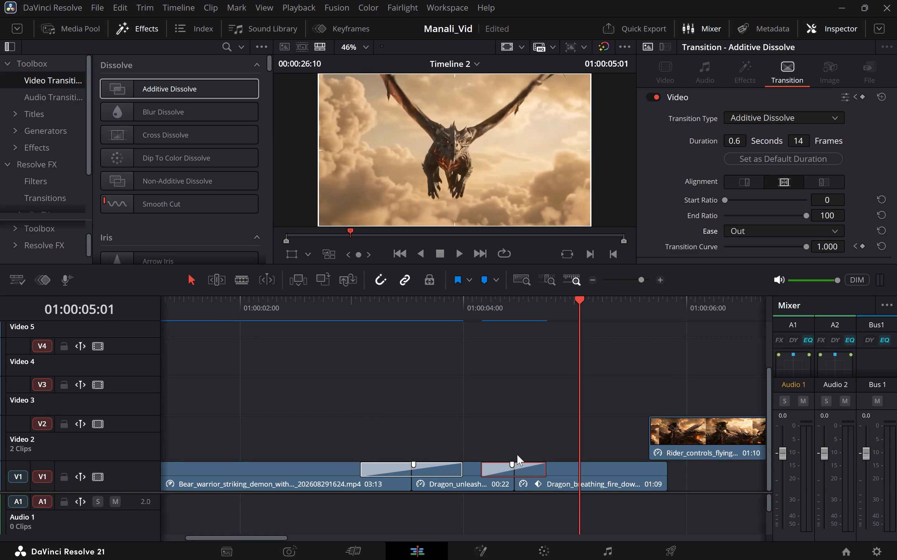
left_click(791, 231)
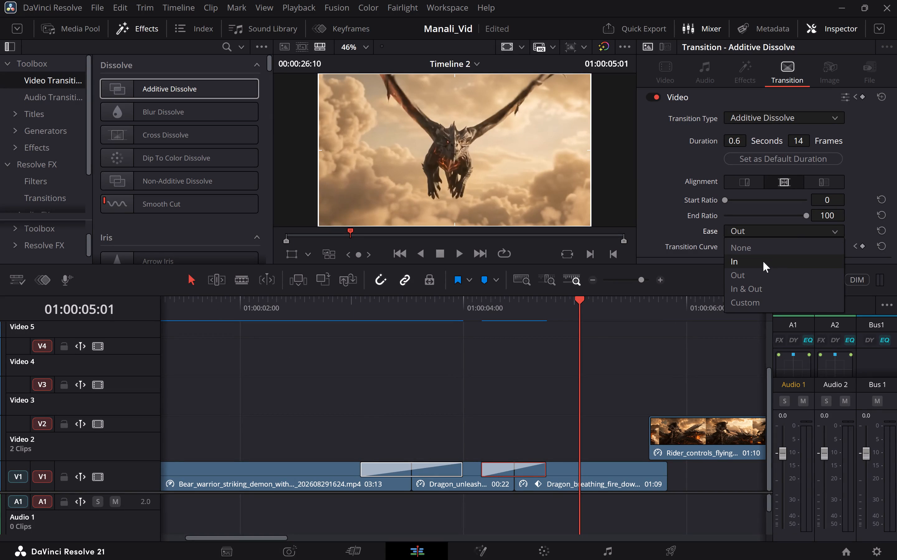
left_click(759, 266)
left_click(534, 295)
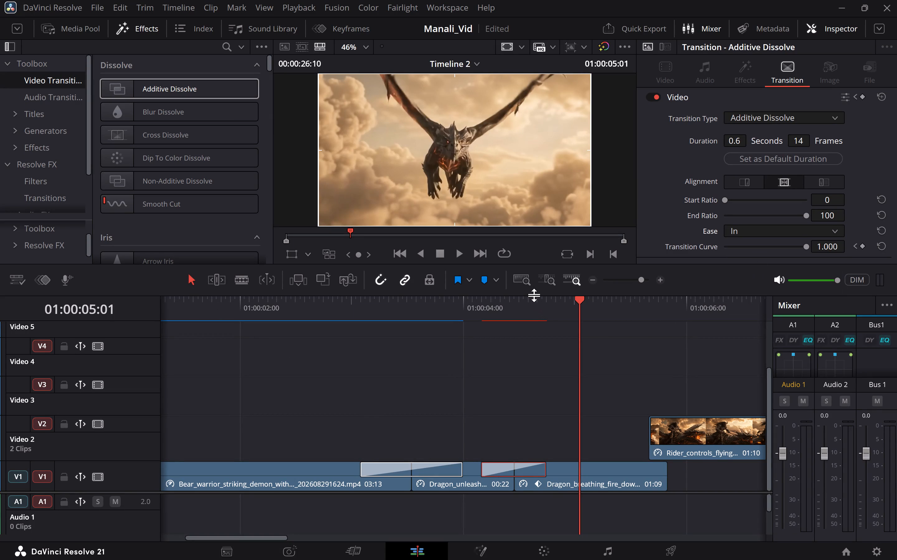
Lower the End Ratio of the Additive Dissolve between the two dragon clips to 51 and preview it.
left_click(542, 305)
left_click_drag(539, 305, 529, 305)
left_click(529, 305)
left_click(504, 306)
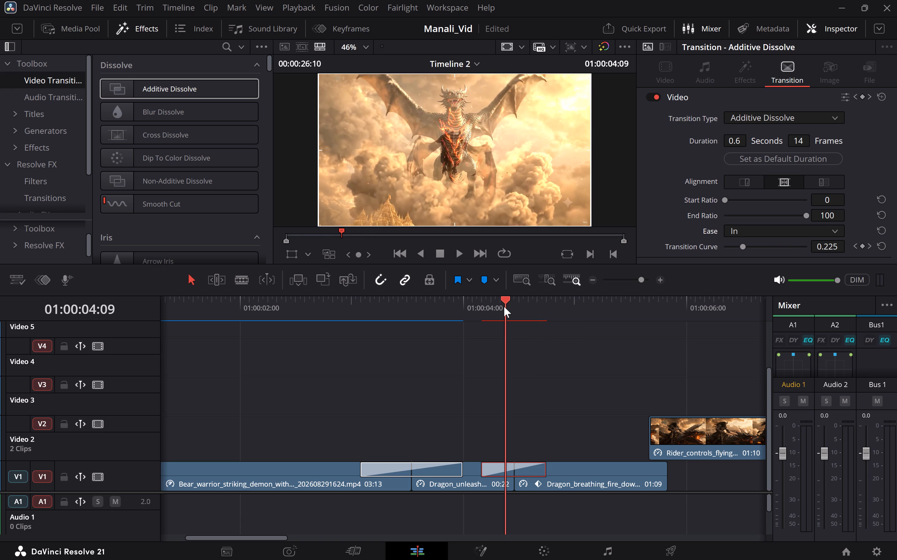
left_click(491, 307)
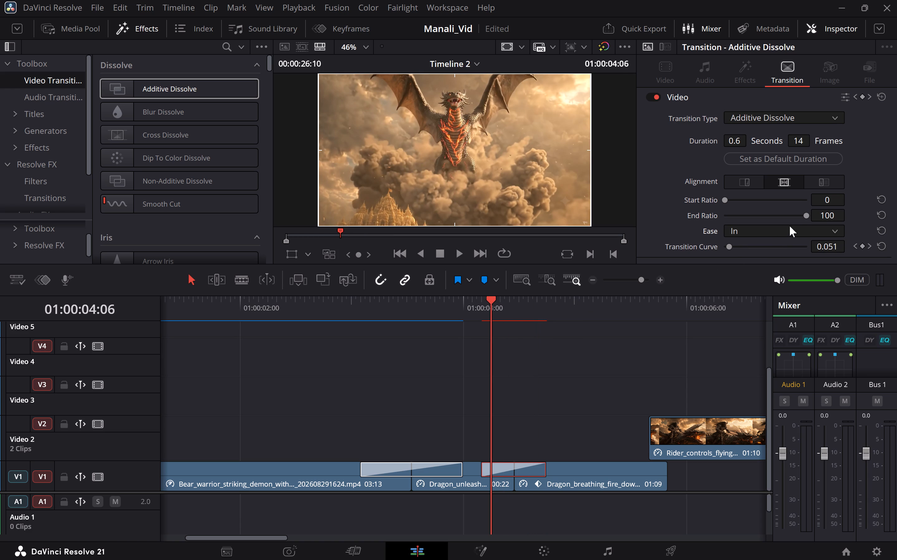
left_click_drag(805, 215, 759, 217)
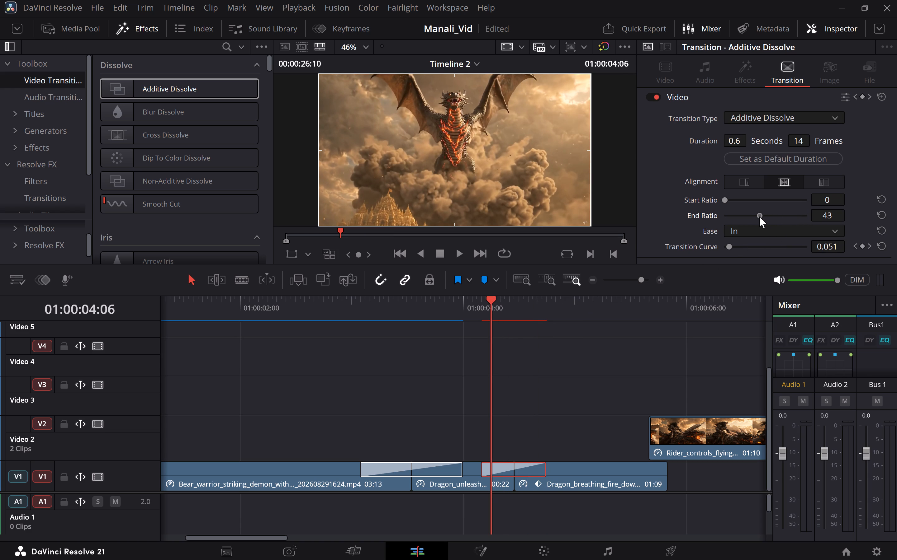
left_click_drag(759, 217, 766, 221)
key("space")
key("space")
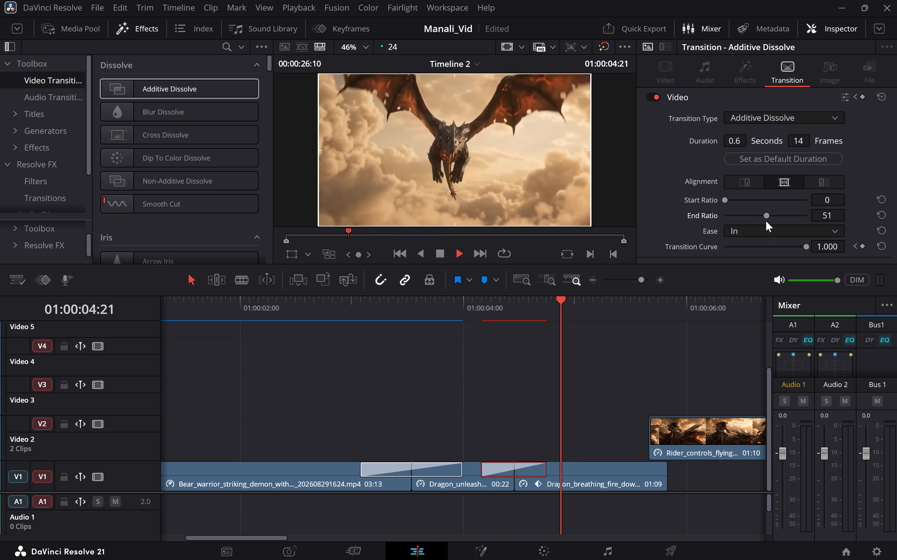
Scrub through the dissolve between the two dragon clips and replay the opening shots to examine how it blends.
left_click(439, 312)
left_click(480, 299)
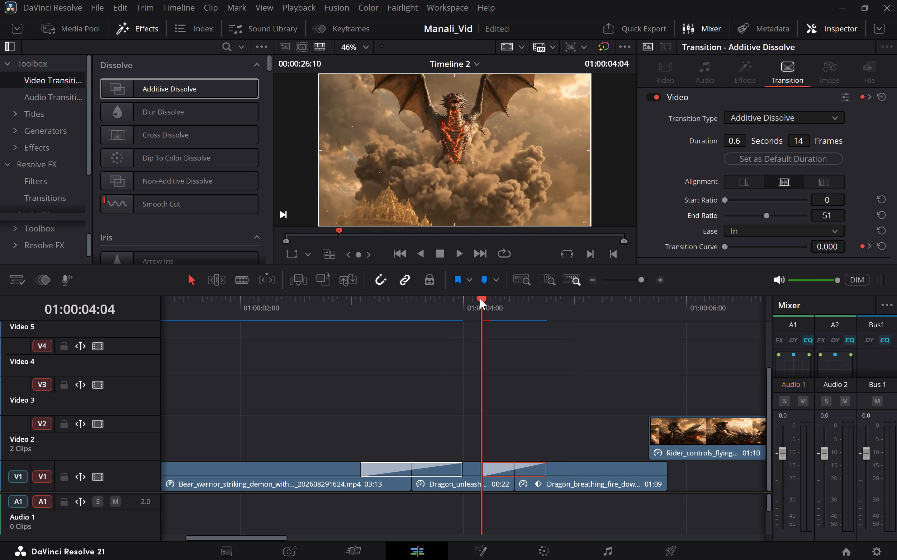
left_click(494, 299)
left_click_drag(505, 301, 514, 301)
left_click(514, 301)
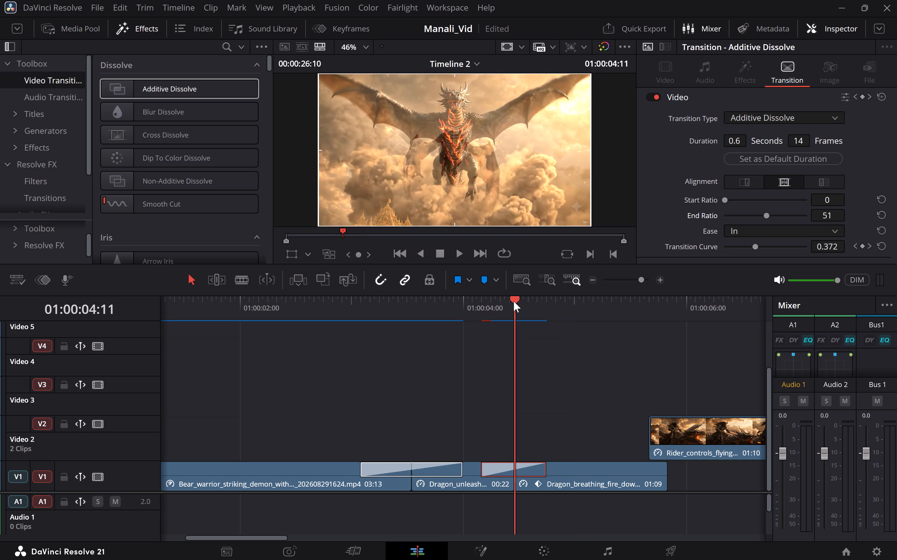
left_click(531, 302)
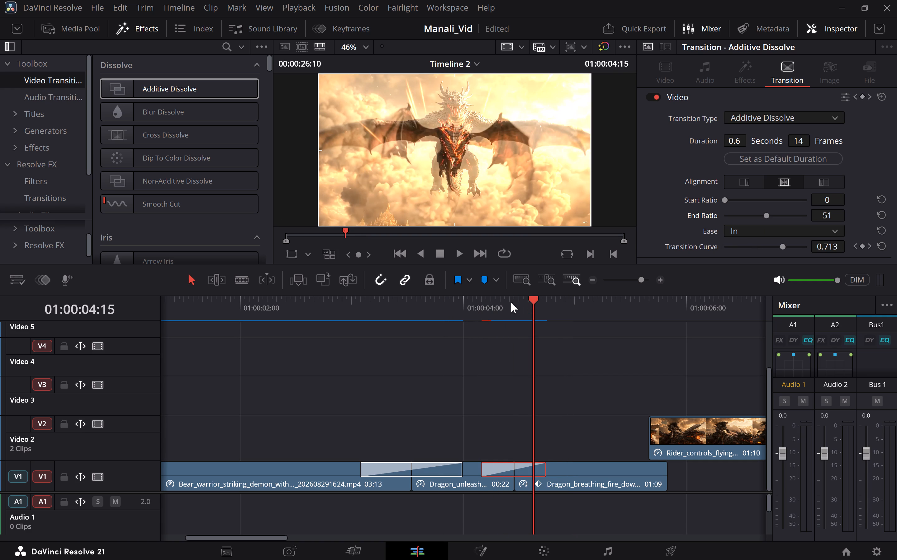
left_click(396, 304)
left_click(295, 307)
key("space")
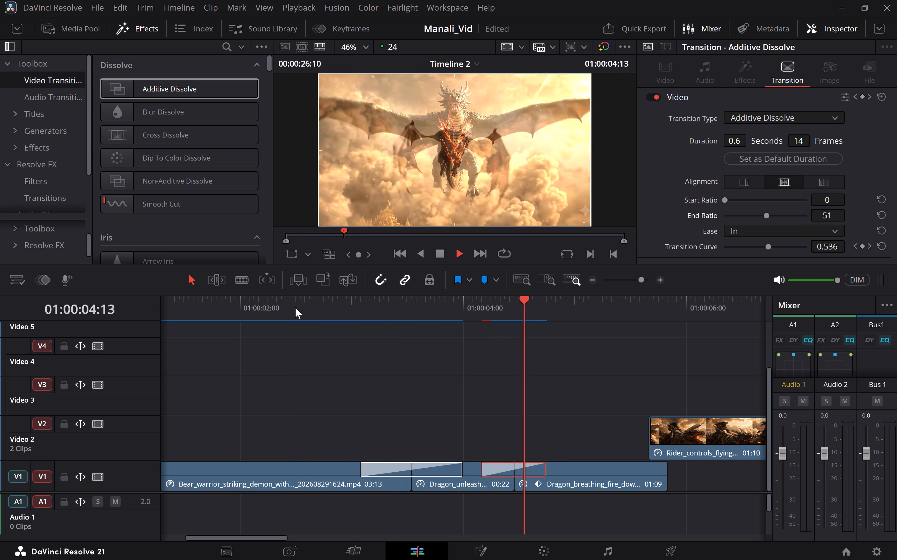
key("space")
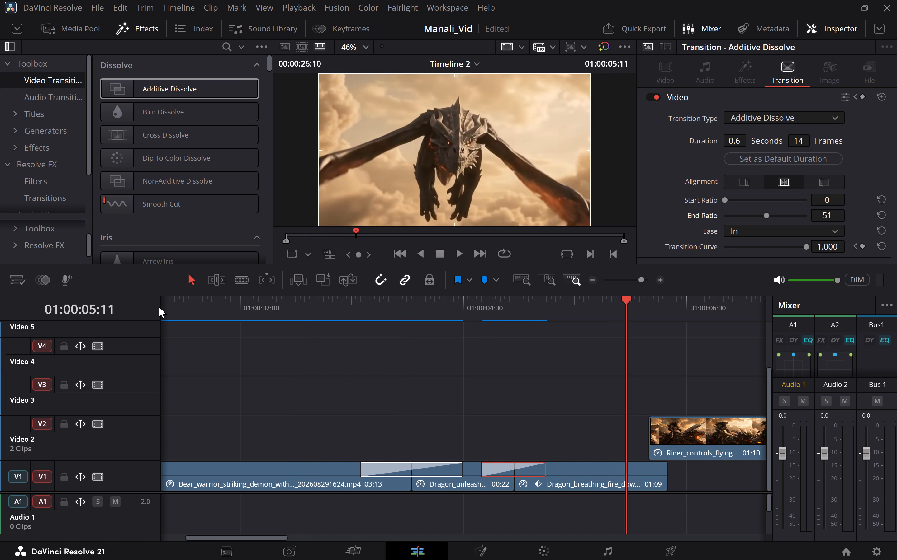
left_click(159, 307)
left_click(166, 306)
key("space")
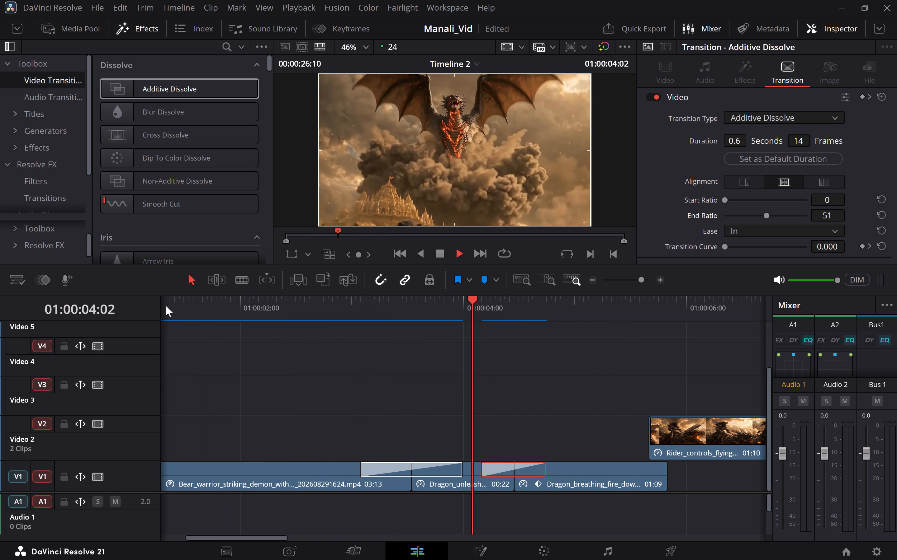
key("space")
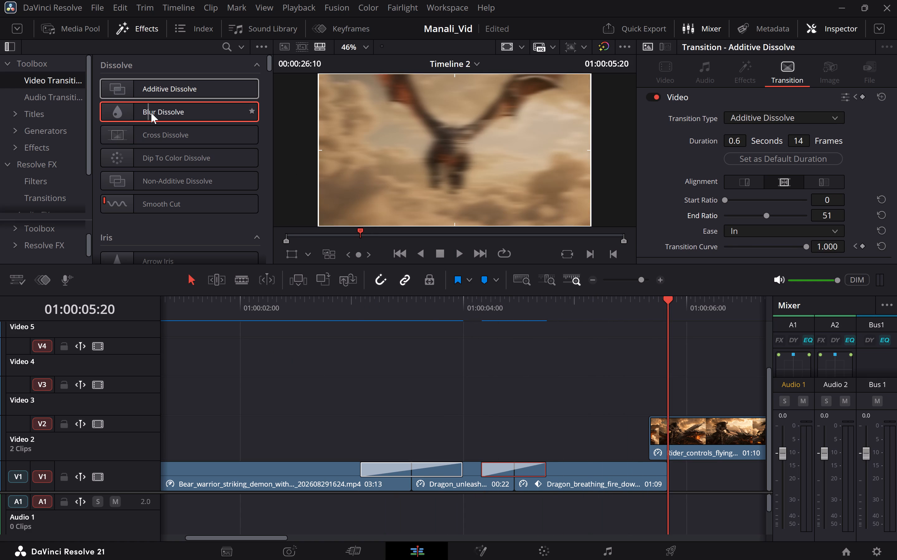
Replace the Additive Dissolve between the two dragon clips with a Blur Dissolve and preview it.
left_click_drag(151, 113, 501, 464)
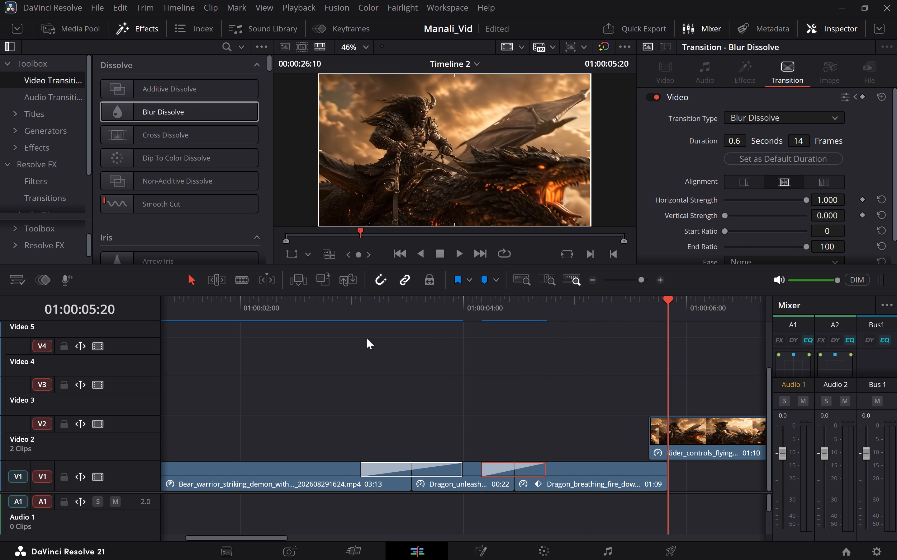
left_click(279, 305)
key("space")
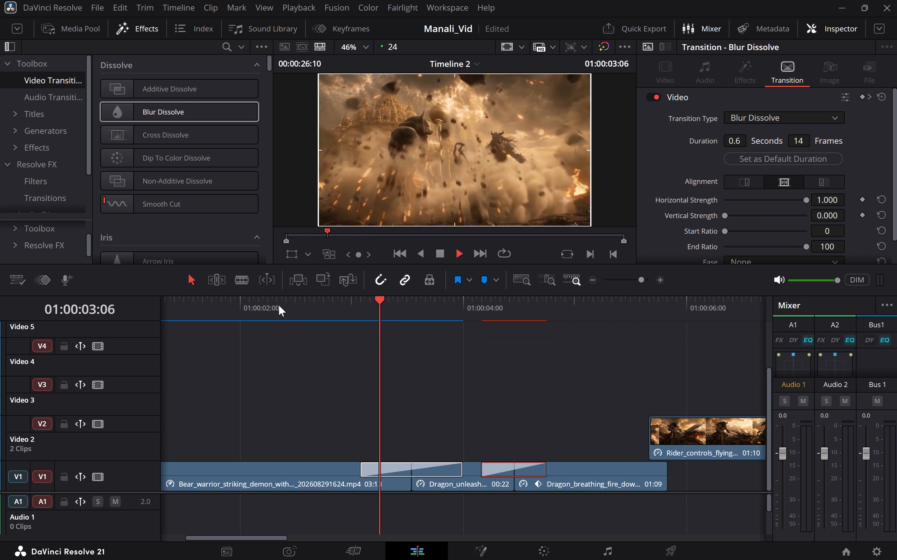
key("space")
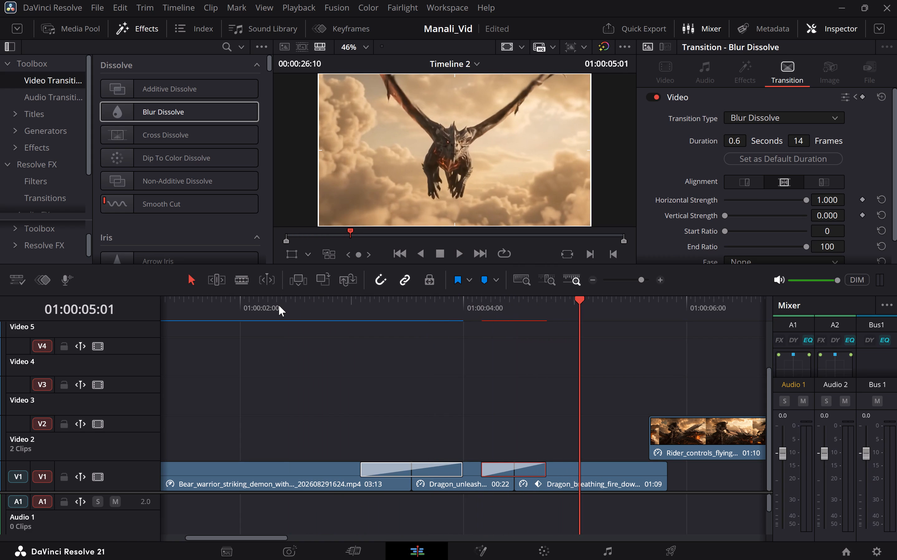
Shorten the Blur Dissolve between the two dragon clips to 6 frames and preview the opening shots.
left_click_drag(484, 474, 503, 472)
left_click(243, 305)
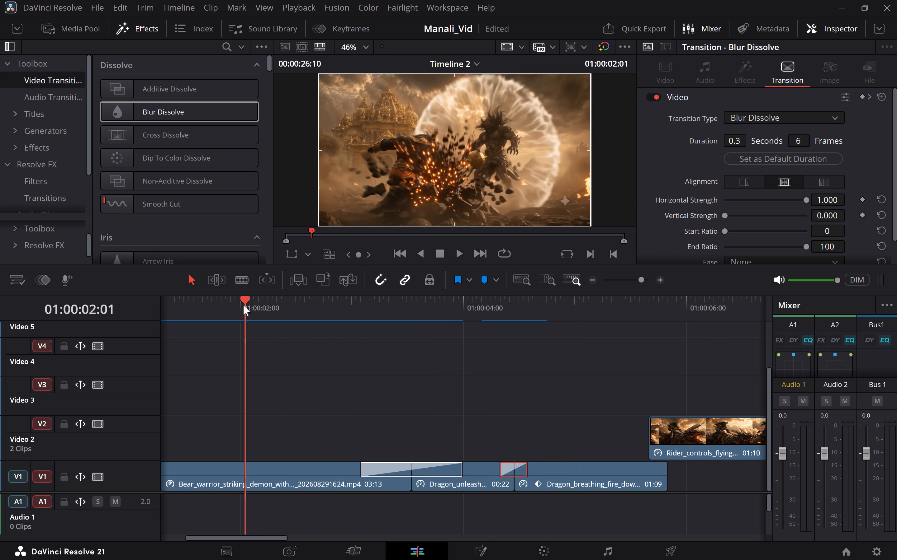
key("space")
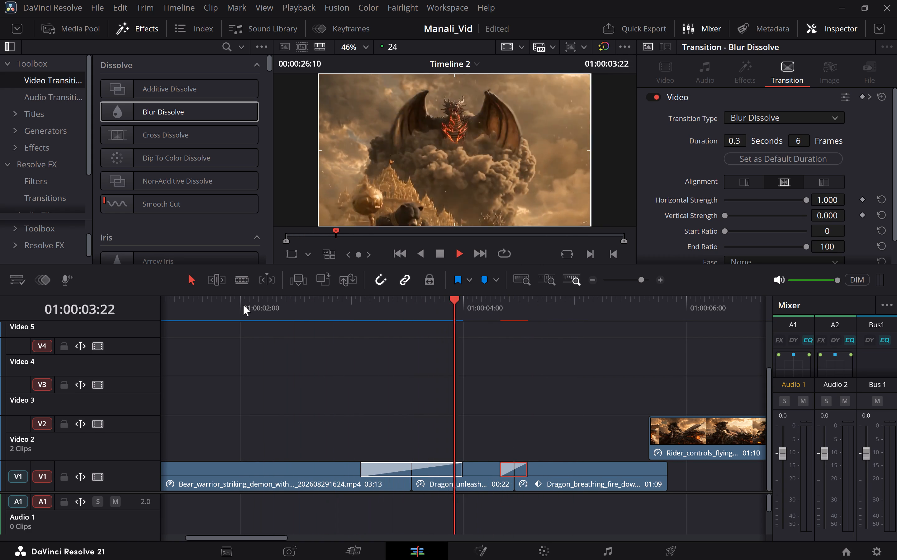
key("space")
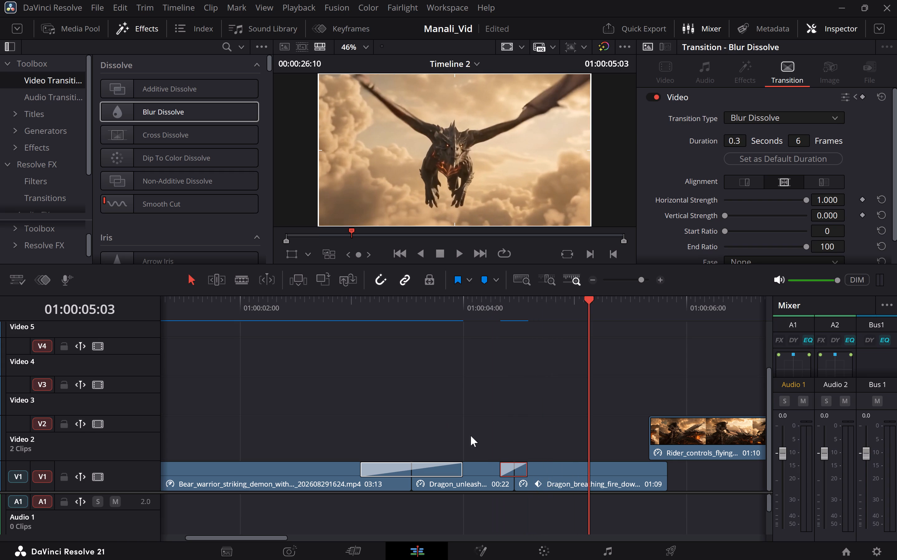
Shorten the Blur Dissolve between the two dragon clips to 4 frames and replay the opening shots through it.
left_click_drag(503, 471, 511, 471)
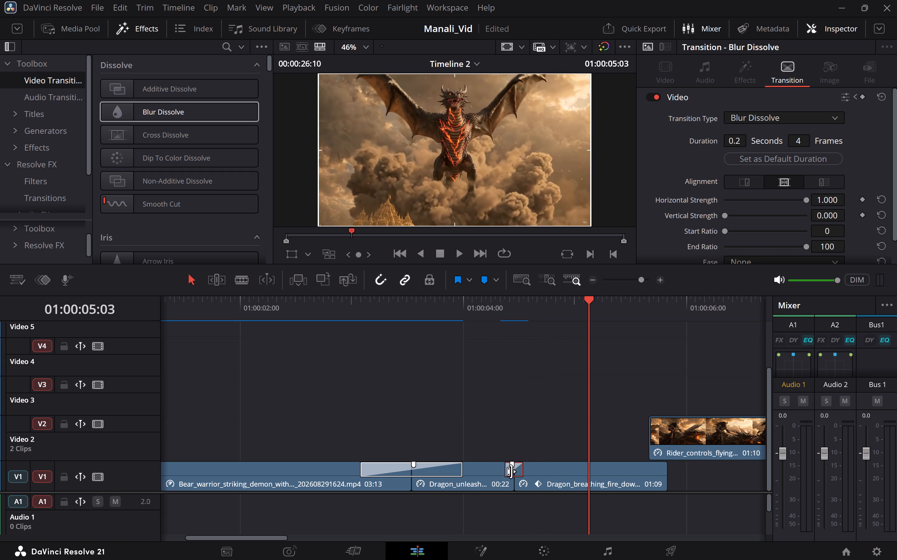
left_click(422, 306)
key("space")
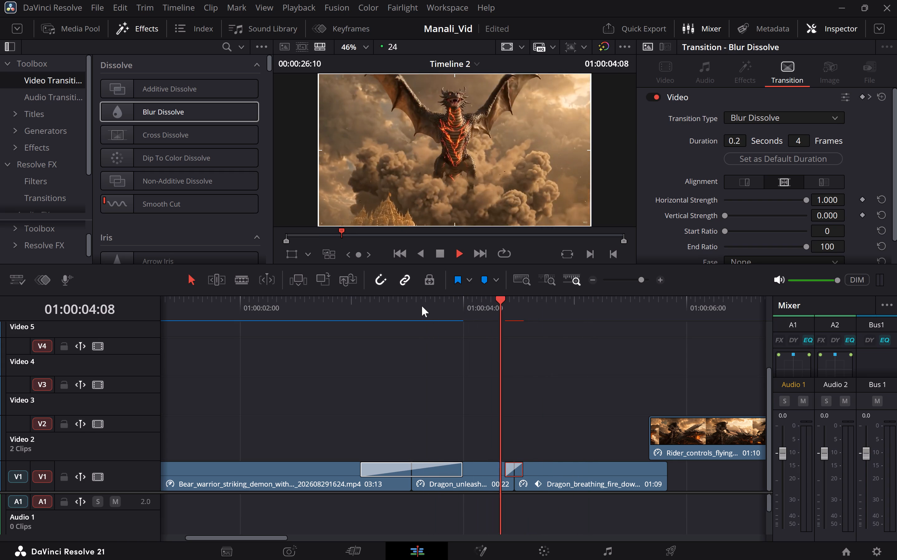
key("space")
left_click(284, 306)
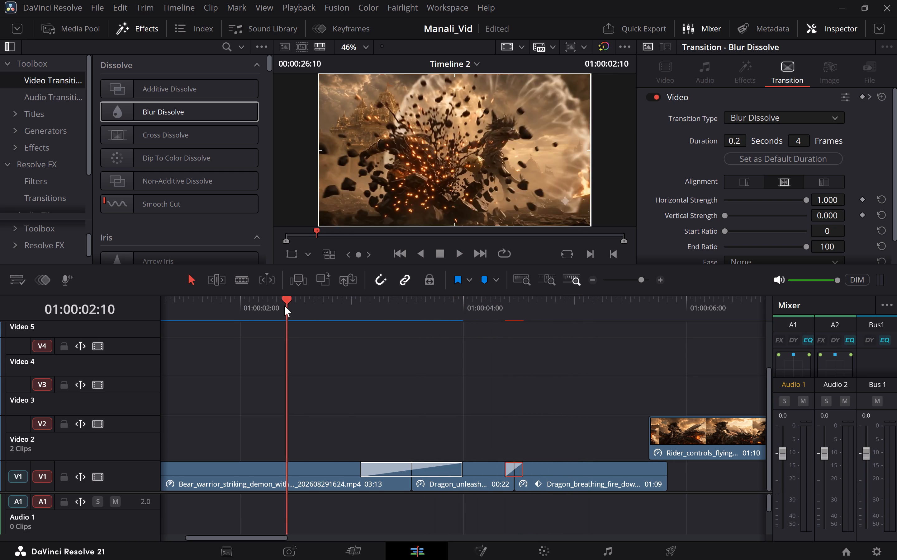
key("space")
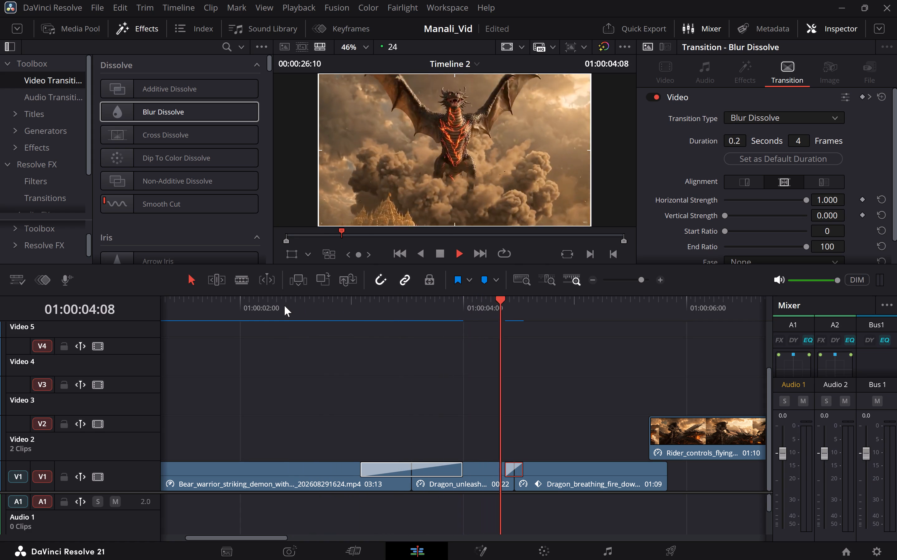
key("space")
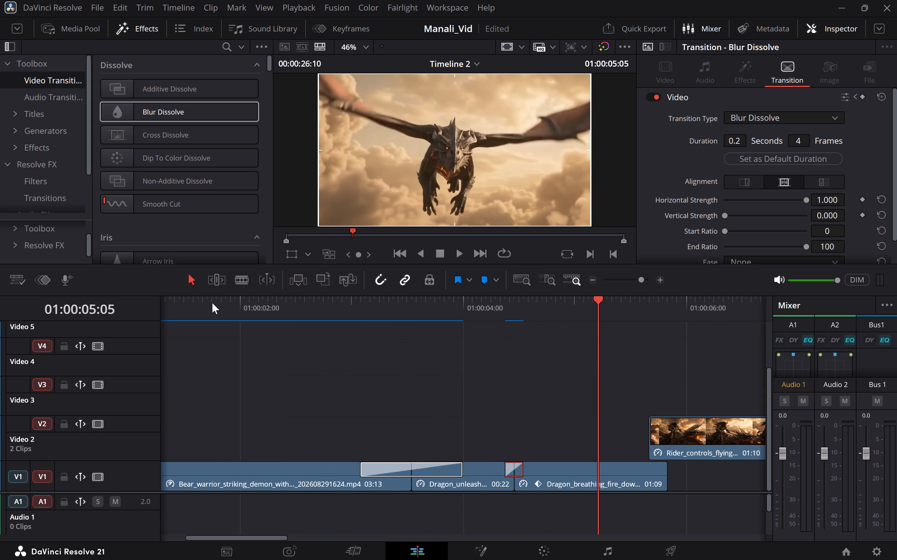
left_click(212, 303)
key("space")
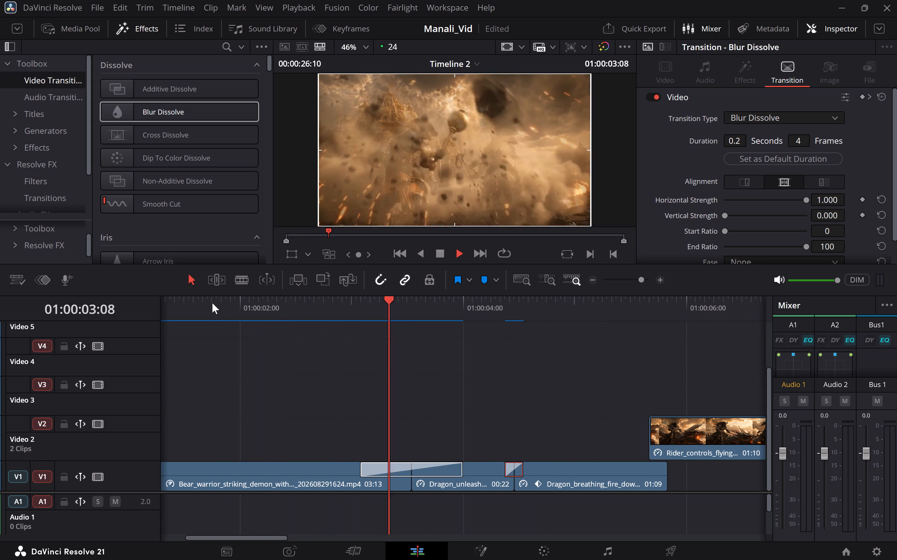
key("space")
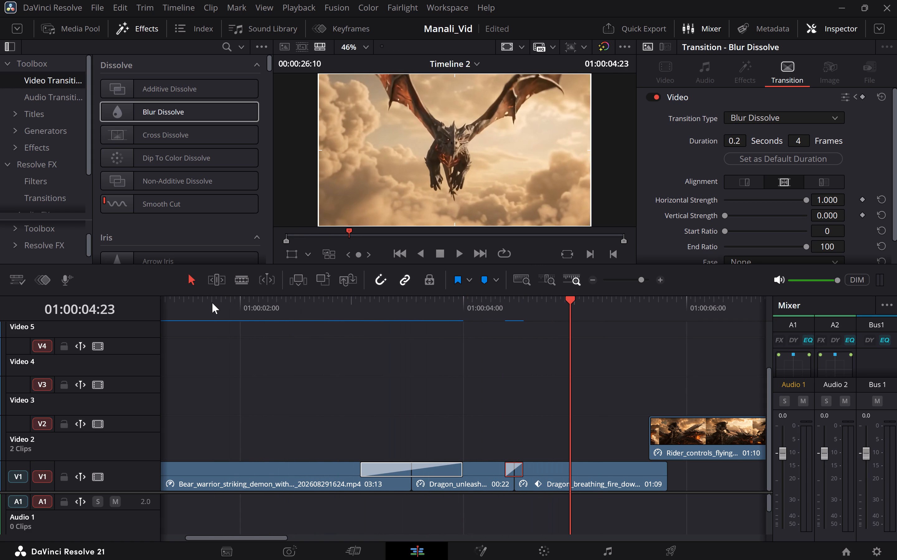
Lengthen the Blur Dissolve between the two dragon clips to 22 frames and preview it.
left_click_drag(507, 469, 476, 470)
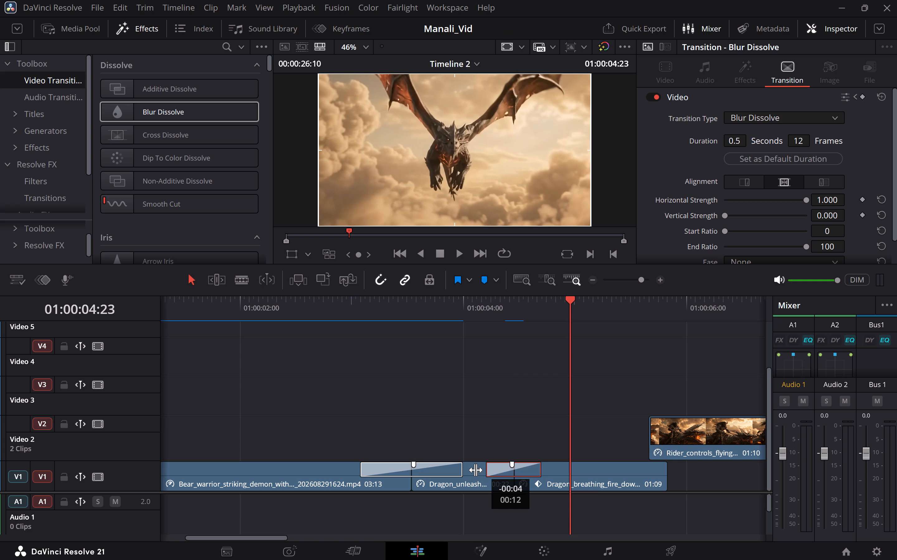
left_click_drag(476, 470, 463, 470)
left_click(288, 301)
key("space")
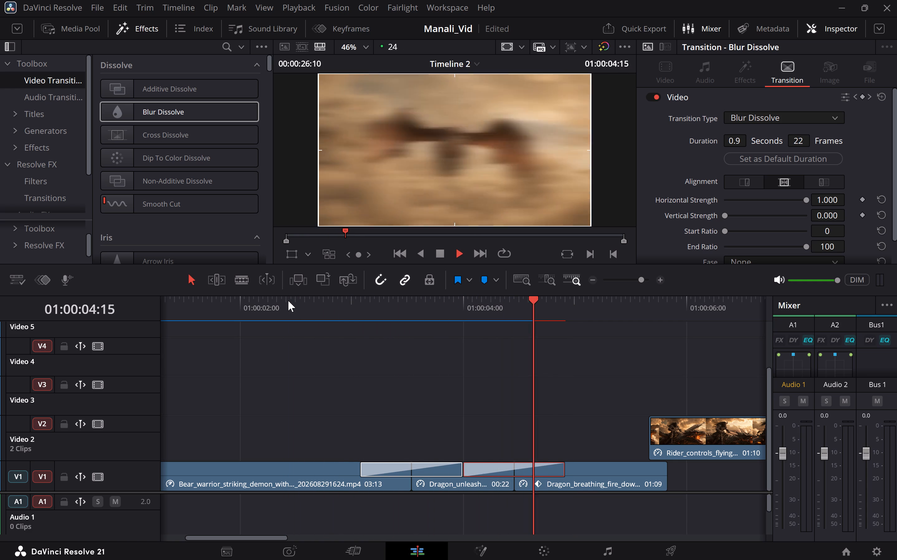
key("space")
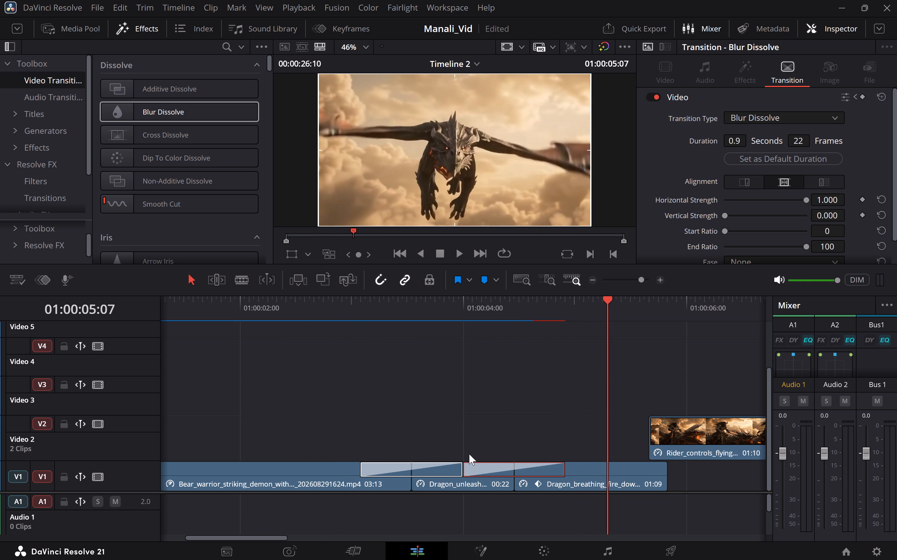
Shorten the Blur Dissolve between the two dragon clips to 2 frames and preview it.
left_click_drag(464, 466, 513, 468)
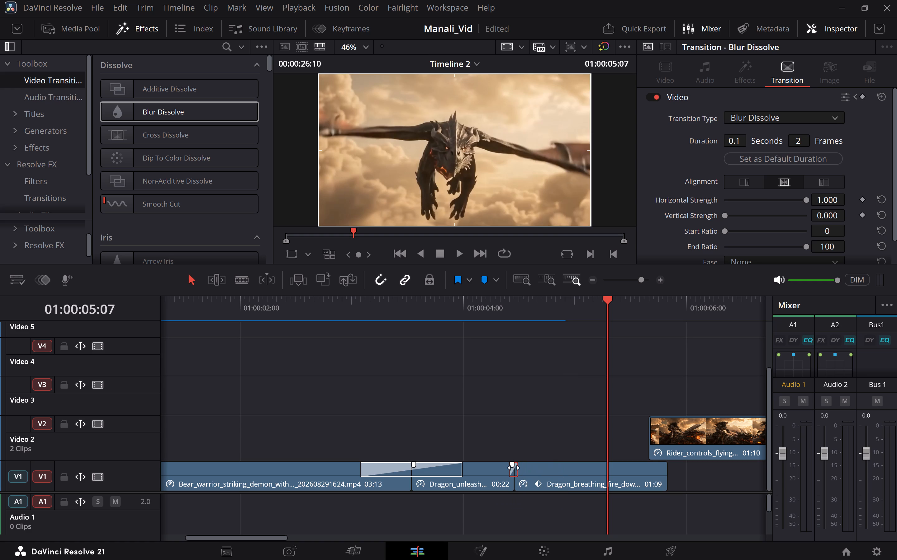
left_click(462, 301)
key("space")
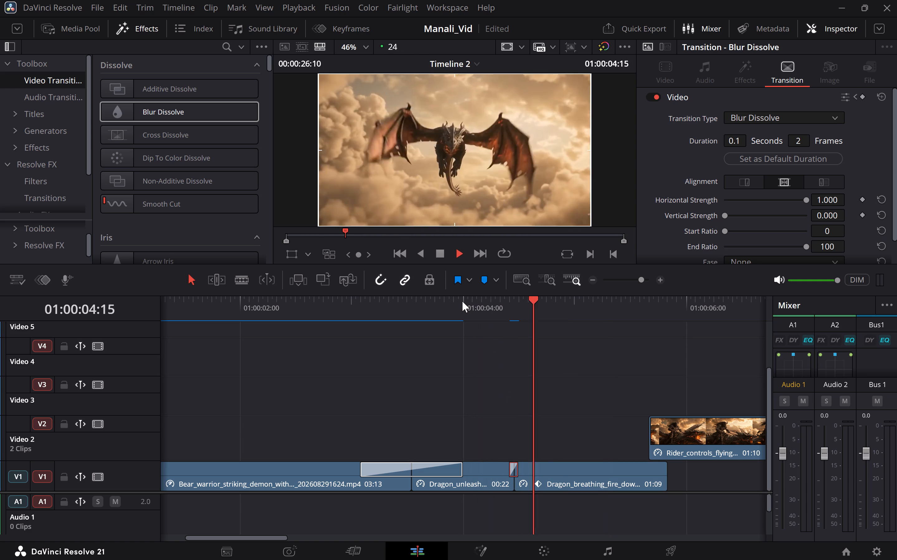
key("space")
Lengthen the Blur Dissolve between the two dragon clips to 6 frames and replay the opening shots through it.
left_click(509, 471)
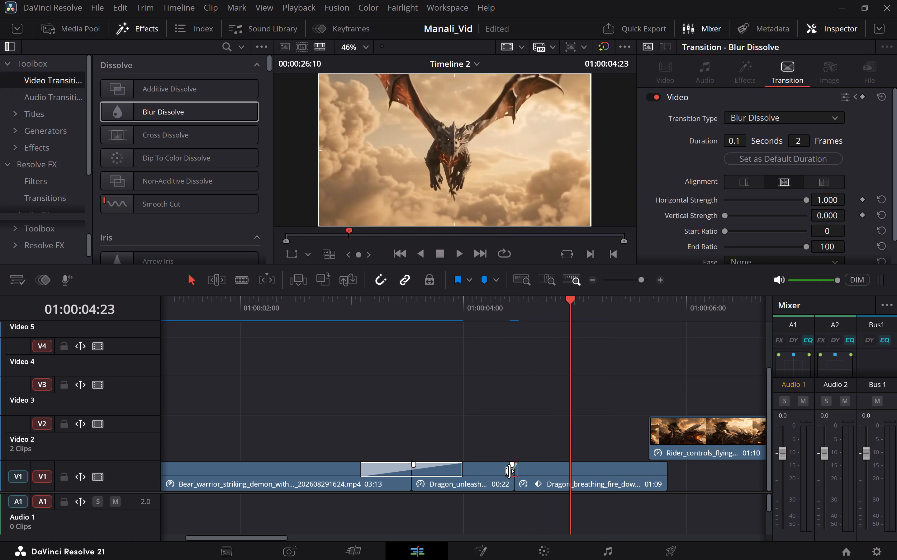
left_click_drag(511, 470, 507, 470)
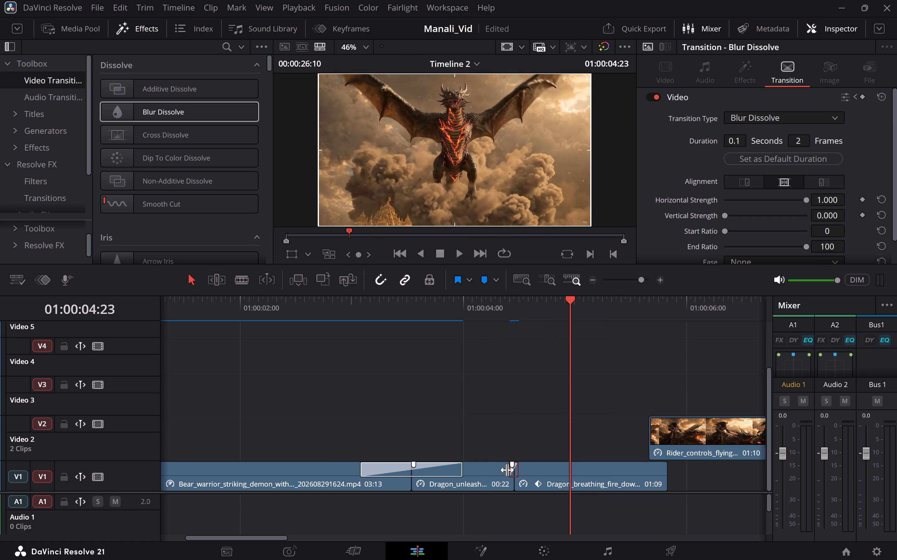
left_click_drag(507, 470, 499, 470)
left_click(440, 300)
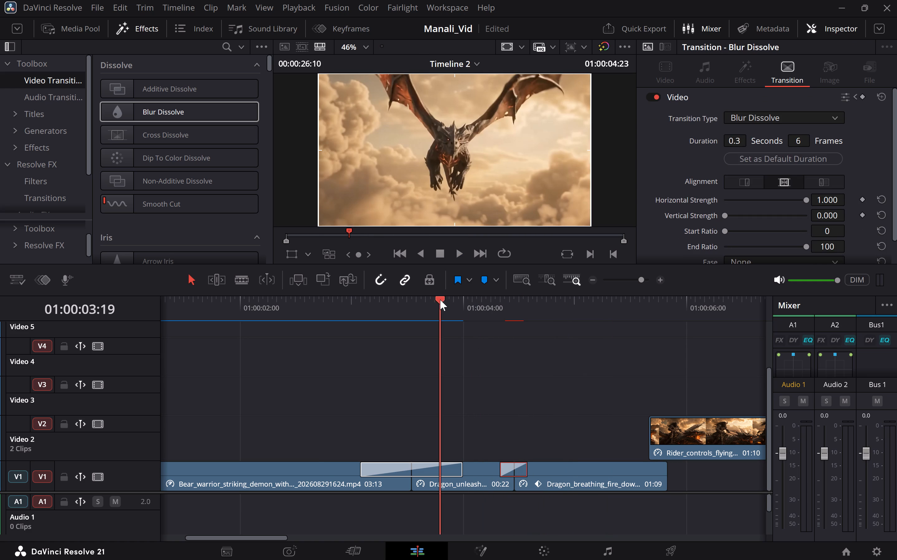
key("space")
key("space")
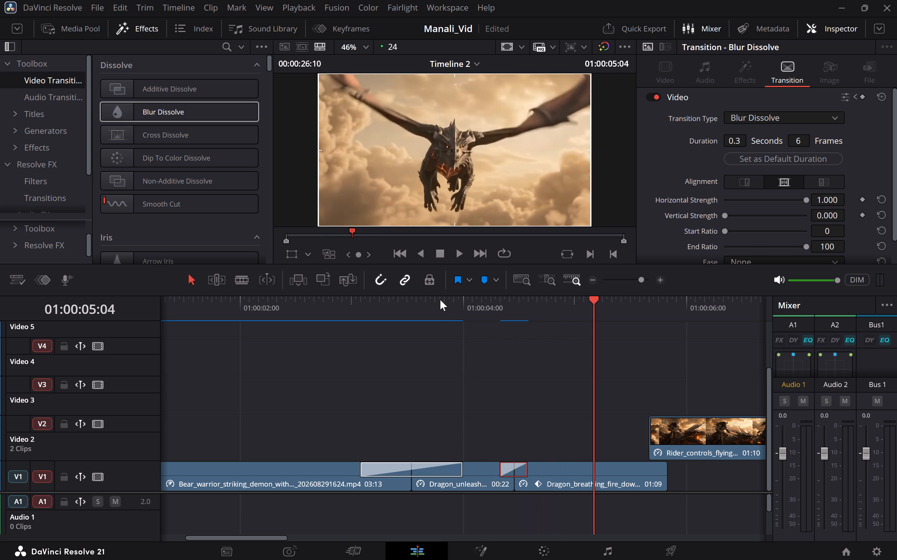
left_click(298, 298)
key("space")
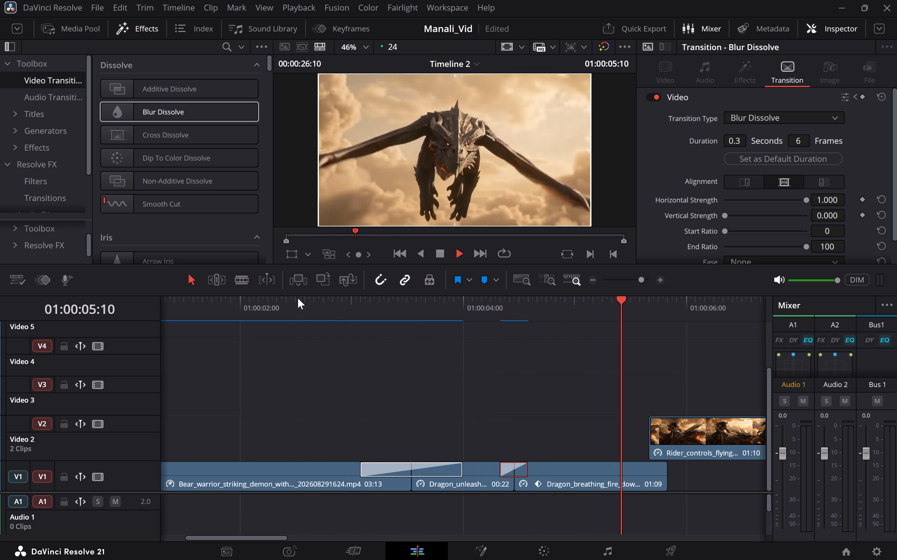
Replay the second dragon clip on Video 1 through the cut into the rider clip on Video 2.
key("space")
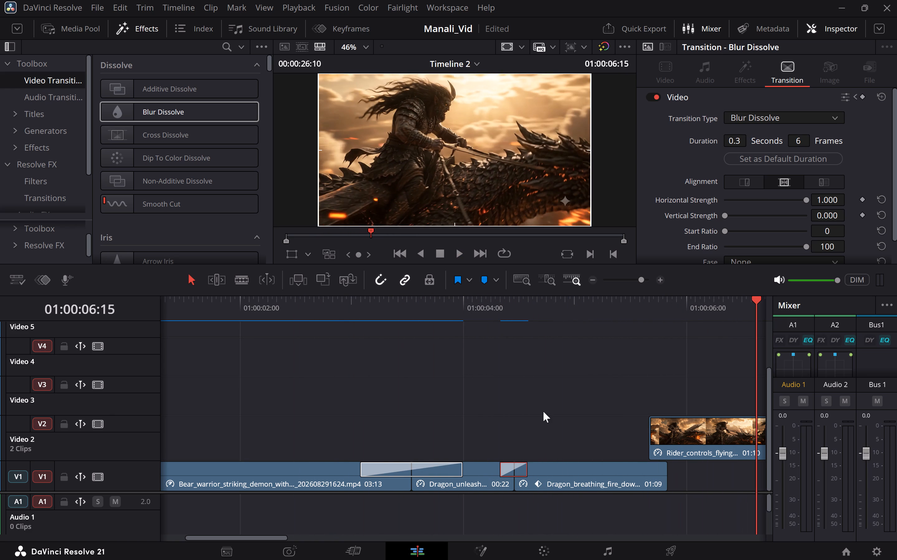
scroll(575, 430, "left", 1)
left_click(373, 303)
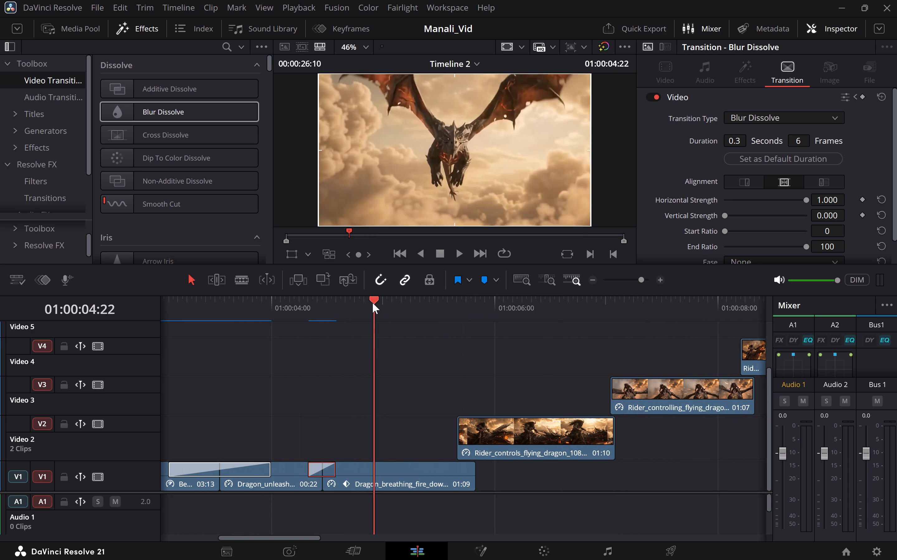
key("space")
key("space")
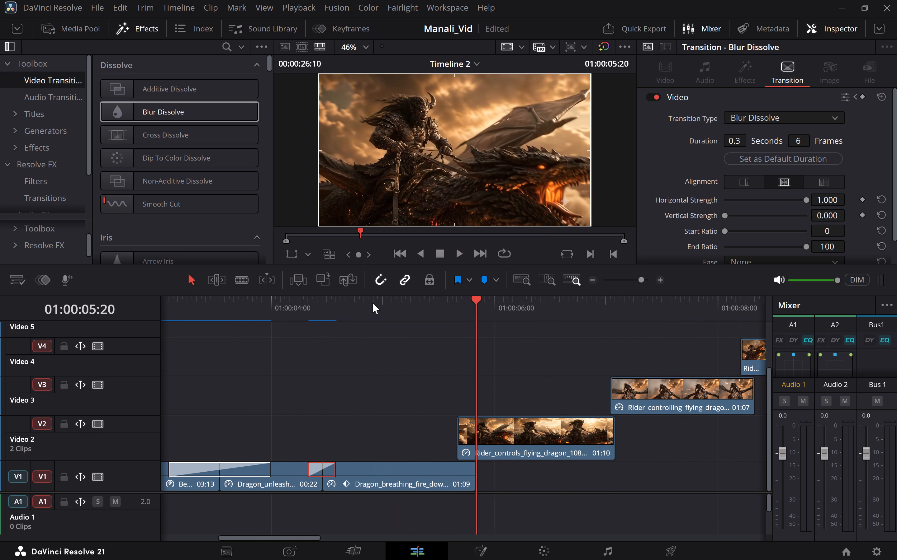
left_click(340, 310)
key("space")
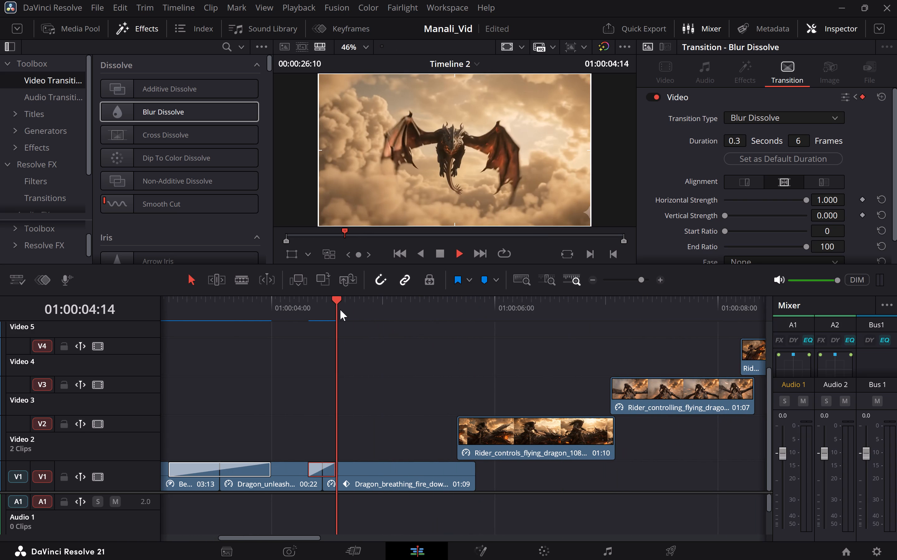
key("space")
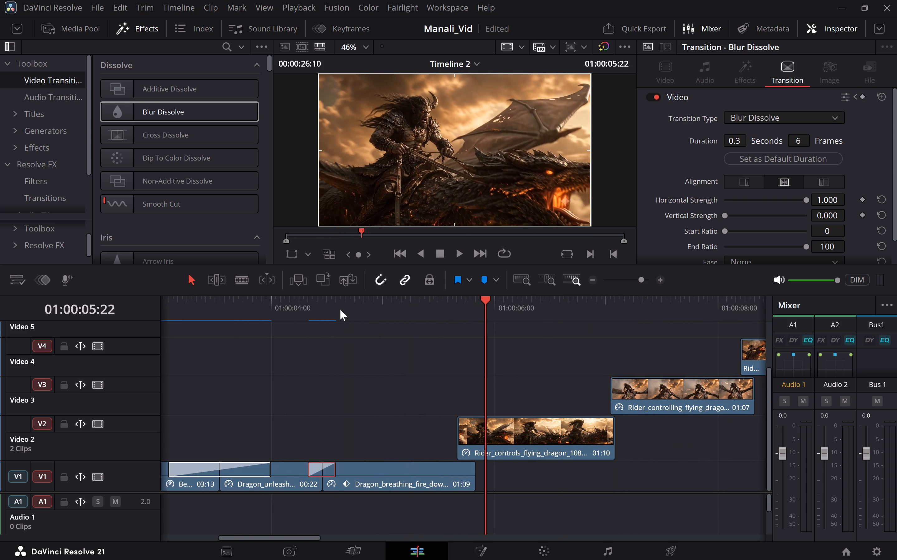
Add an Adjustment Clip on Video 5 above the start of the Rider_controls clip and trim it to 18 frames.
scroll(57, 333, "up", 2)
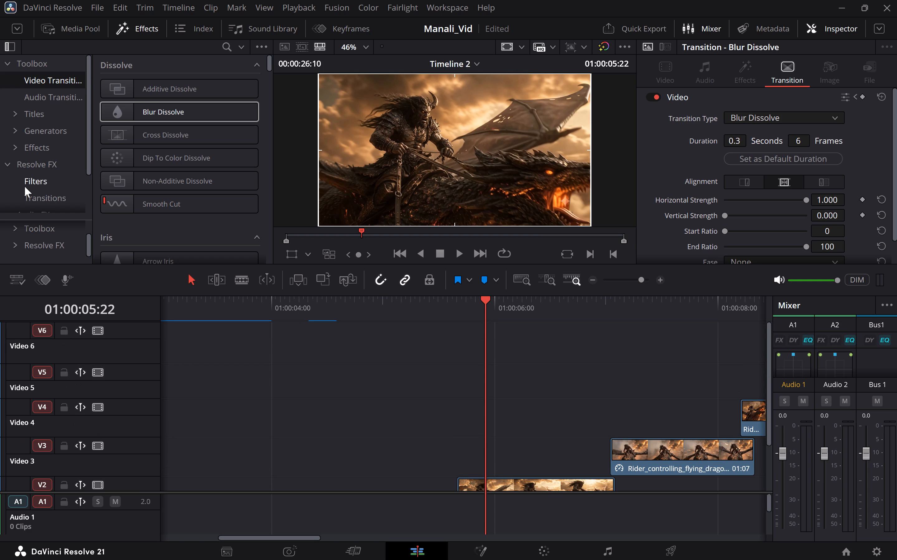
scroll(25, 186, "down", 2)
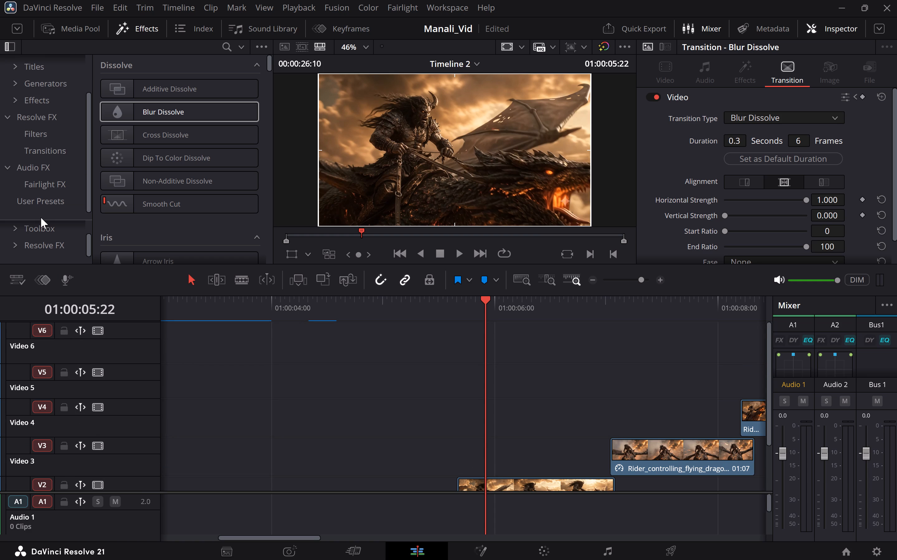
left_click(19, 233)
scroll(38, 240, "down", 1)
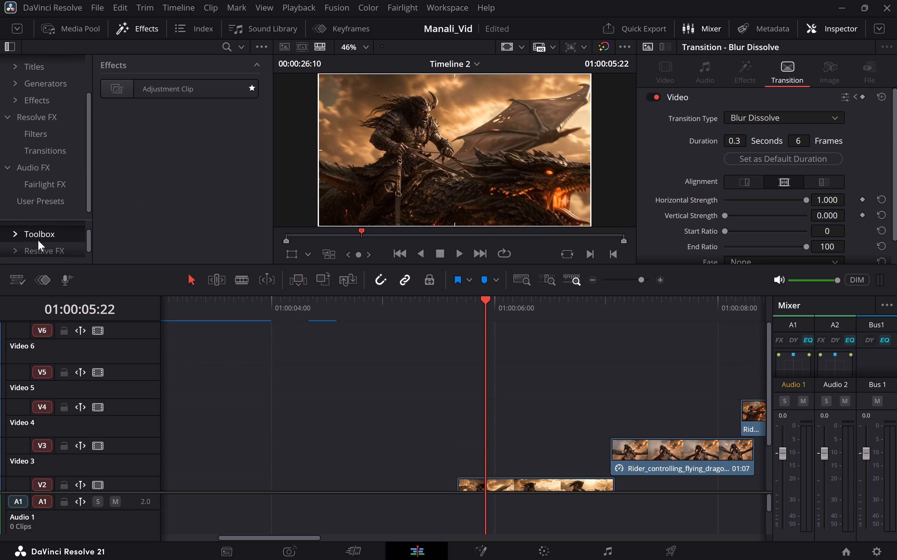
scroll(38, 240, "down", 1)
left_click_drag(153, 85, 426, 407)
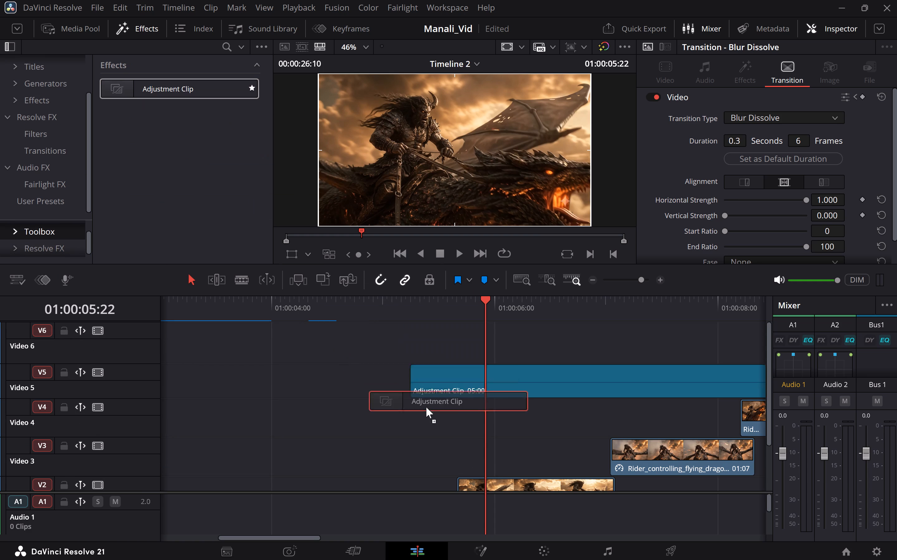
left_click_drag(426, 407, 156, 409)
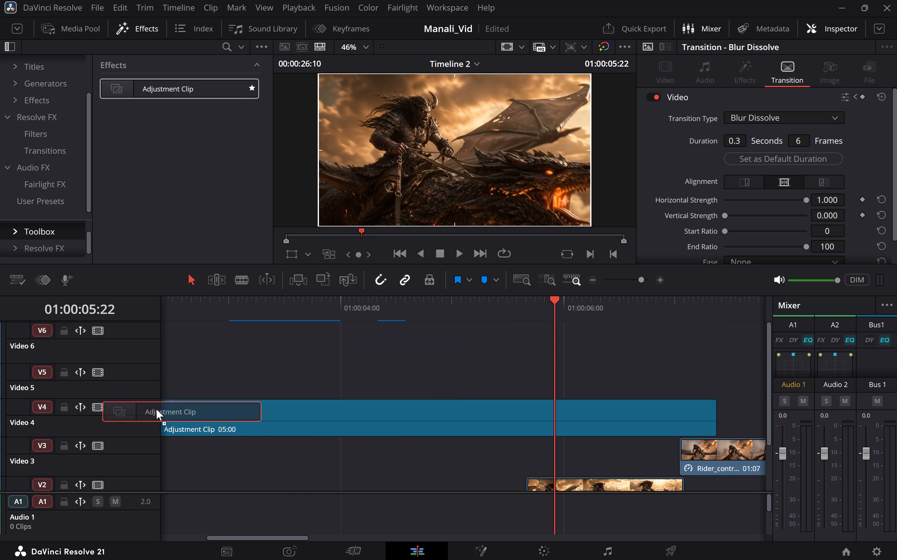
left_click_drag(156, 409, 199, 370)
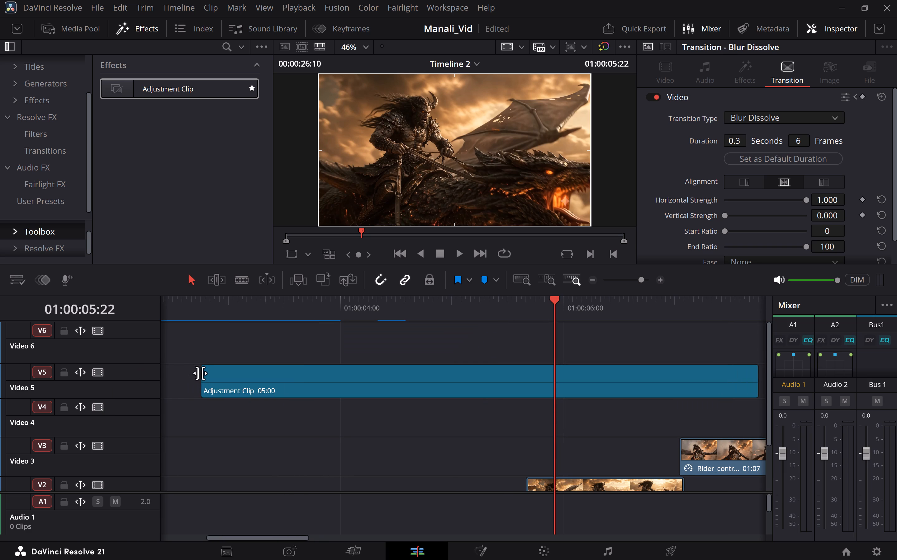
left_click_drag(200, 373, 525, 370)
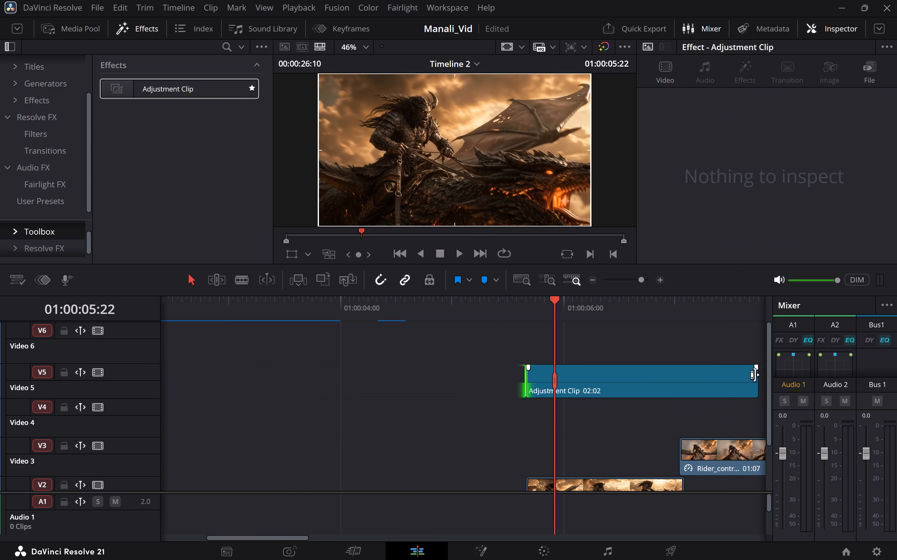
left_click_drag(757, 378, 607, 401)
Move the adjustment clip to Video 3 over the cut from the second dragon clip to the rider clip and trim it to 12 frames.
scroll(607, 401, "down", 1)
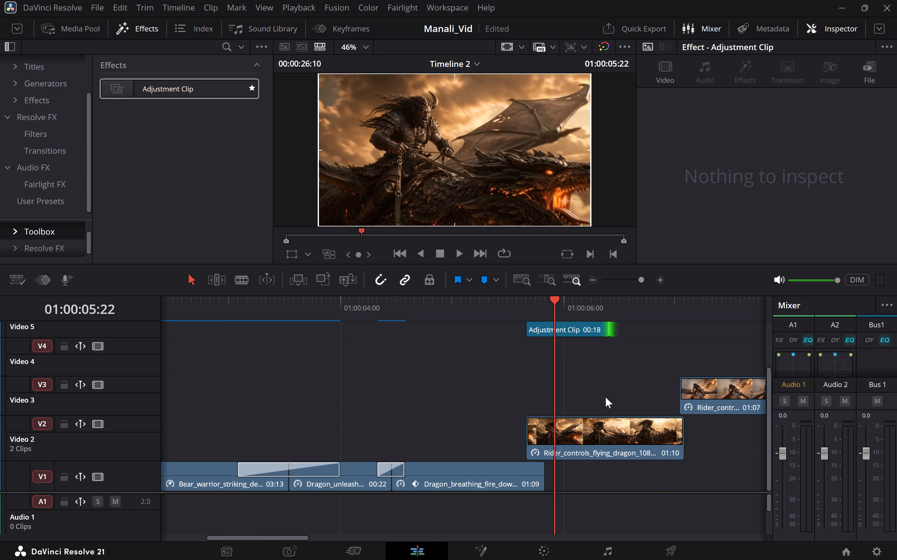
left_click_drag(577, 326, 553, 384)
left_click_drag(586, 392, 568, 393)
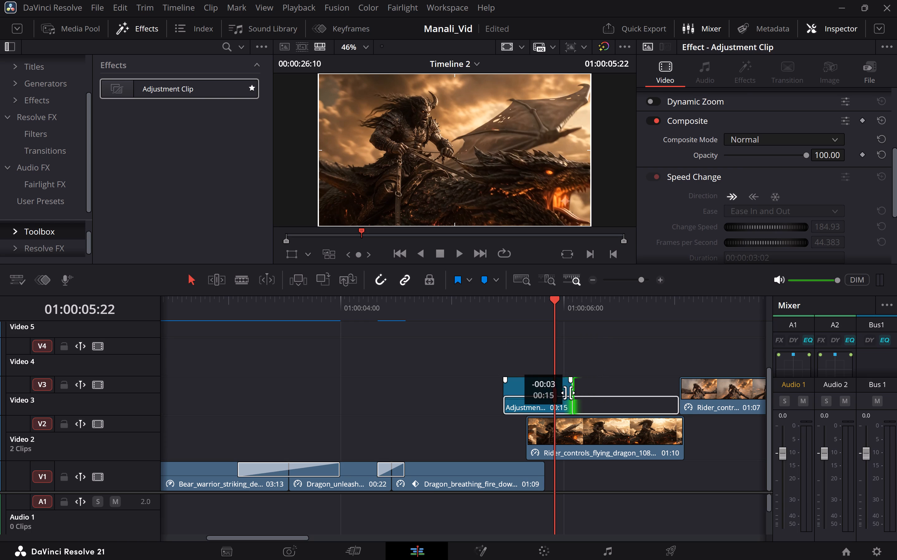
left_click_drag(568, 393, 561, 397)
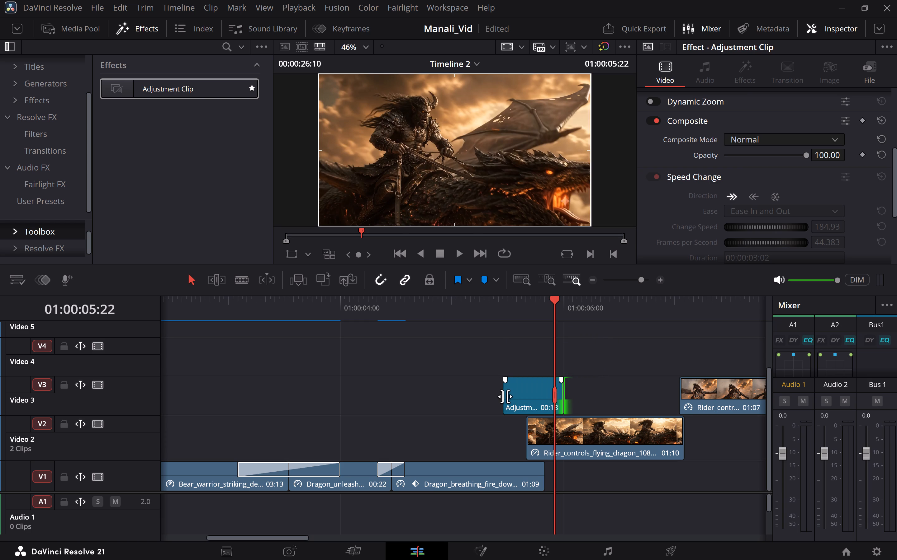
left_click_drag(505, 396, 512, 396)
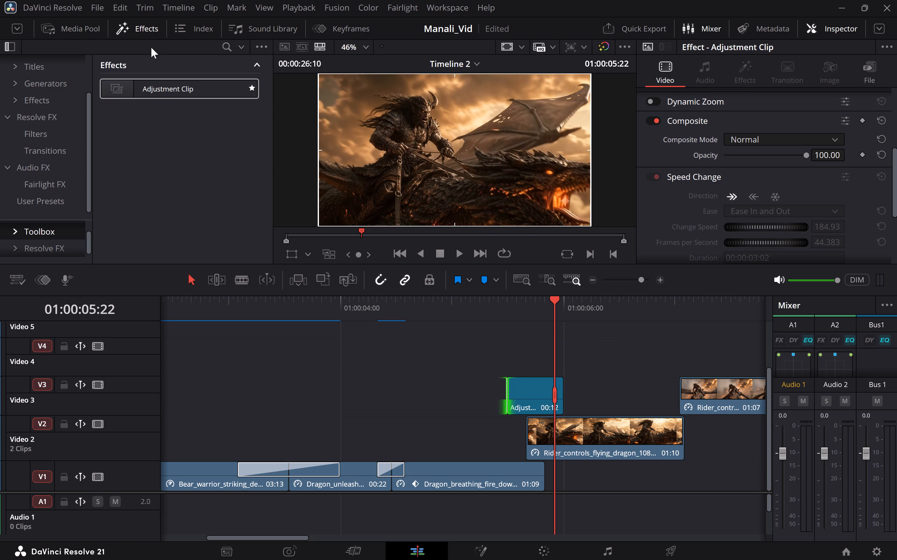
Apply a Blur Dissolve to the adjustment clip on Video 3, spanning its full length.
left_click(27, 63)
scroll(27, 63, "up", 2)
left_click(27, 63)
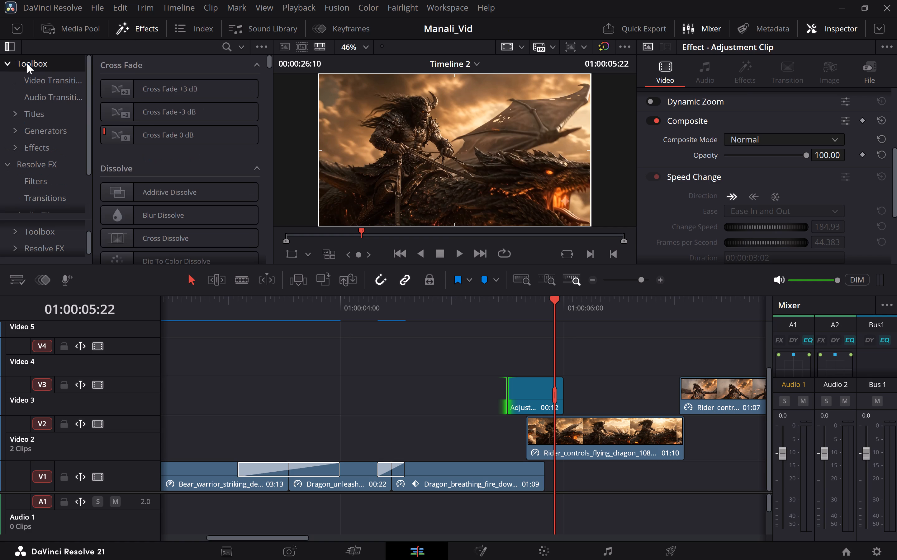
left_click(44, 77)
left_click_drag(165, 111, 529, 389)
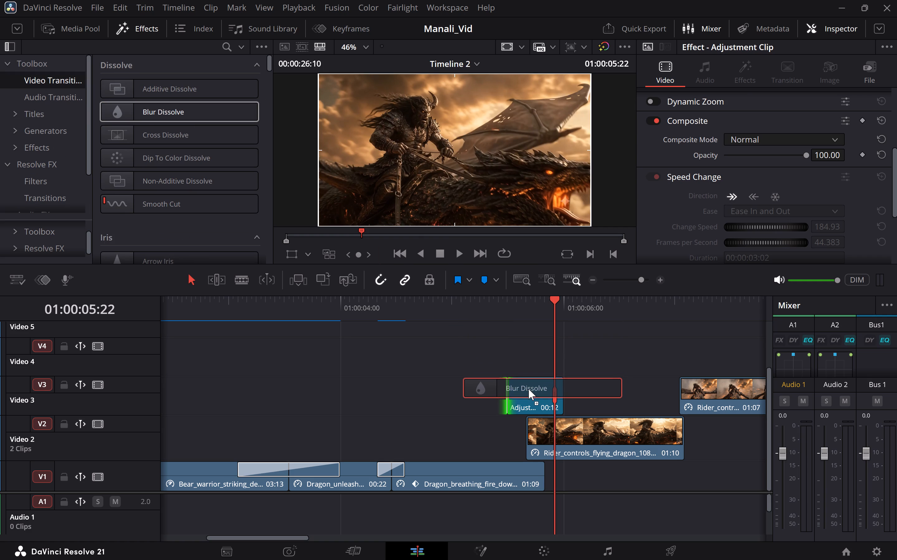
left_click_drag(529, 389, 529, 389)
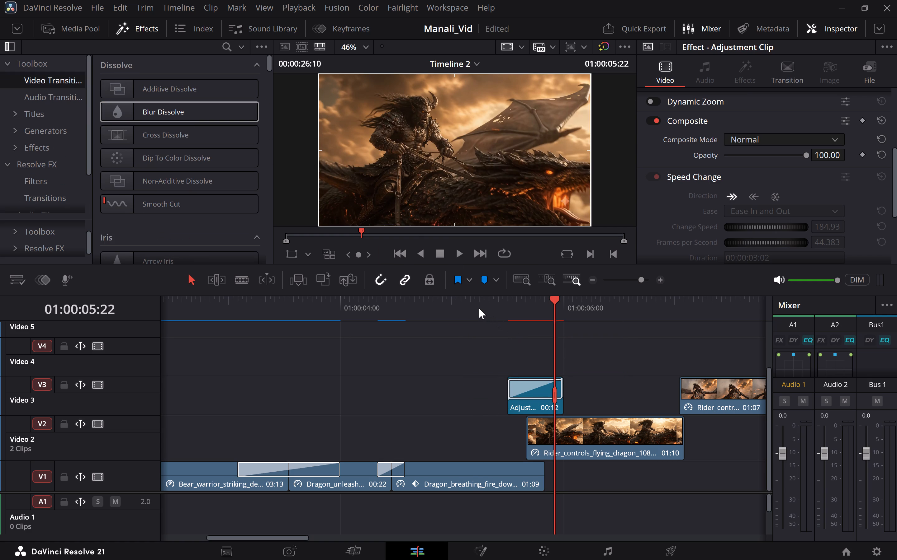
Replay the opening shots through the dragon transitions and the blurred adjustment clip to check the cut into the rider clip.
left_click(479, 308)
key("space")
key("space")
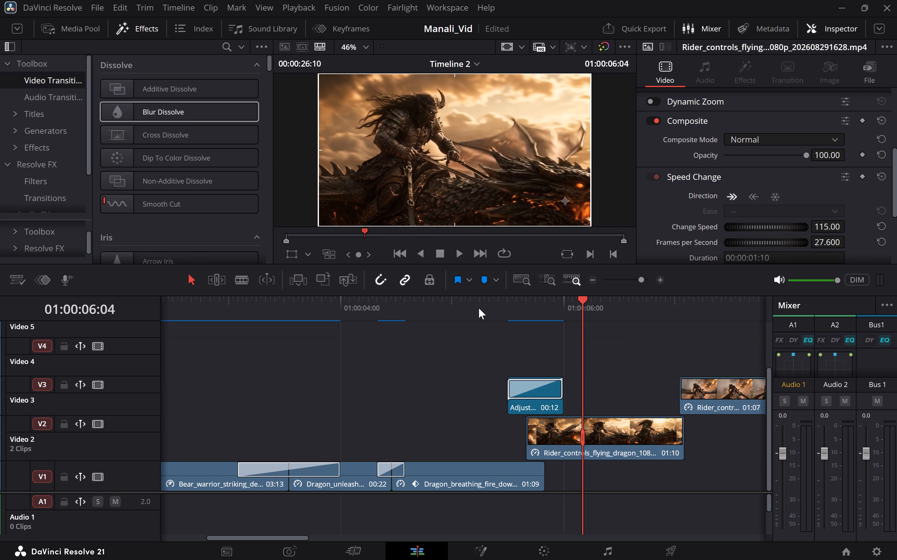
left_click(346, 300)
key("space")
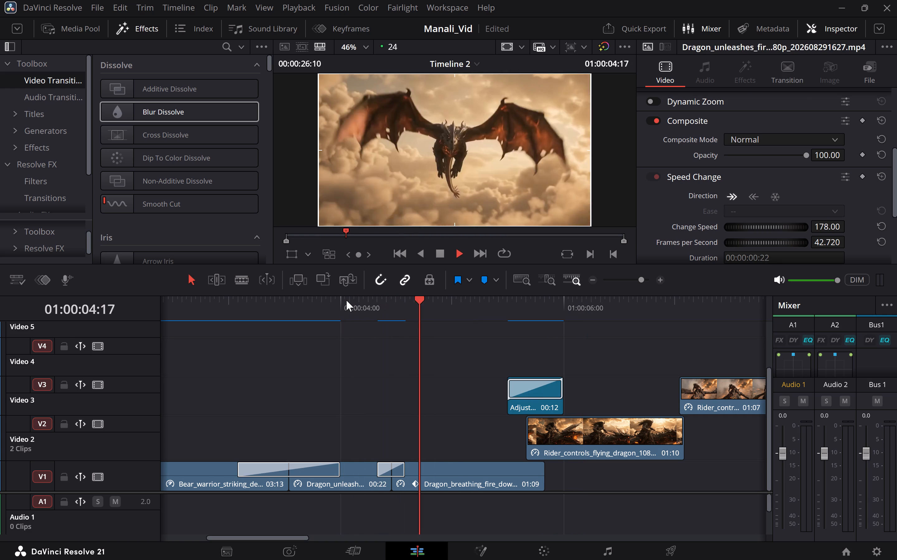
key("space")
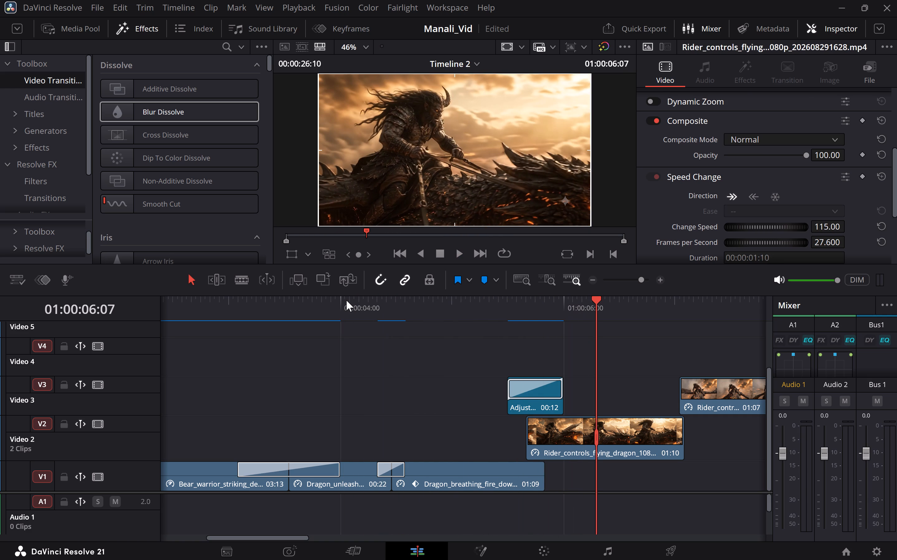
left_click(156, 302)
left_click(168, 300)
key("space")
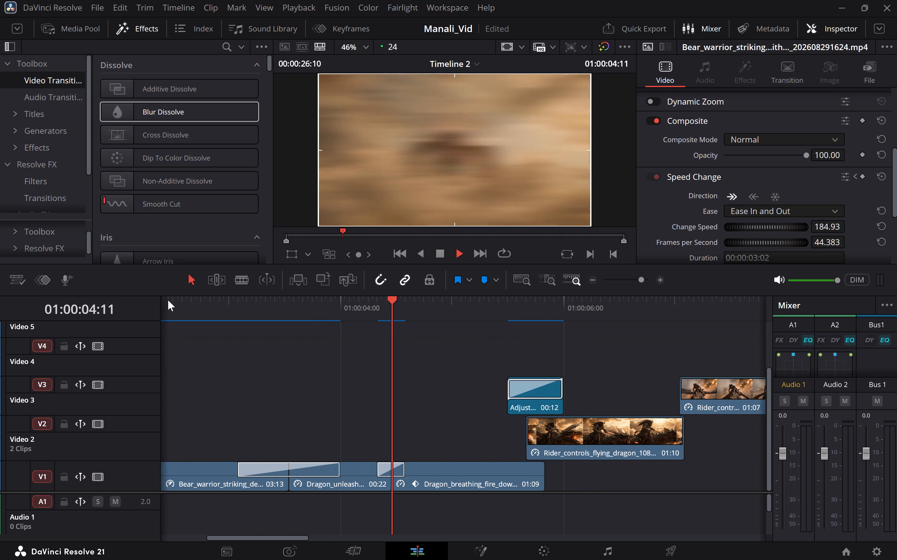
key("space")
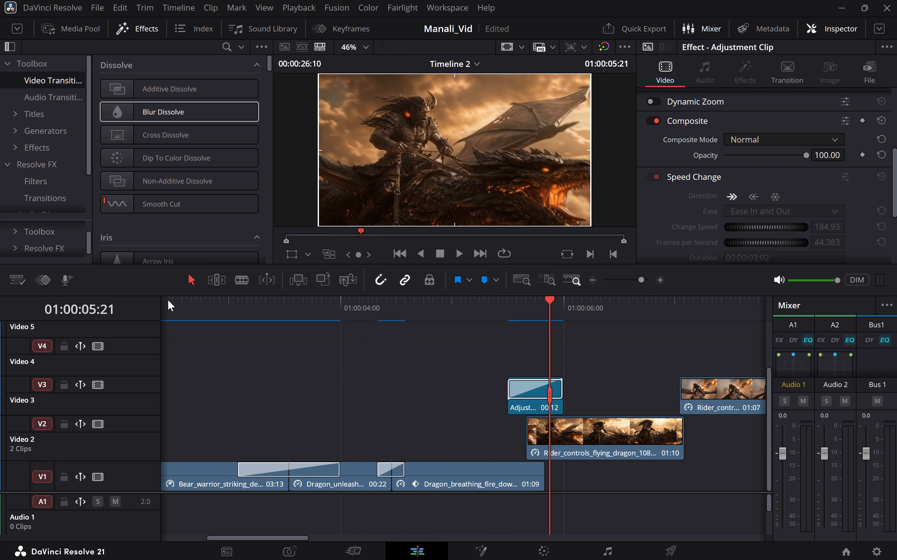
left_click(466, 295)
Replace the Blur Dissolve between the two dragon clips with a Zoom In transition and preview it.
left_click(378, 471)
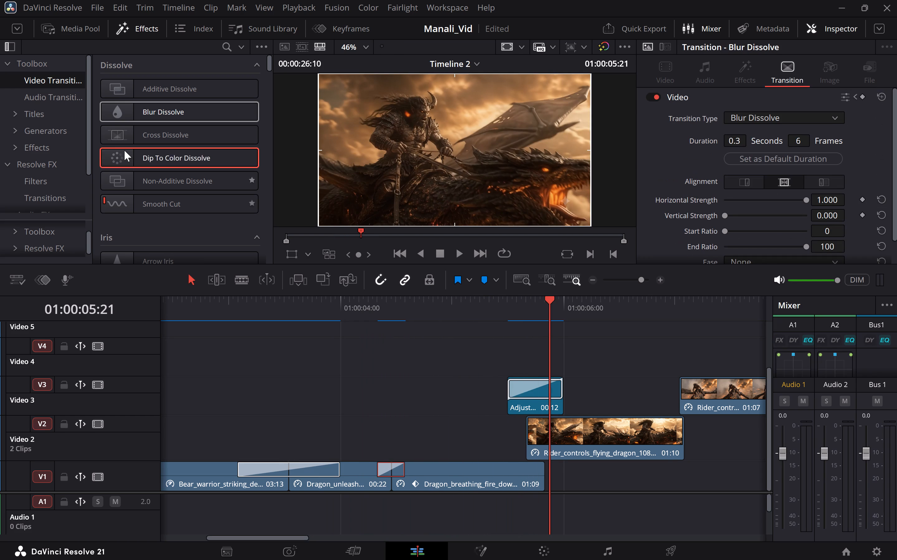
scroll(168, 143, "down", 5)
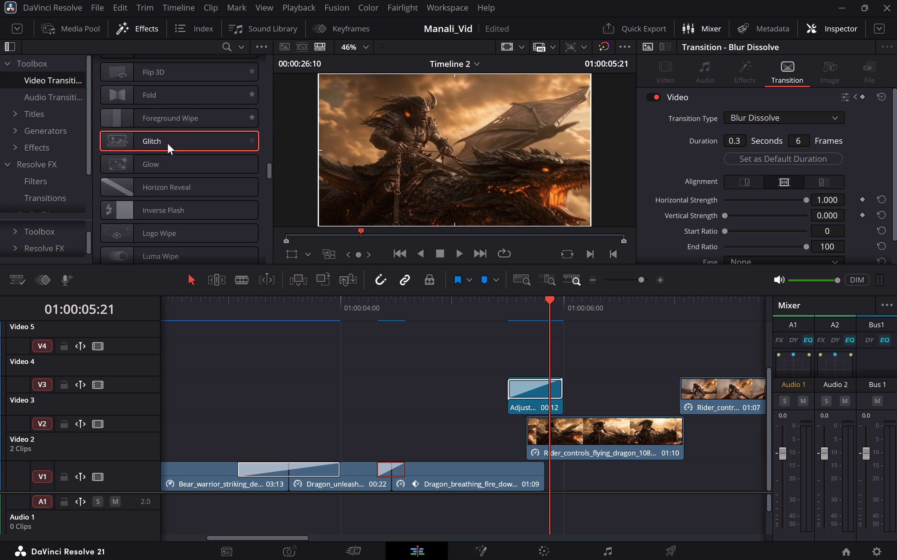
scroll(168, 143, "down", 5)
scroll(168, 143, "up", 1)
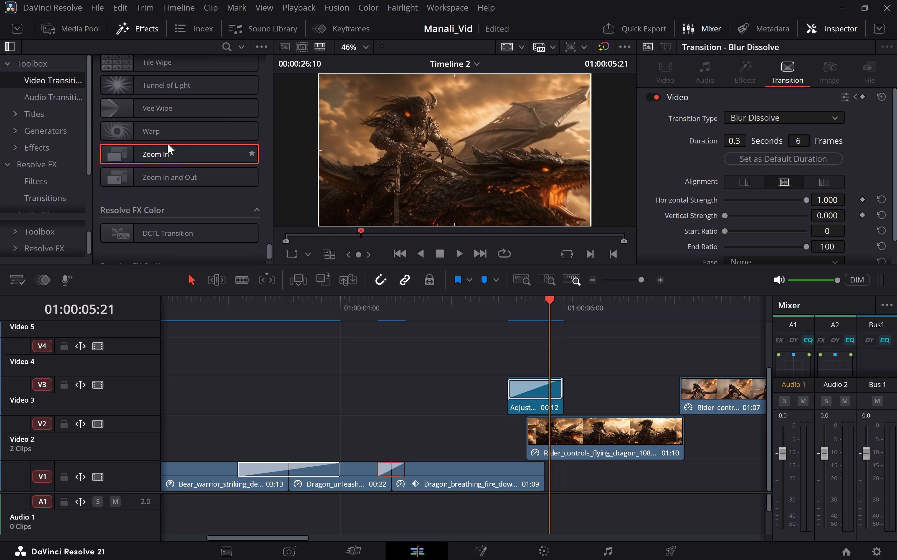
left_click(395, 299)
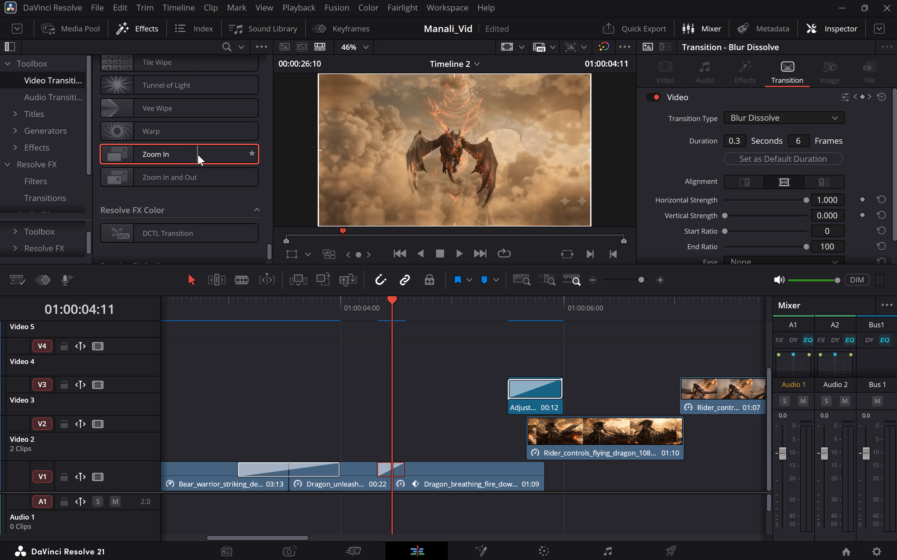
left_click_drag(173, 153, 392, 459)
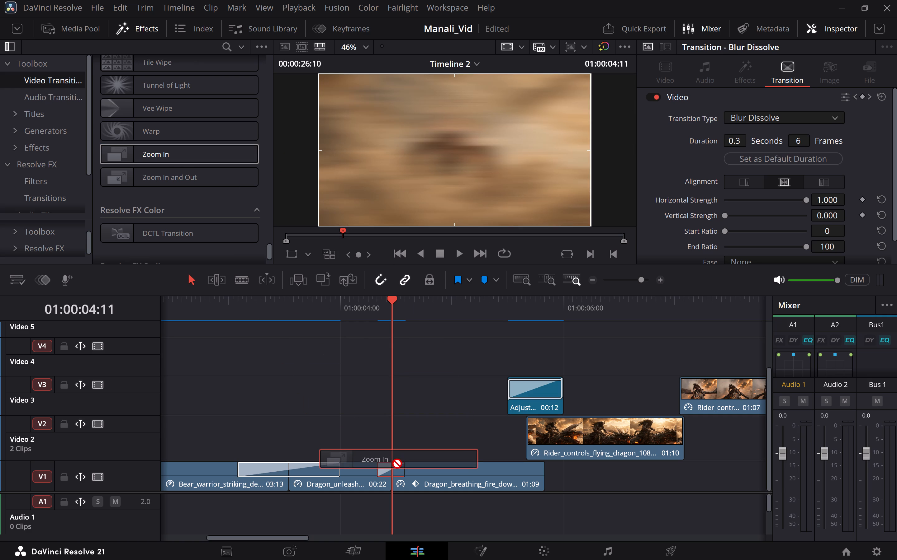
left_click_drag(392, 459, 386, 463)
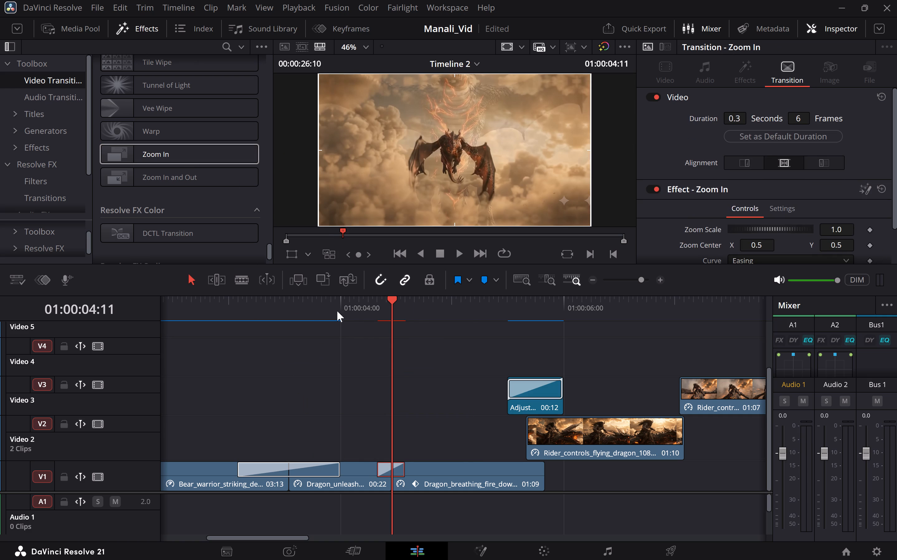
left_click(306, 309)
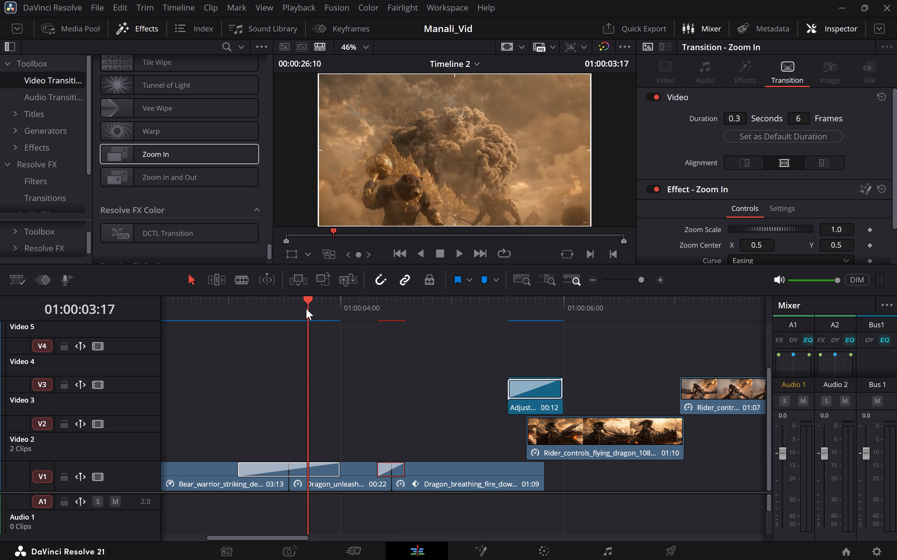
key("space")
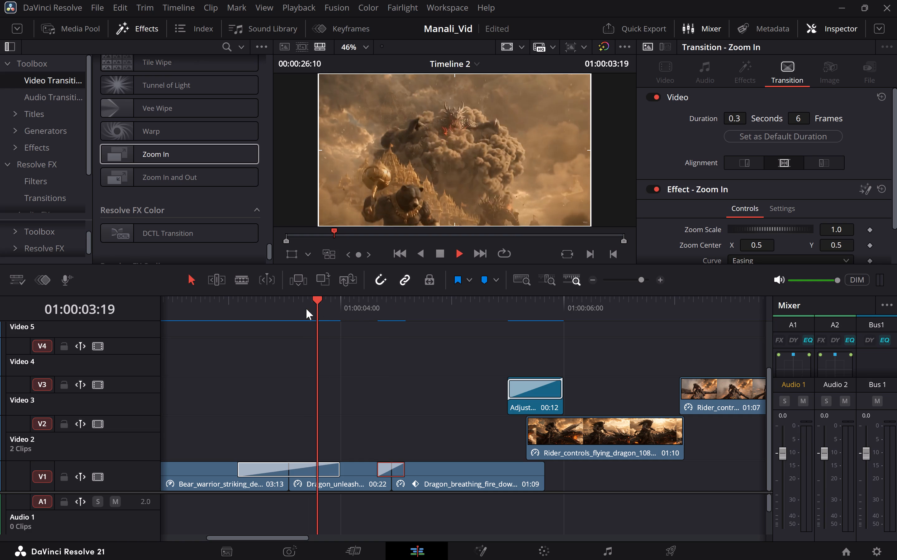
key("space")
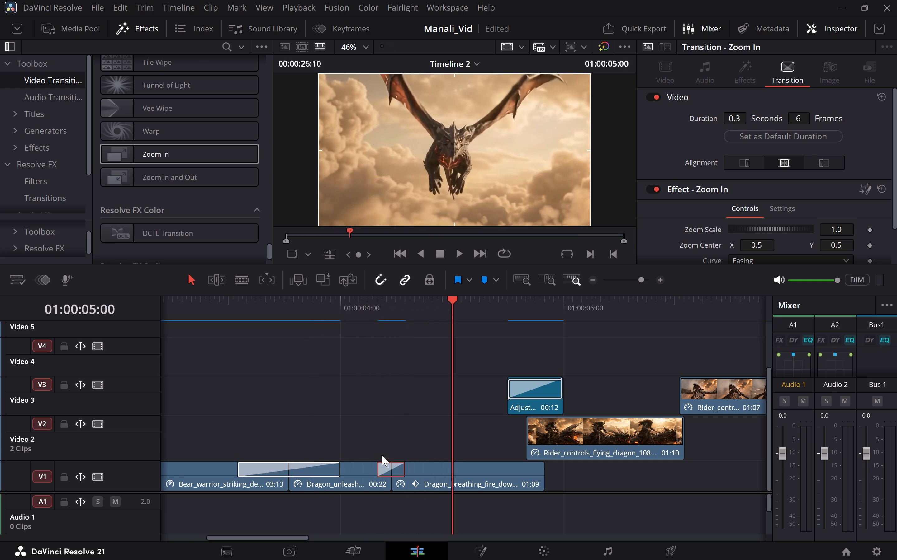
Lengthen the Zoom In transition between the two dragon clips to 16 frames and preview it.
left_click_drag(378, 466, 353, 467)
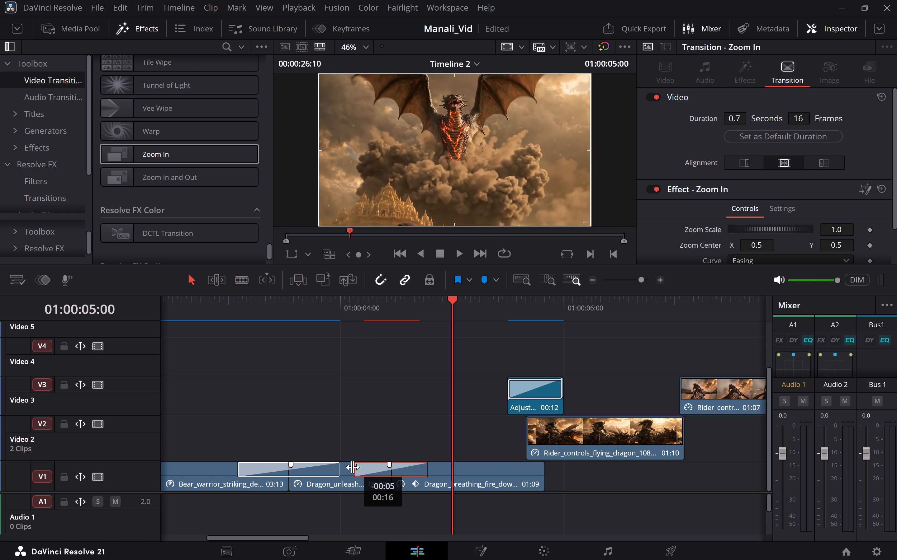
left_click_drag(353, 467, 352, 467)
left_click(297, 307)
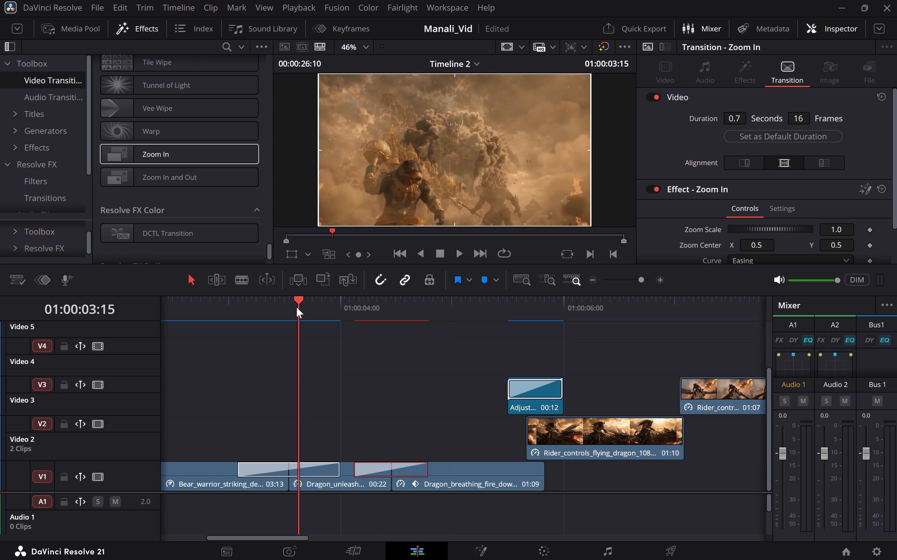
key("space")
key("space")
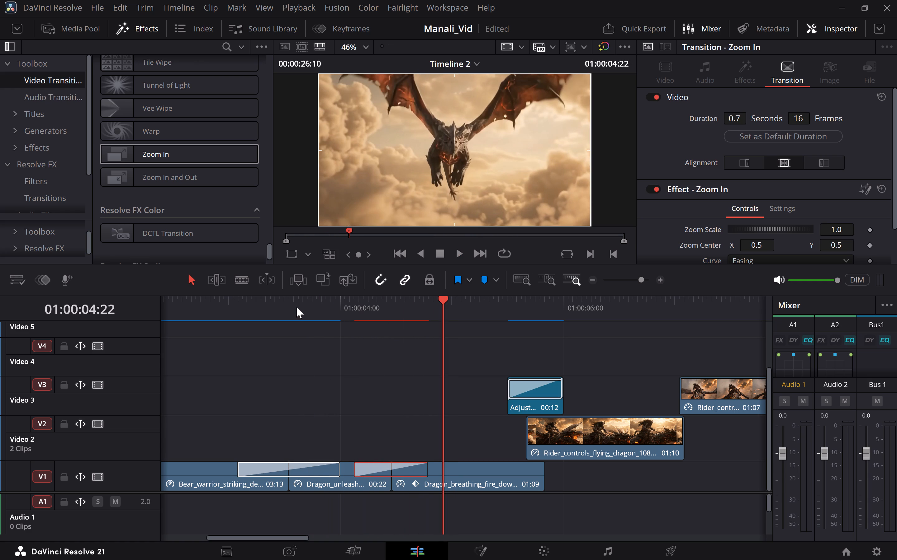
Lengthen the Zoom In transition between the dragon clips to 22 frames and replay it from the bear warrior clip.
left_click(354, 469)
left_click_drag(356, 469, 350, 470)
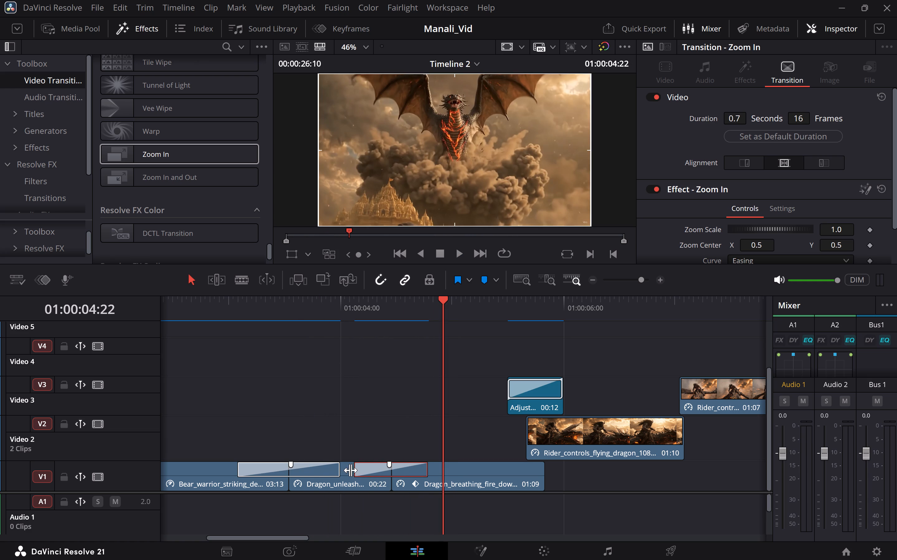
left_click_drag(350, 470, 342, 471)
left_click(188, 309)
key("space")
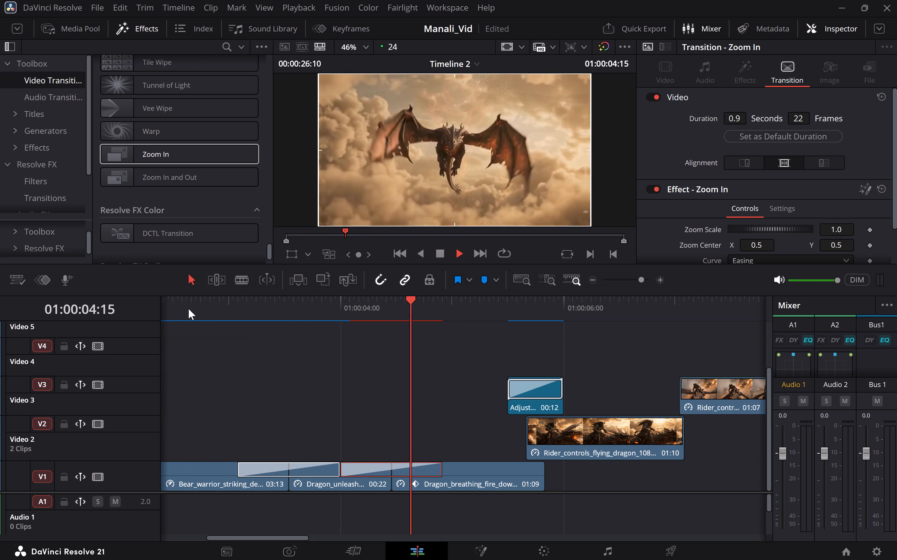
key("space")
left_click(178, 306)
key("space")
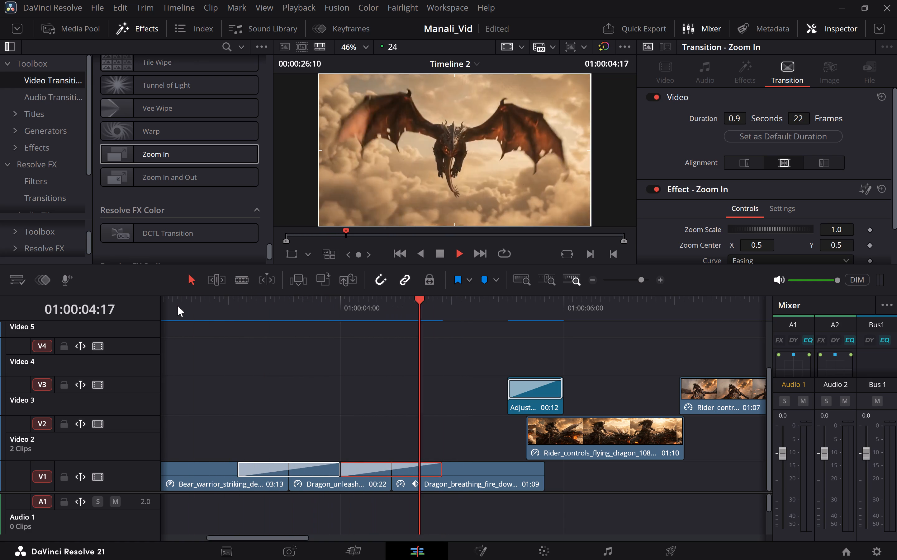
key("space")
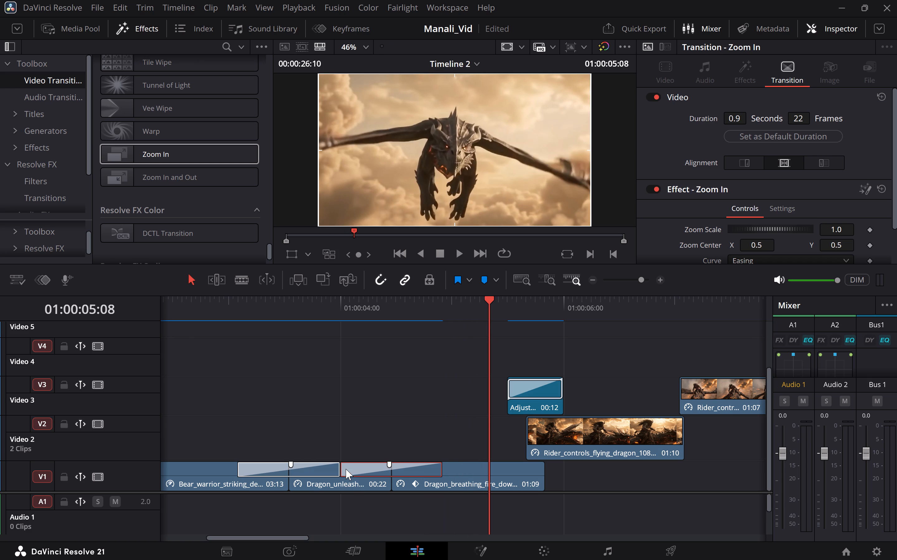
Shorten the Zoom In transition between the dragon clips to 16 frames and replay the sequence through it.
left_click_drag(342, 468, 357, 470)
left_click(189, 300)
key("space")
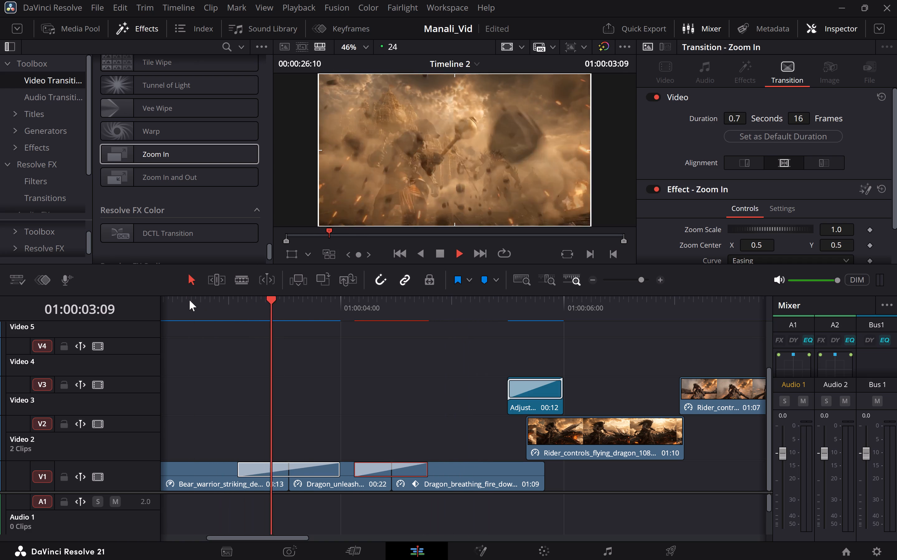
key("space")
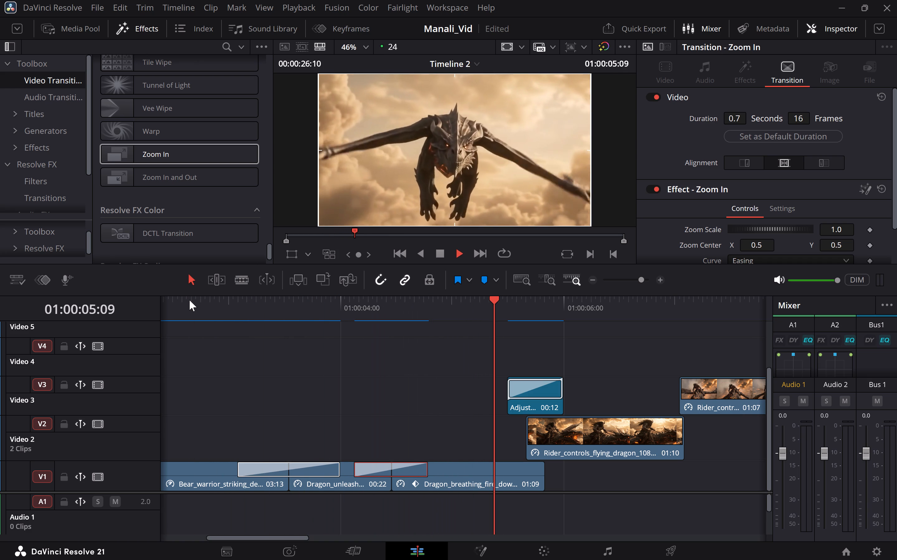
Replay the bear warrior and dragon shots through the blurred adjustment clip to check the cut into the rider clip.
scroll(189, 300, "right", 1)
left_click(189, 300)
key("space")
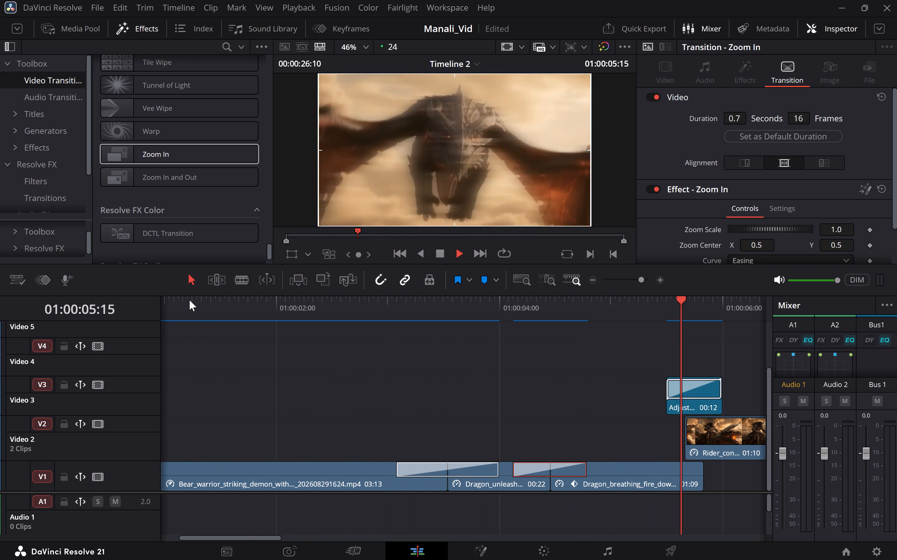
key("space")
scroll(189, 300, "left", 1)
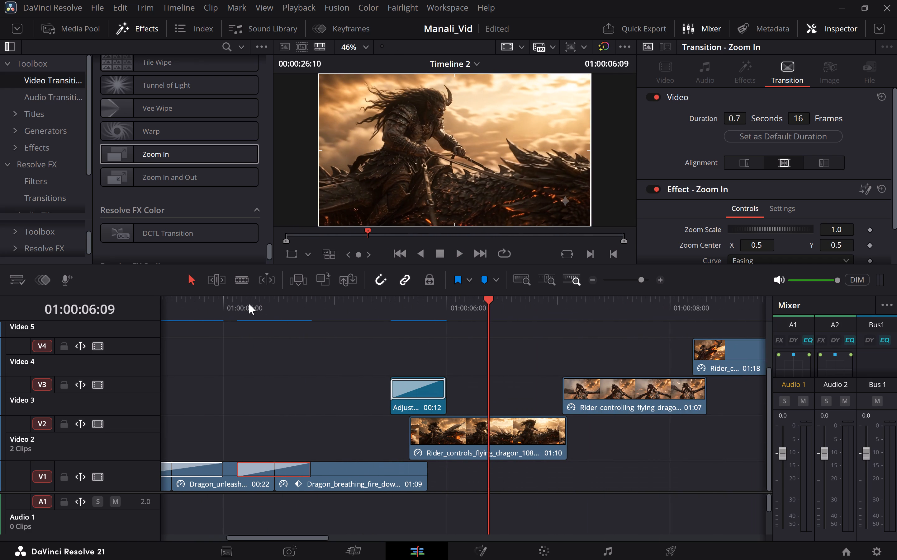
left_click(296, 302)
key("space")
key("space")
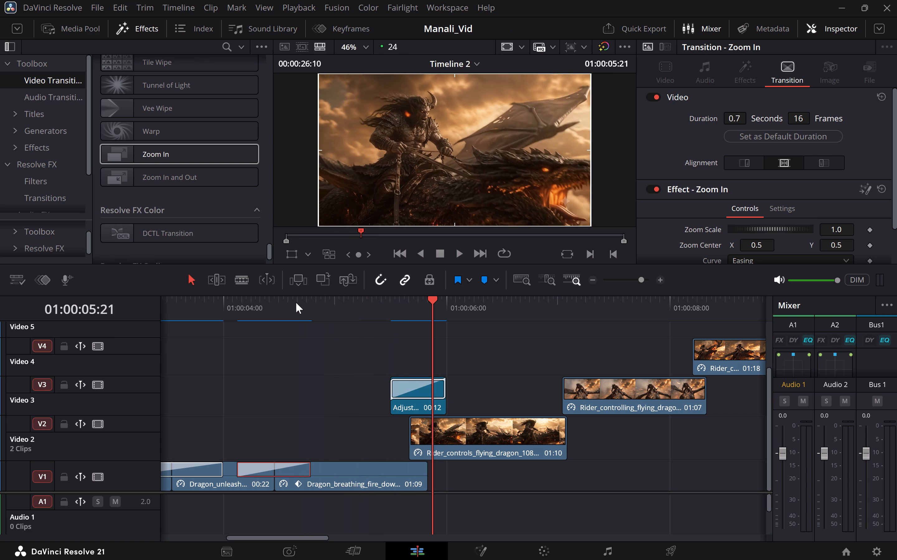
Replace the Blur Dissolve on the Video 3 adjustment clip with a Spin transition at its end, 8 frames long.
scroll(182, 155, "up", 1)
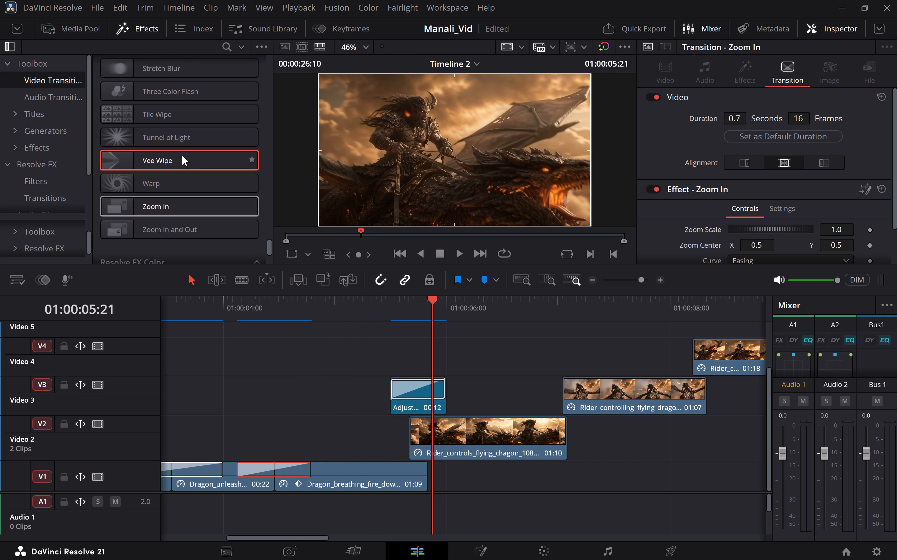
scroll(182, 155, "up", 1)
scroll(156, 144, "up", 1)
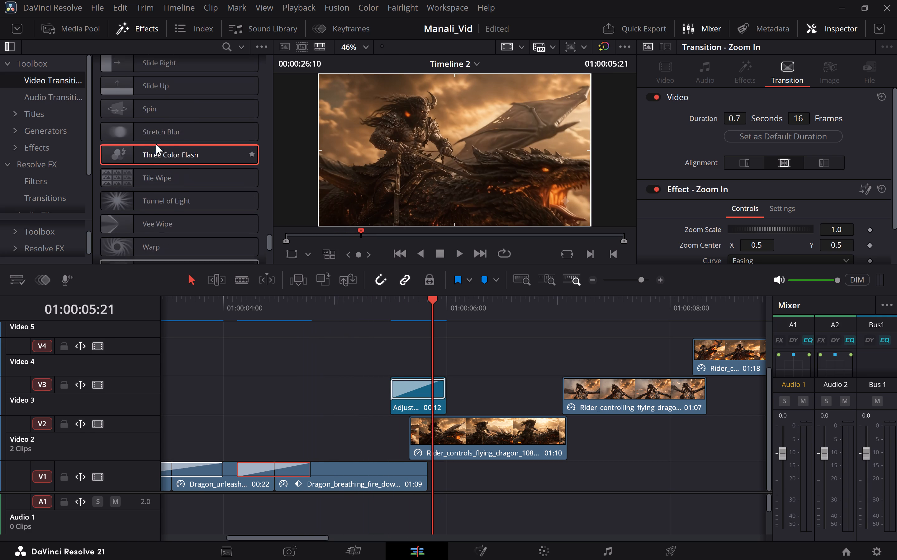
scroll(156, 144, "up", 1)
left_click(391, 387)
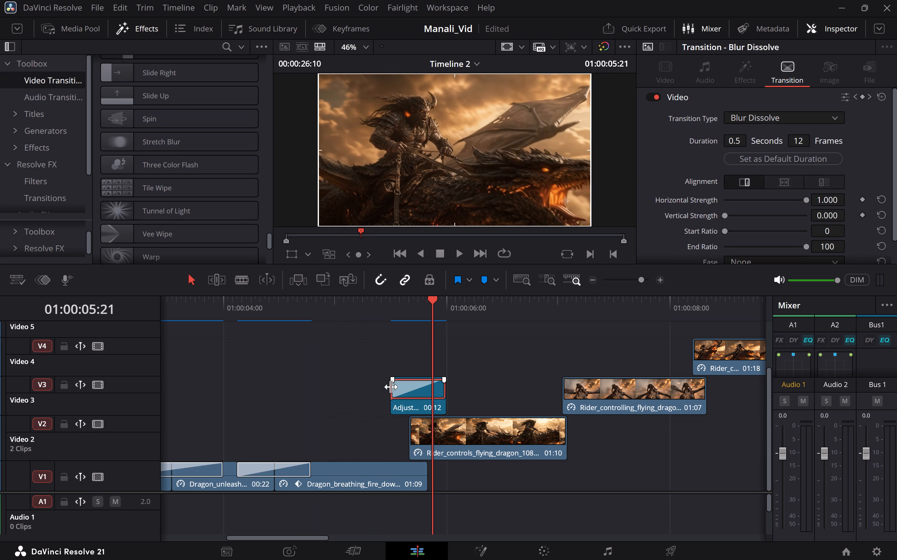
key("BackSpace")
scroll(196, 152, "up", 1)
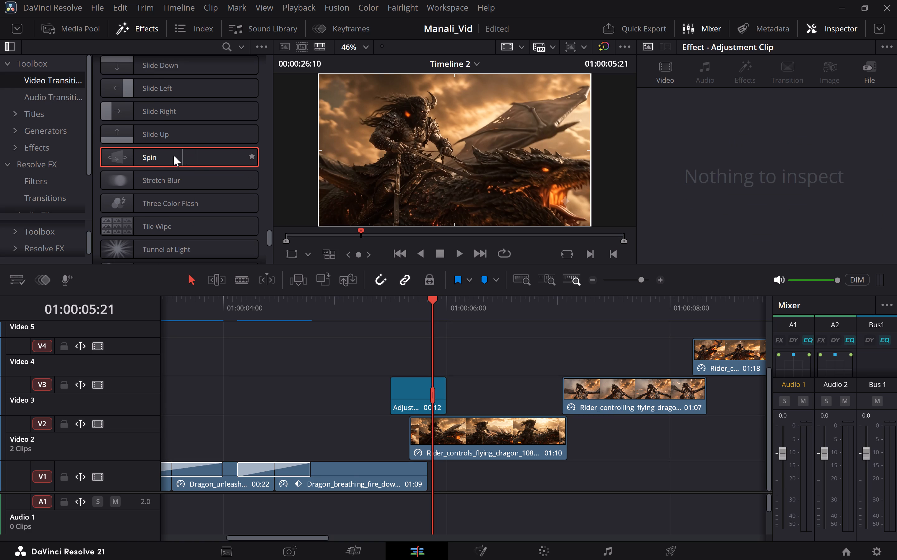
left_click_drag(149, 157, 404, 390)
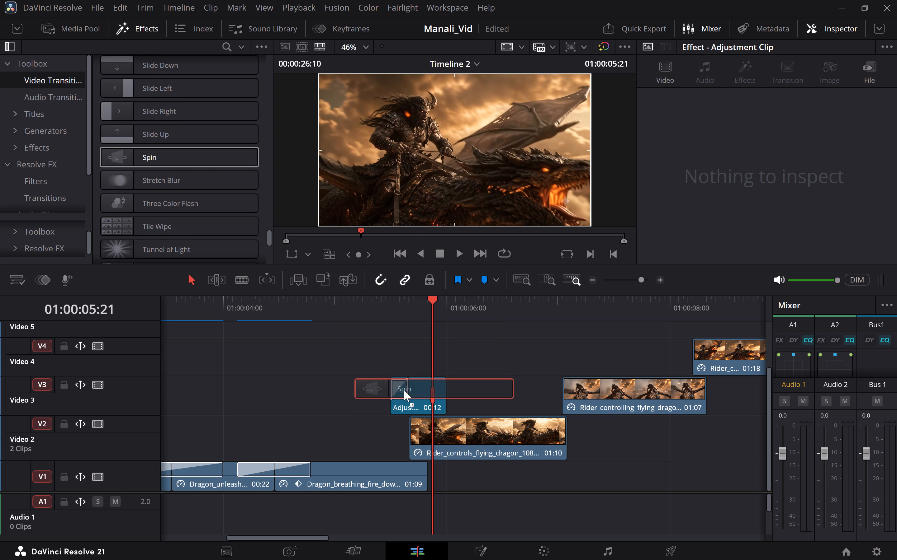
left_click_drag(404, 390, 401, 388)
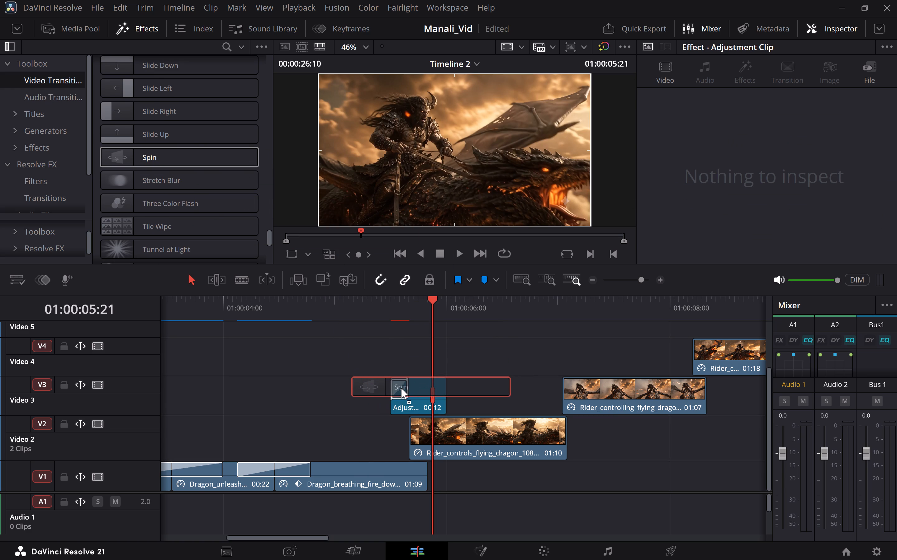
left_click_drag(401, 388, 440, 393)
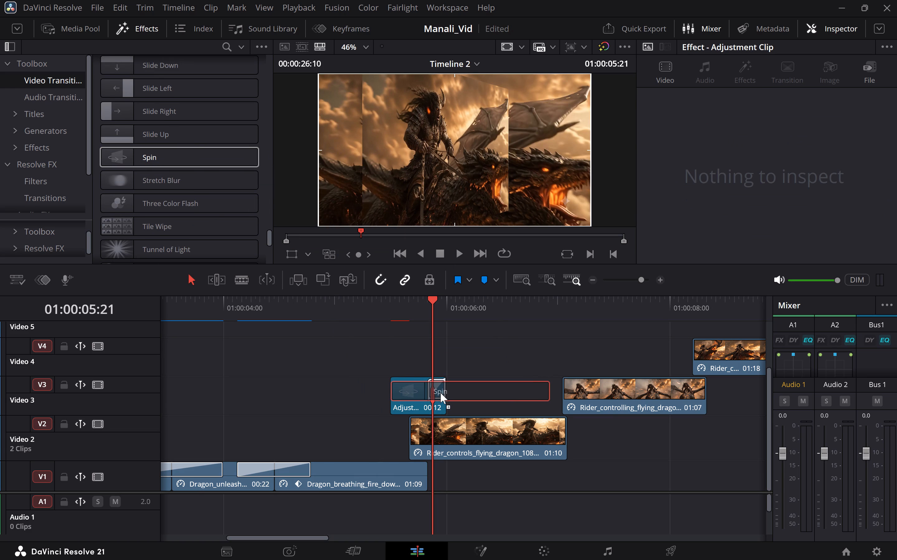
left_click_drag(440, 393, 439, 392)
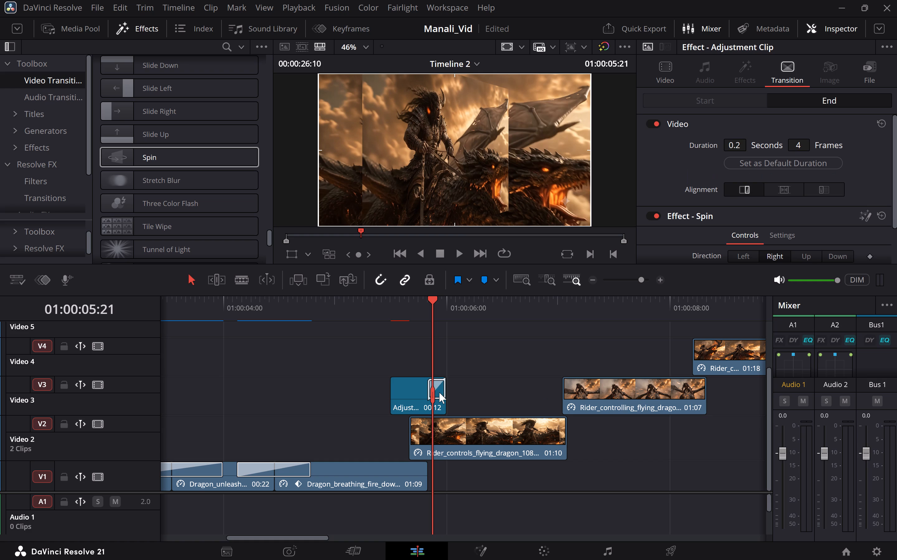
left_click_drag(430, 392, 411, 392)
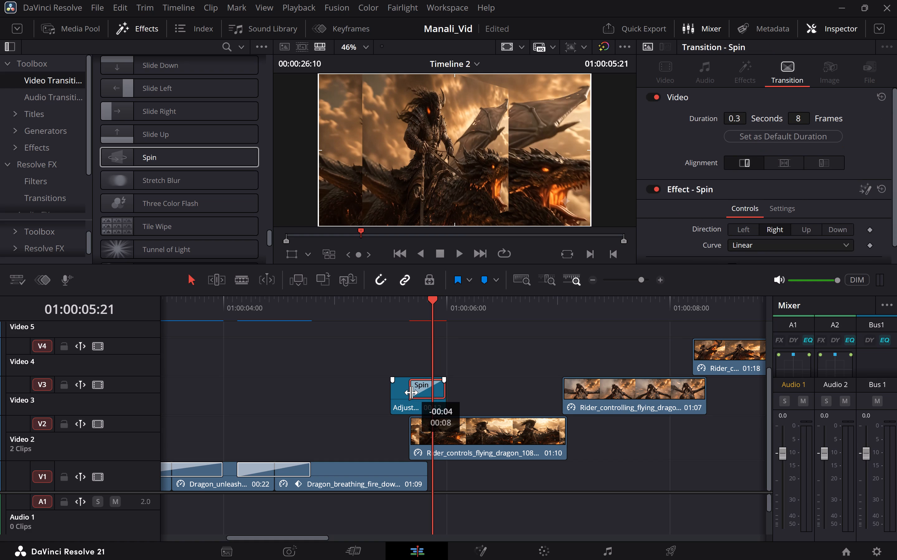
left_click_drag(411, 392, 403, 393)
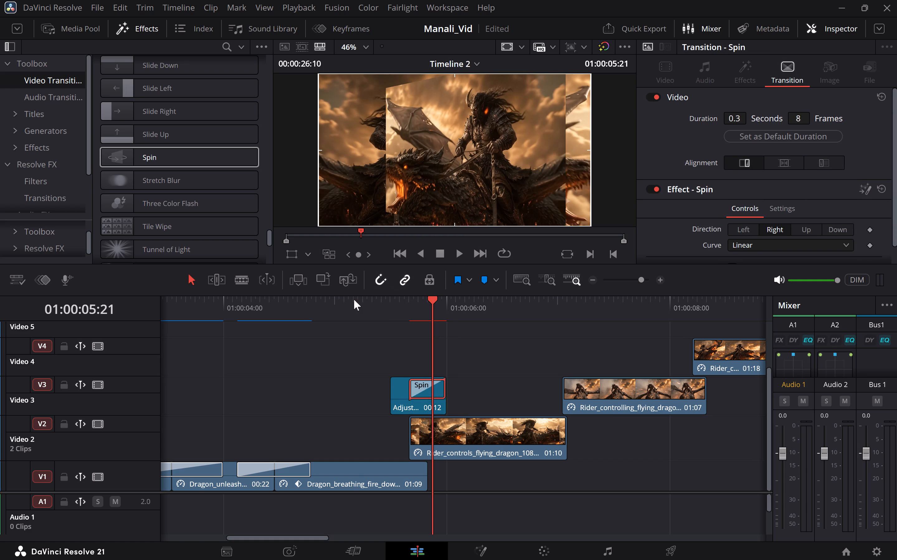
Replay the second dragon clip through the Spin transition to check how it leads into the rider clip.
left_click(354, 299)
key("space")
key("space")
left_click(321, 303)
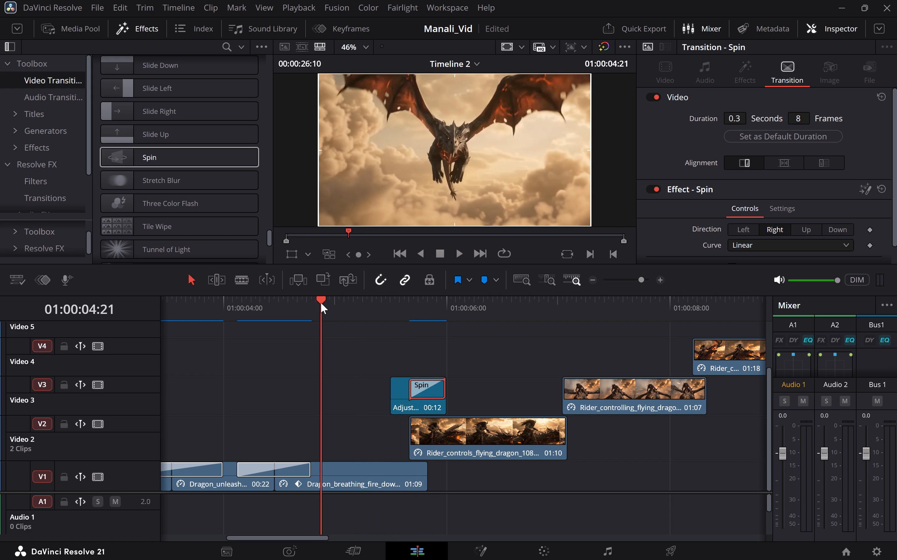
key("space")
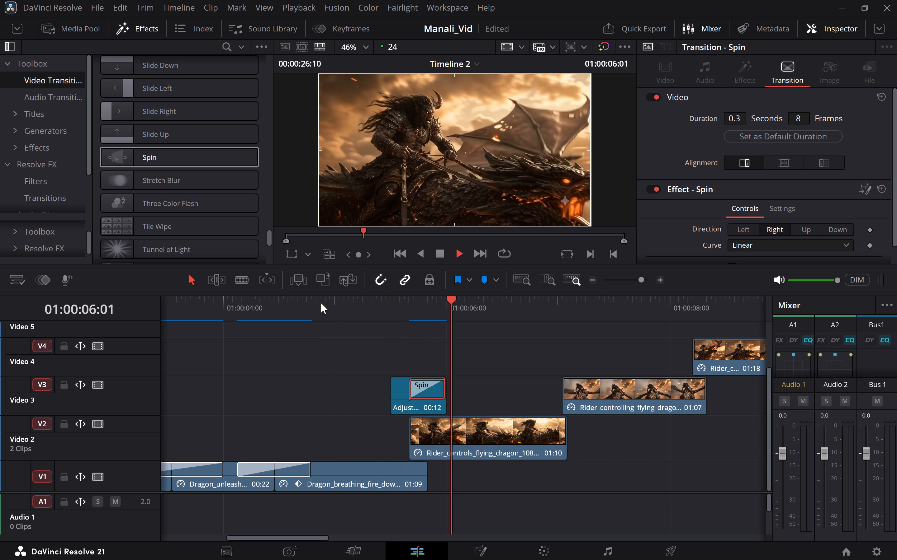
key("space")
left_click(189, 304)
key("space")
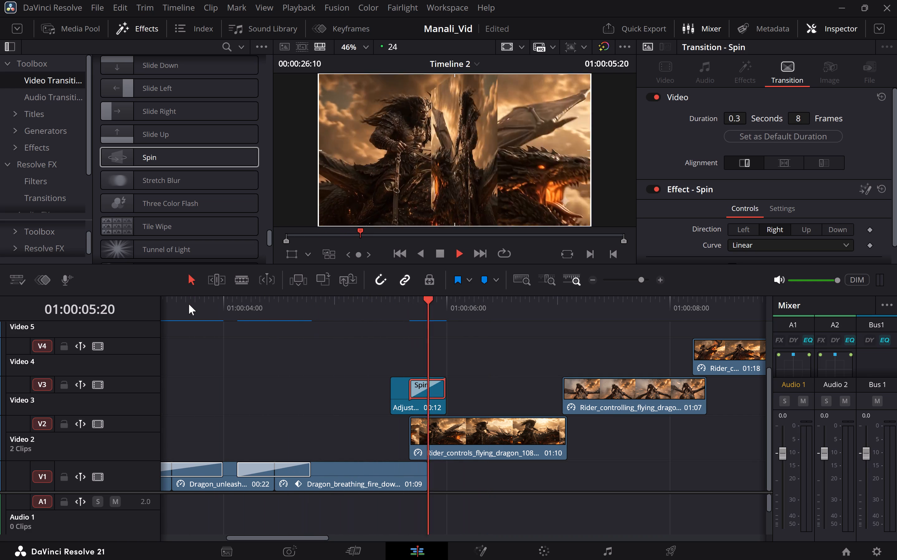
key("space")
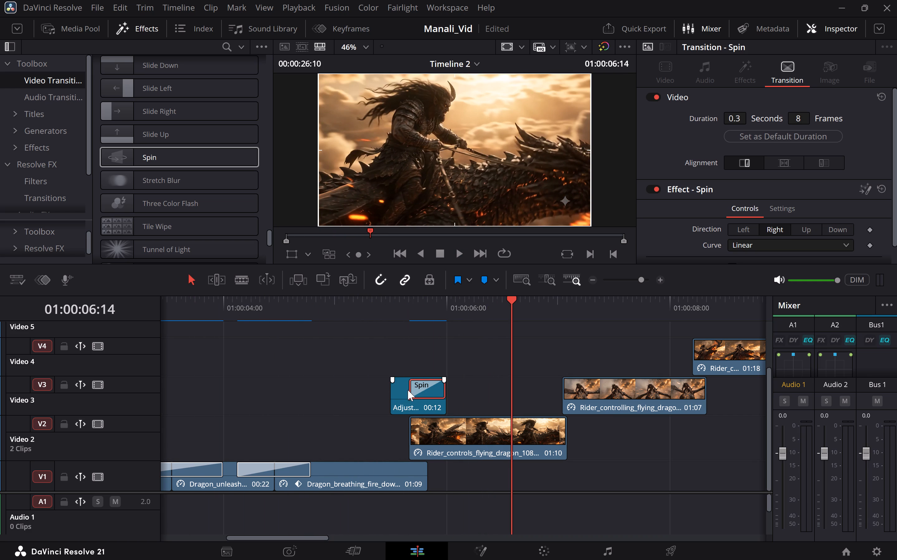
Extend the Spin transition over the adjustment clip's full 12 frames and preview the cut into the rider clip.
left_click_drag(411, 391, 389, 391)
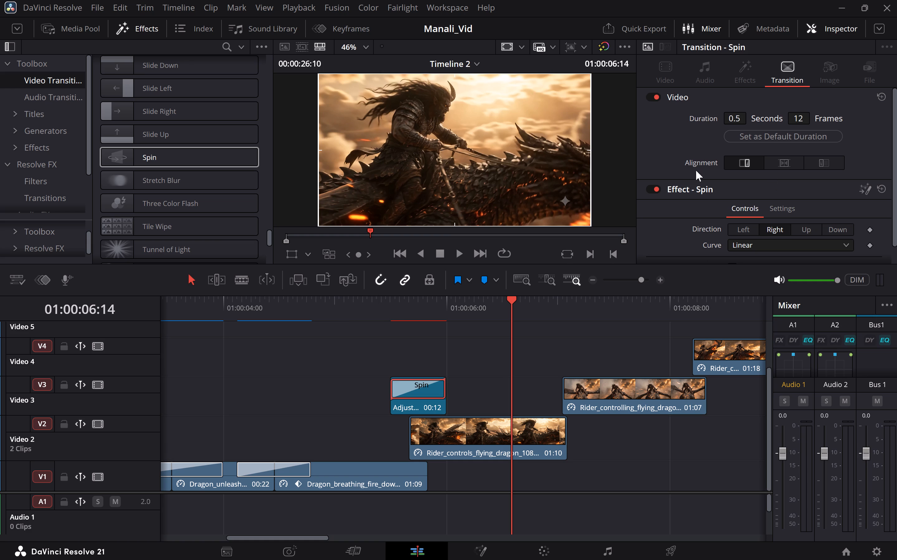
scroll(679, 168, "down", 1)
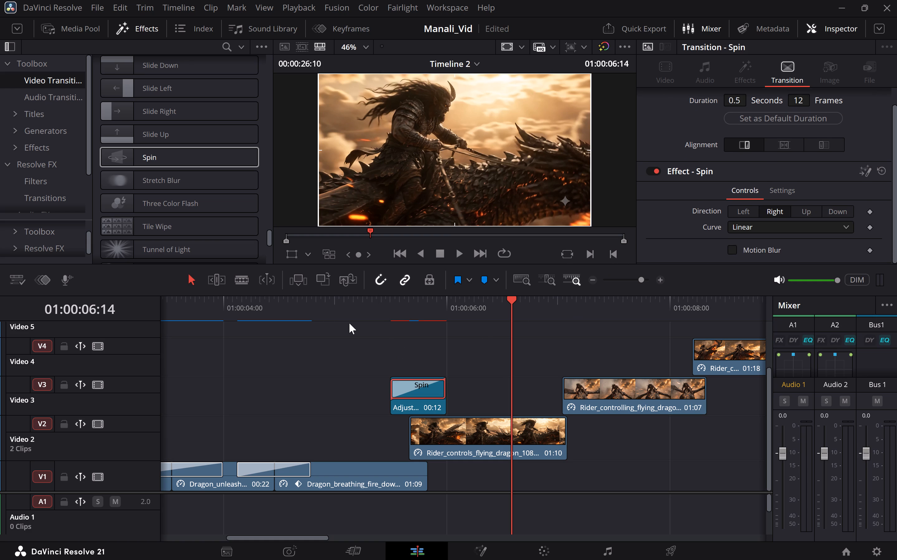
left_click(249, 303)
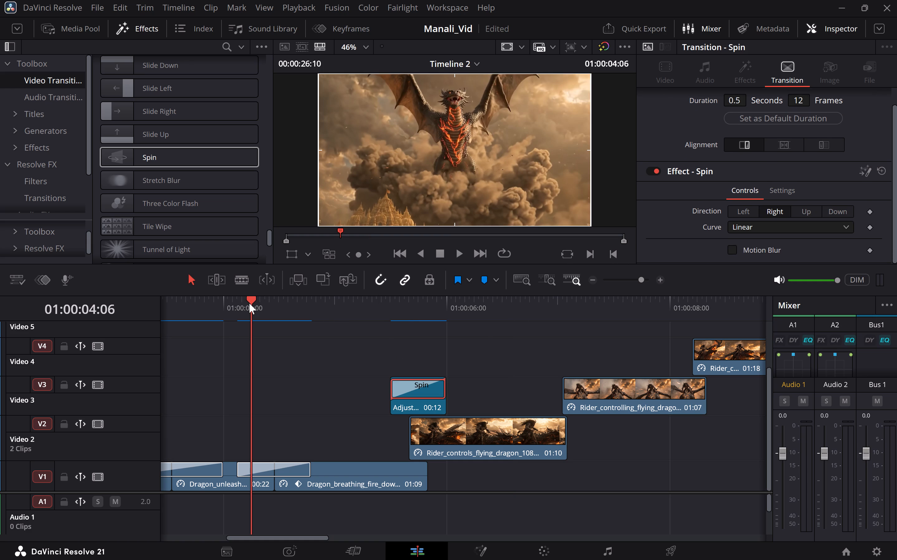
key("space")
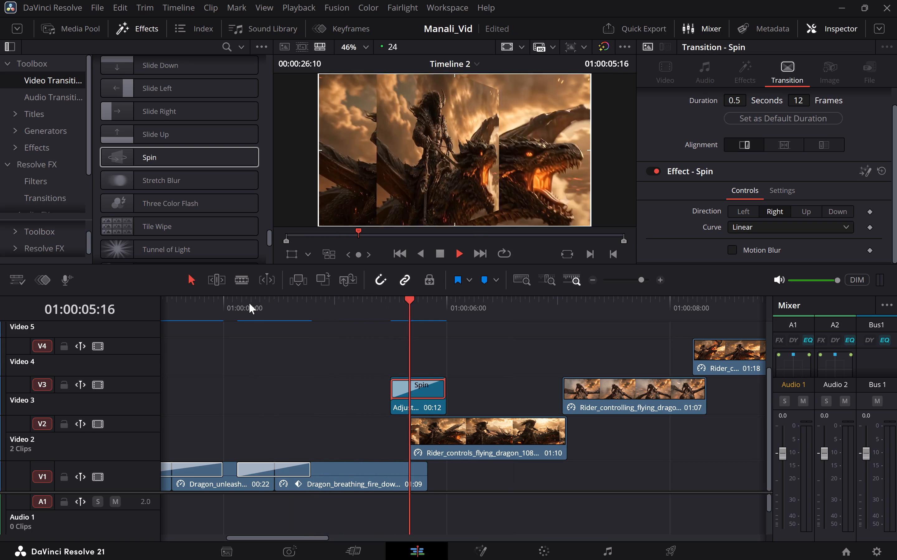
key("space")
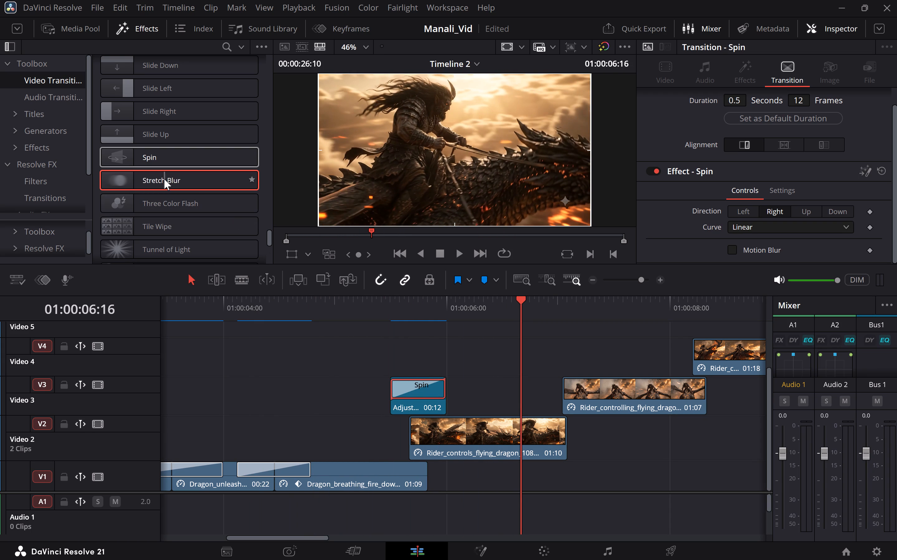
Replace the Spin transition on the Video 3 adjustment clip with a Stretch Blur transition.
left_click(409, 300)
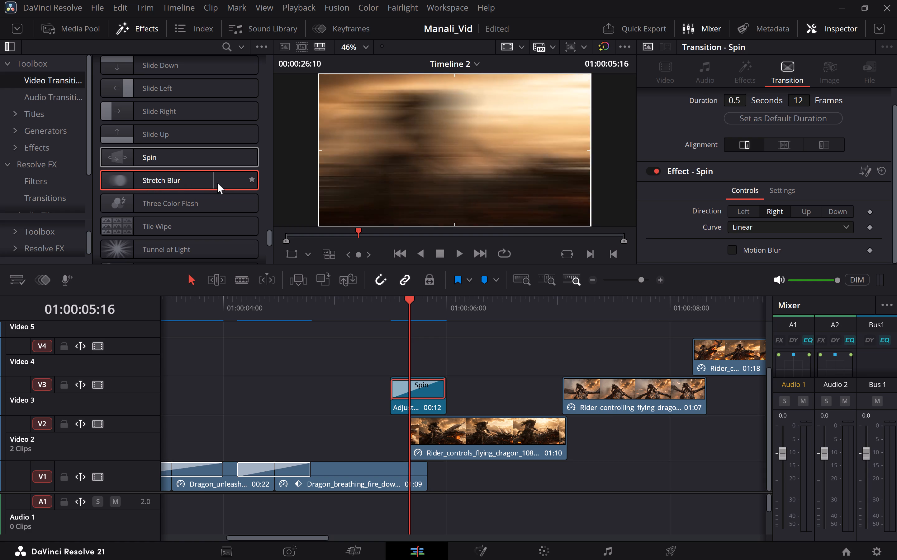
left_click_drag(182, 180, 381, 341)
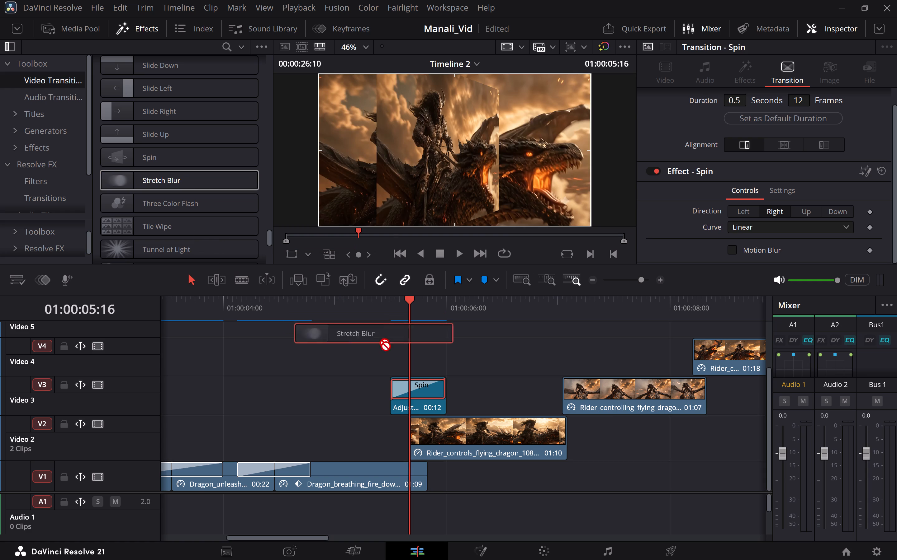
left_click_drag(381, 341, 418, 388)
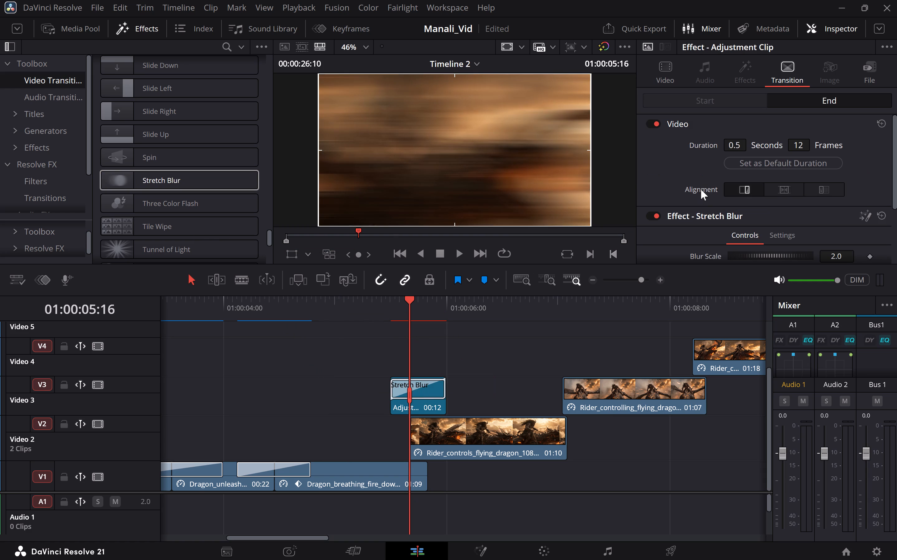
scroll(701, 189, "down", 4)
scroll(701, 189, "up", 4)
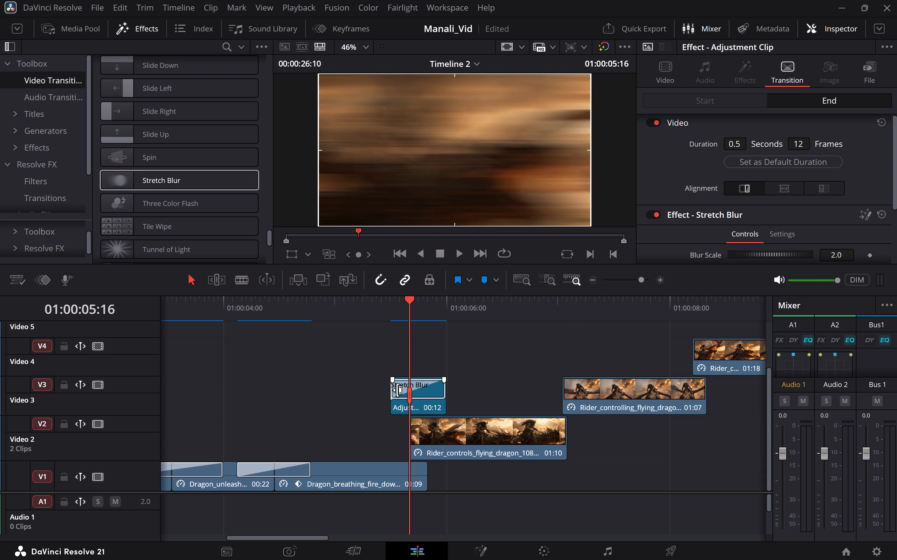
Replay the dragon clips through the Stretch Blur adjustment clip to check the cut into the rider clip.
left_click(380, 311)
left_click(293, 311)
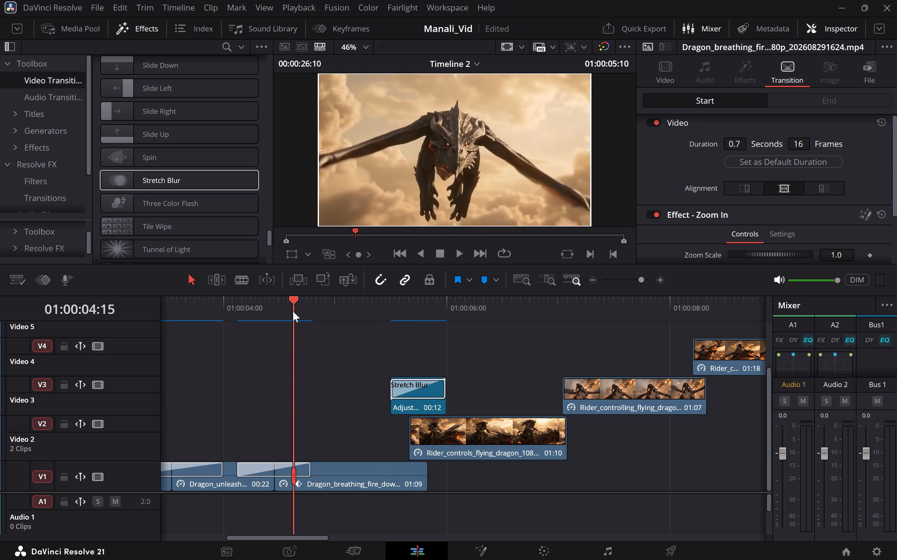
key("space")
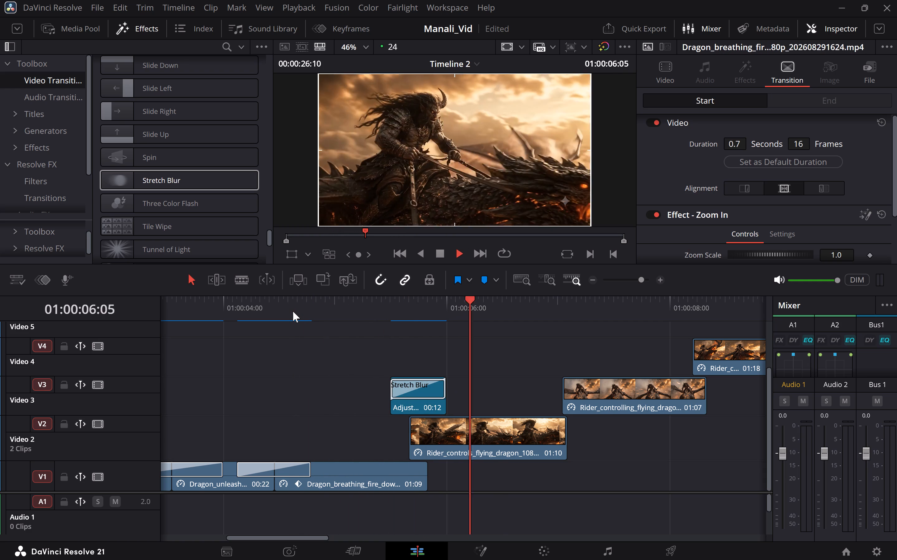
key("space")
left_click(205, 309)
key("space")
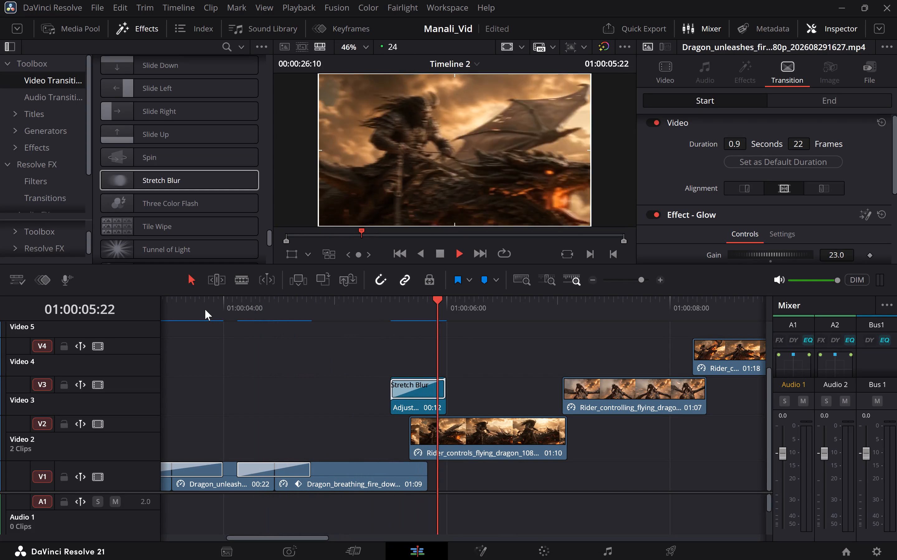
key("space")
Replay the sequence from the bear warrior clip through both dragon clips to judge the flow of the transitions.
scroll(205, 309, "right", 1)
left_click(205, 309)
key("space")
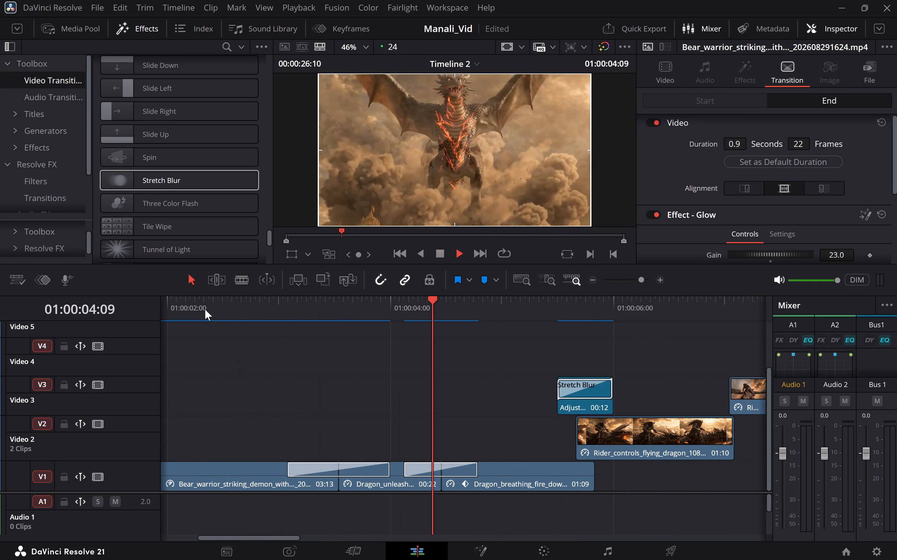
key("space")
scroll(205, 309, "right", 1)
left_click(205, 309)
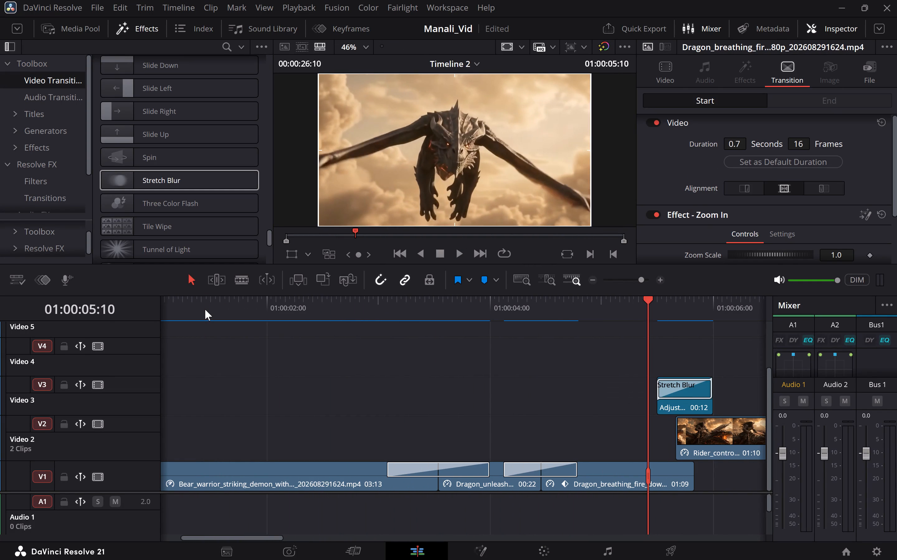
key("space")
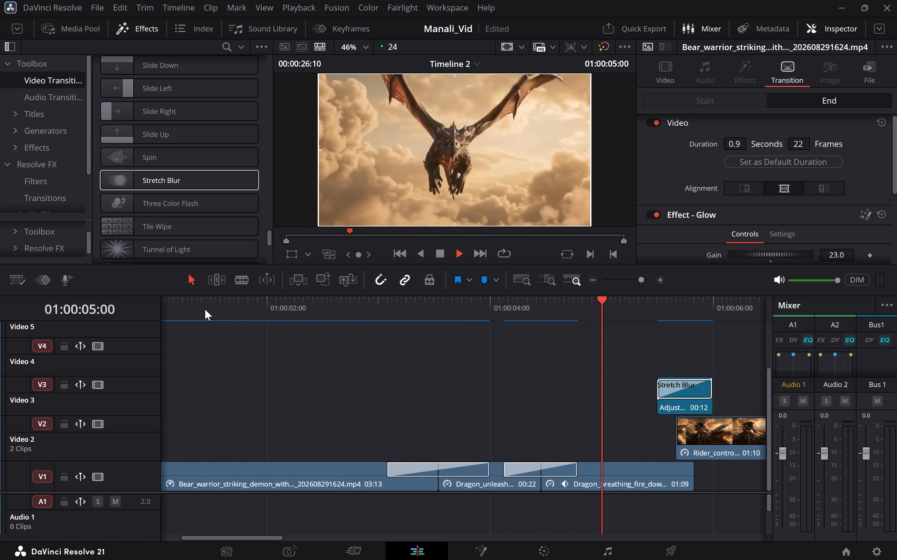
key("space")
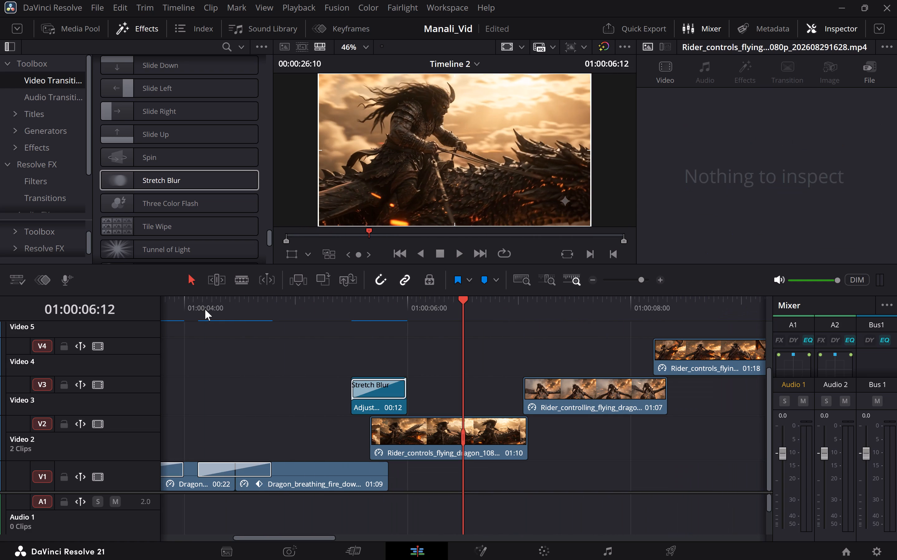
scroll(317, 410, "right", 1)
left_click(178, 309)
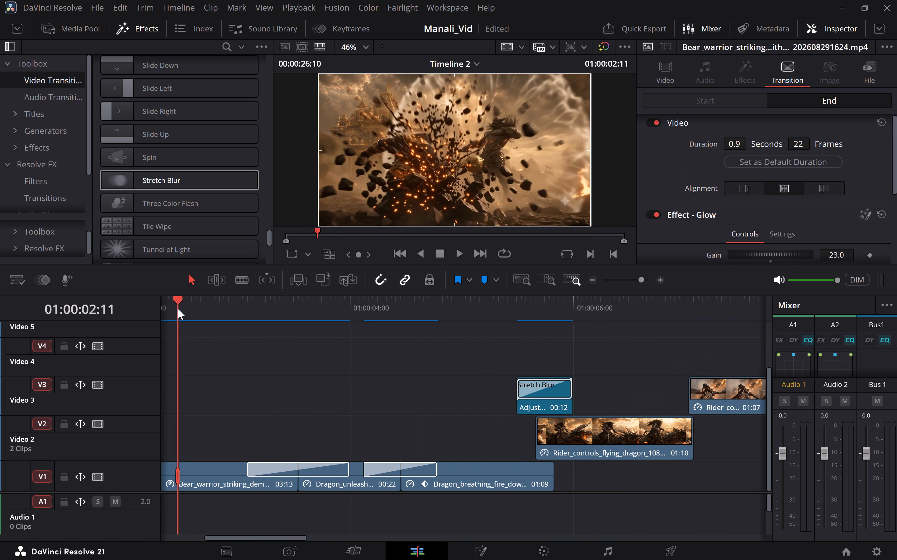
key("space")
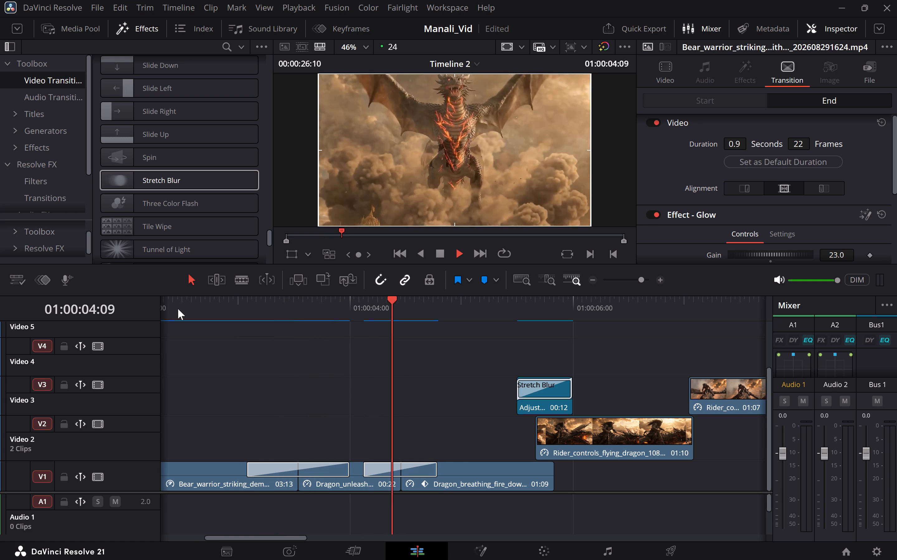
key("space")
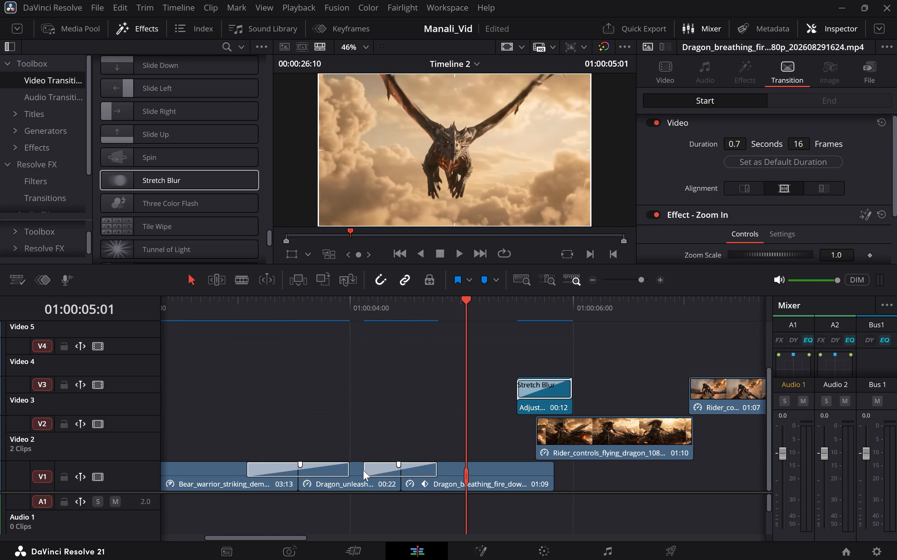
Delete the Zoom In transition between the two dragon clips on Video 1.
left_click(363, 470)
left_click(373, 470)
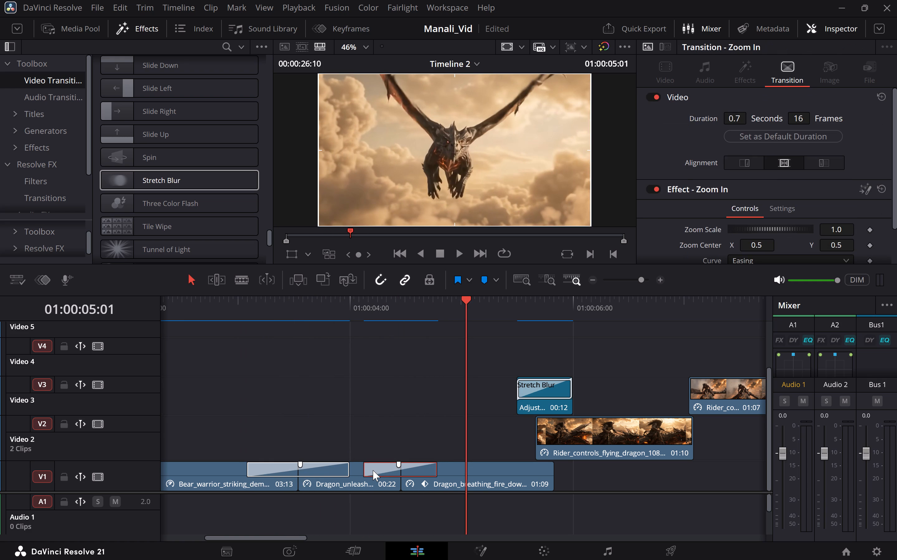
key("BackSpace")
Replay from the bear warrior clip onward to check the plain cut between the two dragon clips.
scroll(373, 470, "right", 1)
left_click(260, 295)
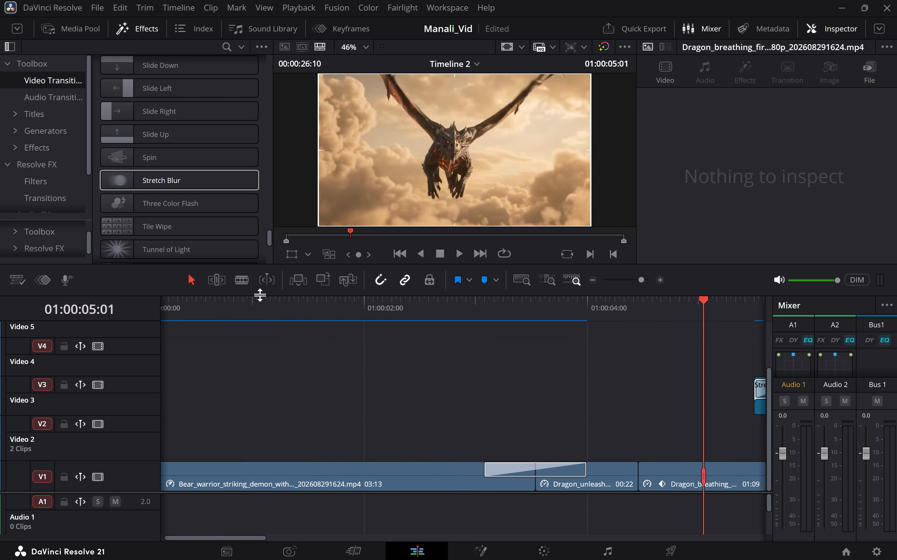
left_click(260, 296)
left_click(259, 302)
key("space")
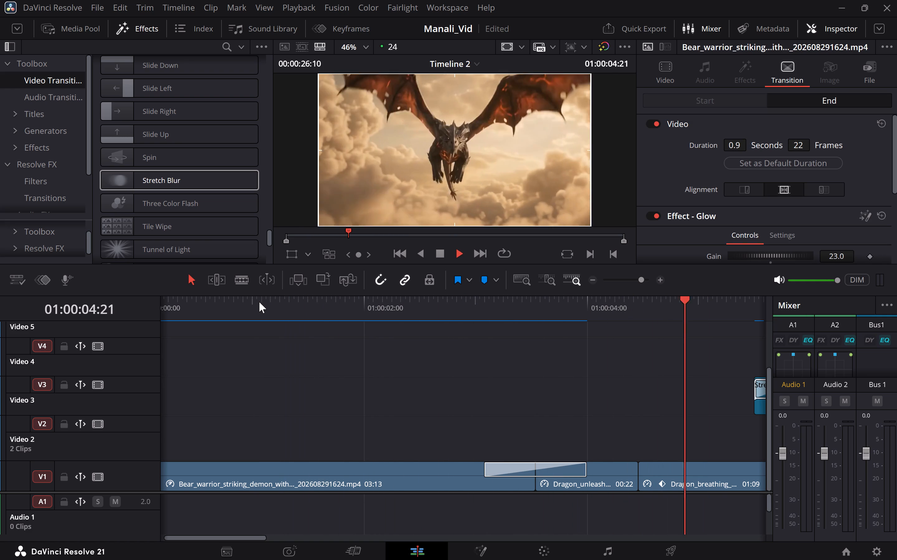
key("space")
scroll(259, 302, "right", 1)
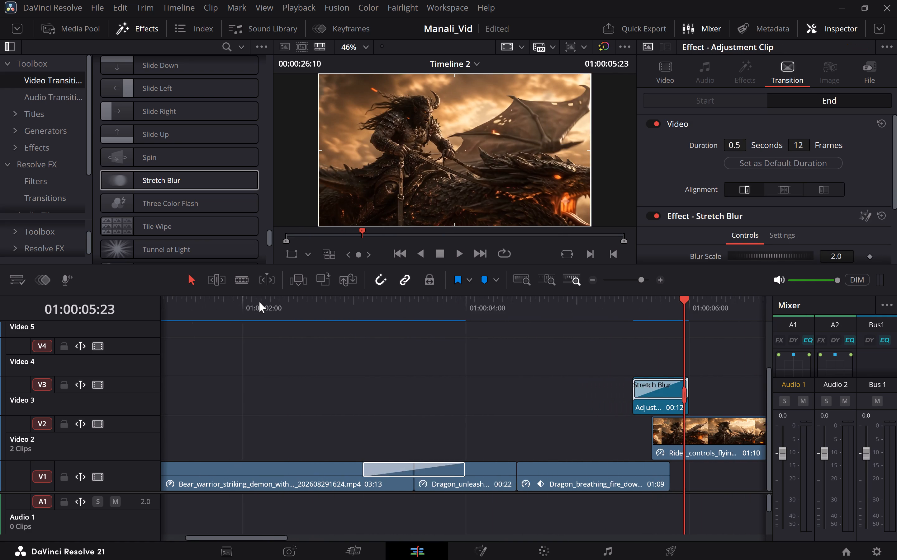
scroll(259, 302, "right", 1)
left_click(259, 302)
key("space")
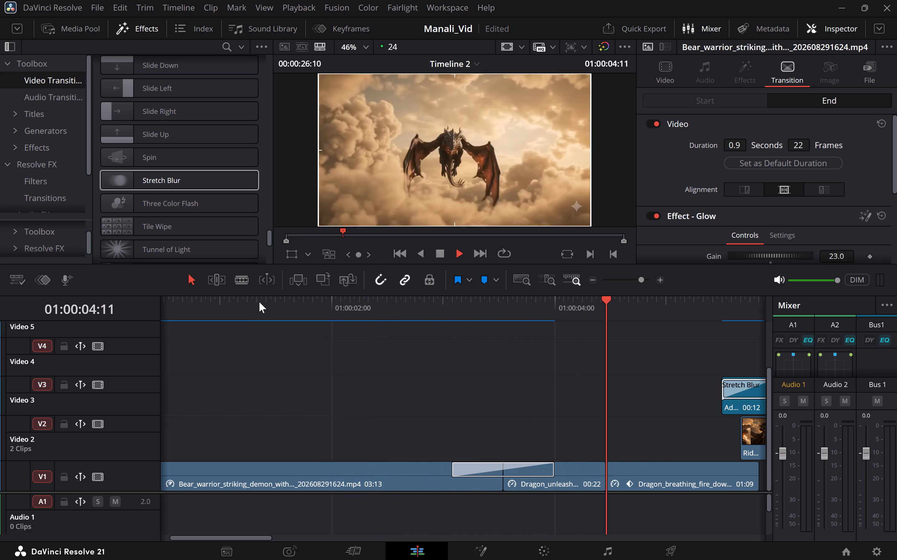
key("space")
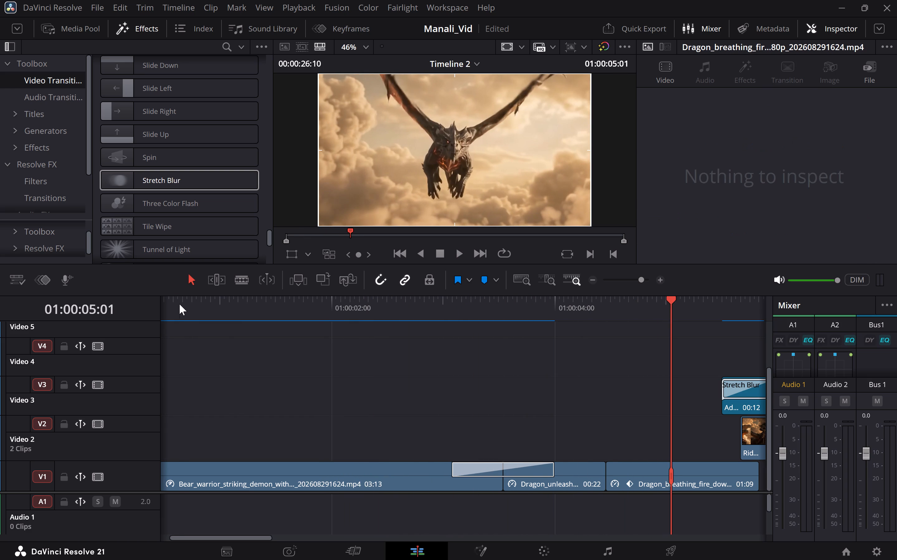
left_click(179, 304)
key("space")
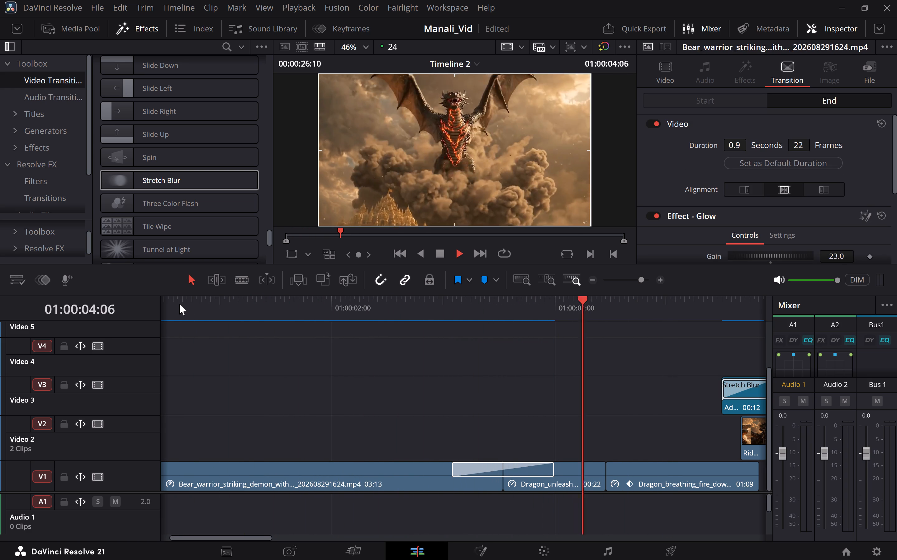
key("space")
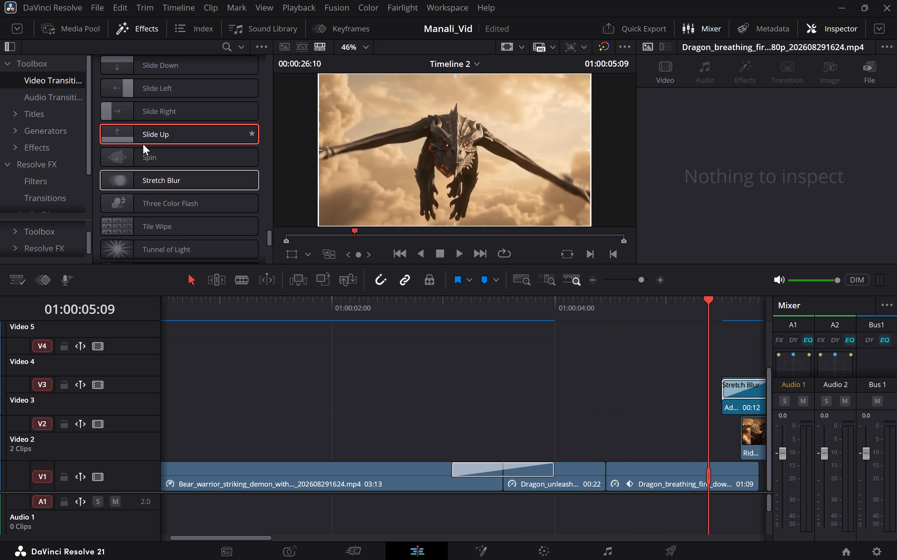
Preview other video transitions at the cut between the two dragon clips on Video 1 and apply Drop Warp there.
scroll(143, 144, "up", 3)
scroll(143, 144, "down", 1)
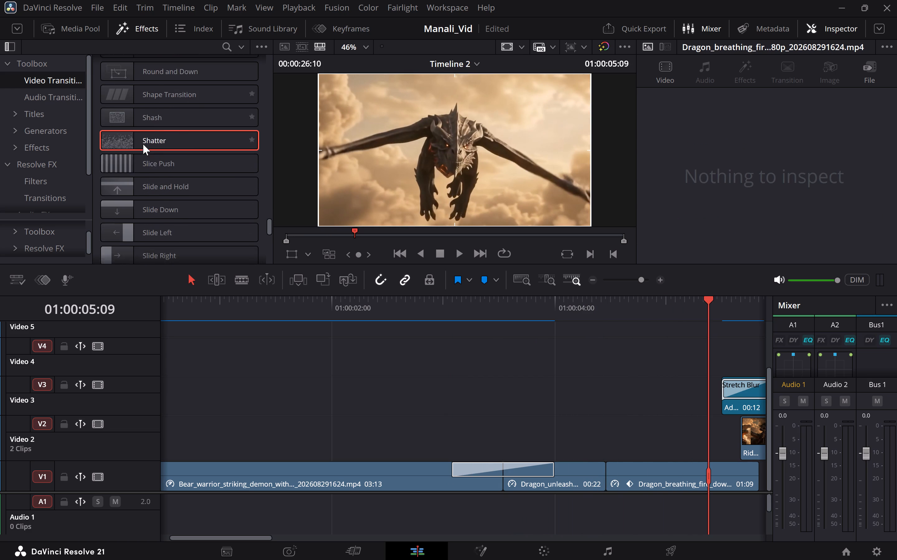
scroll(143, 144, "down", 1)
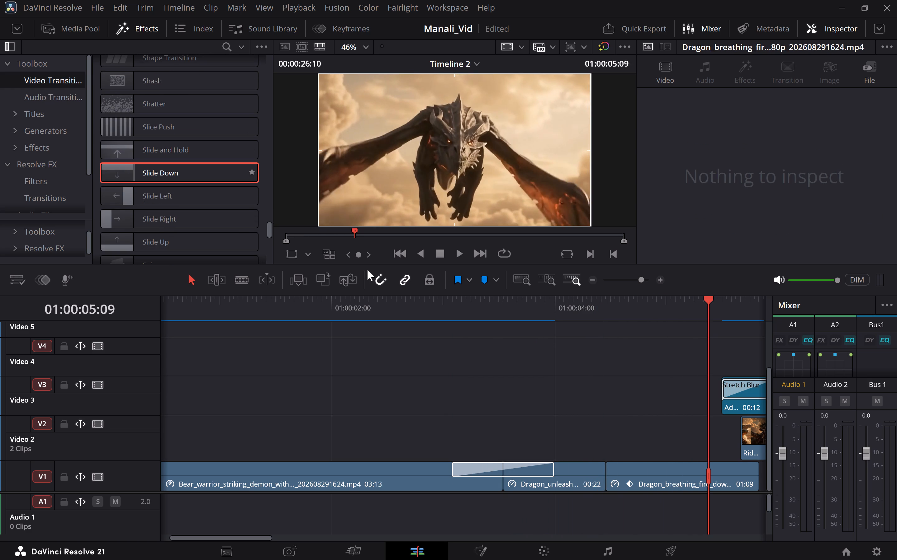
left_click(606, 308)
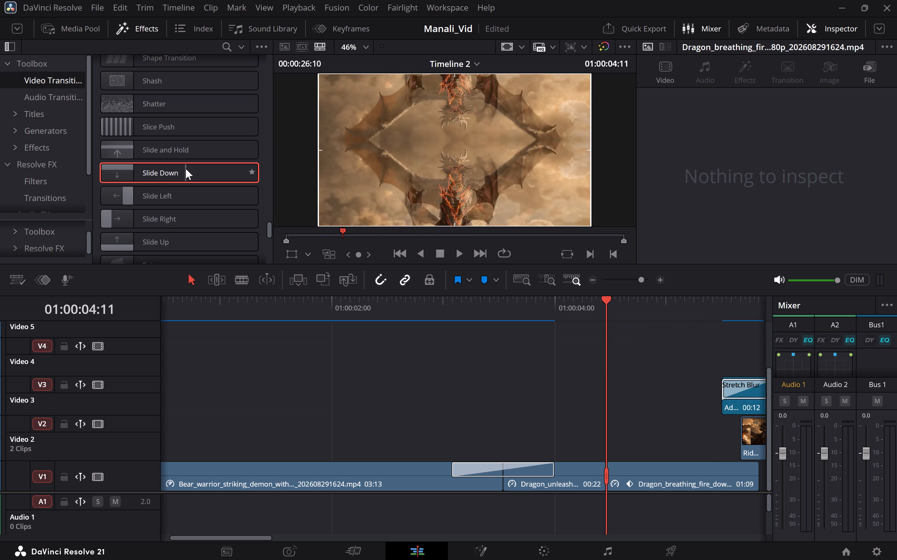
scroll(118, 149, "up", 2)
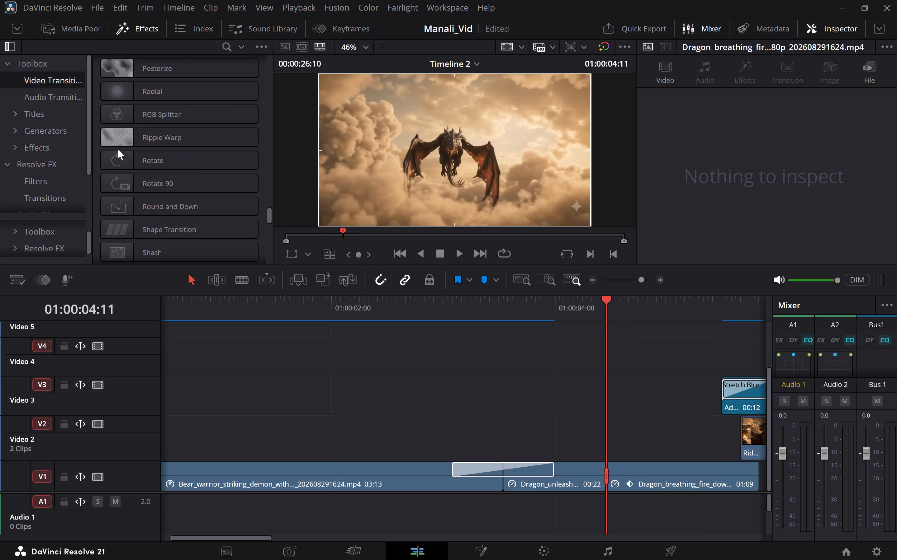
scroll(118, 149, "up", 2)
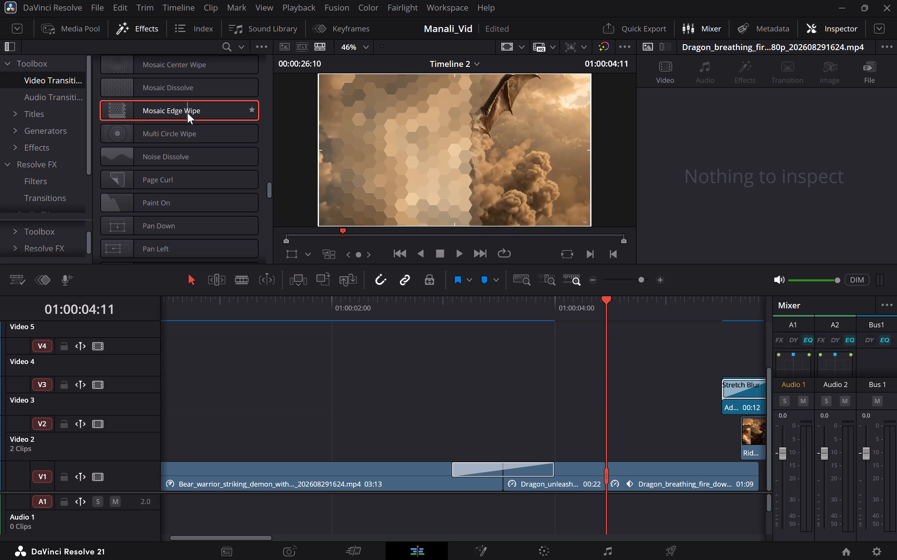
scroll(187, 113, "up", 2)
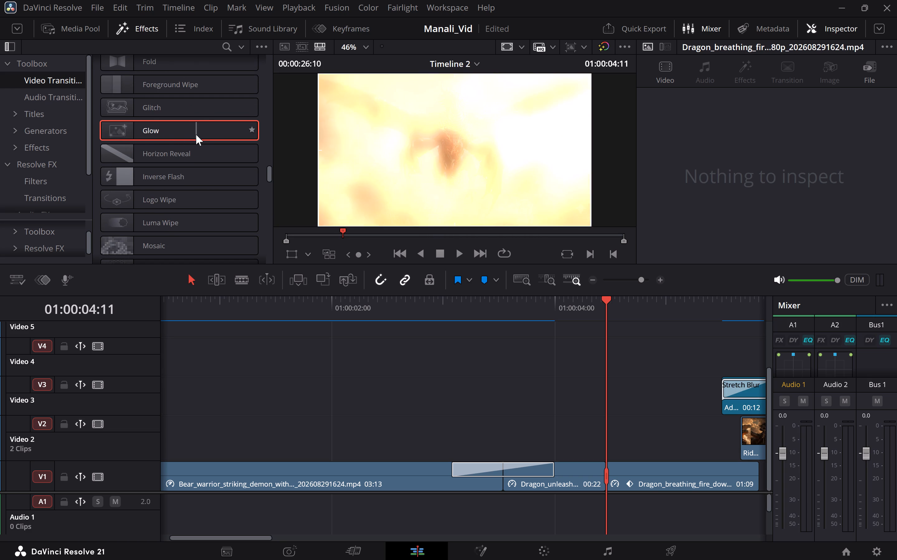
scroll(196, 134, "up", 1)
scroll(119, 136, "up", 1)
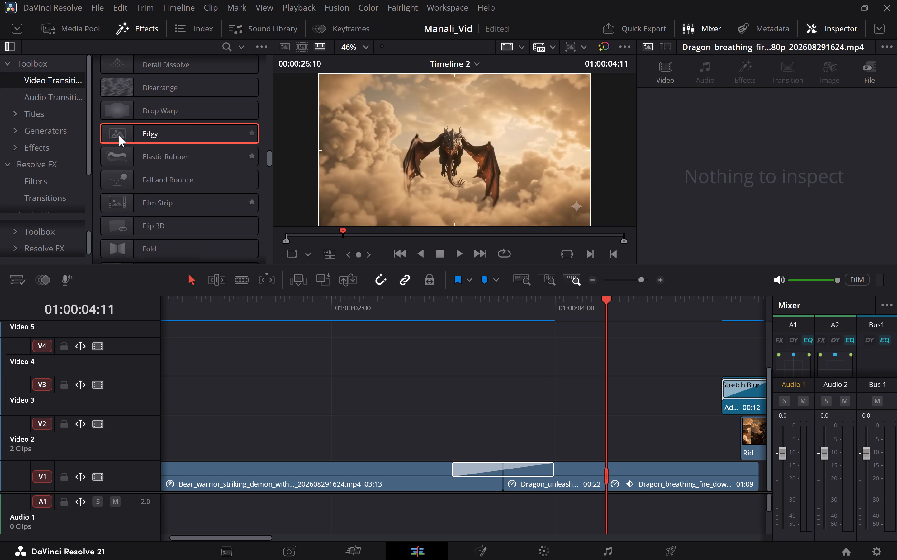
scroll(119, 136, "up", 1)
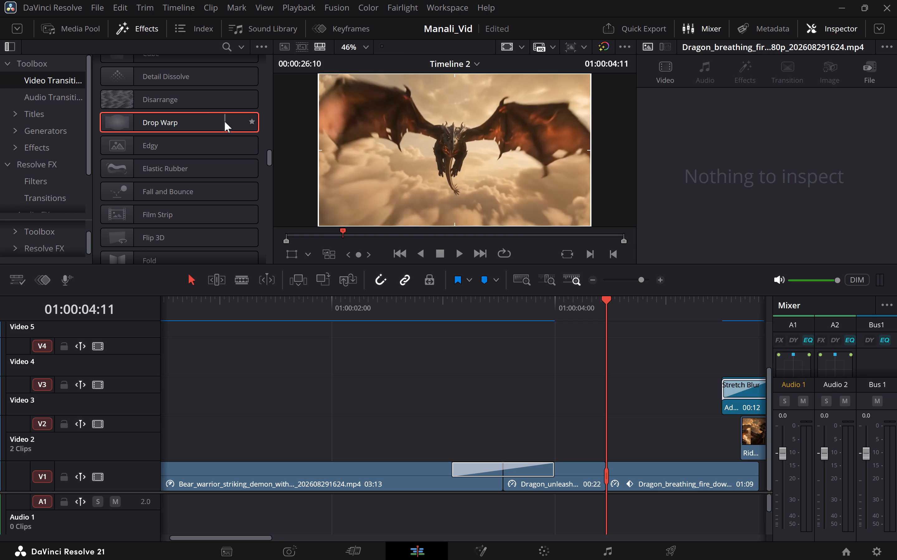
left_click_drag(148, 123, 271, 169)
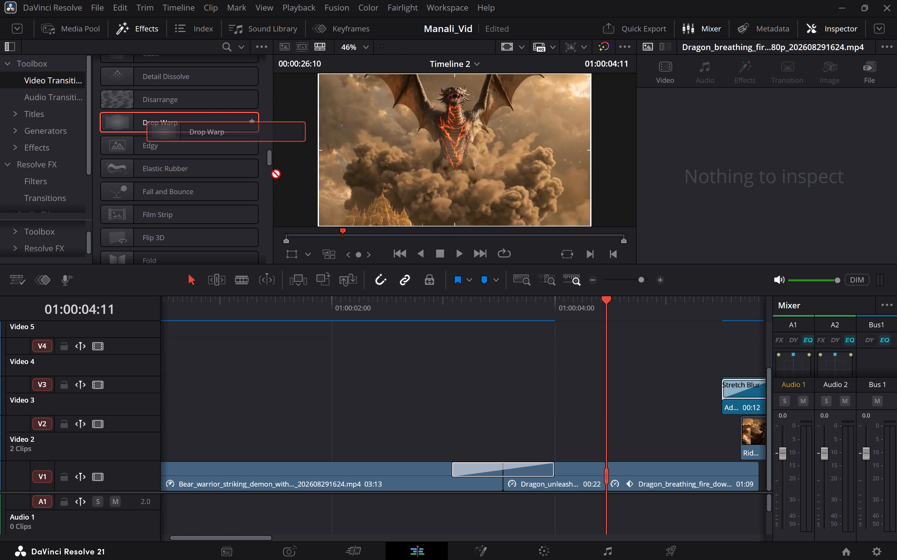
left_click_drag(271, 169, 547, 399)
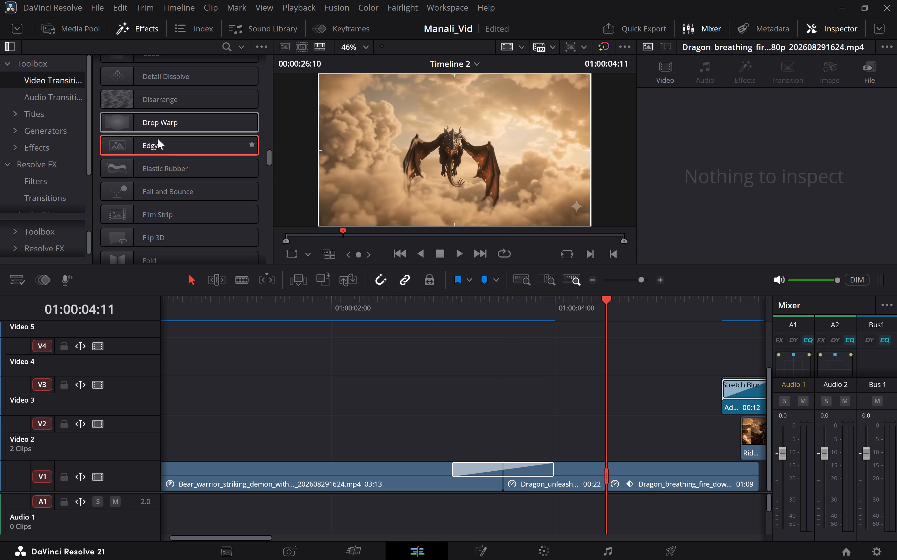
left_click_drag(140, 119, 613, 469)
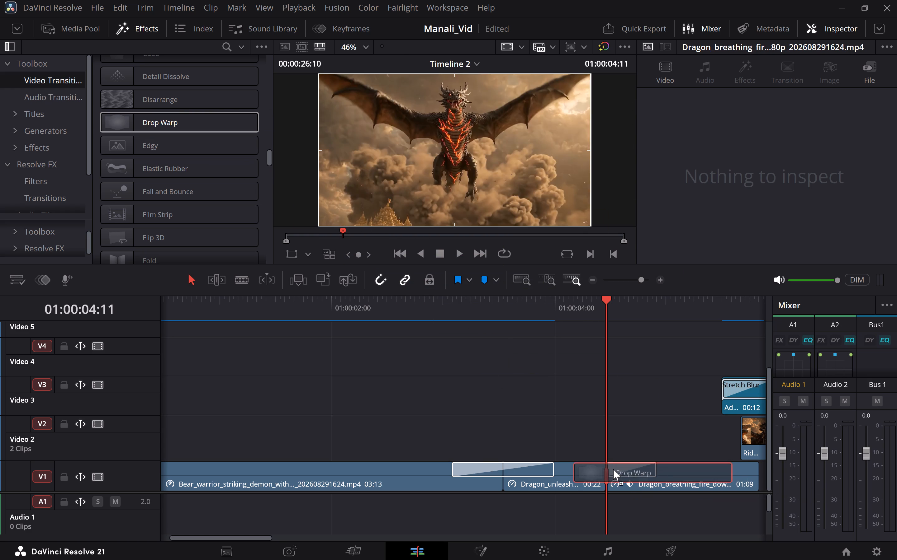
left_click_drag(613, 469, 610, 469)
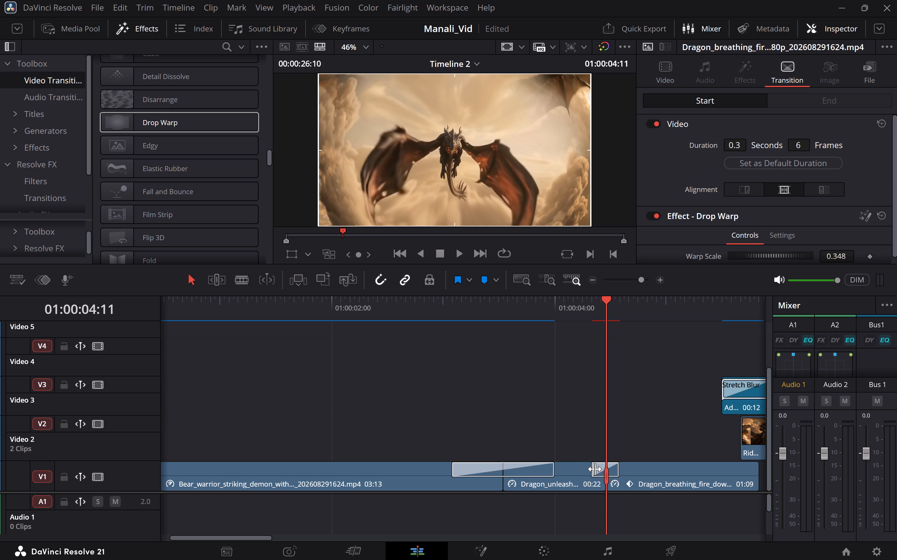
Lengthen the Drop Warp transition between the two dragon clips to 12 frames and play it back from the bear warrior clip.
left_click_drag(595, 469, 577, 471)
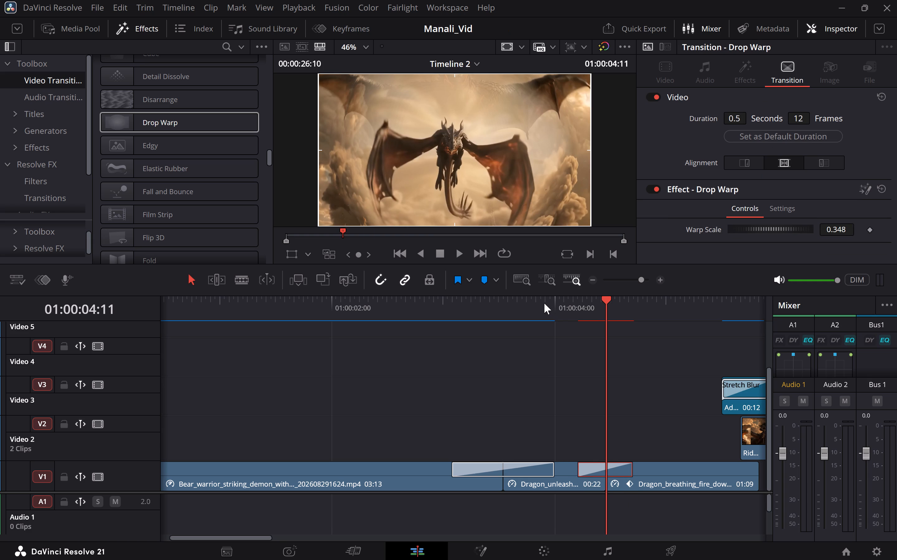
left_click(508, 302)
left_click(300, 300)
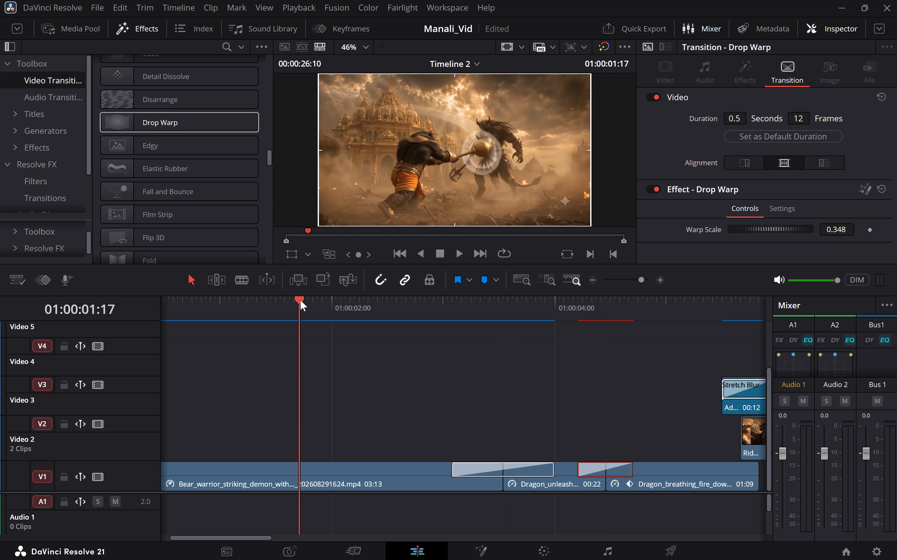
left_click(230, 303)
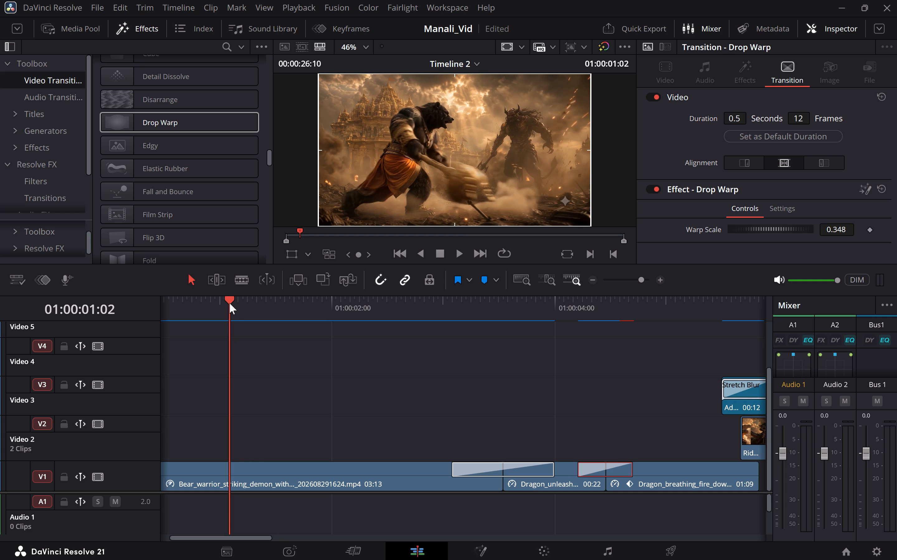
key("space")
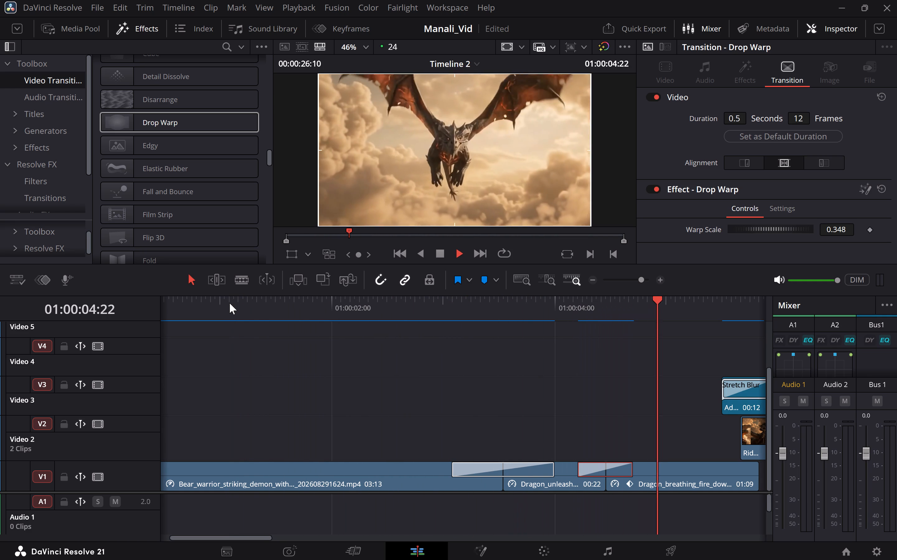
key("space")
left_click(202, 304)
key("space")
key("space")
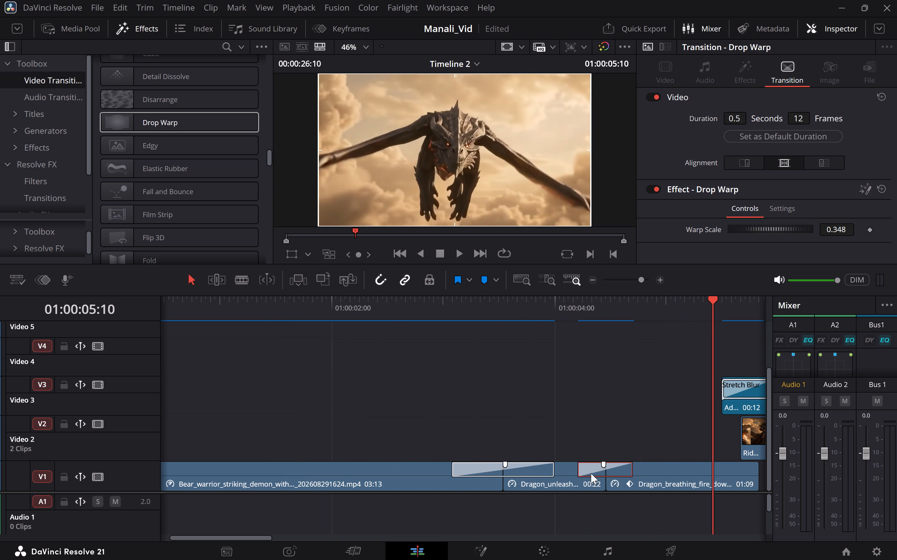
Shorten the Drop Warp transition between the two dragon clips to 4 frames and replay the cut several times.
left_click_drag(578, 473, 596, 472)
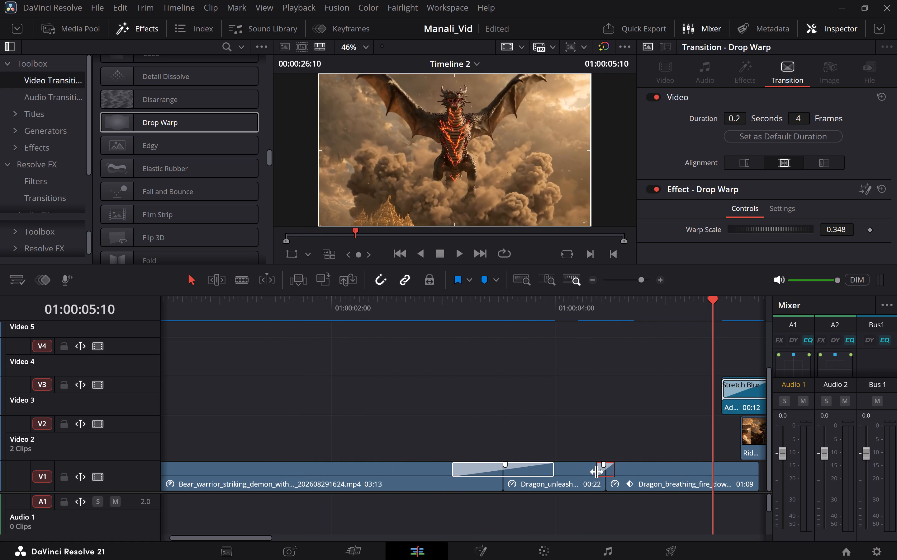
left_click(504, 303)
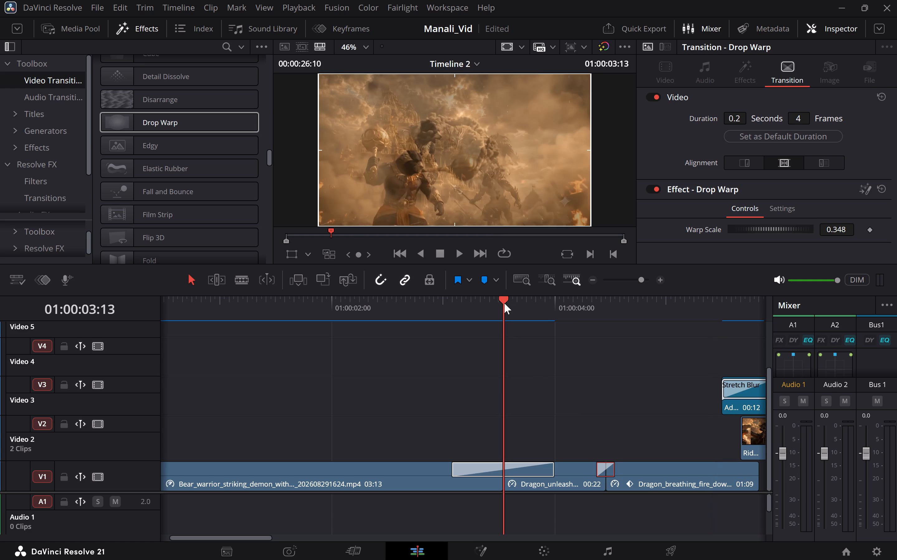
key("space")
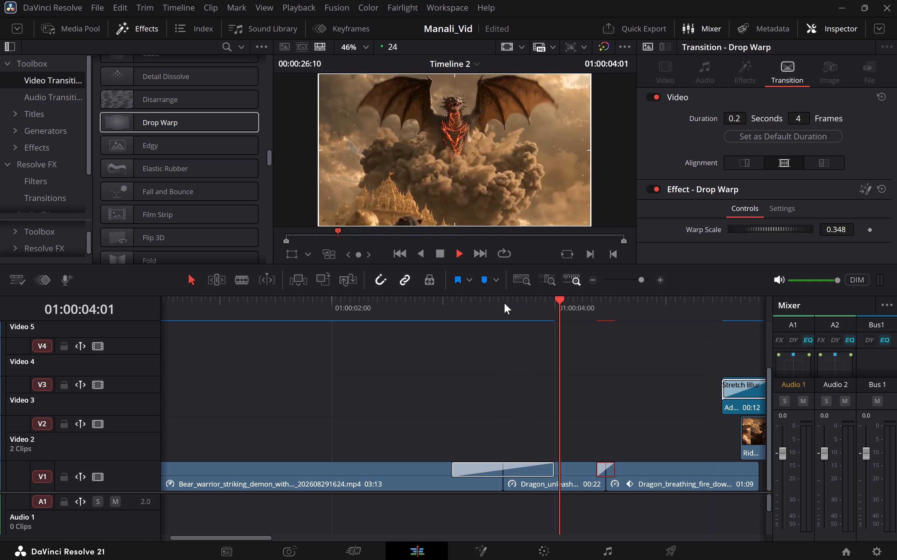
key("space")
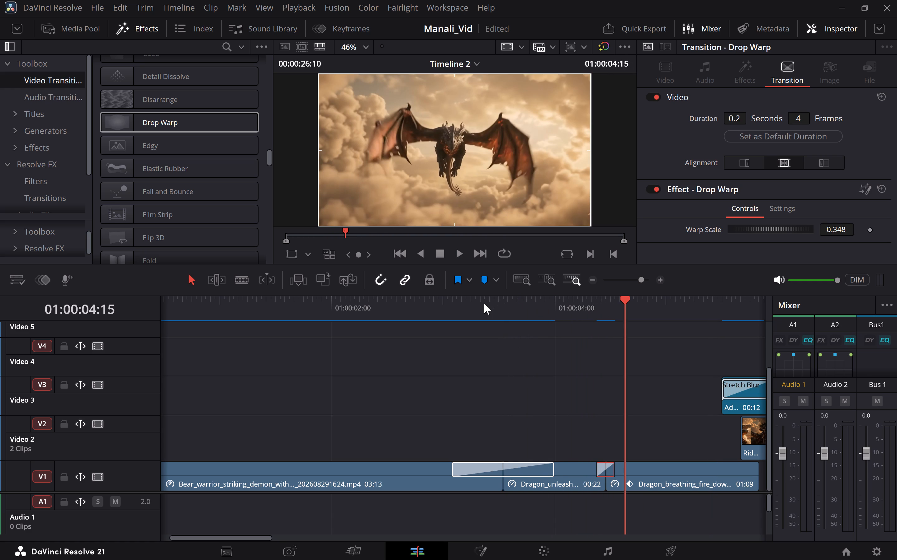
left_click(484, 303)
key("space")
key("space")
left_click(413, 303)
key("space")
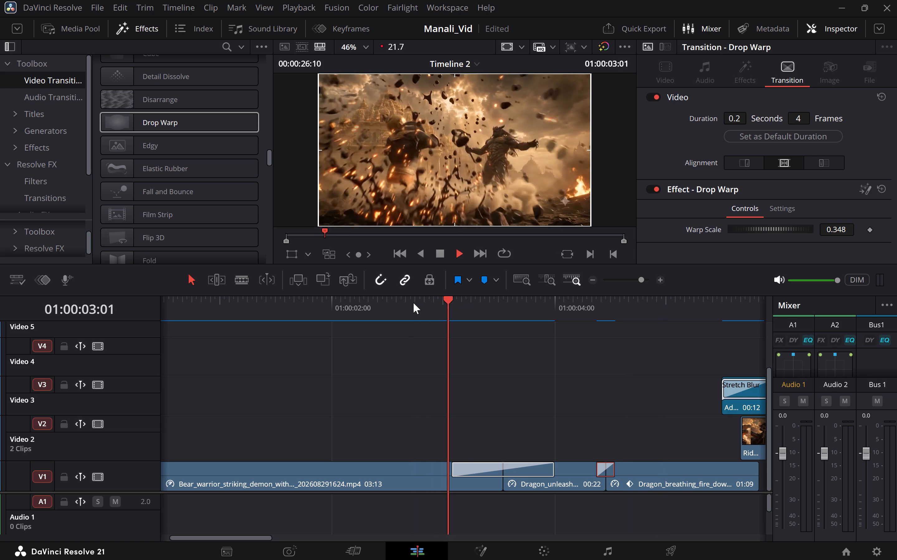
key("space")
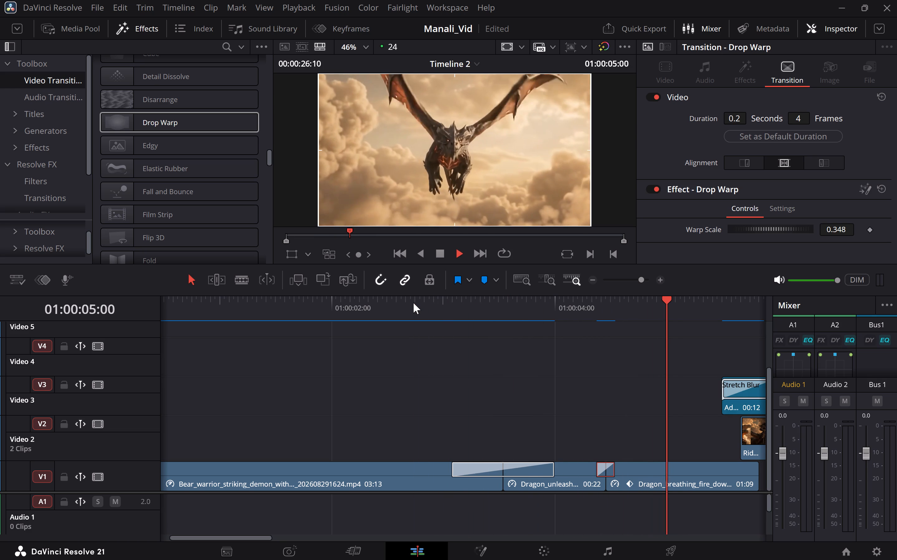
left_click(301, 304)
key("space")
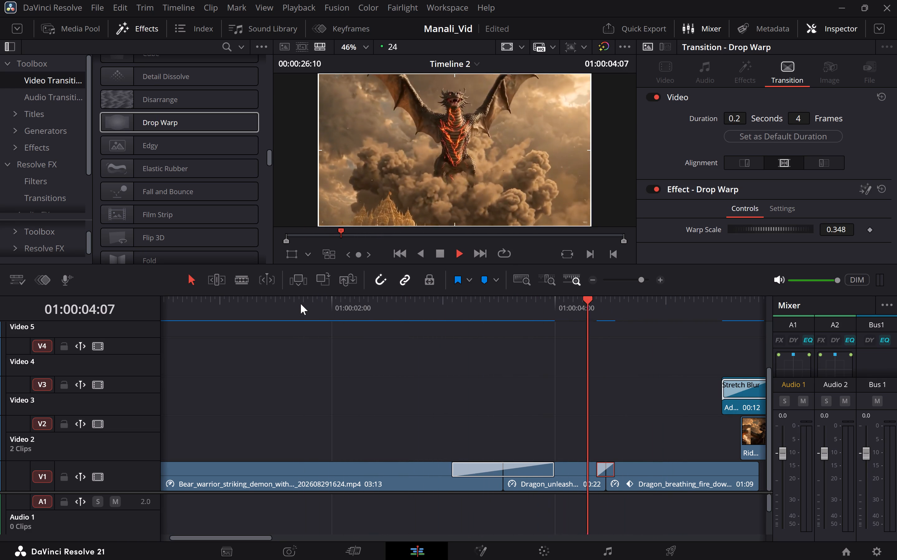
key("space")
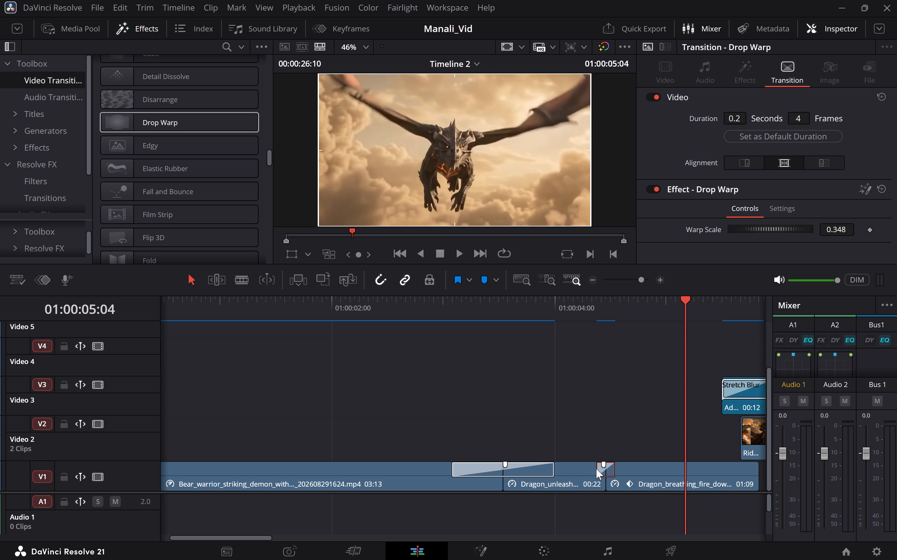
Extend the Drop Warp transition between the two dragon clips to 22 frames and replay it from the bear warrior clip.
left_click_drag(596, 471, 549, 471)
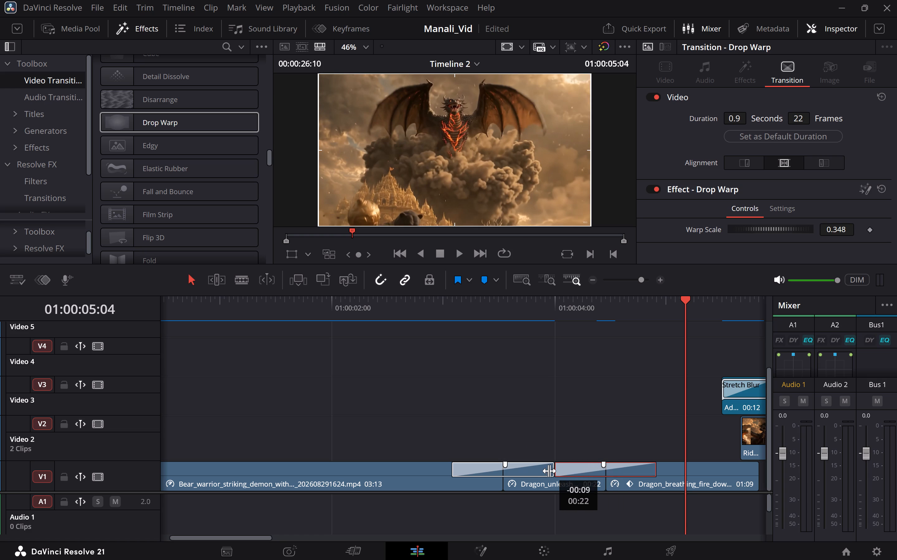
left_click_drag(549, 471, 551, 471)
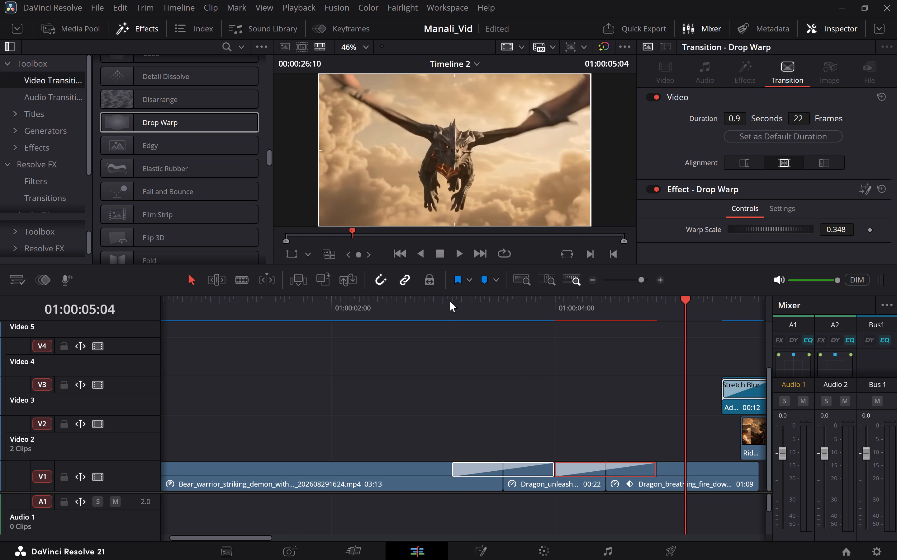
left_click(450, 301)
key("space")
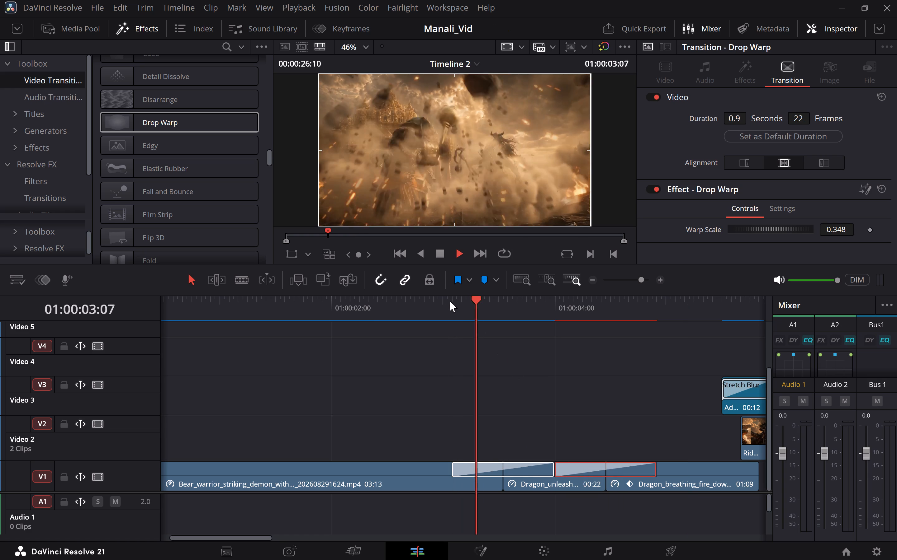
key("space")
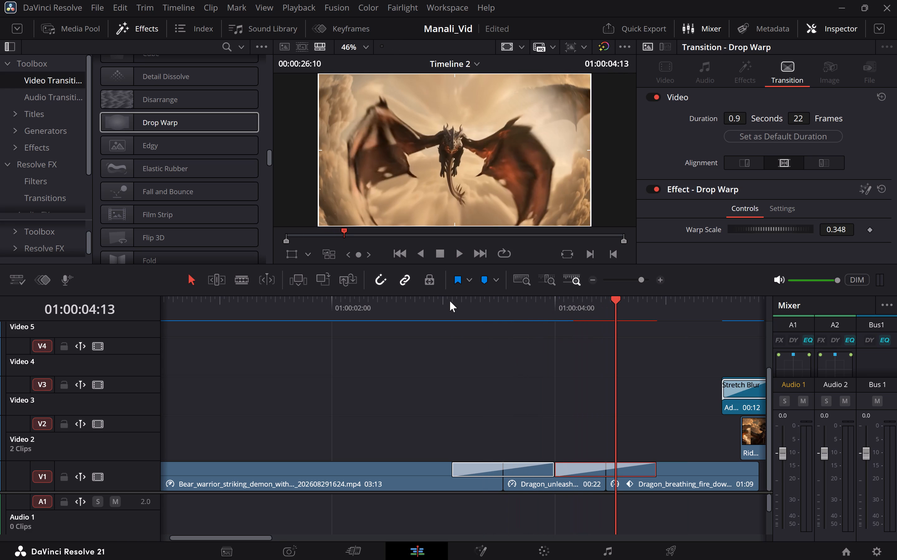
left_click(317, 306)
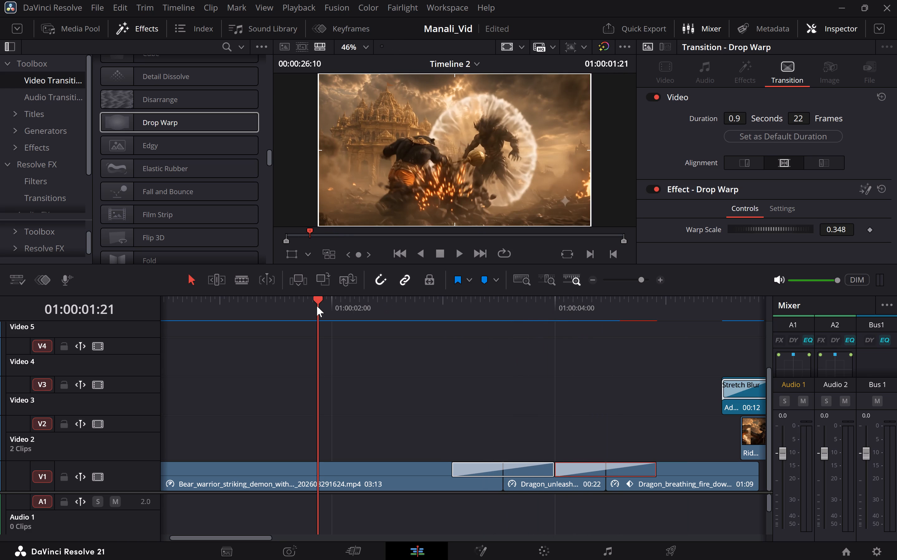
left_click(298, 306)
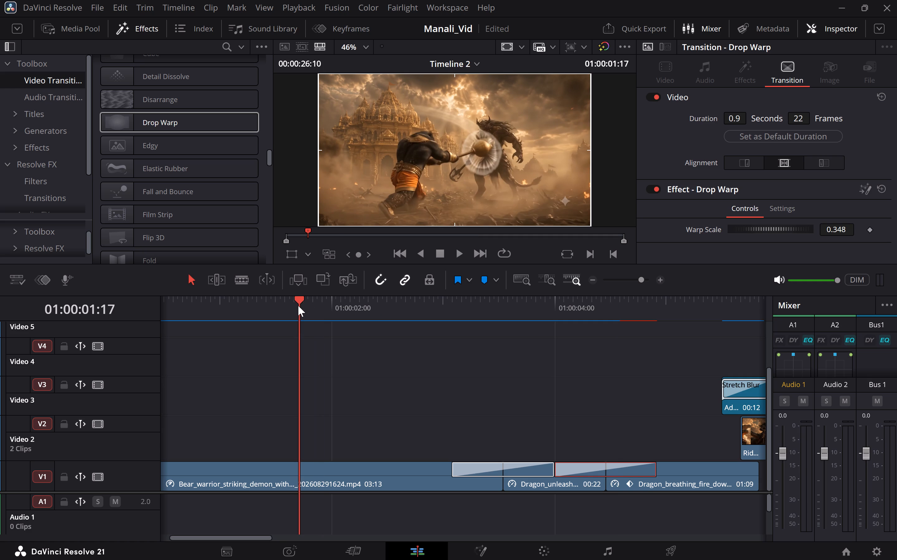
key("space")
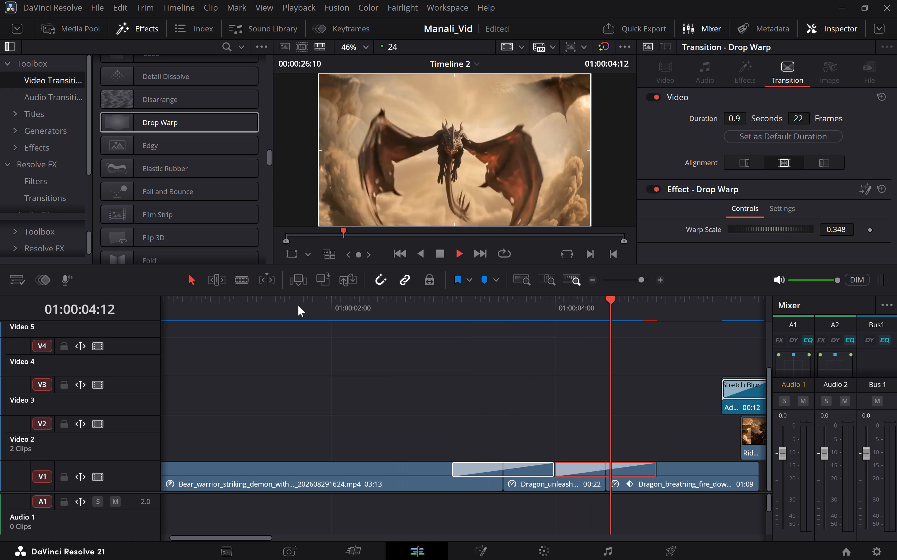
key("space")
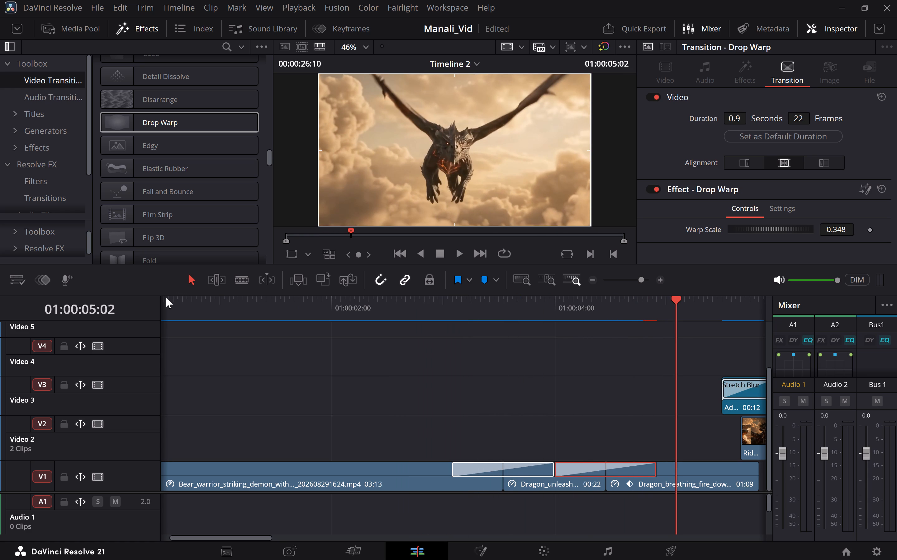
left_click(166, 297)
key("space")
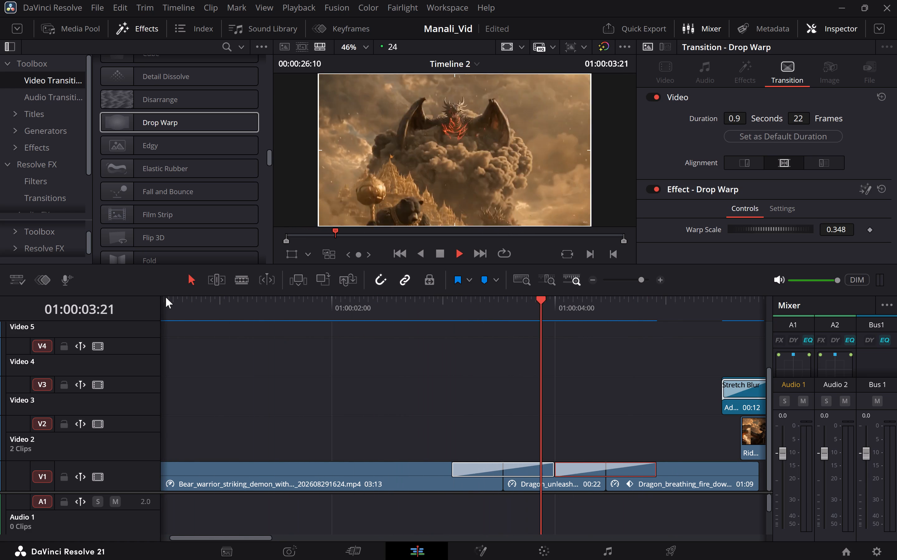
key("space")
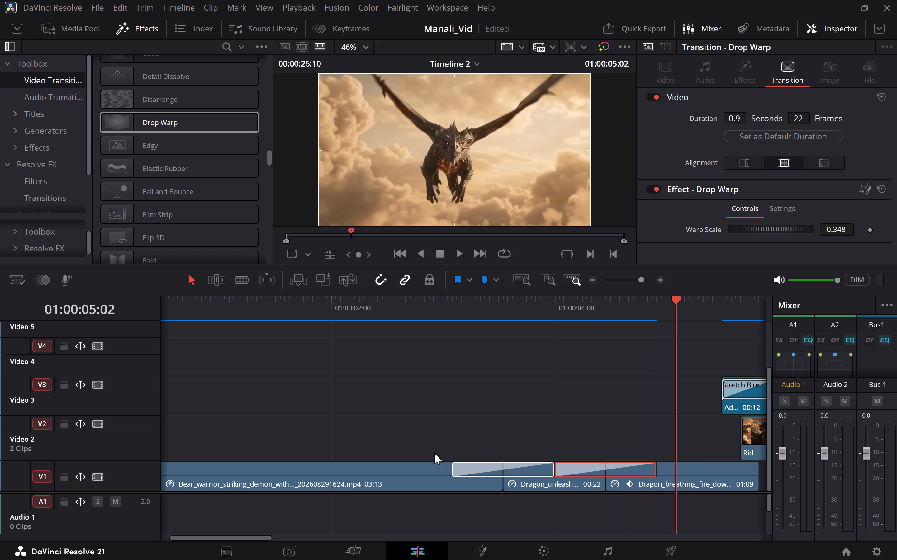
Shorten the Glow transition between the bear warrior and first dragon clips to 12 frames and play it back.
left_click_drag(552, 471, 526, 471)
left_click(287, 297)
key("space")
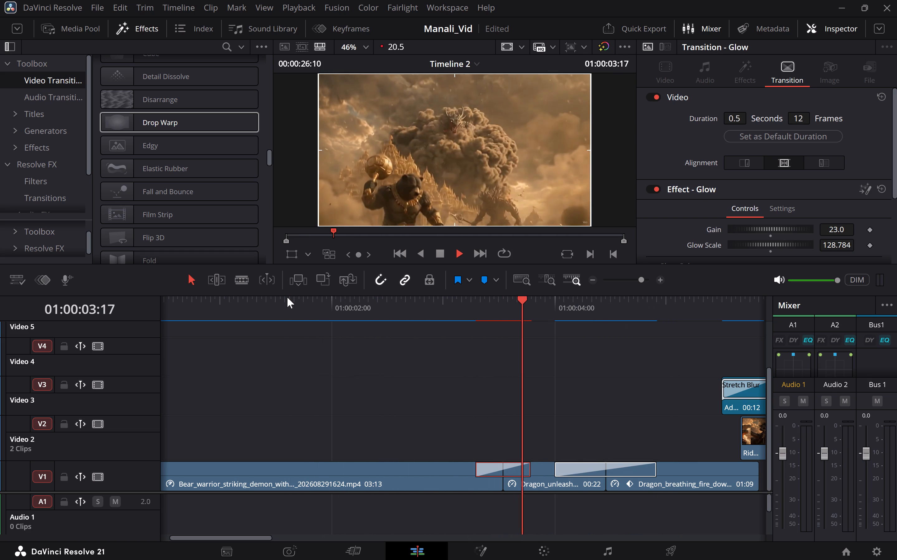
key("space")
left_click(349, 312)
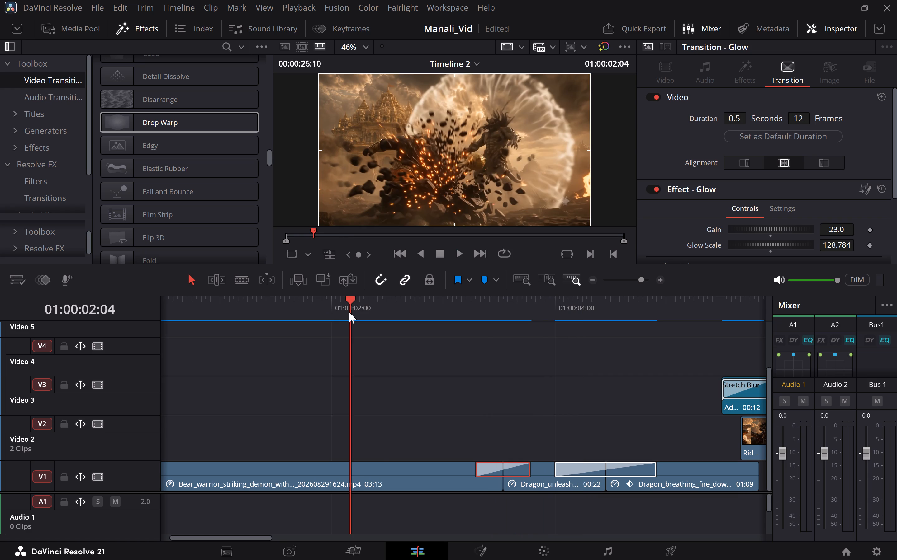
key("space")
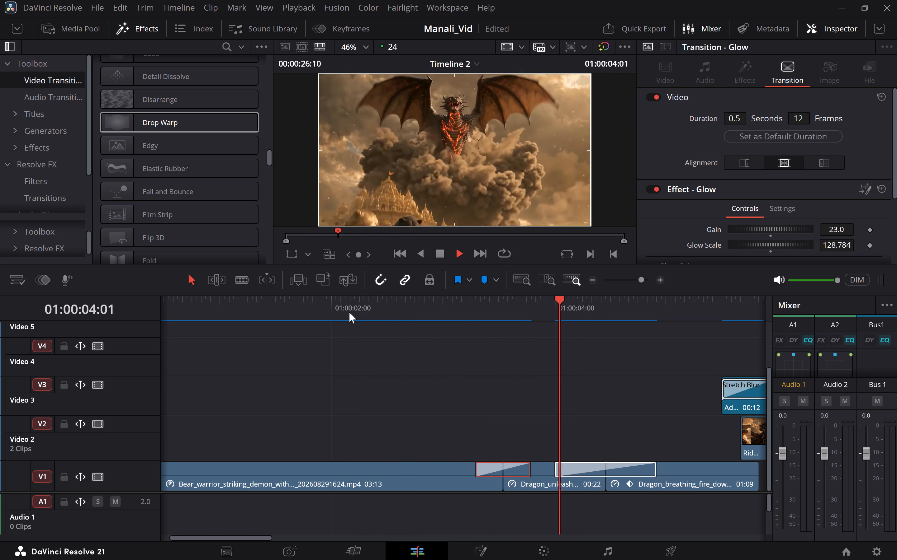
key("space")
Replay the sequence from near the timeline's start through the dragon clips and into the rider clips to judge the transitions.
scroll(349, 312, "right", 1)
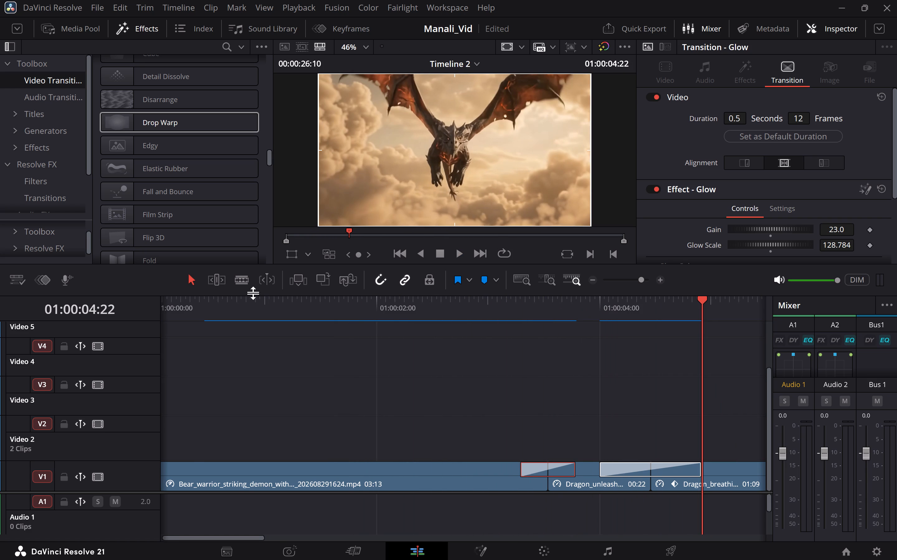
left_click(192, 303)
key("space")
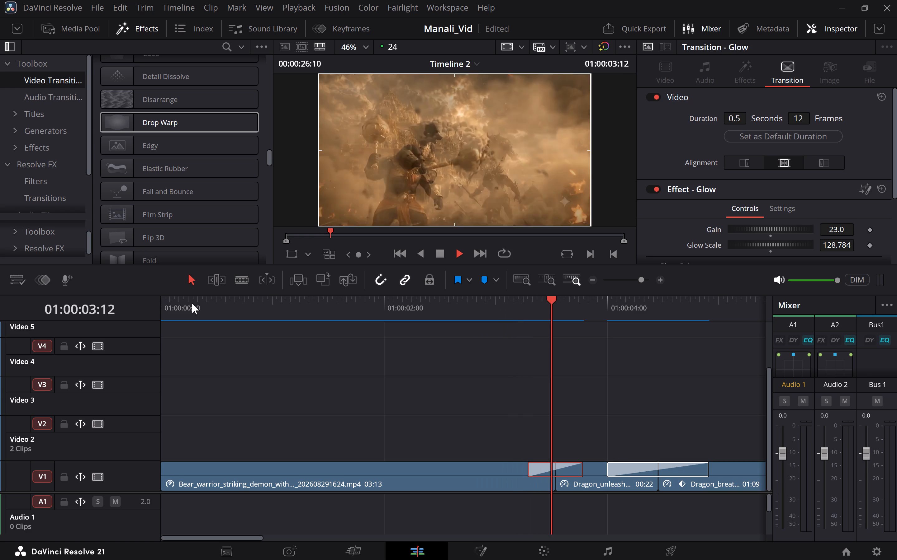
key("space")
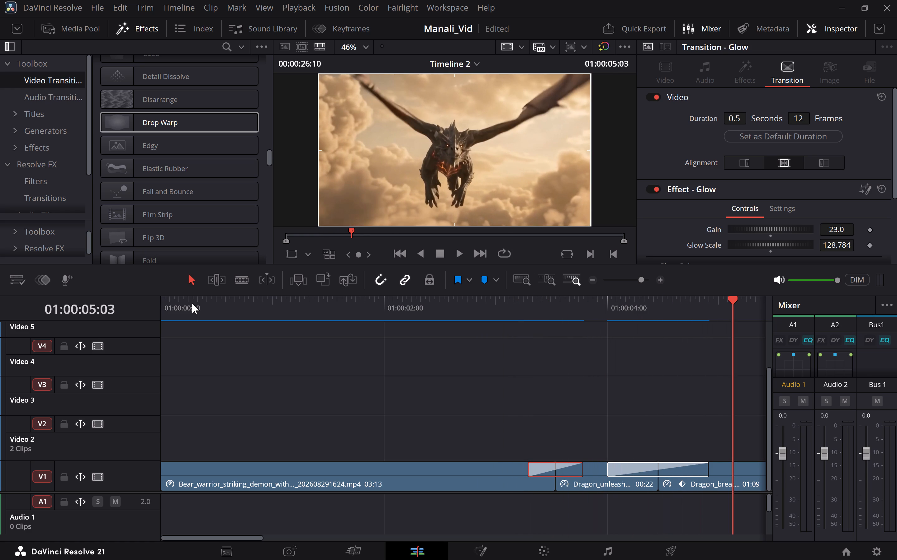
left_click(327, 308)
key("space")
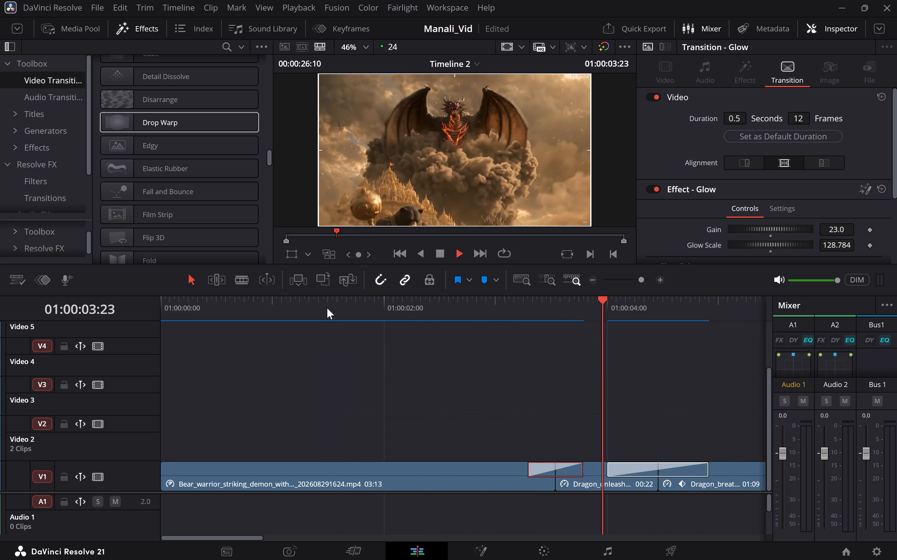
key("space")
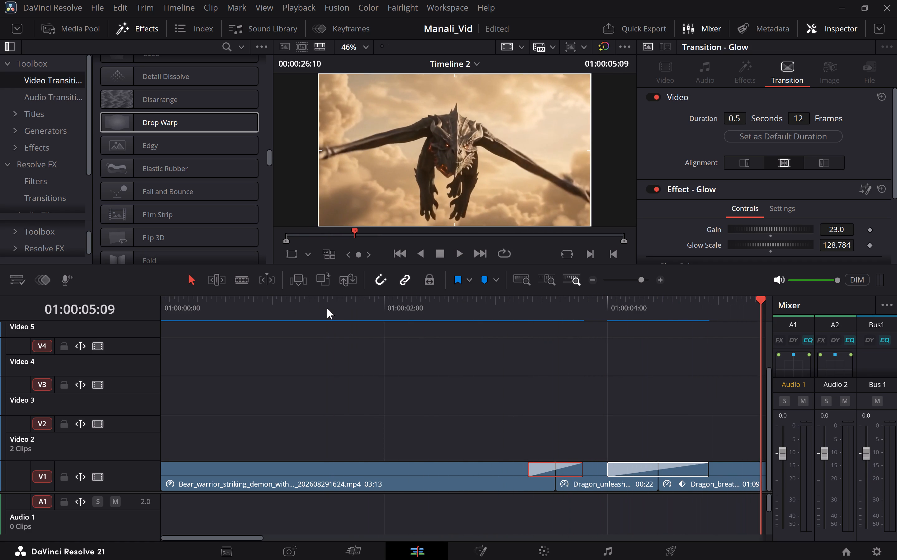
left_click(178, 305)
key("space")
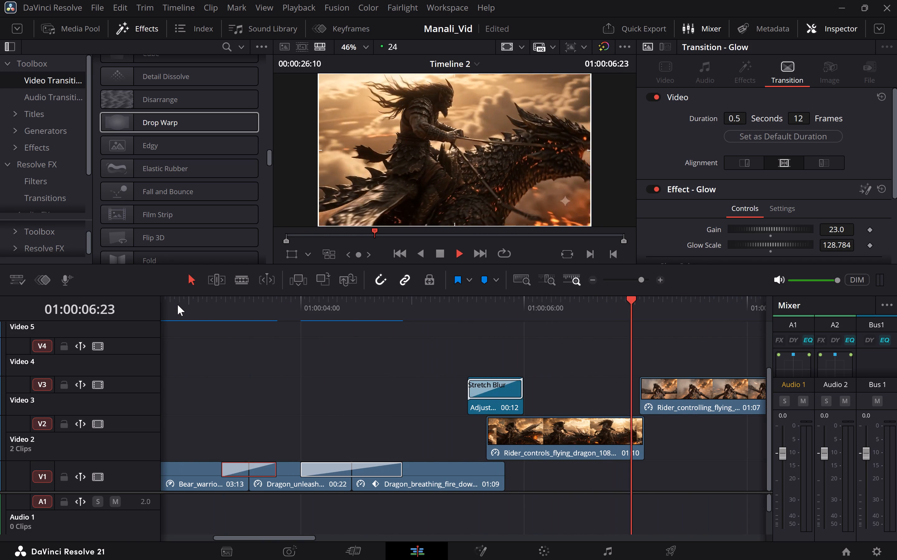
key("space")
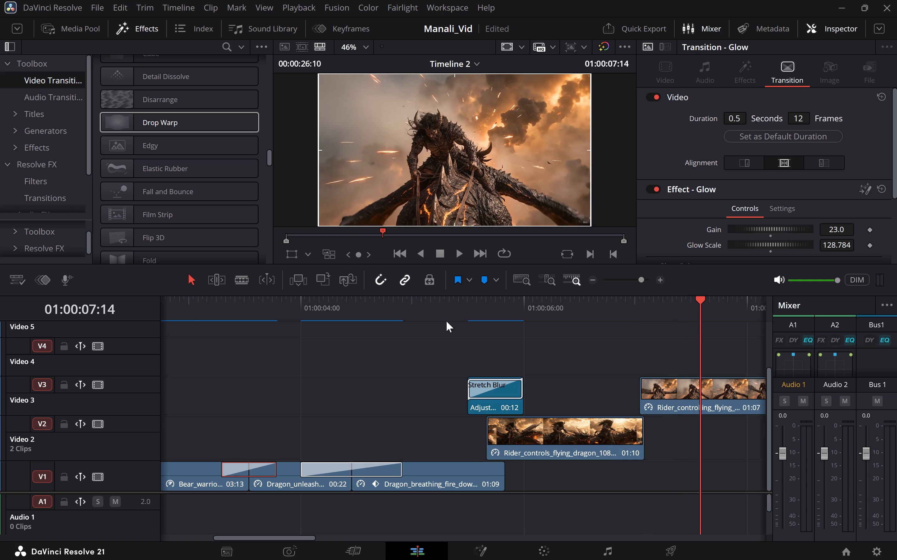
Replay the Stretch Blur cut between the second dragon clip and the first rider clip several times.
left_click(414, 303)
key("space")
key("space")
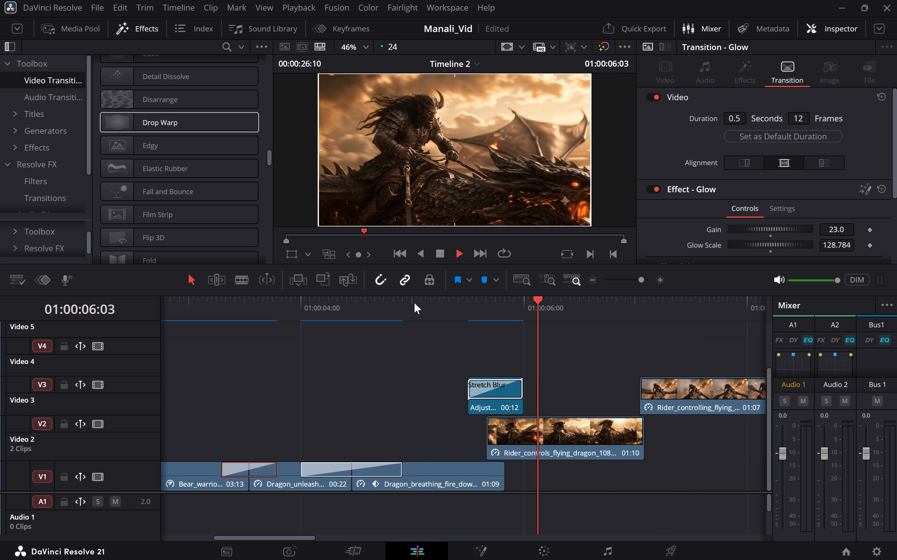
left_click(242, 301)
key("space")
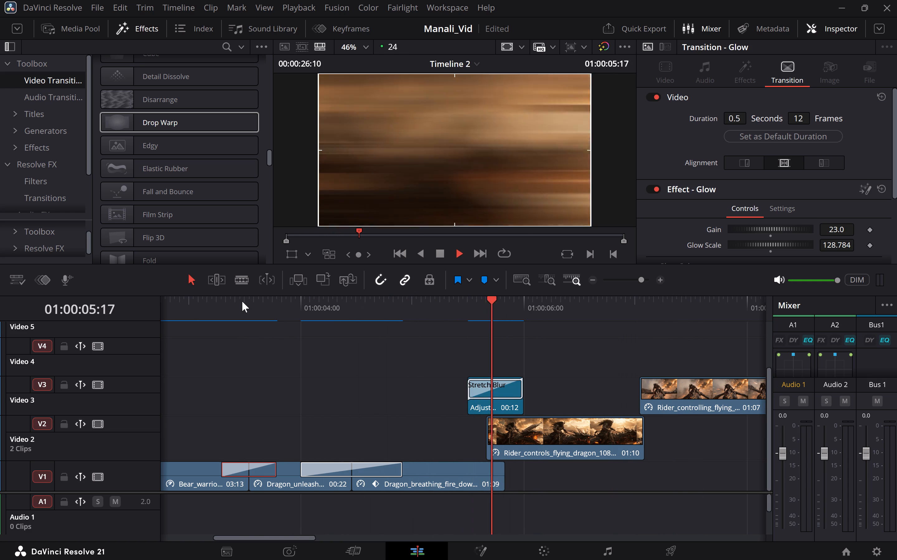
key("space")
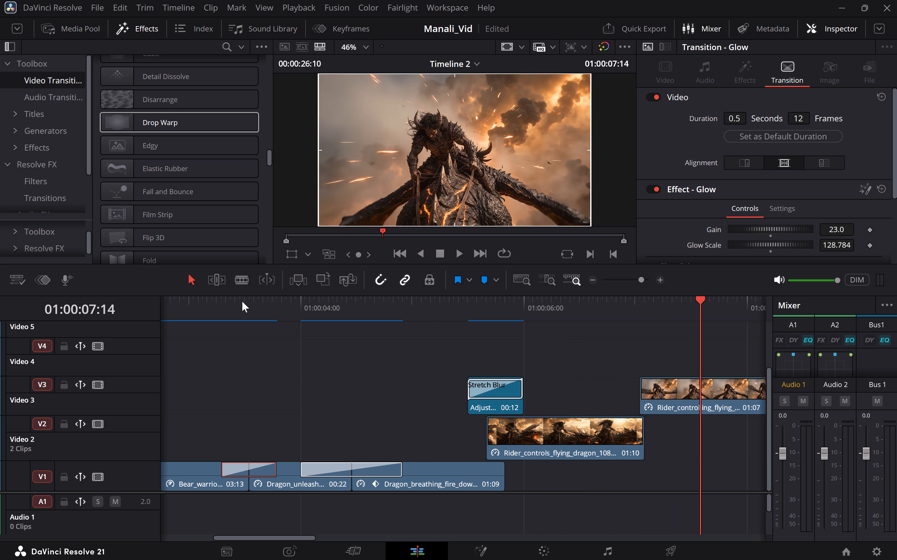
left_click(242, 301)
key("space")
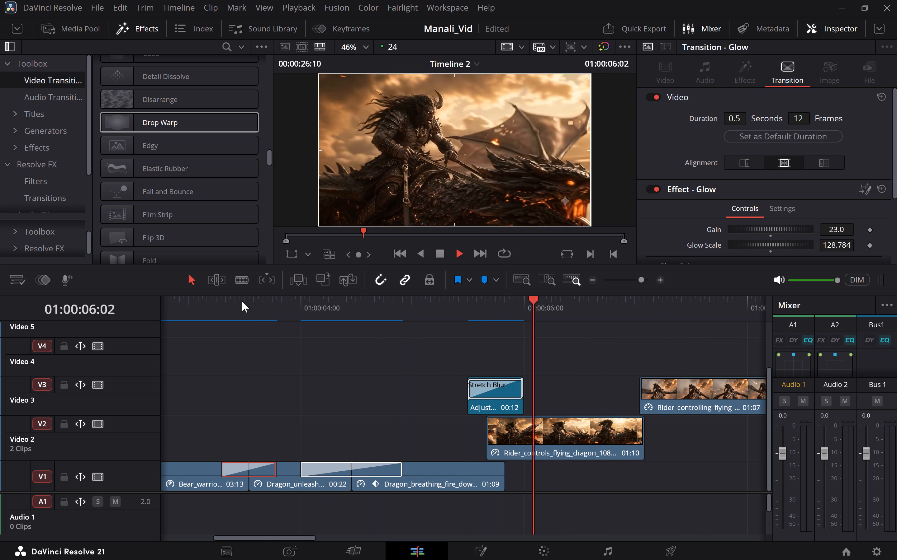
key("space")
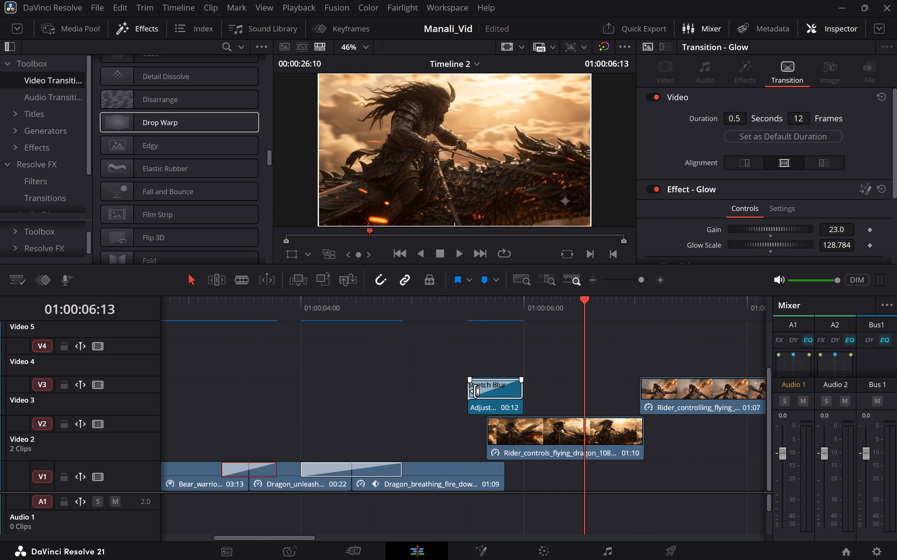
Extend the start of the adjustment clip on Video 3 to 18 frames long and its Stretch Blur transition to 16 frames.
left_click_drag(467, 390, 436, 390)
left_click_drag(469, 389, 453, 389)
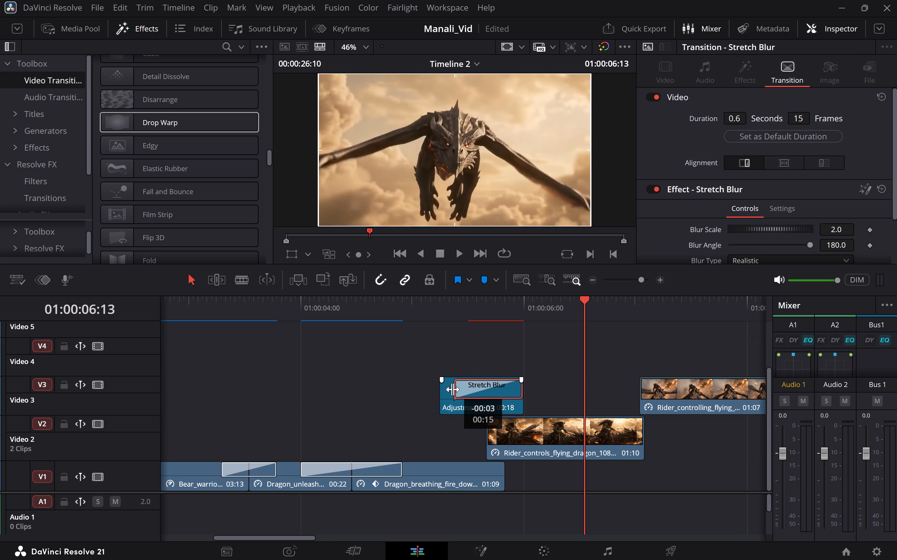
left_click_drag(453, 389, 446, 389)
left_click_drag(449, 389, 441, 390)
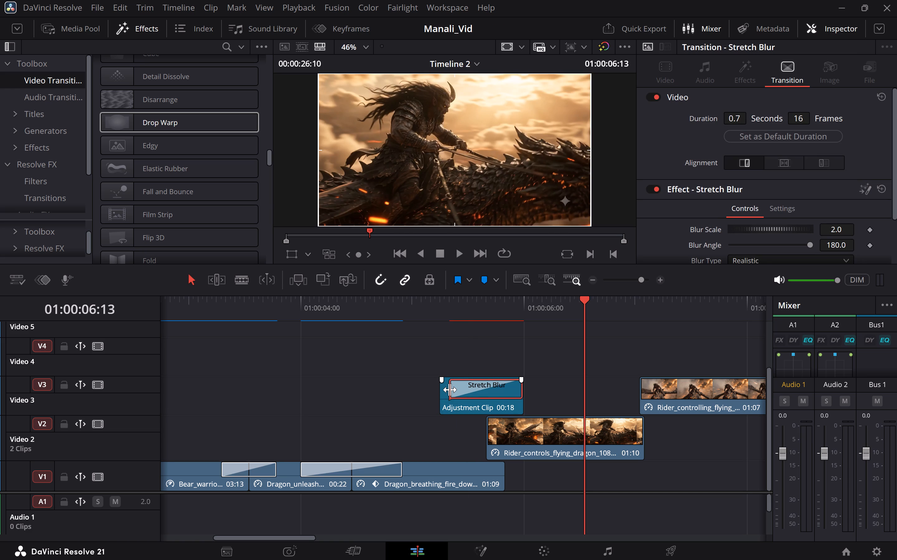
left_click(450, 390)
left_click_drag(450, 390, 439, 390)
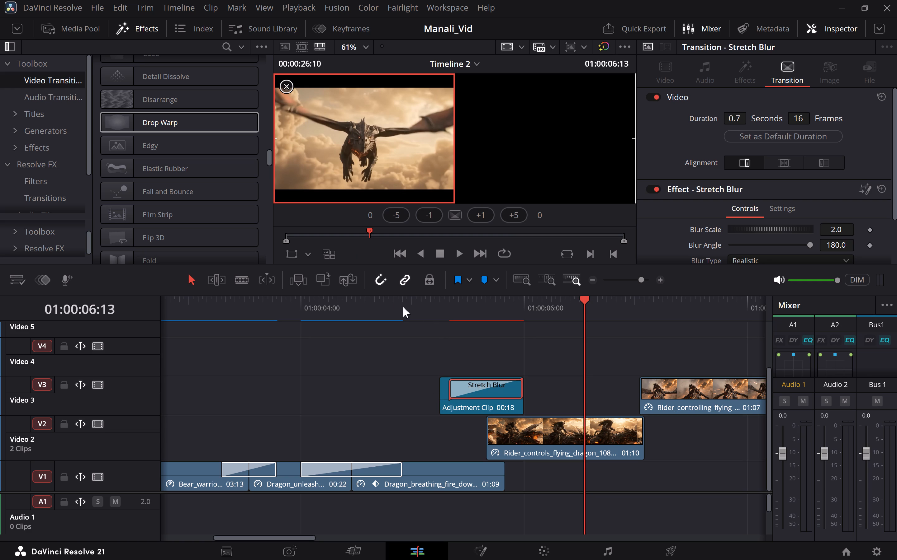
Replay the Stretch Blur cut from the dragon clips into the rider clips to judge its timing.
left_click(384, 302)
key("space")
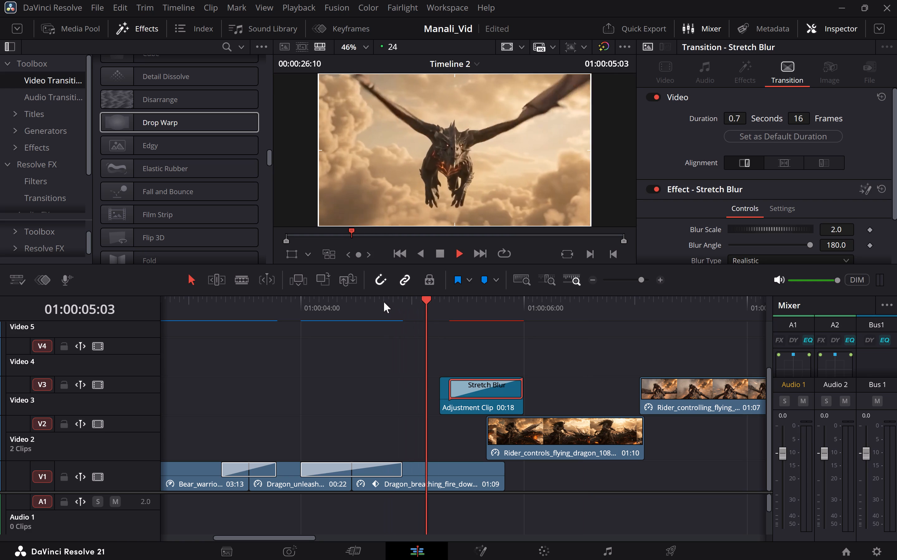
key("space")
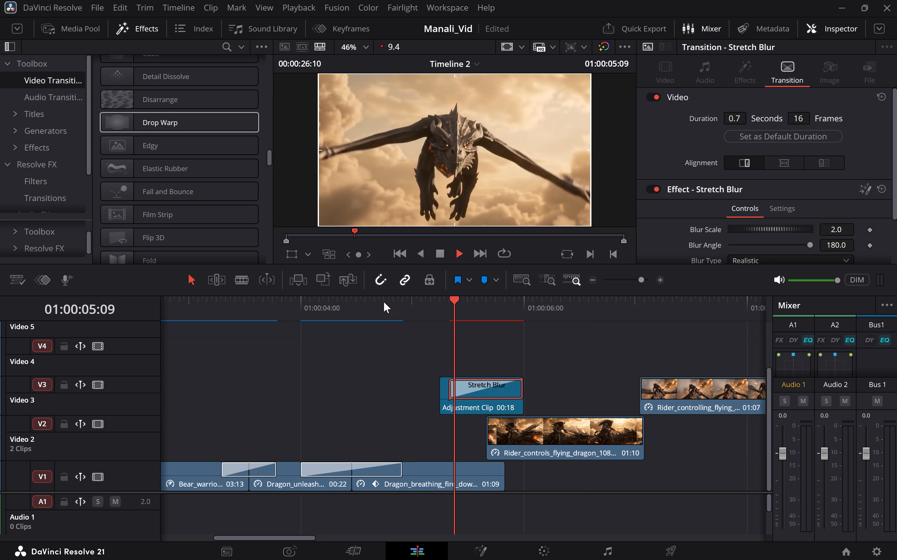
left_click(344, 298)
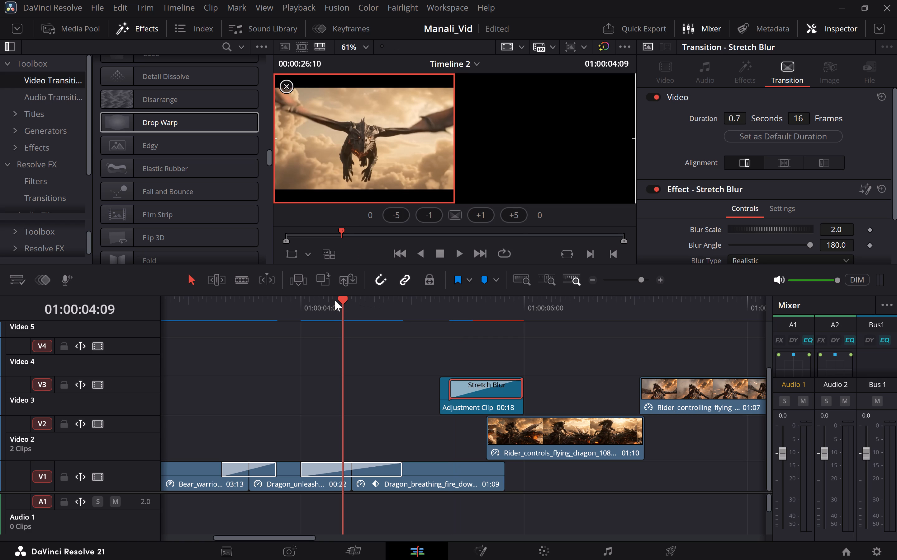
left_click(335, 300)
left_click(370, 301)
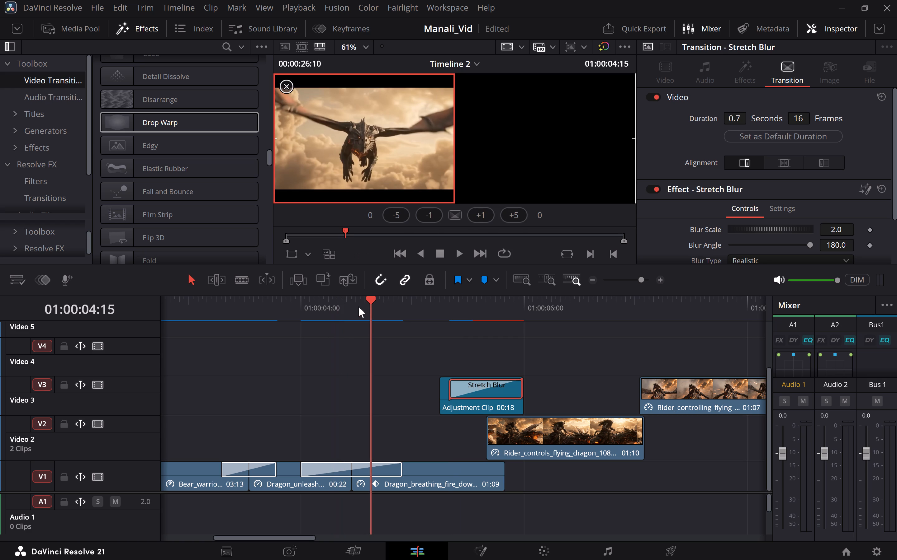
left_click(449, 478)
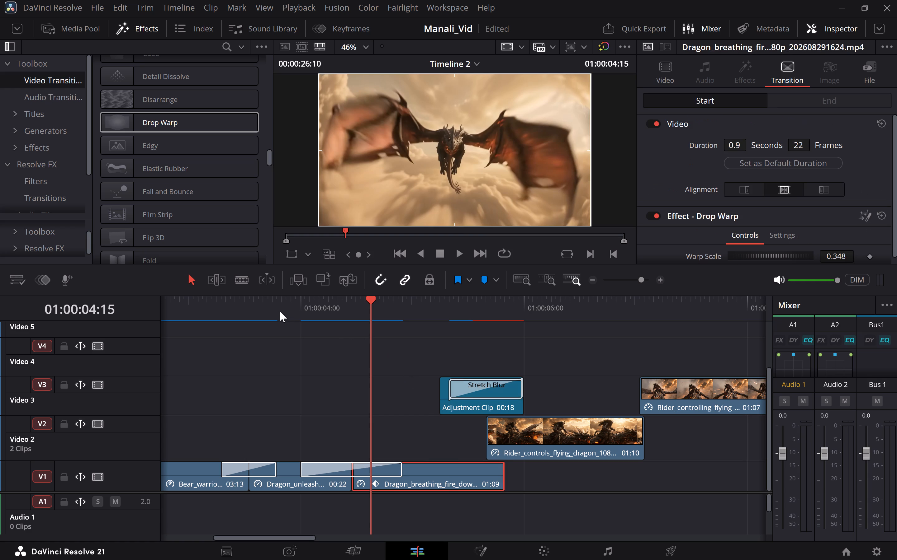
left_click(279, 310)
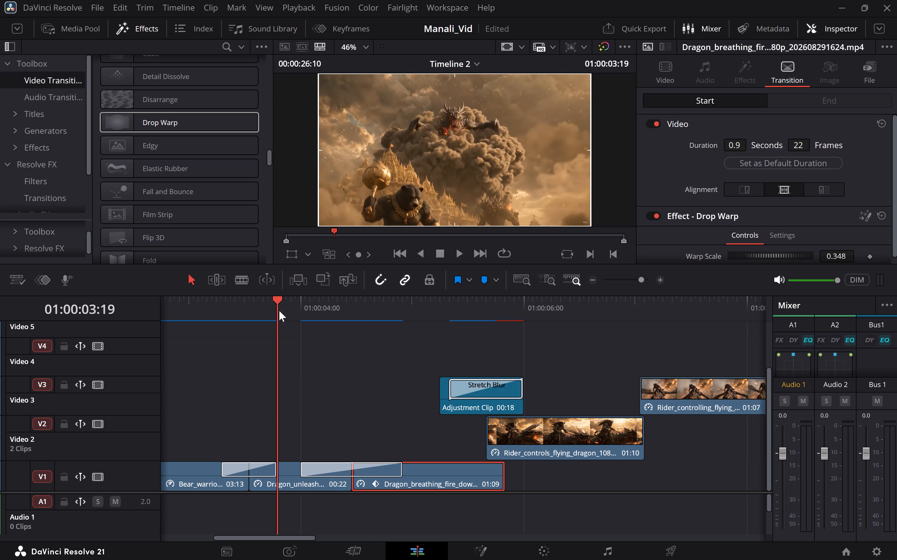
key("space")
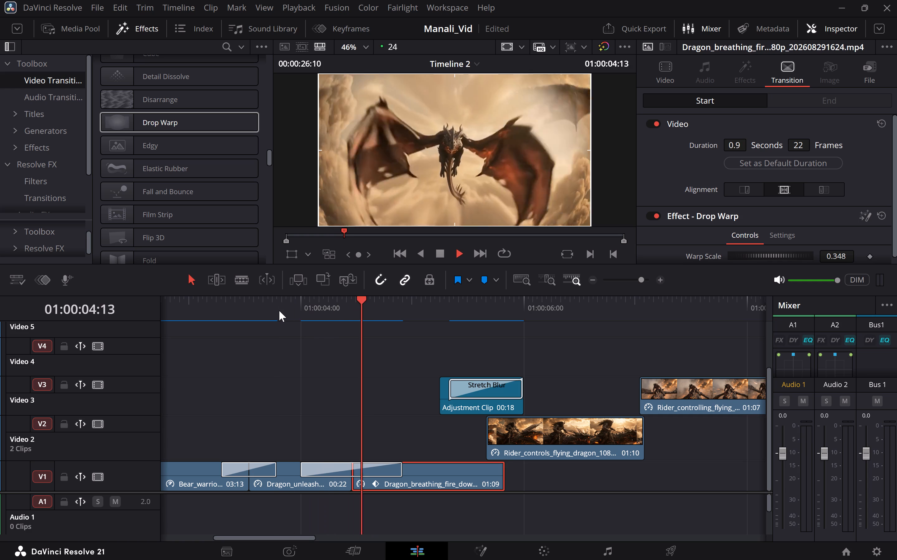
key("space")
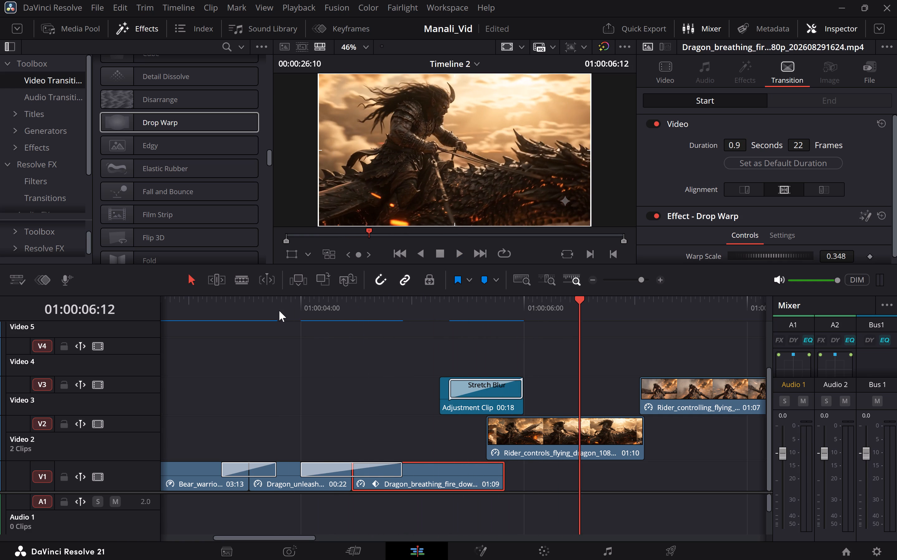
scroll(279, 310, "right", 1)
left_click(279, 310)
key("space")
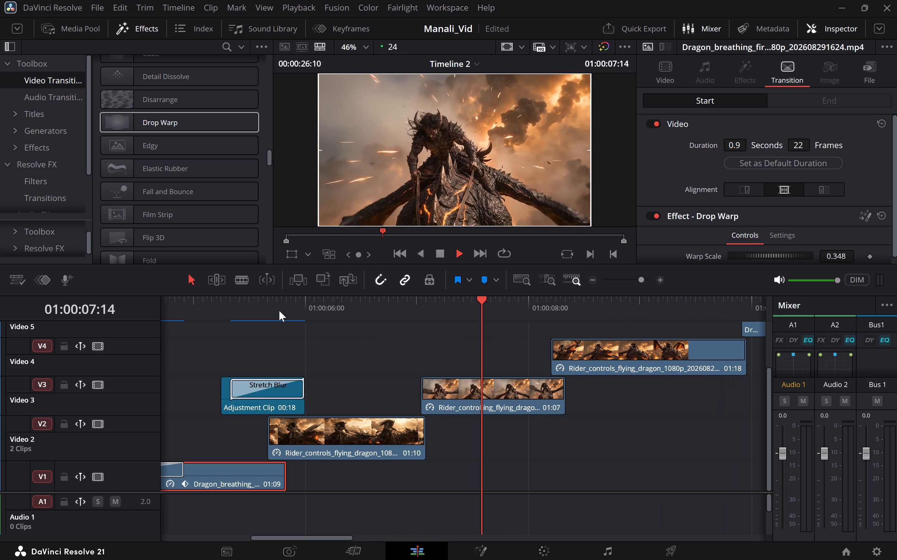
key("space")
scroll(279, 310, "right", 4)
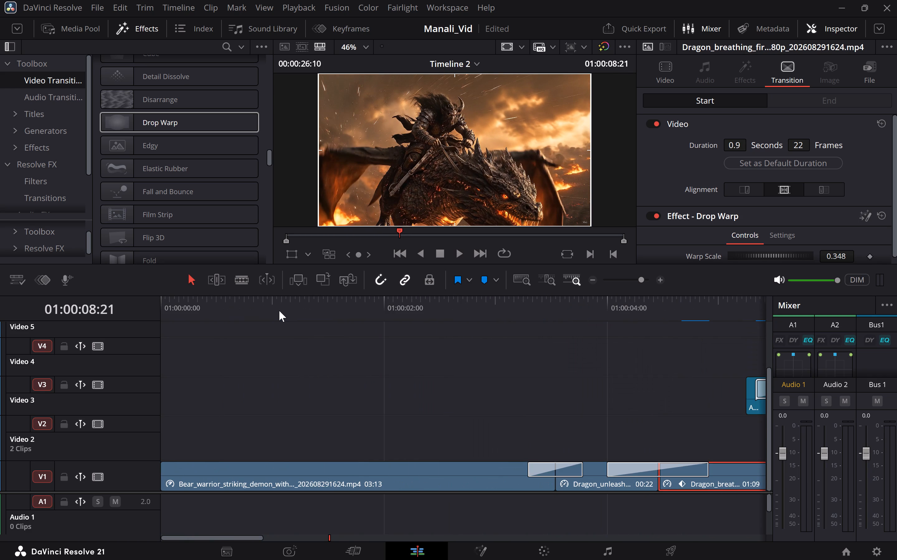
Replay the opening from the timeline's start, reviewing the bear warrior, dragon and first rider clips with their transitions.
left_click(165, 304)
key("space")
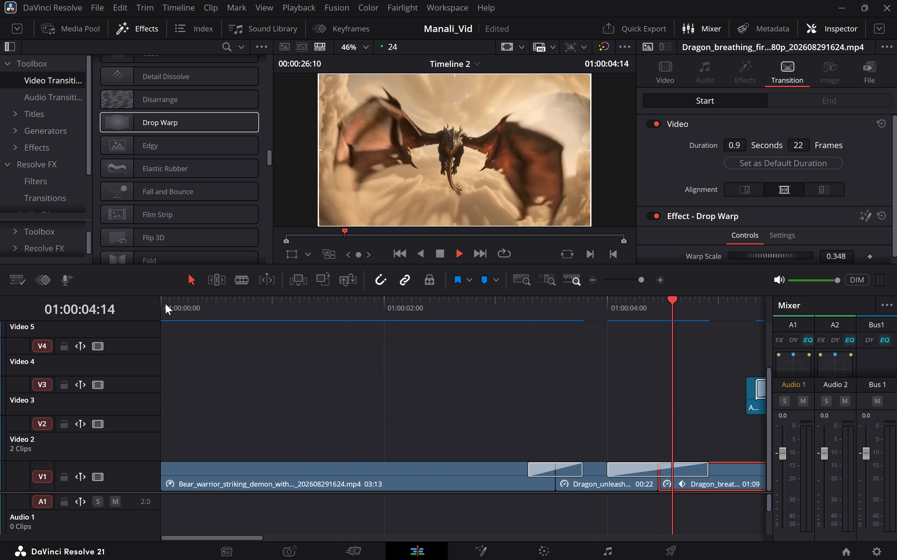
key("space")
scroll(165, 304, "right", 1)
left_click(165, 304)
key("space")
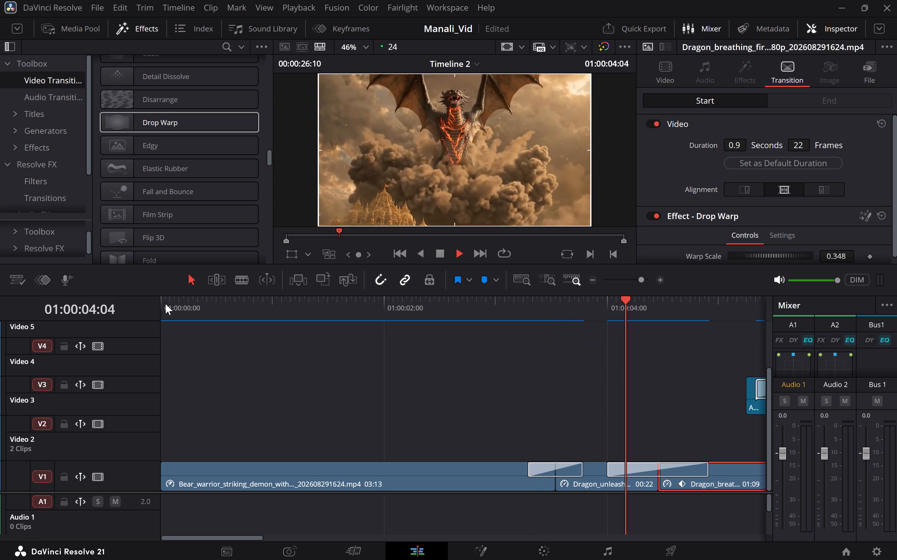
key("space")
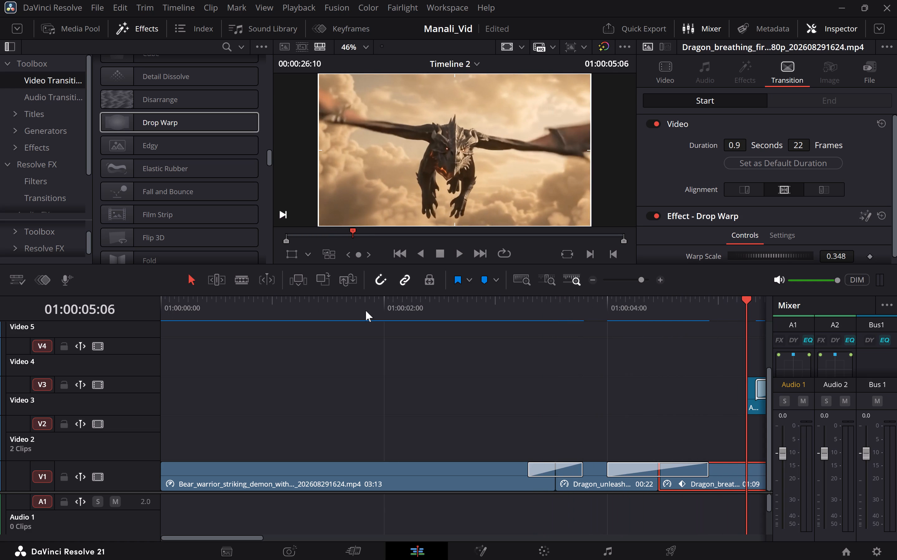
left_click(392, 303)
key("space")
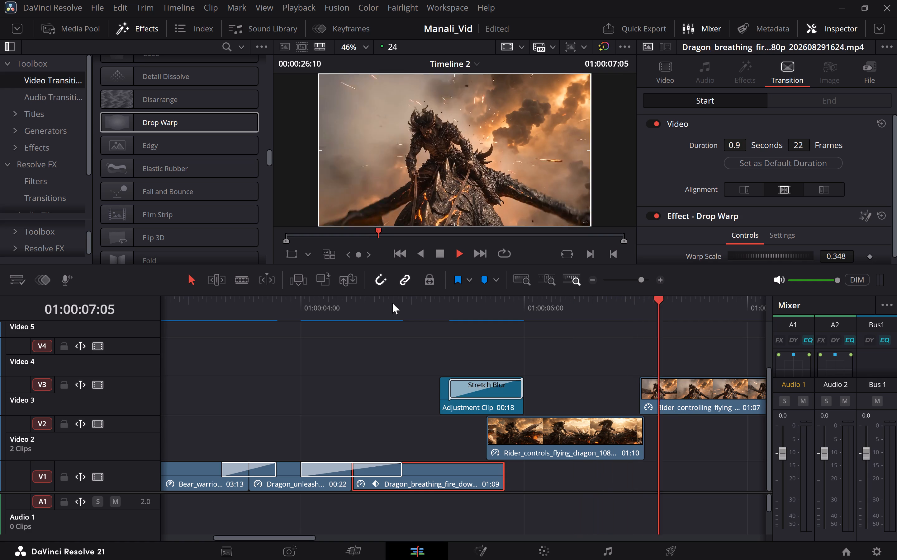
key("space")
Play the rest of the sequence from the first rider clip through the divine monkey god clips to the HANUMAN title.
left_click(590, 313)
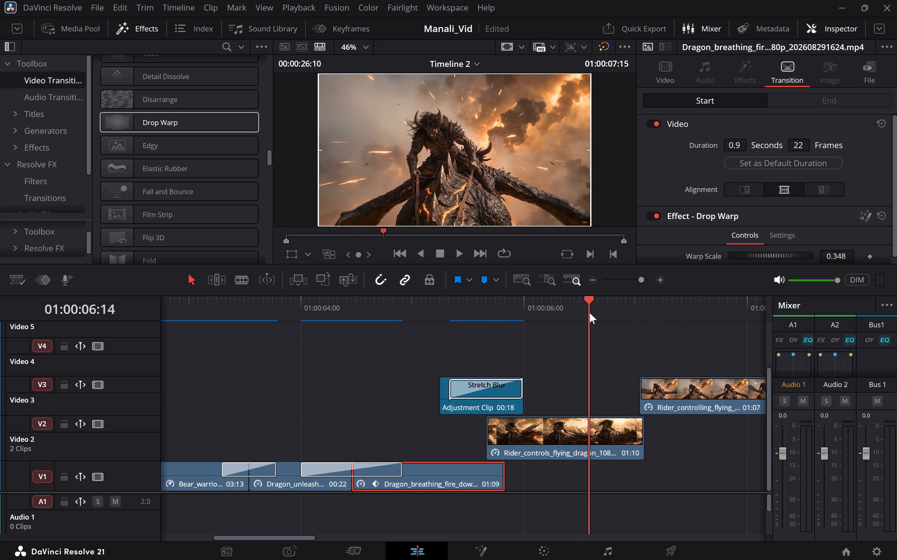
key("space")
scroll(590, 313, "left", 1)
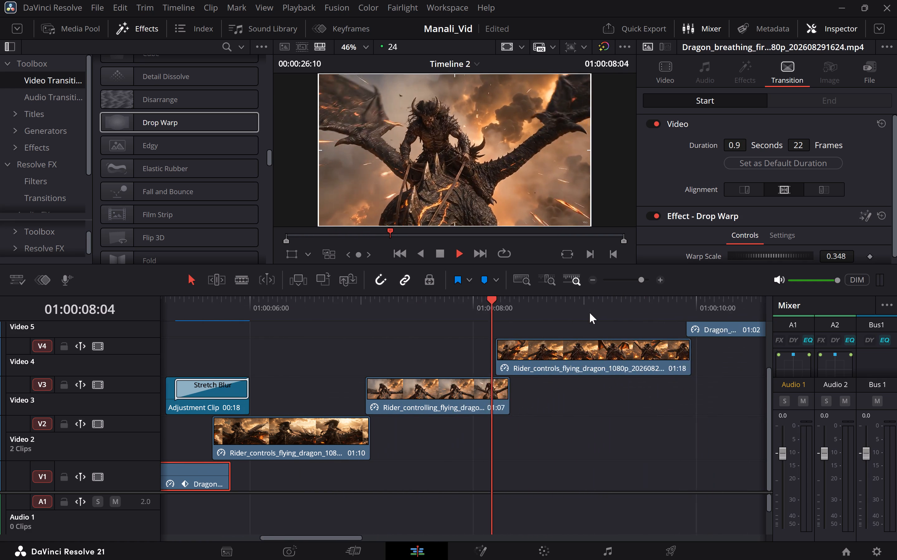
scroll(590, 313, "left", 1)
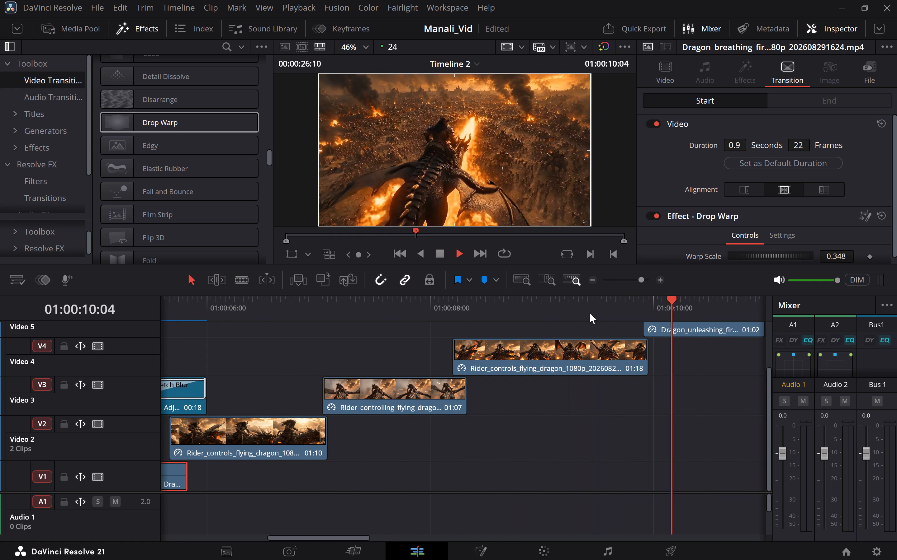
key("space")
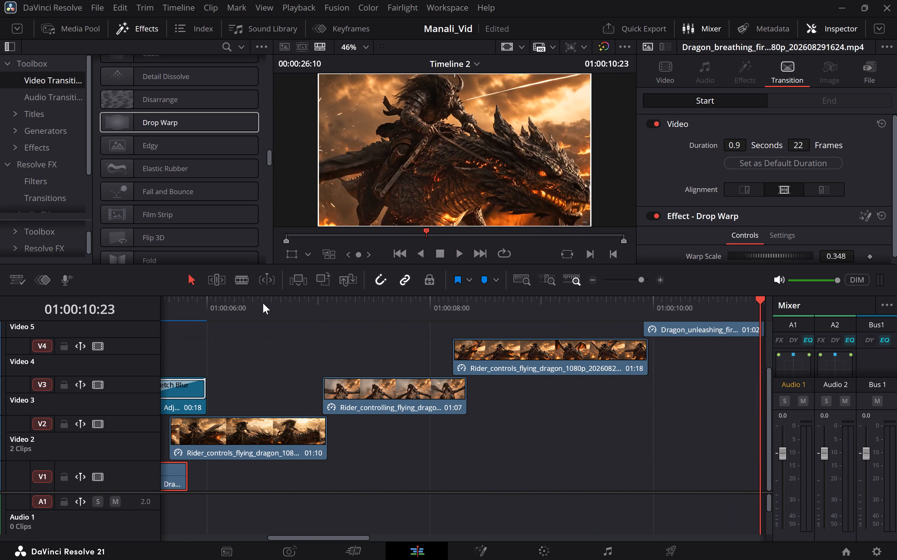
left_click(259, 305)
key("space")
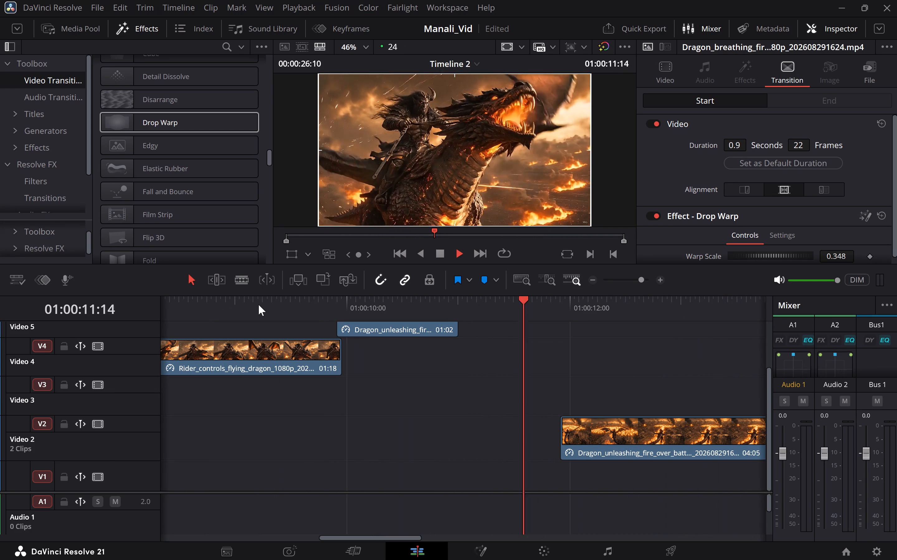
key("space")
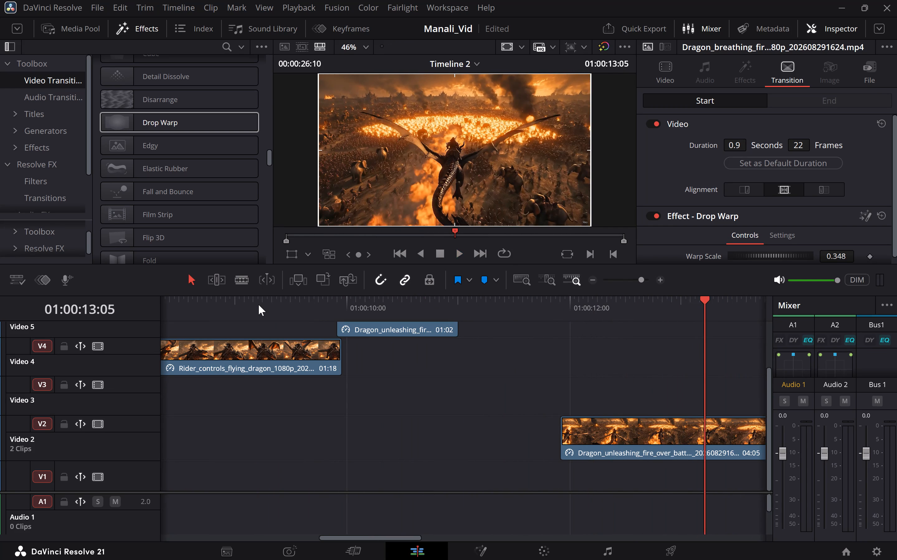
left_click(283, 314)
key("space")
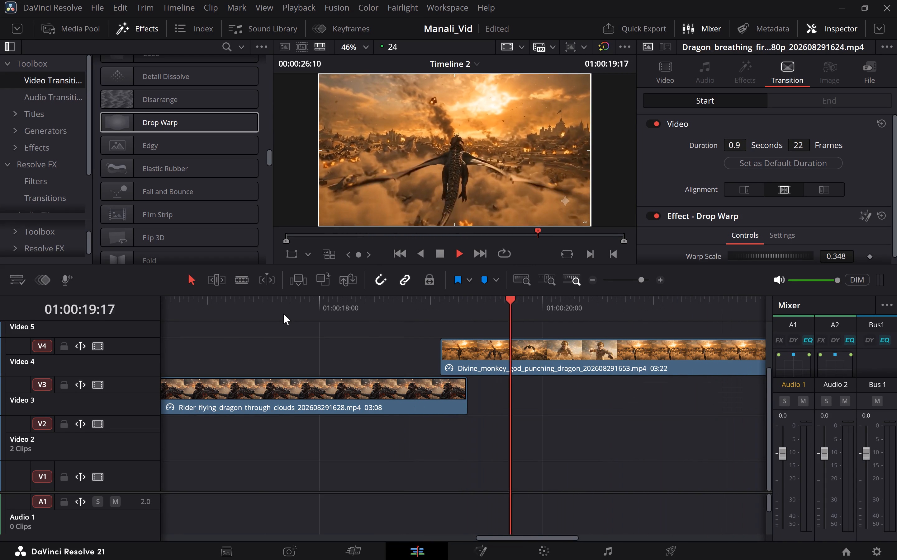
key("space")
left_click(243, 298)
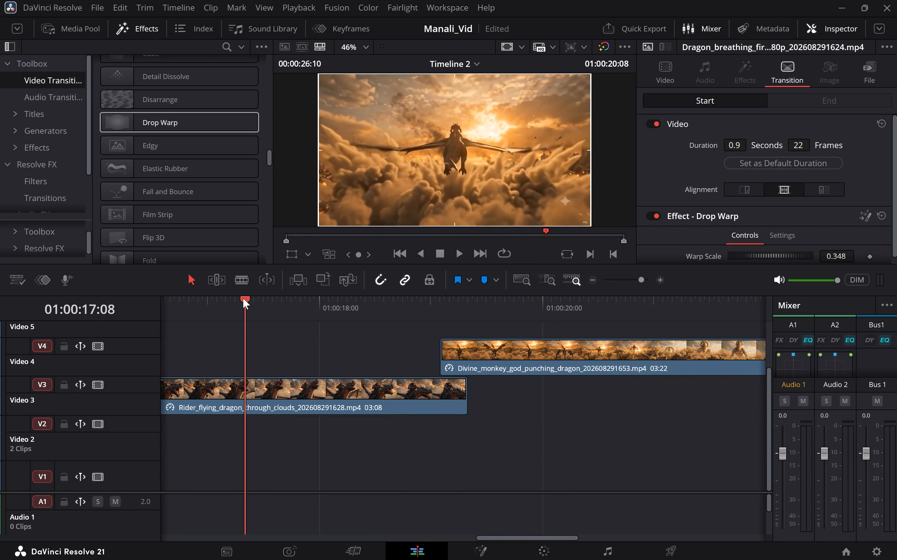
key("space")
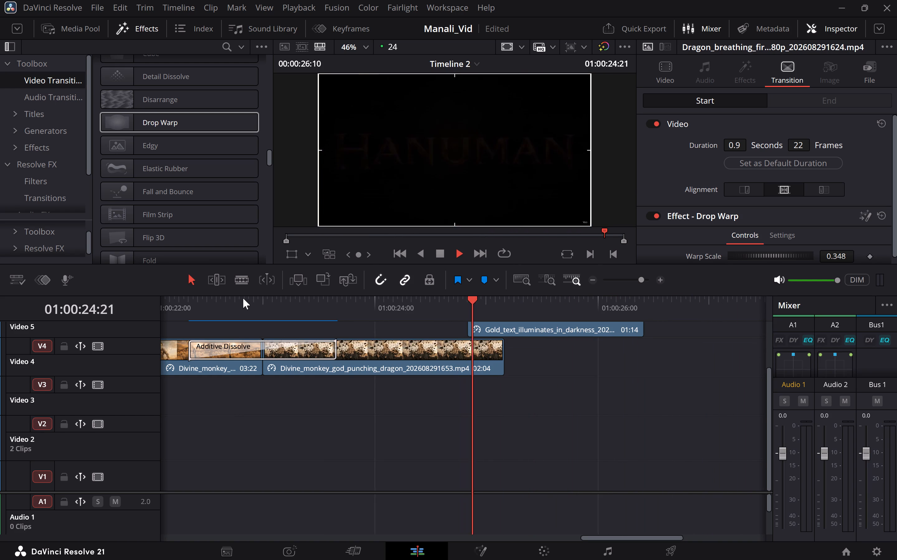
key("space")
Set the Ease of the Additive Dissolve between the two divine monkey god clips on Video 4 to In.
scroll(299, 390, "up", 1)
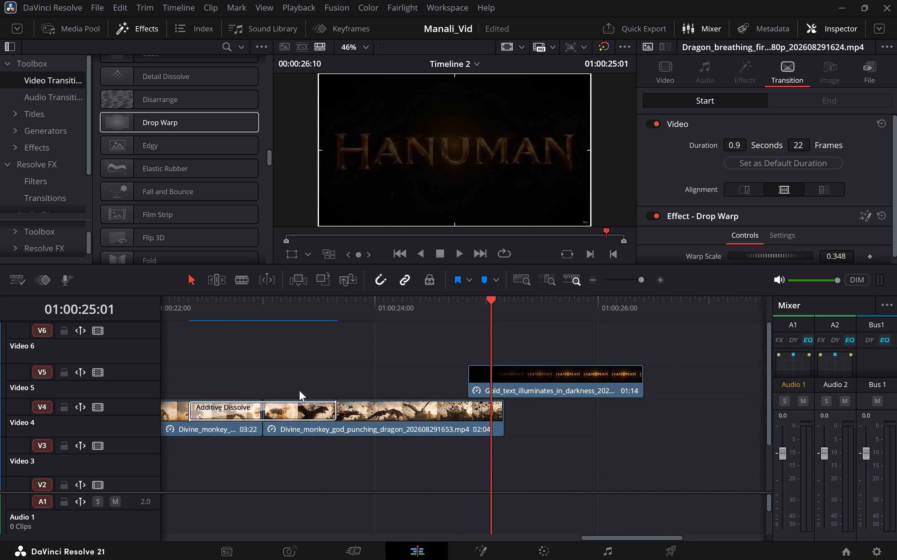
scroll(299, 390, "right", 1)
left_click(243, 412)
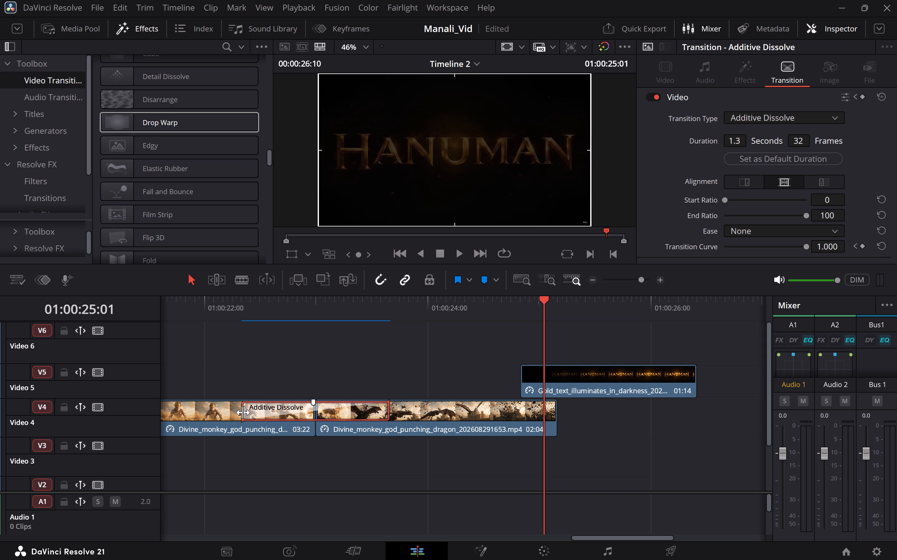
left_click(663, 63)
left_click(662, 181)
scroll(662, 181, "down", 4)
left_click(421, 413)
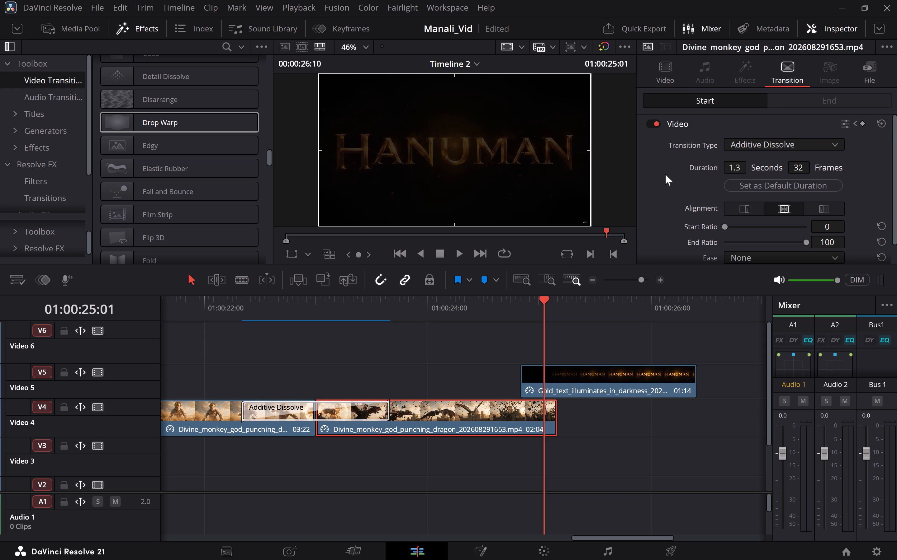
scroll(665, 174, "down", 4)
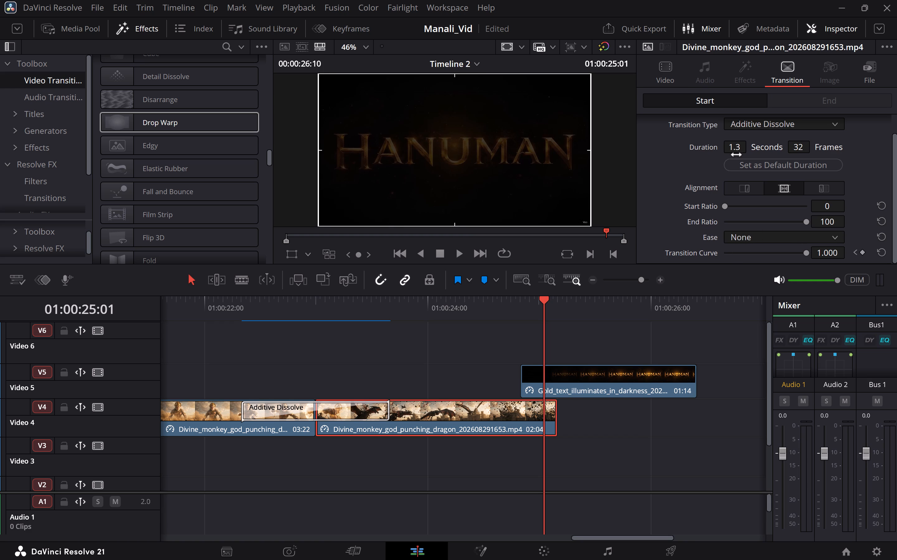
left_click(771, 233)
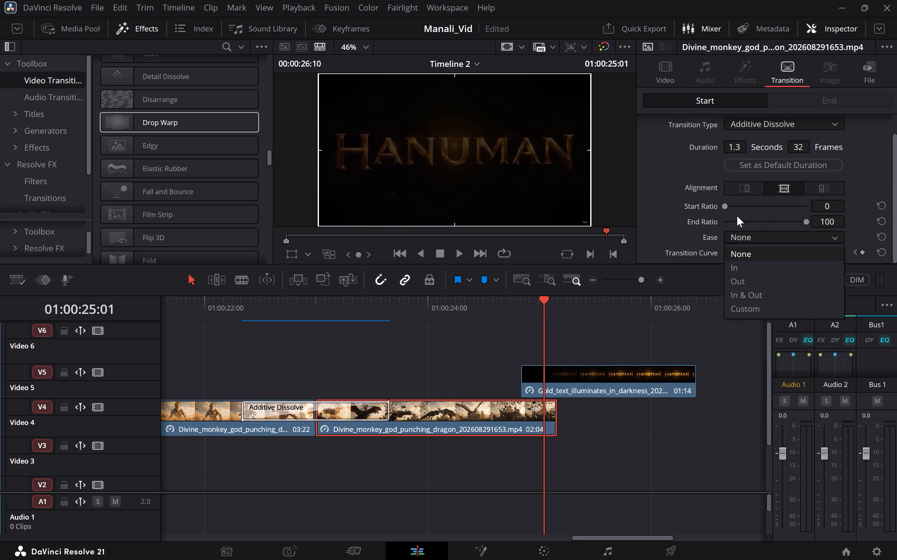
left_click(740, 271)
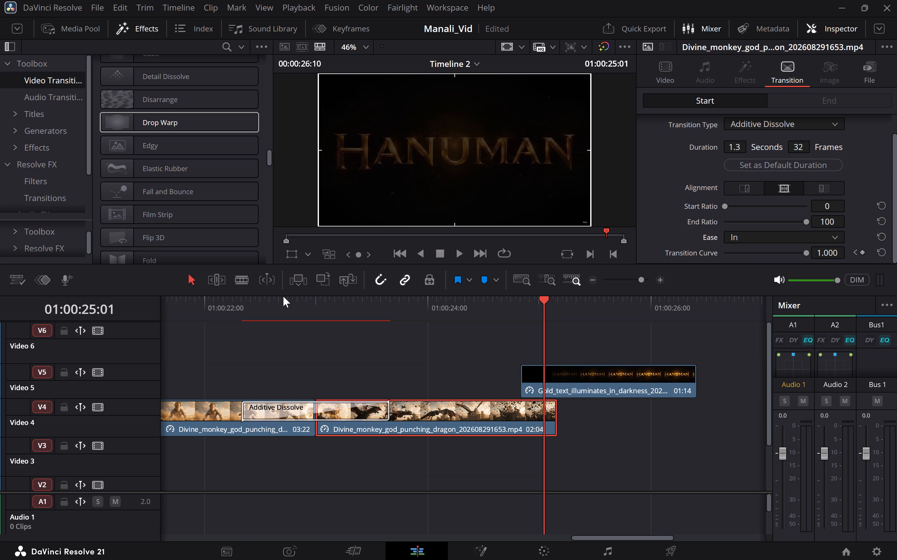
Play across the Additive Dissolve between the two divine monkey god clips to judge its easing.
left_click(201, 307)
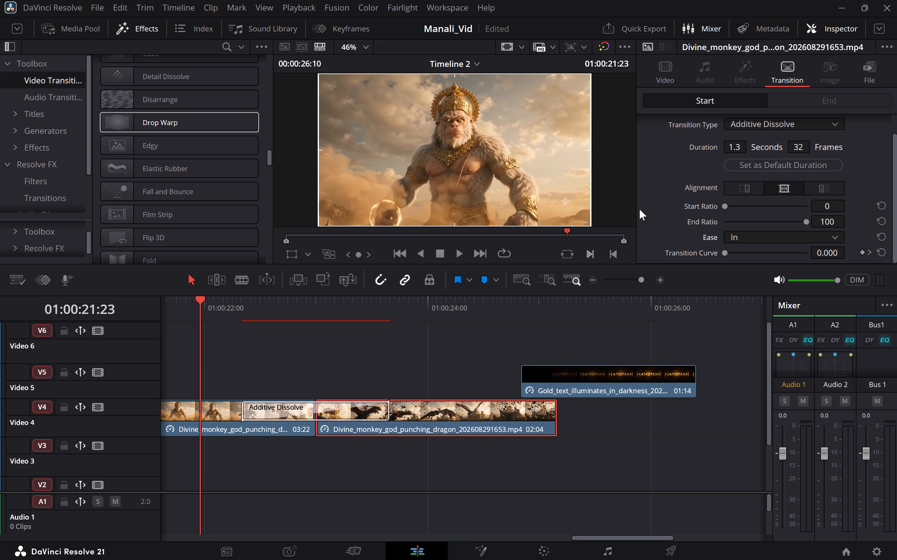
scroll(639, 209, "up", 2)
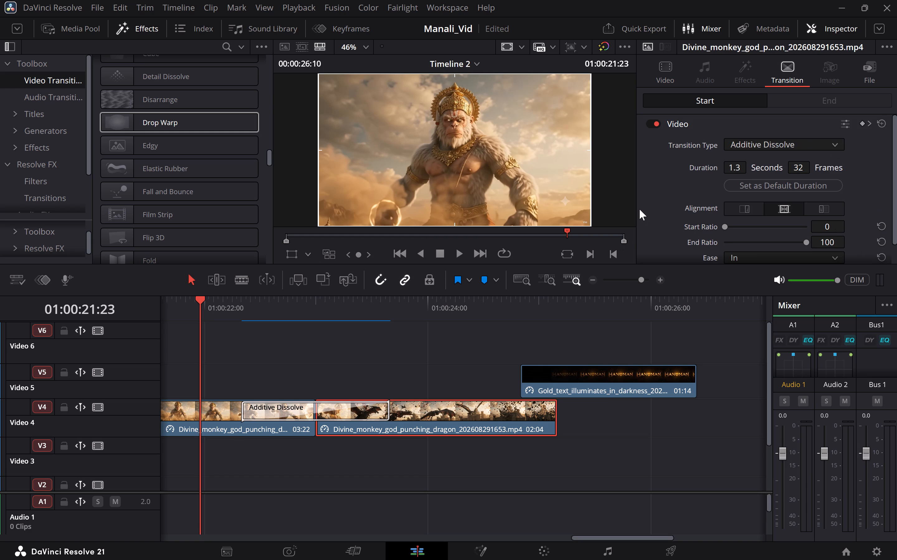
scroll(639, 209, "down", 2)
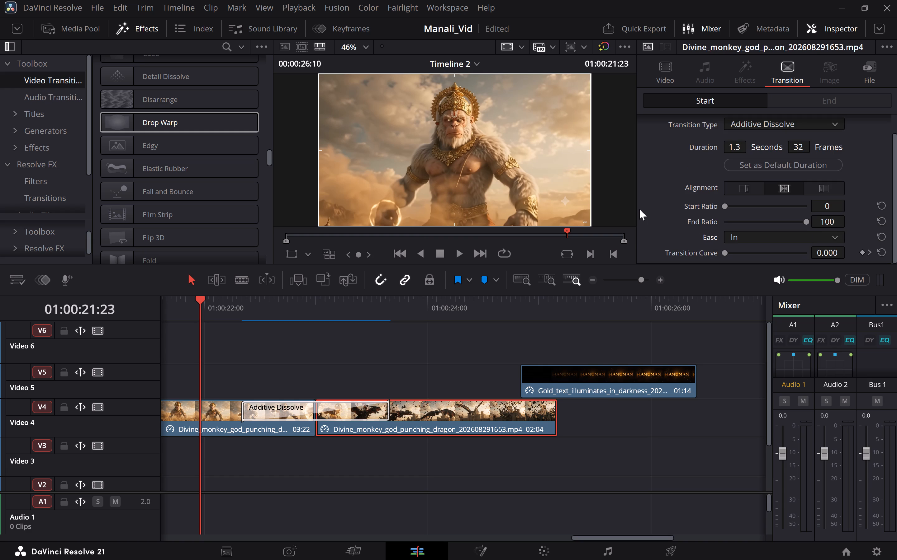
scroll(639, 209, "down", 2)
left_click(162, 309)
key("space")
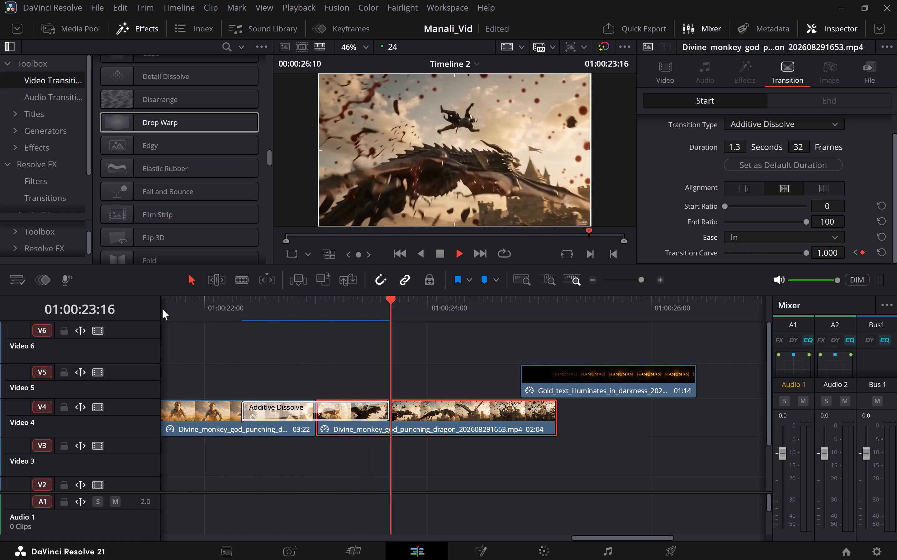
key("space")
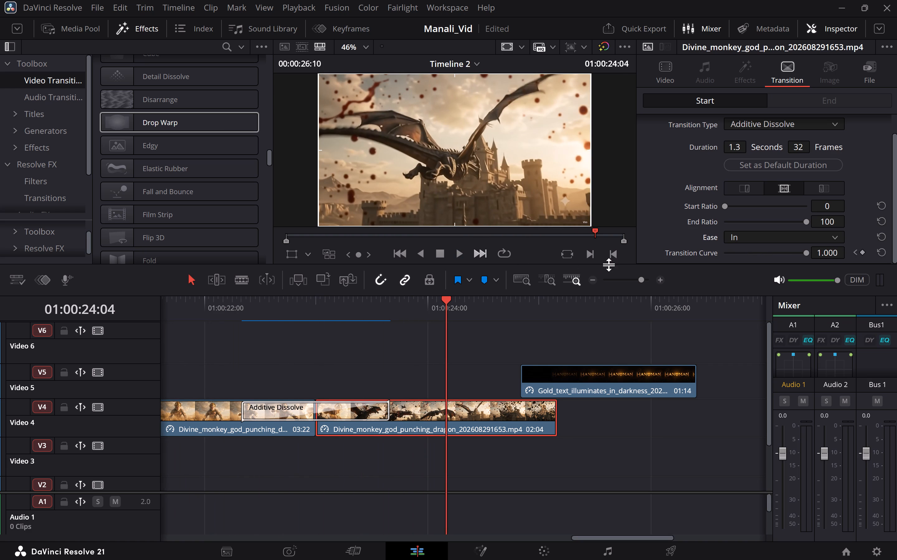
Set the Additive Dissolve's Ease to In & Out and return the playhead to before the transition.
left_click(769, 242)
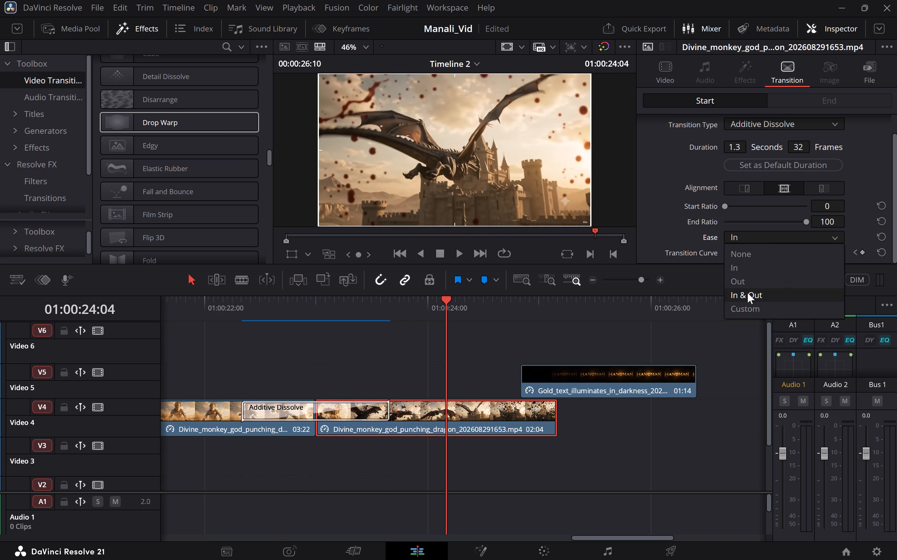
left_click(747, 293)
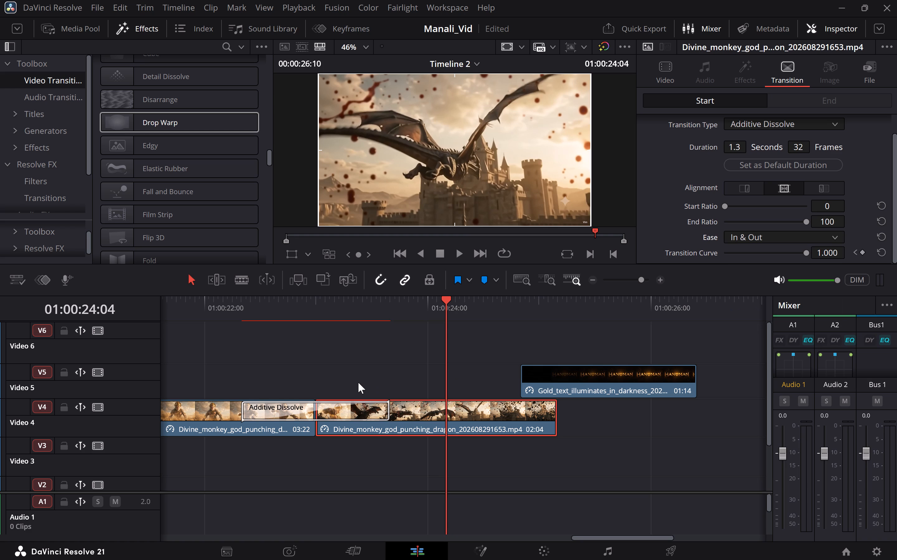
left_click(161, 310)
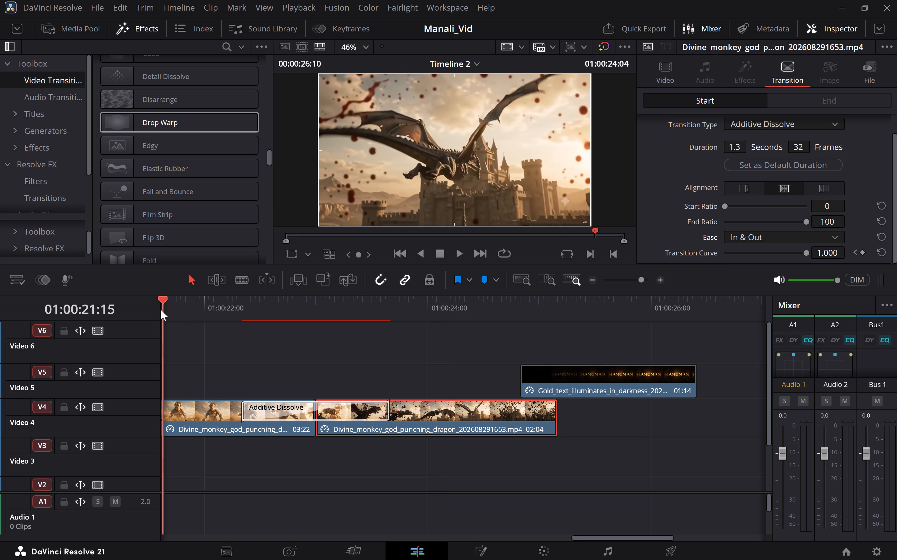
Set the Retime Process of the second divine monkey god clip on Video 4 to Frame Blend.
left_click(655, 64)
scroll(754, 203, "down", 6)
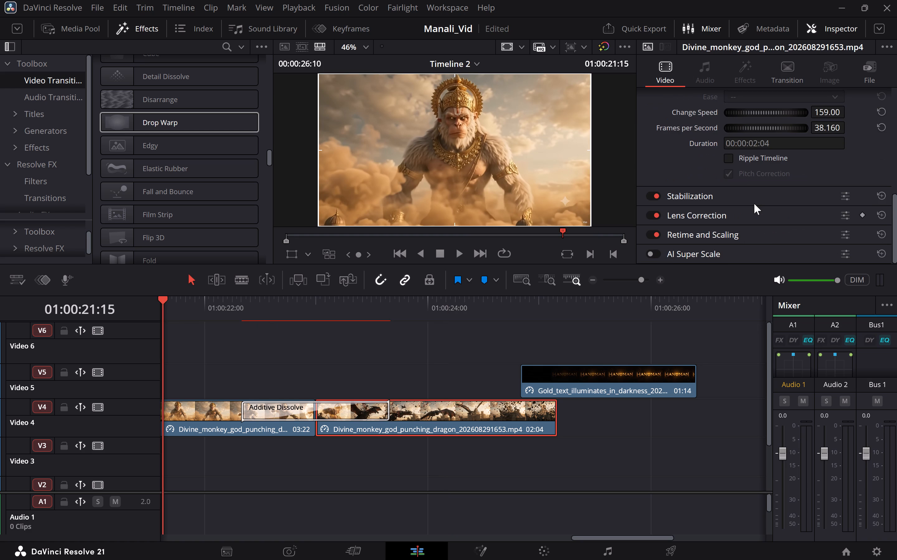
scroll(754, 203, "down", 1)
left_click(715, 235)
scroll(715, 235, "down", 1)
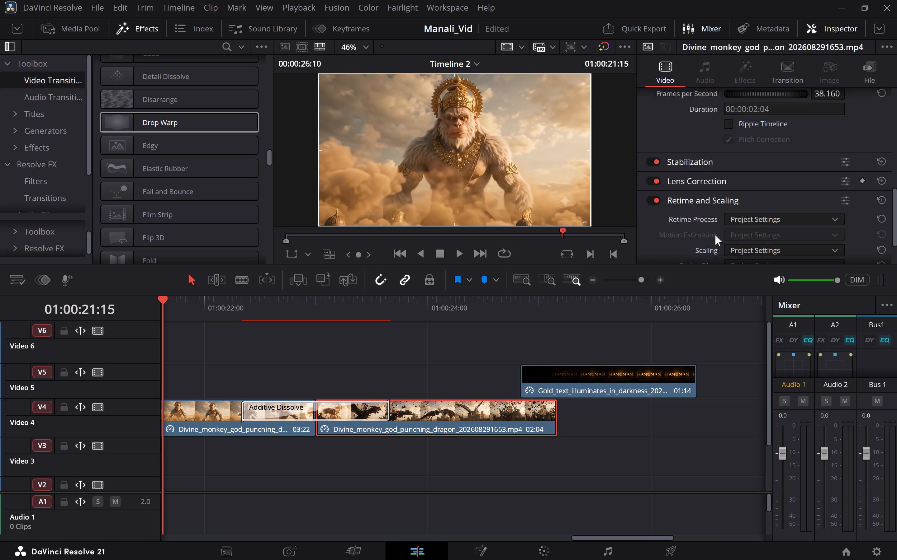
scroll(715, 235, "down", 1)
left_click(785, 205)
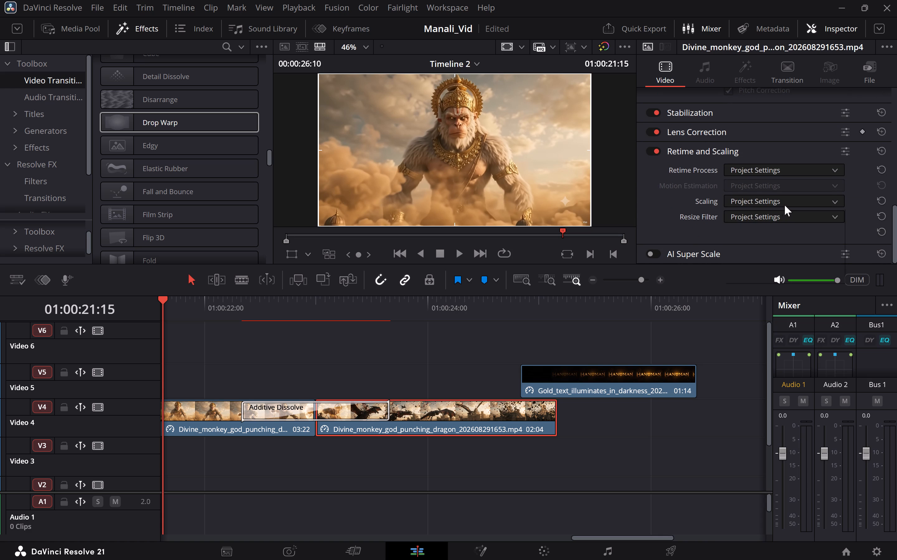
left_click(750, 166)
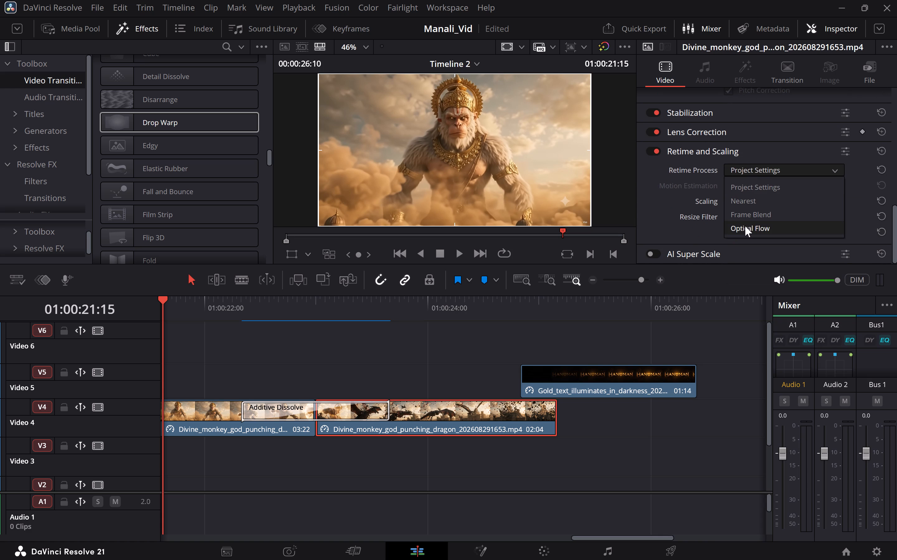
left_click(766, 215)
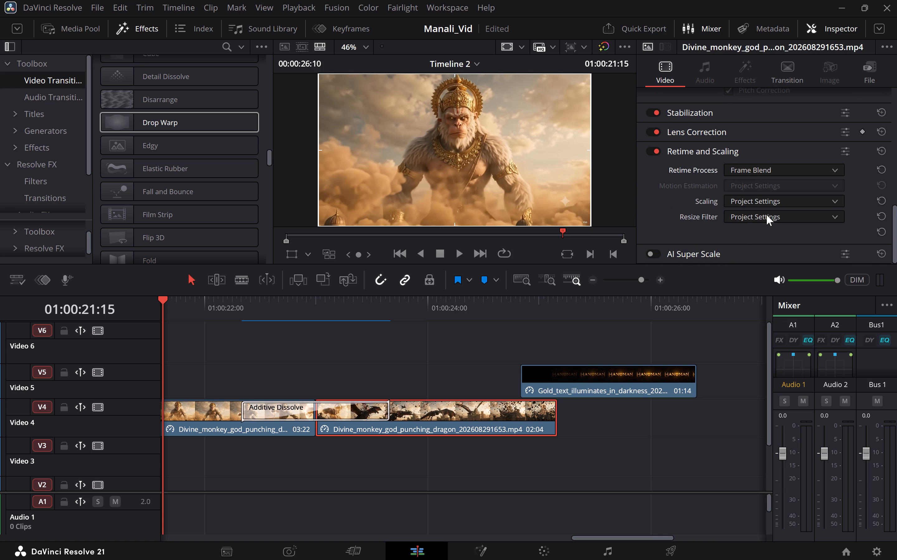
Set the Retime Process of the first divine monkey god clip on Video 4 to Frame Blend.
left_click(195, 415)
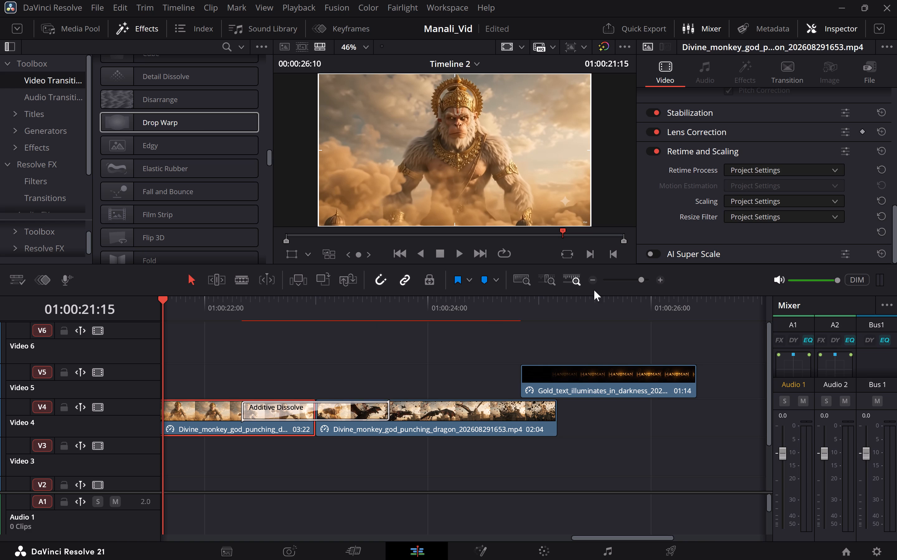
left_click(766, 170)
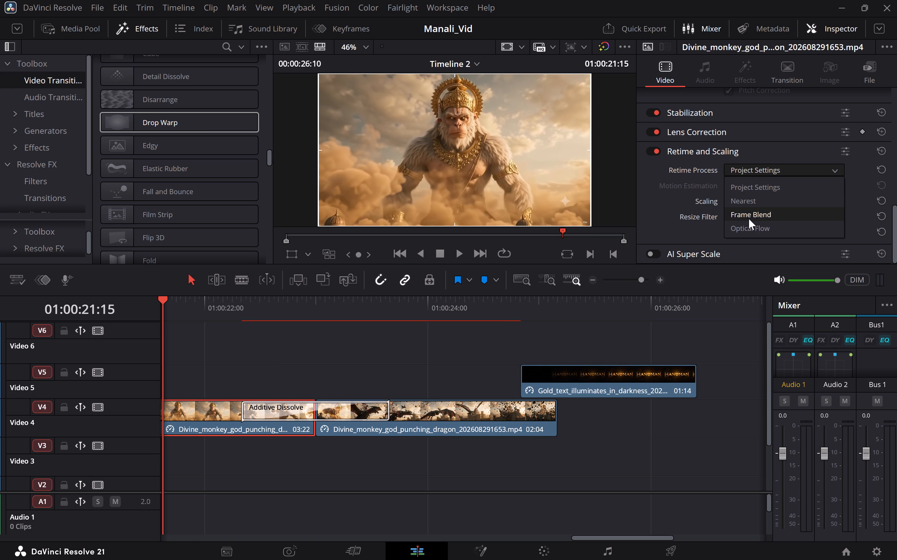
left_click(749, 217)
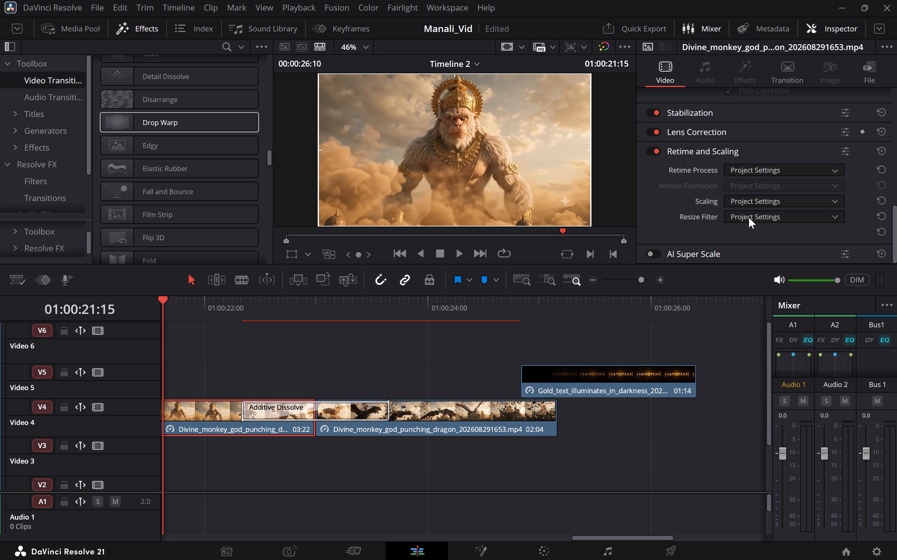
Play from the Rider_flying_dragon_through_clouds clip through both divine monkey god clips to the HANUMAN title.
scroll(459, 405, "right", 1)
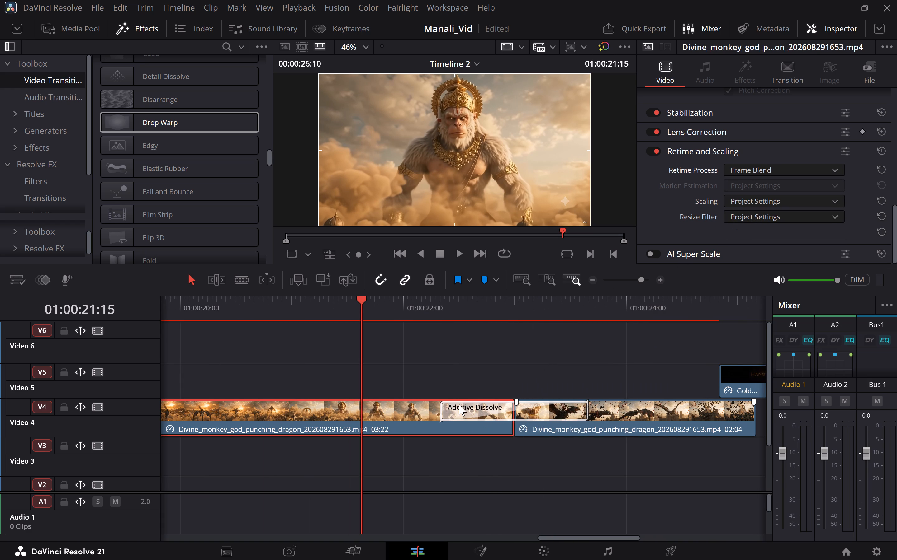
scroll(459, 405, "right", 1)
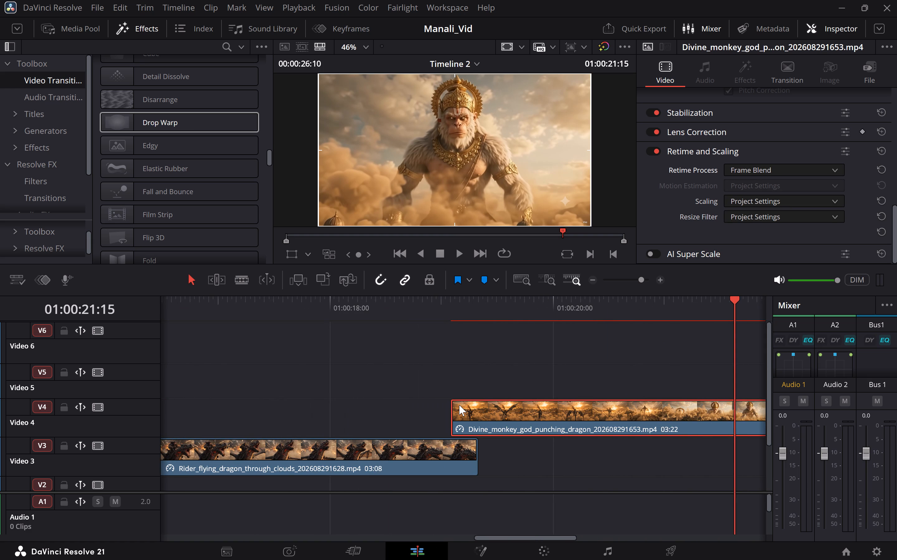
scroll(459, 405, "right", 8)
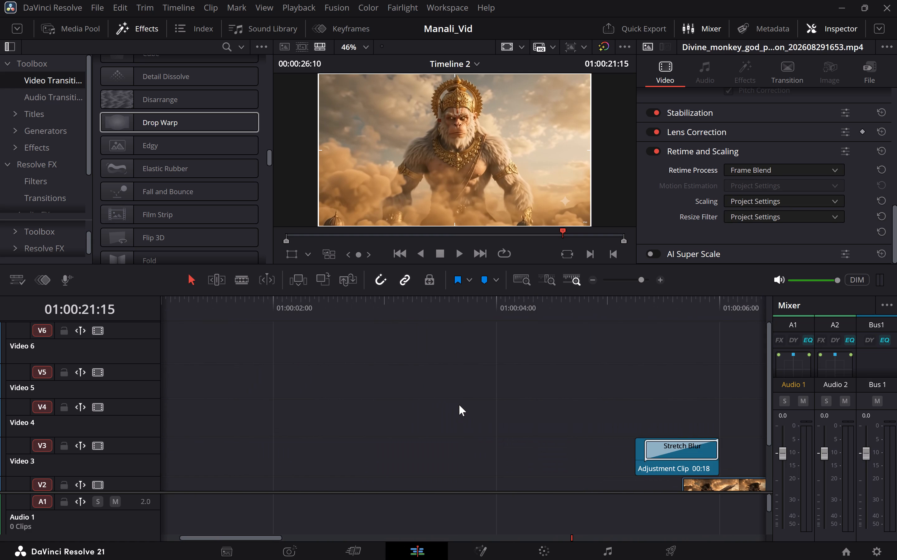
scroll(459, 405, "down", 2)
scroll(459, 405, "up", 1)
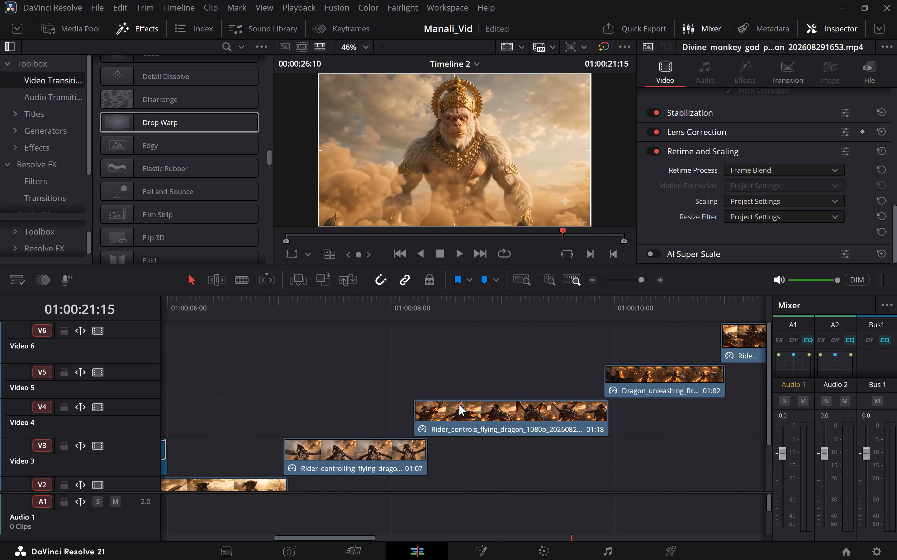
scroll(459, 405, "up", 2)
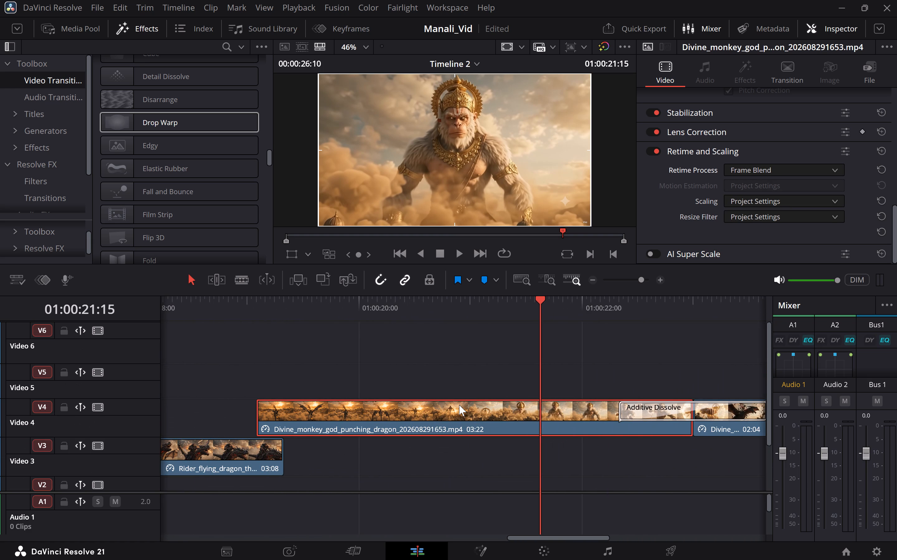
scroll(459, 405, "up", 2)
scroll(459, 405, "left", 1)
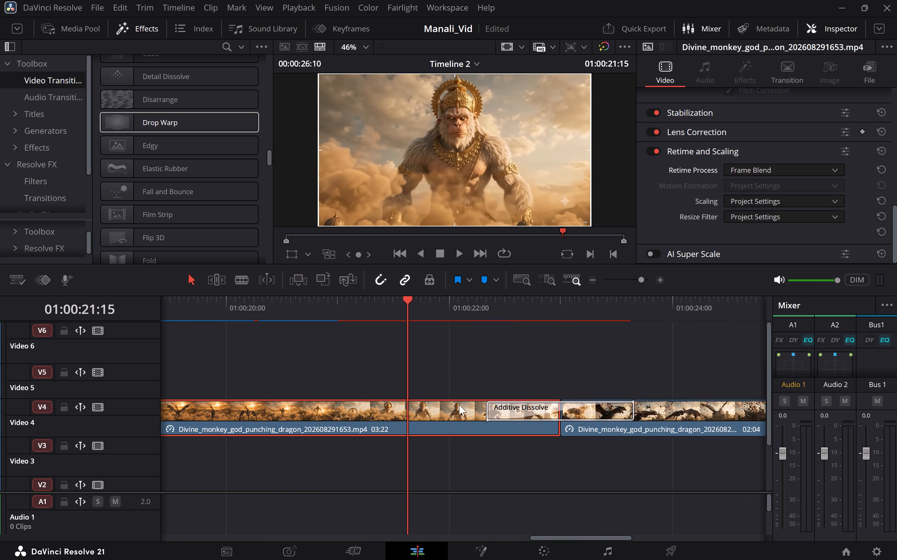
scroll(459, 405, "left", 1)
scroll(459, 405, "right", 1)
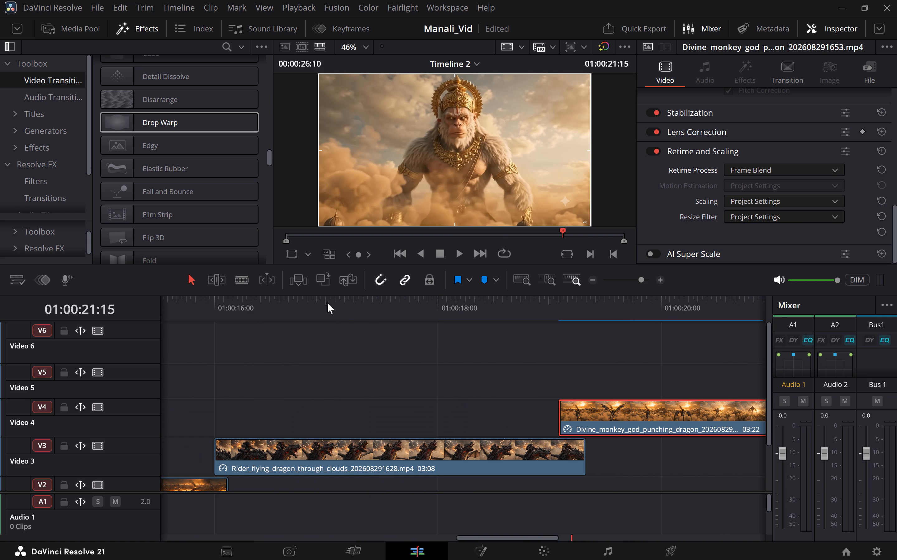
left_click(327, 302)
key("space")
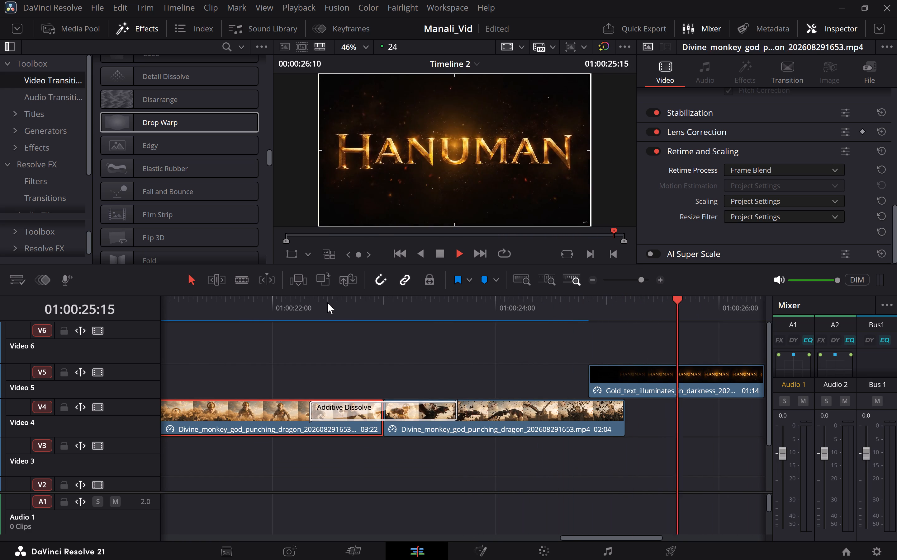
key("space")
Replay the Additive Dissolve between the divine monkey god clips and the lead-in to the HANUMAN title.
left_click(332, 302)
key("space")
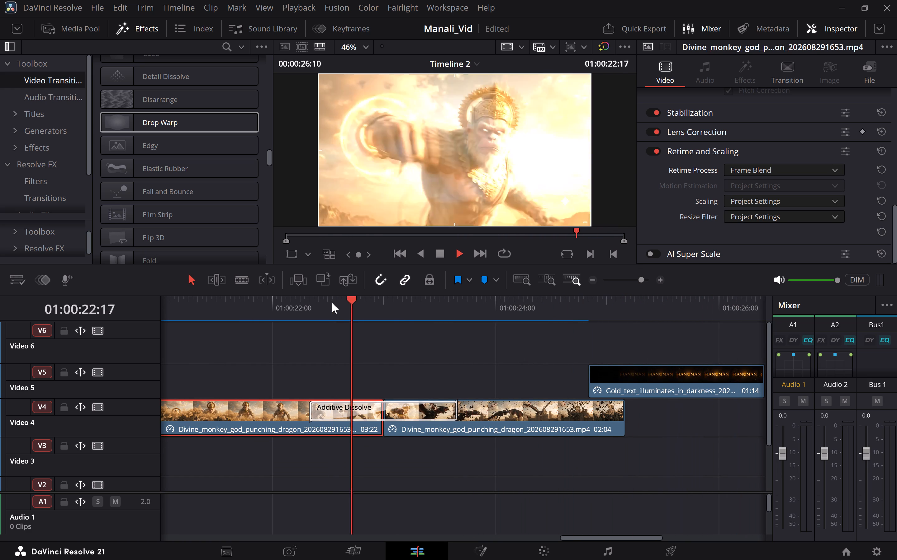
key("space")
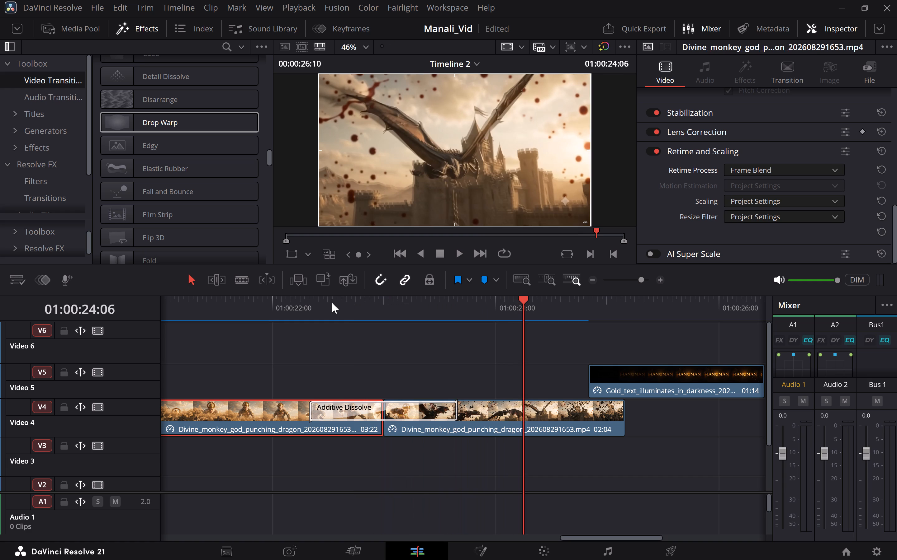
key("space")
key("space")
key("space")
key("space")
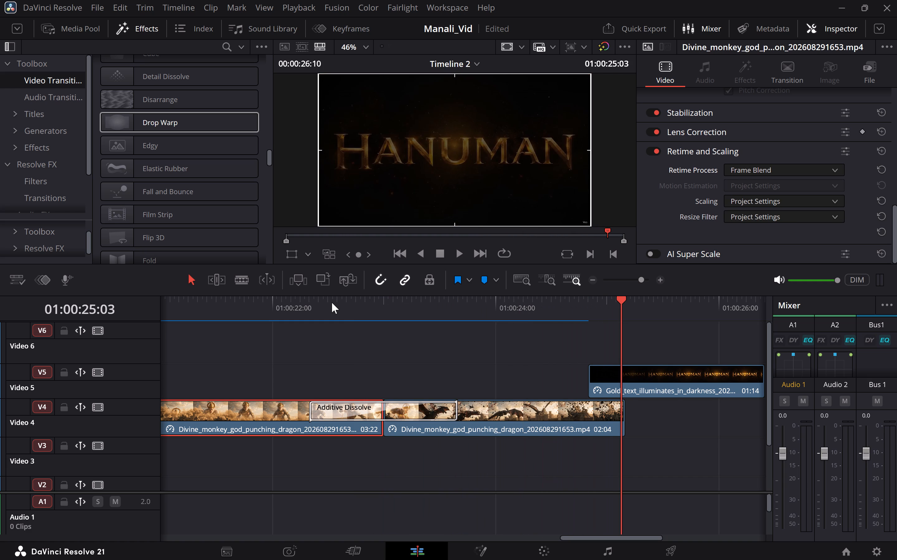
Shift the HANUMAN title clip on Video 5 about 5 frames earlier over the second divine monkey god clip and preview the overlap.
left_click_drag(650, 374, 623, 376)
left_click(354, 305)
key("space")
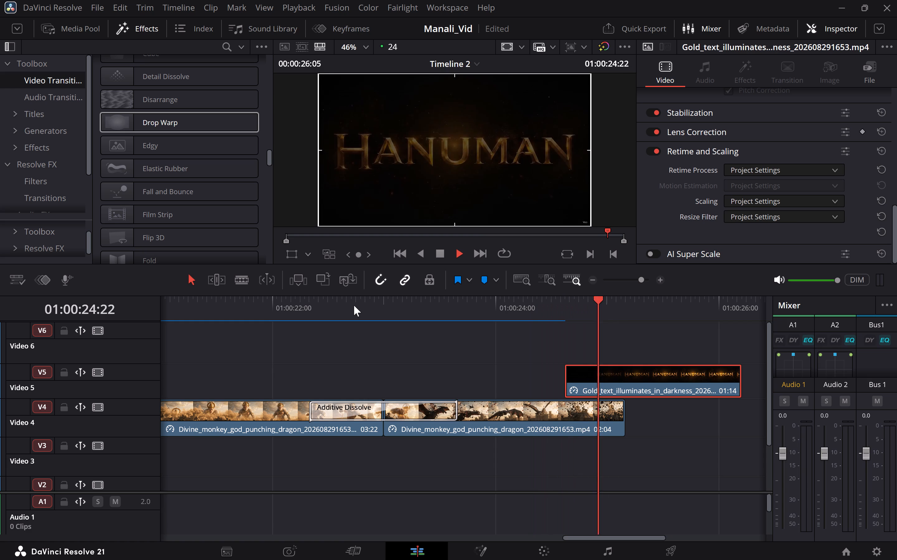
key("space")
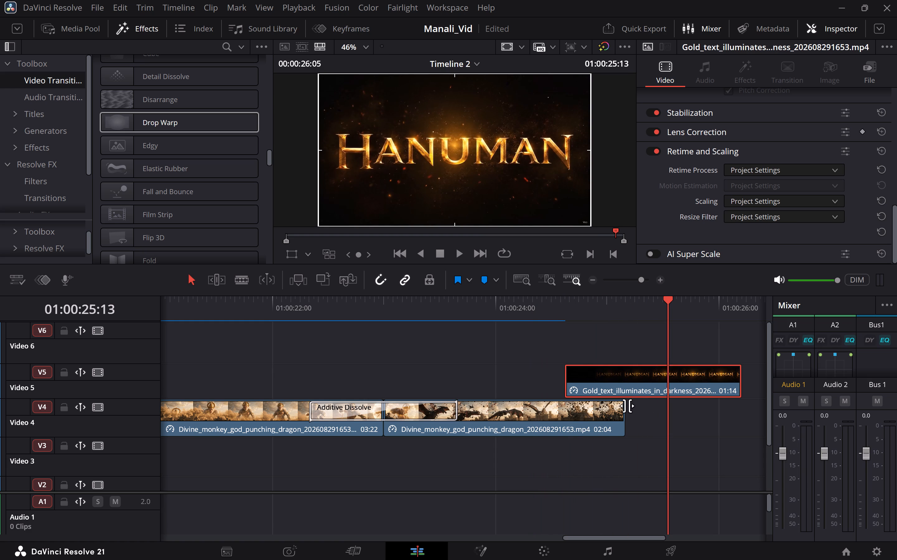
Add a long fade-out to the second divine monkey god clip and a short fade-in to the HANUMAN title clip.
left_click_drag(621, 404, 534, 404)
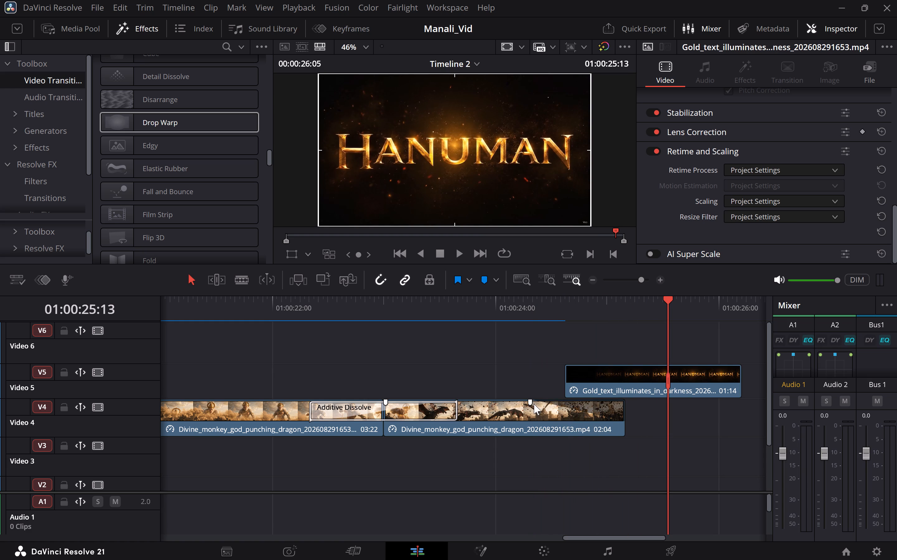
left_click_drag(568, 366, 589, 366)
Play from the Additive Dissolve on Video 4 through the fades to the end of the HANUMAN title.
key("space")
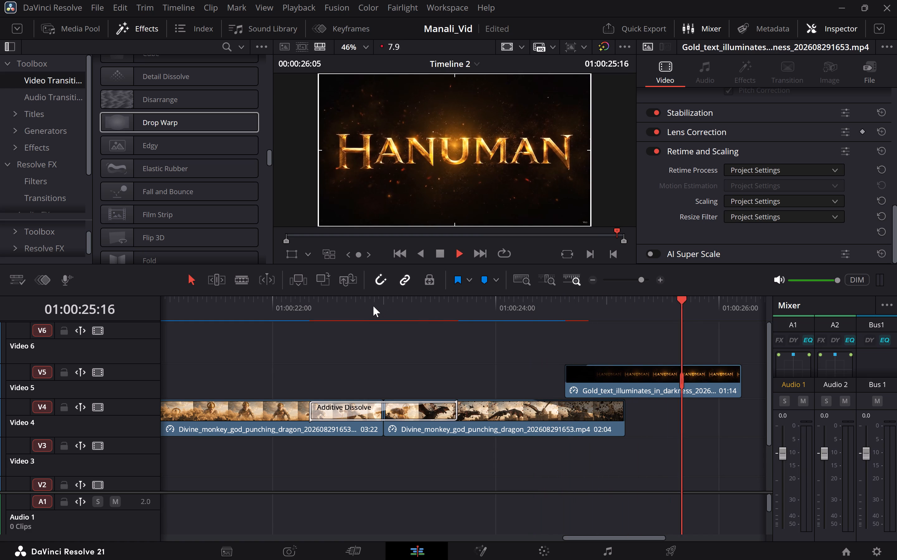
key("space")
left_click(367, 303)
key("space")
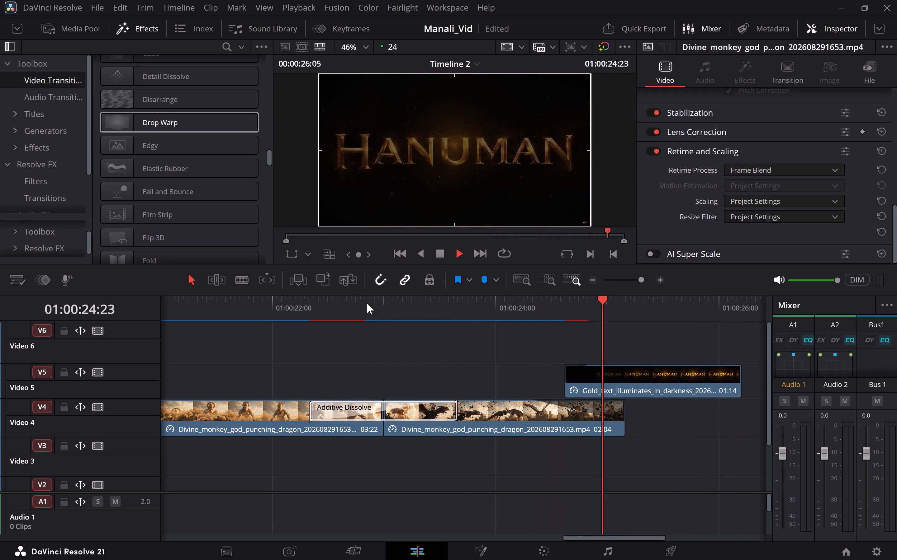
key("space")
key("space")
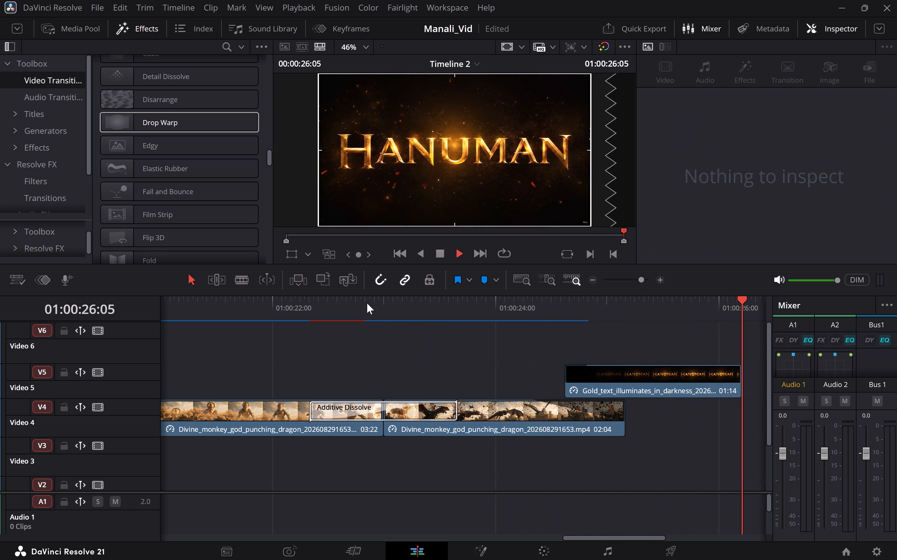
Play the opening Bear_warrior_striking_demon clip on Video 1 from the start of the timeline.
scroll(367, 303, "right", 6)
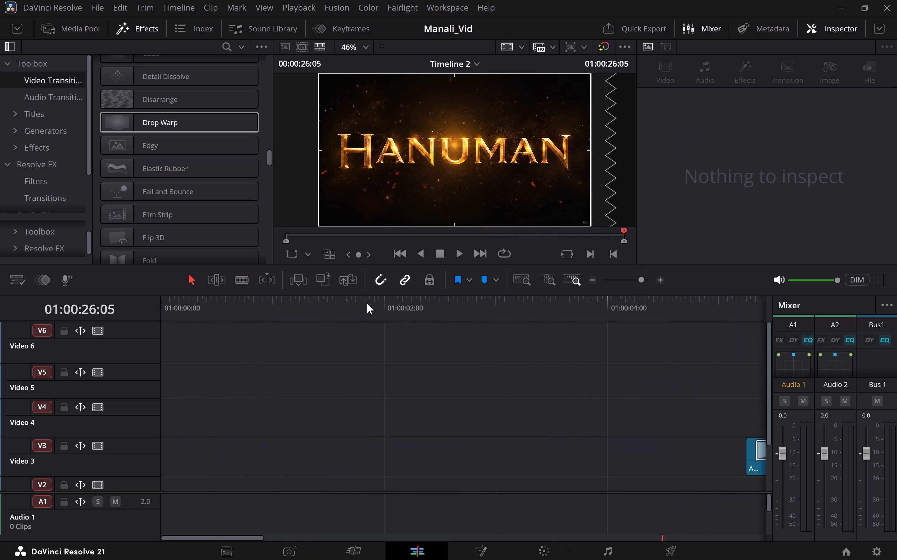
scroll(420, 395, "down", 2)
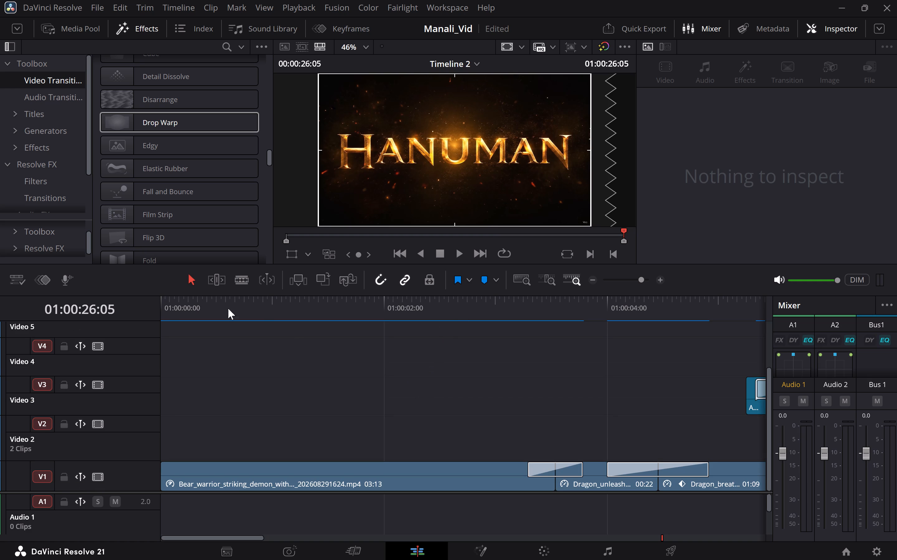
left_click(169, 305)
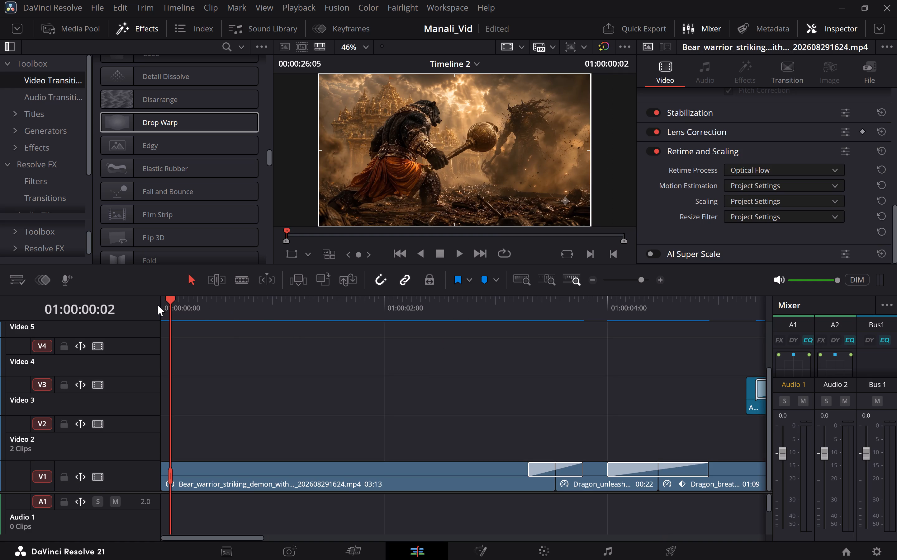
left_click(158, 305)
left_click(162, 305)
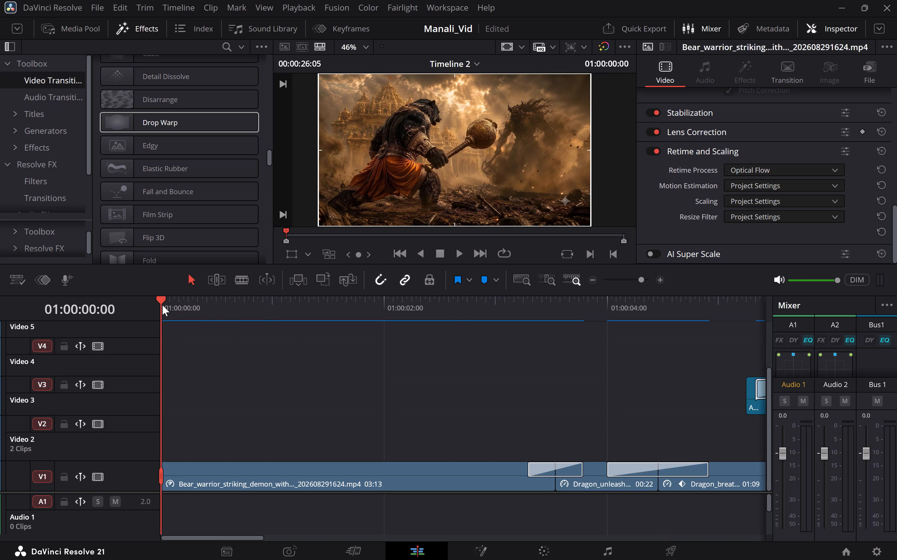
key("space")
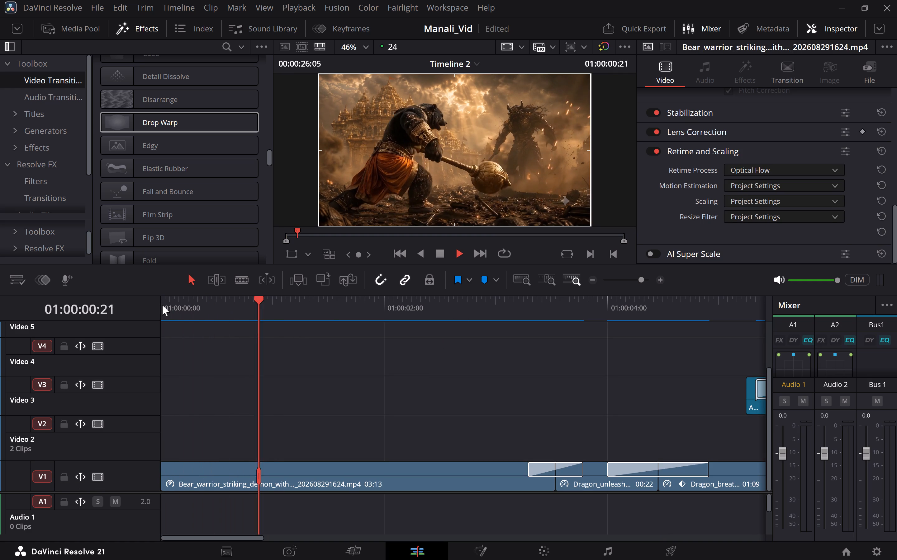
key("space")
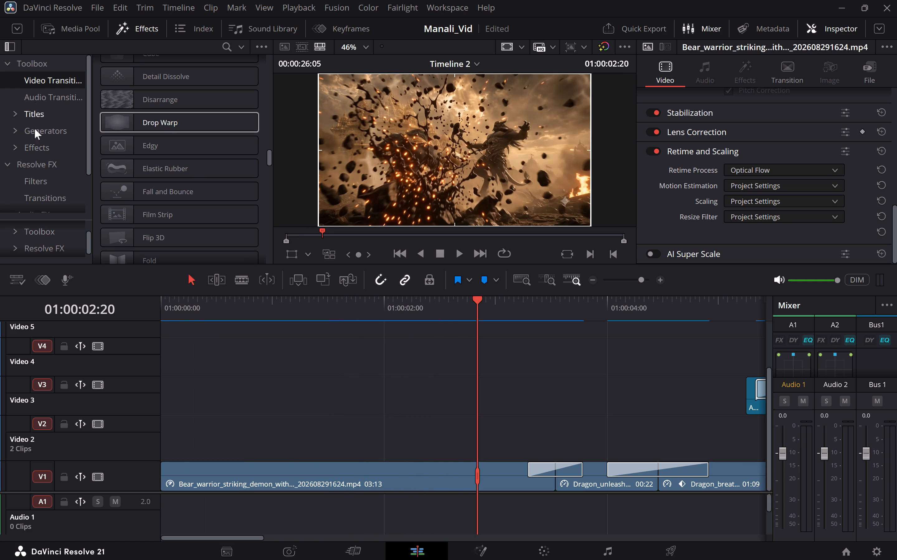
Apply the Resolve FX Revival Dead Pixel Fixer to the opening Bear_warrior_striking_demon clip on Video 1.
scroll(40, 156, "down", 1)
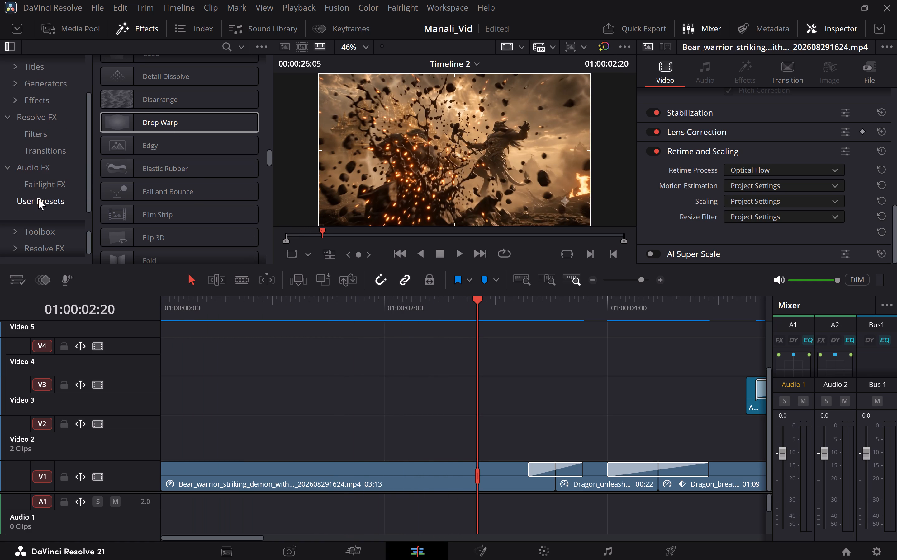
left_click(38, 199)
left_click(45, 191)
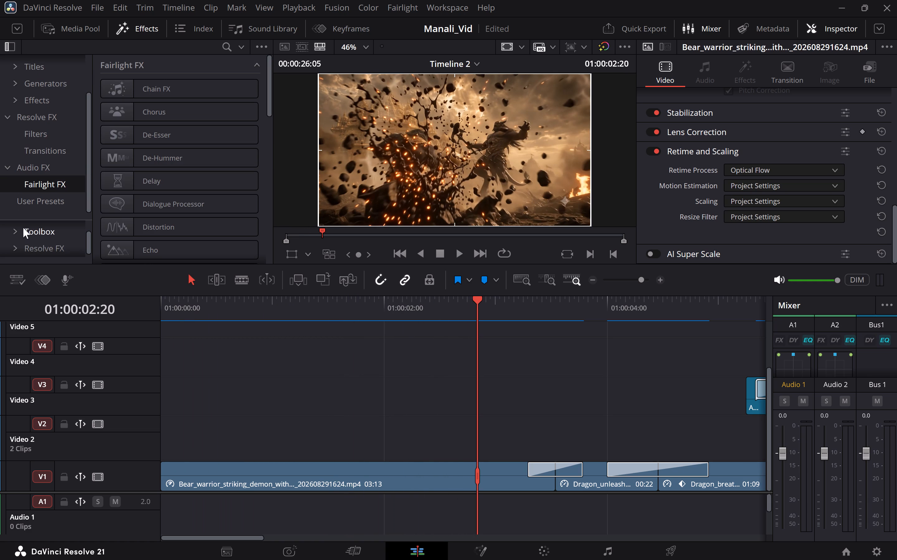
left_click(14, 230)
scroll(14, 230, "down", 2)
scroll(49, 234, "up", 1)
left_click(49, 234)
scroll(49, 234, "down", 1)
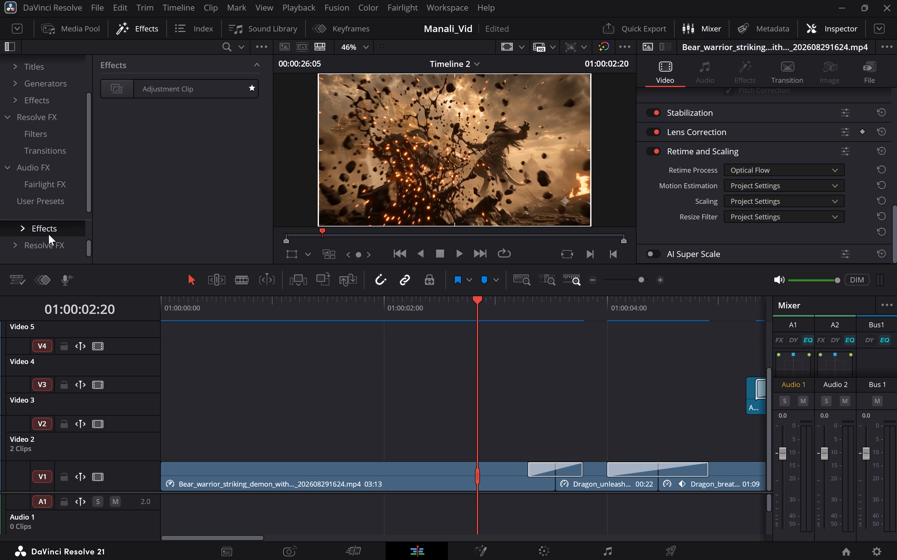
left_click(16, 249)
scroll(16, 249, "down", 1)
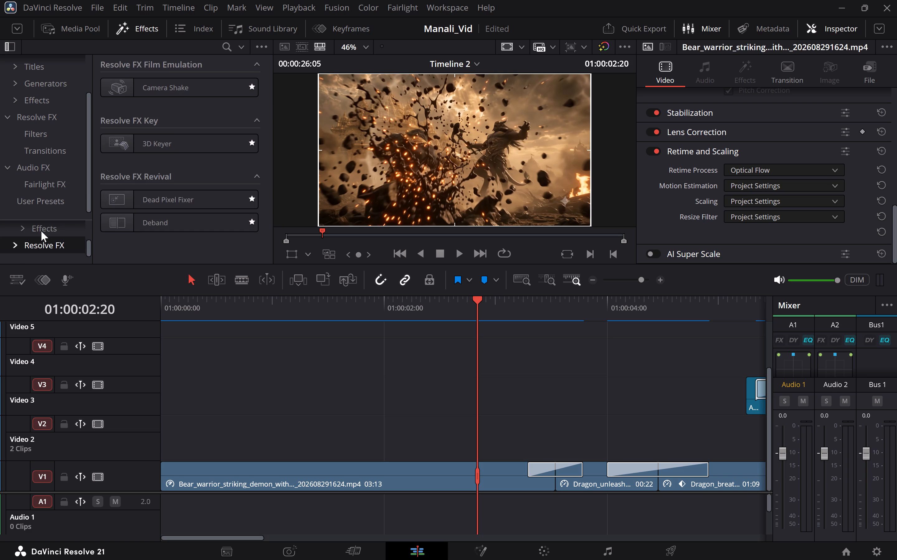
scroll(240, 348, "right", 1)
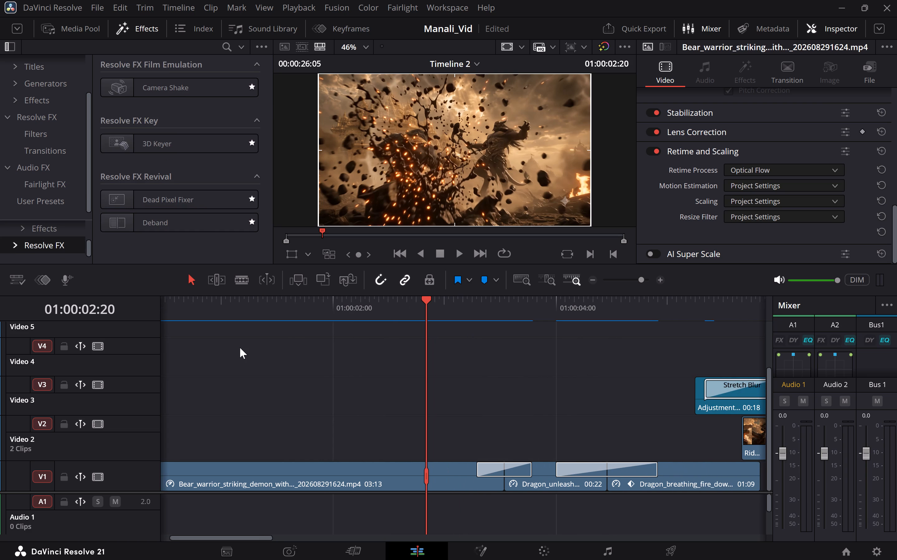
scroll(240, 348, "right", 1)
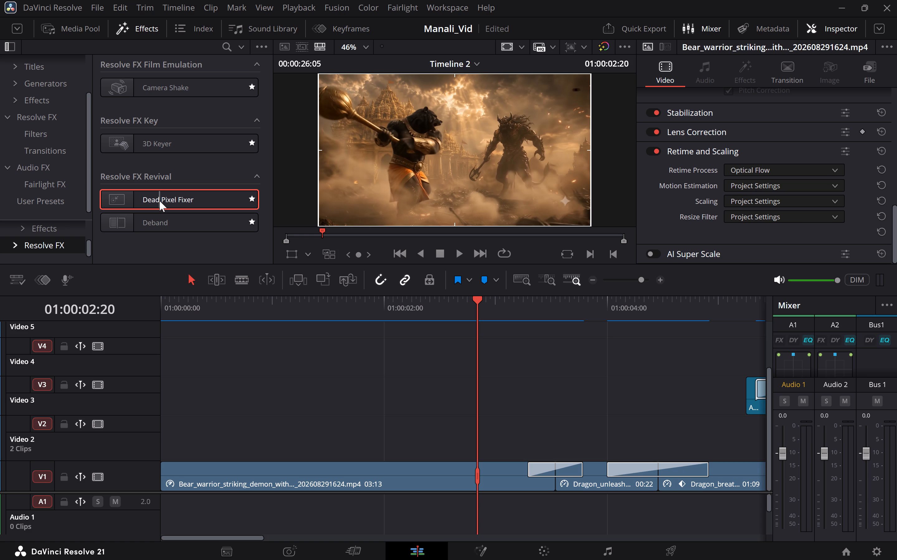
left_click_drag(152, 200, 309, 485)
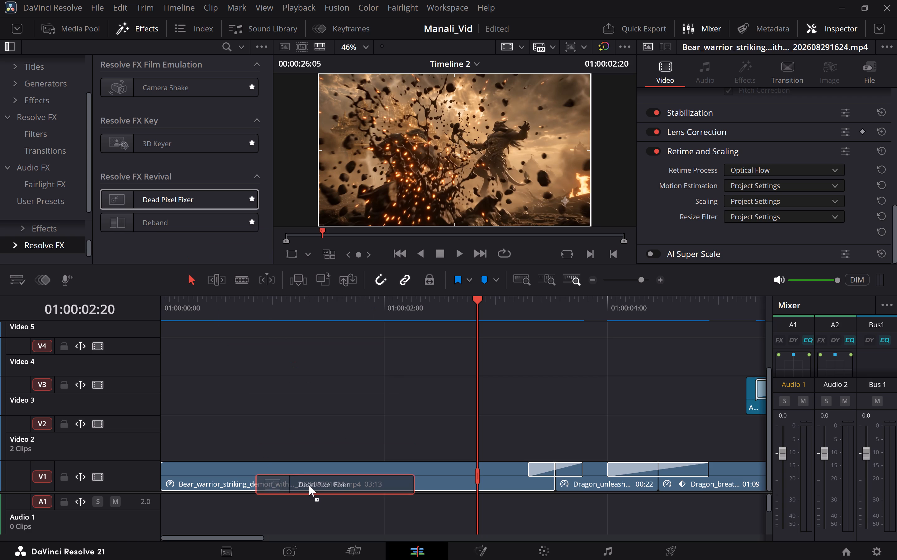
left_click_drag(309, 485, 309, 481)
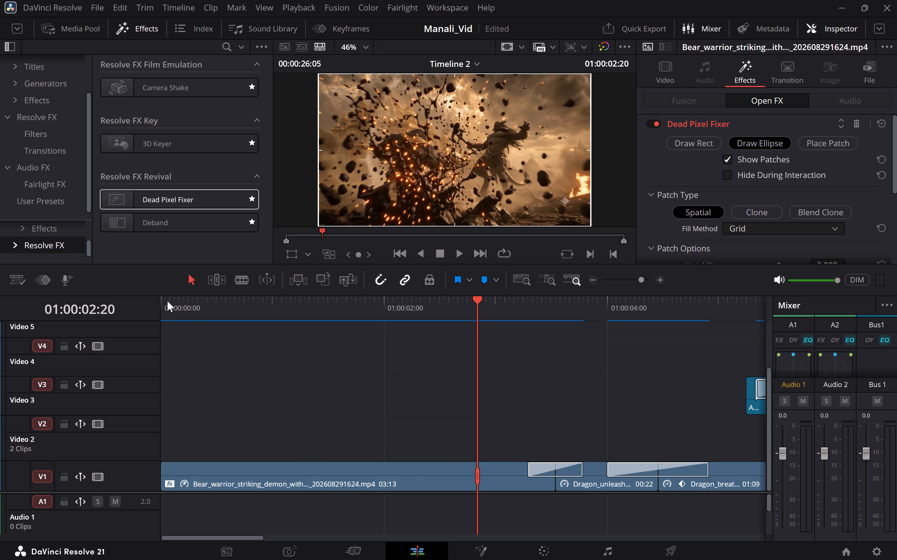
Play the opening clip to 01:00:01:10 and switch the viewer's on-screen controls to Open FX Overlay.
left_click(165, 301)
key("space")
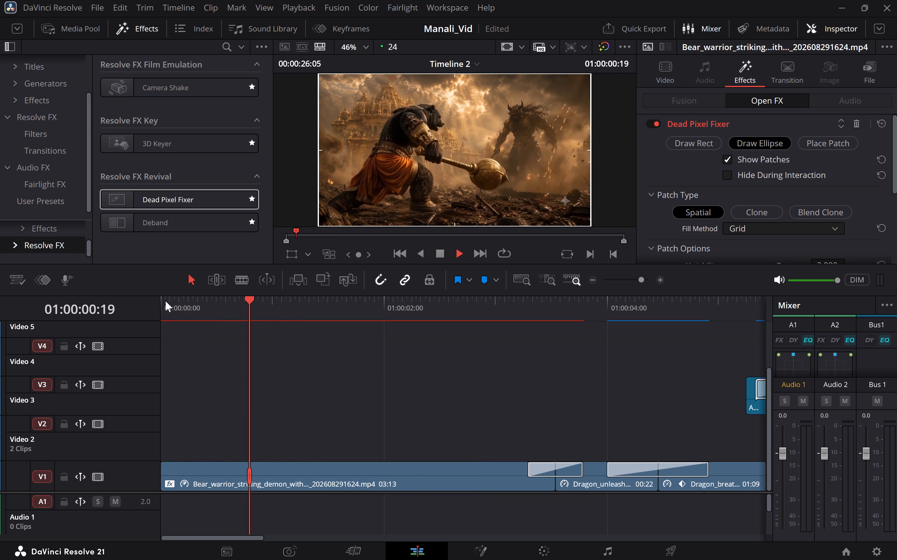
key("space")
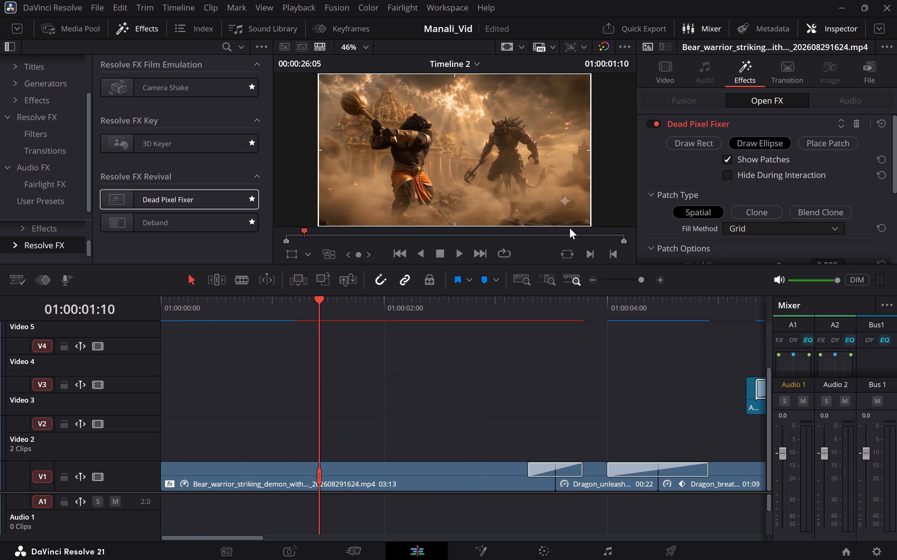
left_click(304, 251)
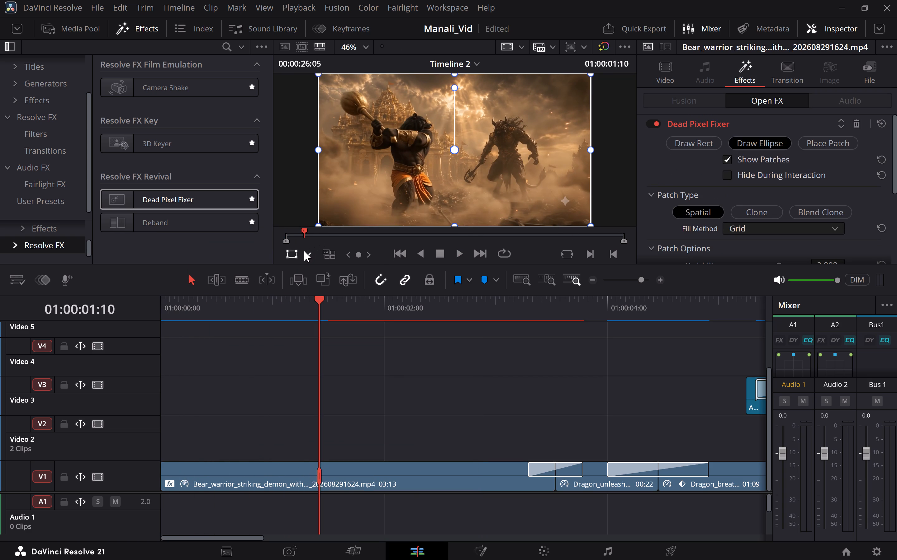
left_click(307, 253)
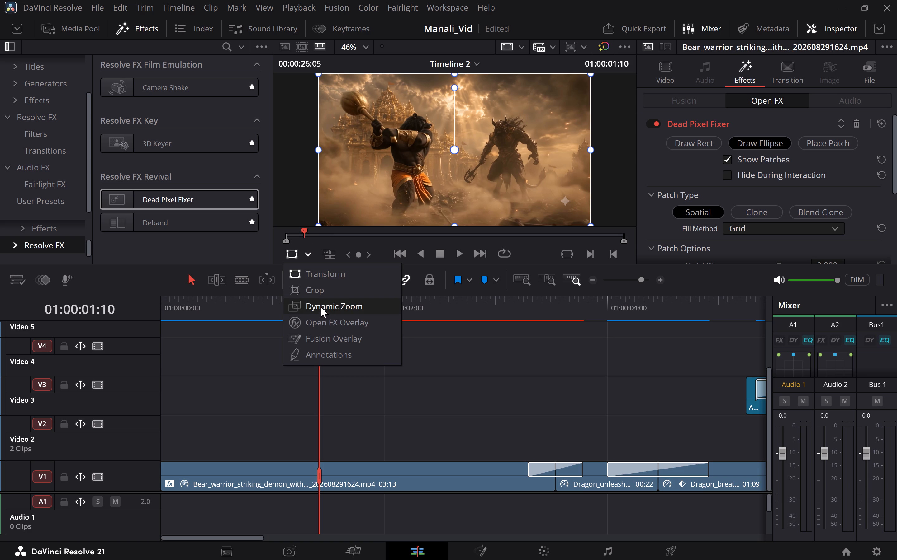
left_click(321, 318)
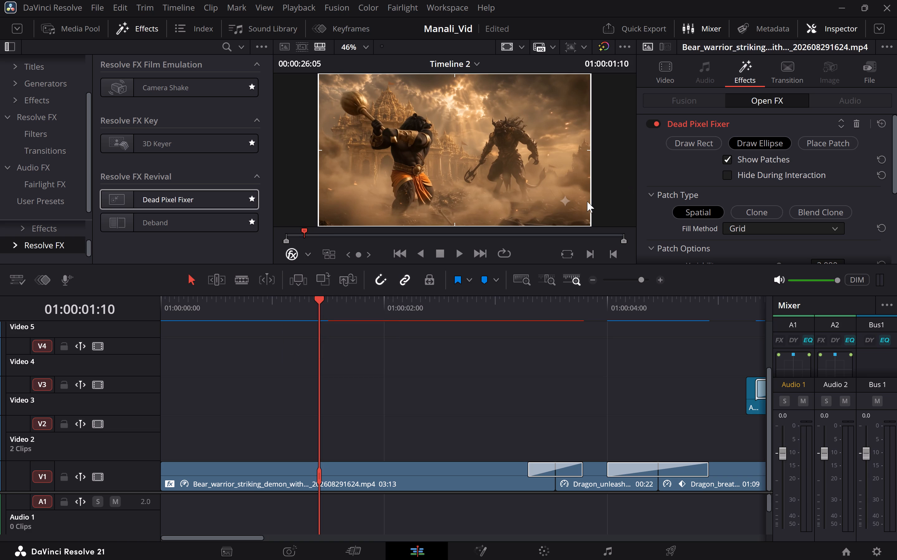
Using Dead Pixel Fixer's Draw Rect mode, draw two overlapping rectangular patches over the star-shaped watermark in the bear warrior clip.
scroll(570, 214, "up", 1)
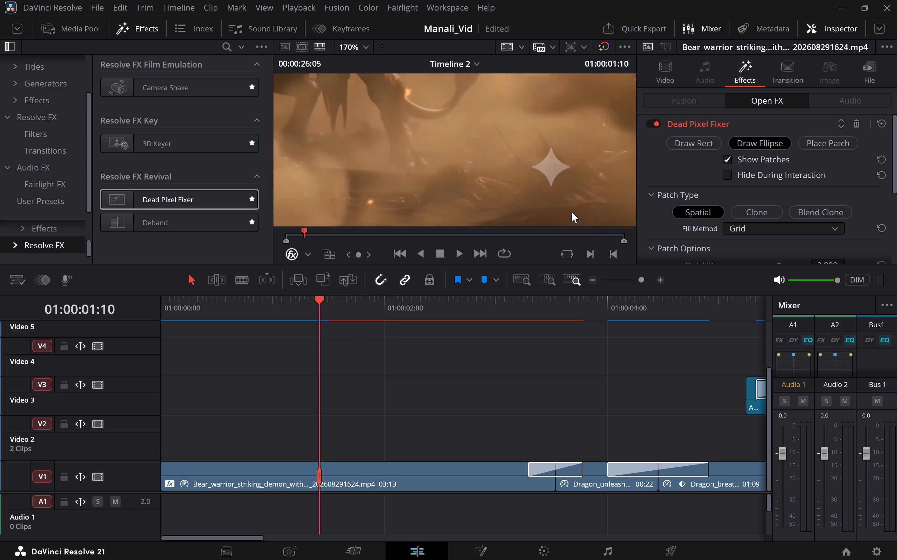
scroll(550, 184, "down", 1)
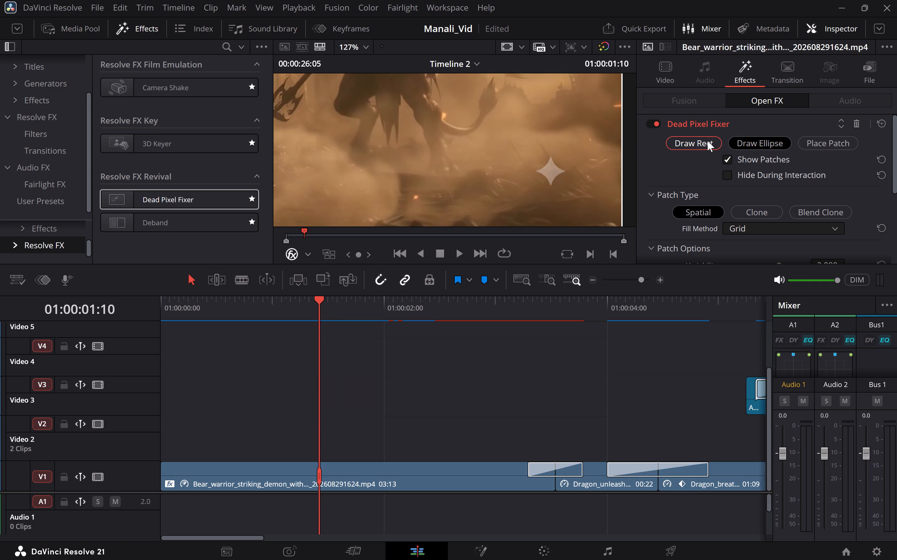
left_click(707, 141)
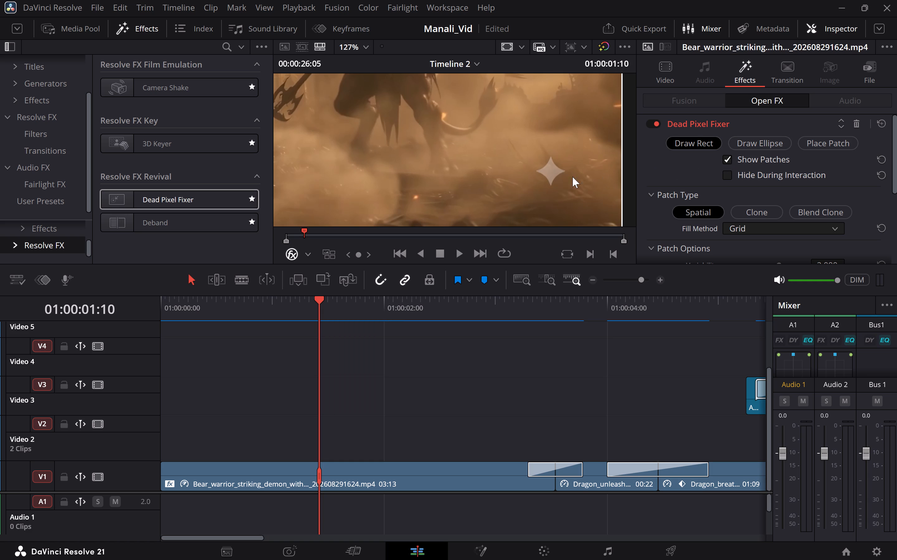
left_click(544, 161)
left_click(551, 161)
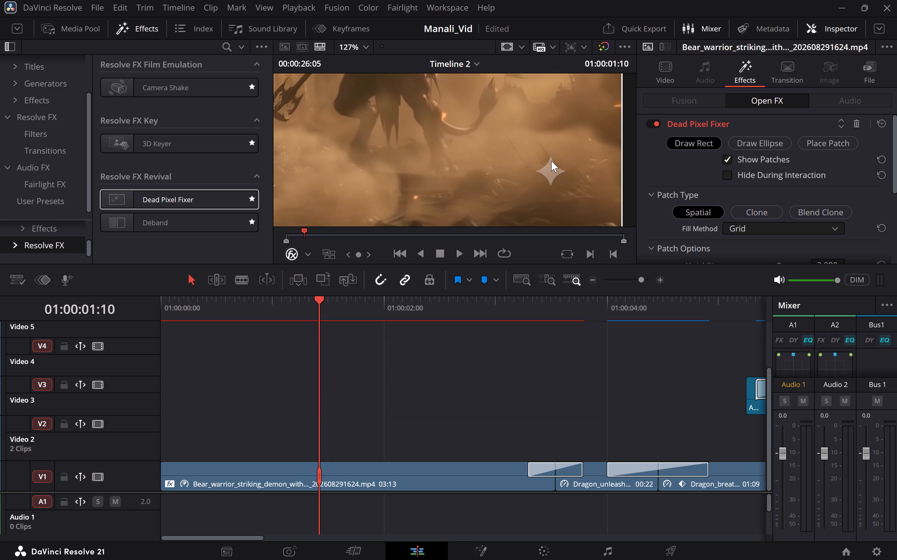
left_click_drag(551, 161, 540, 172)
left_click_drag(540, 172, 577, 184)
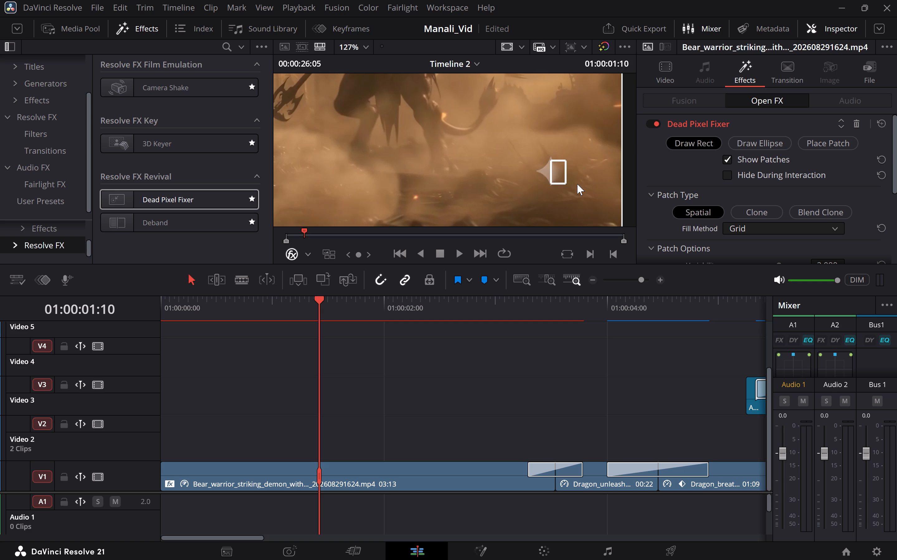
left_click_drag(577, 184, 598, 184)
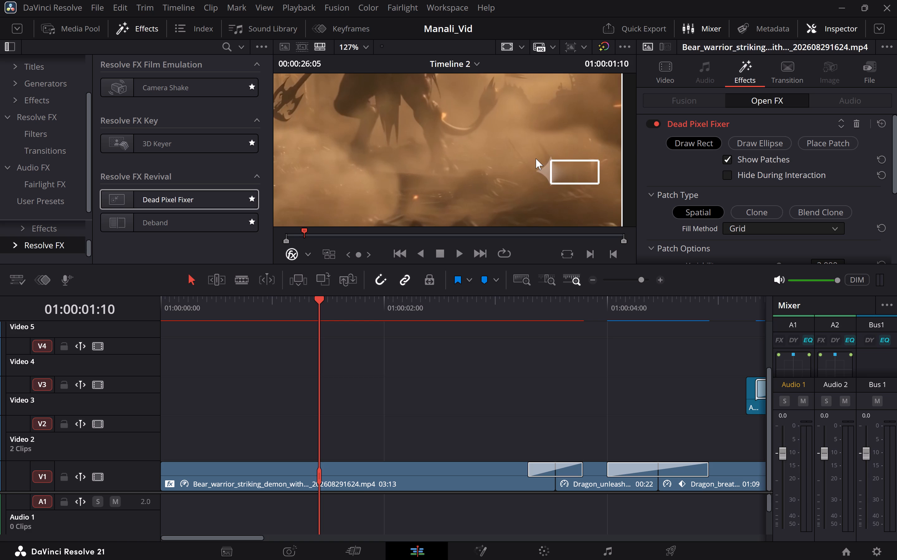
left_click_drag(530, 159, 572, 184)
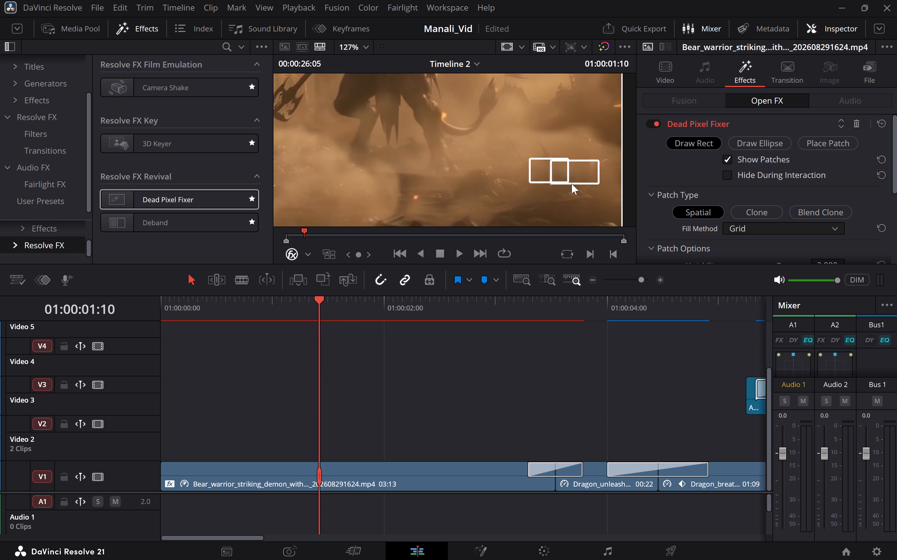
left_click_drag(572, 184, 574, 180)
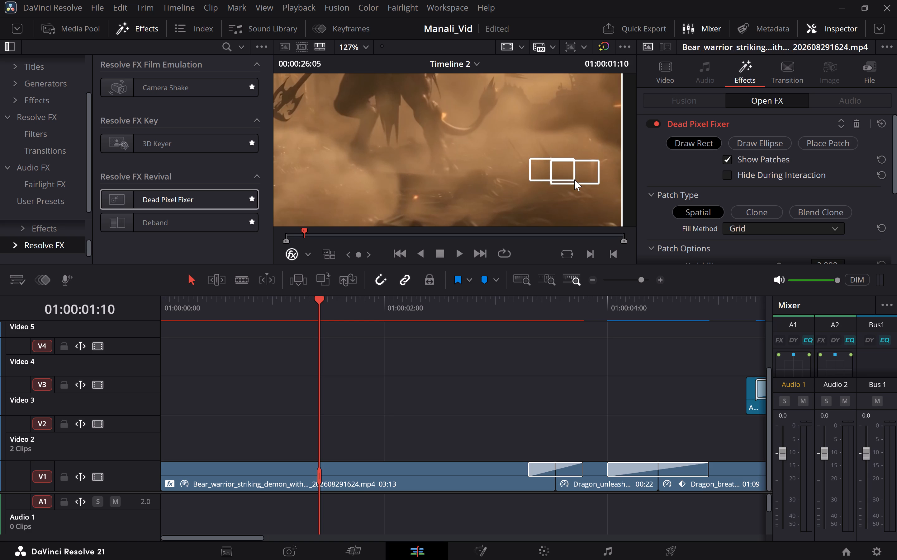
Undo the two overlapping rectangular patches over the star watermark in the bear warrior clip.
left_click(574, 180)
left_click_drag(574, 180, 575, 186)
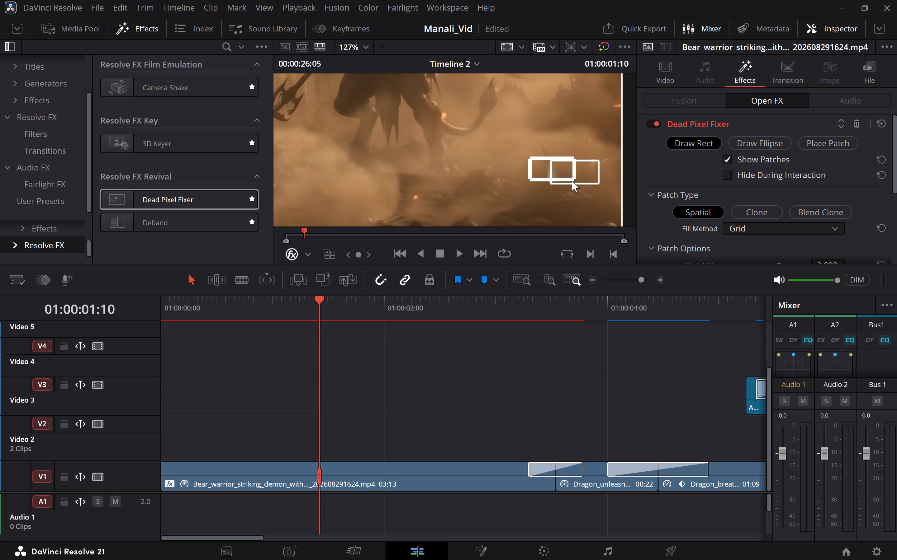
key("ctrl+z")
key("ctrl+z")
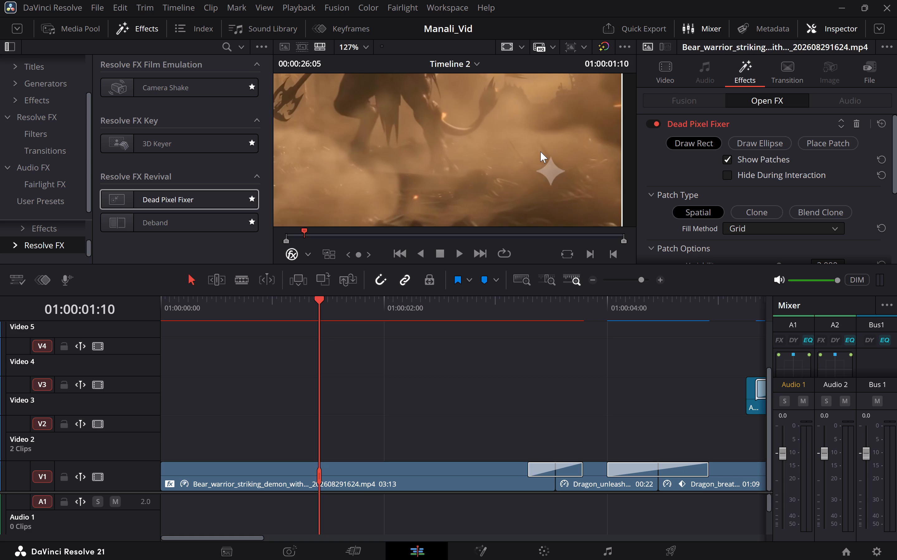
Redraw two overlapping rectangular patches over the star watermark in the bear warrior clip and turn off Show Patches.
left_click_drag(540, 152, 572, 187)
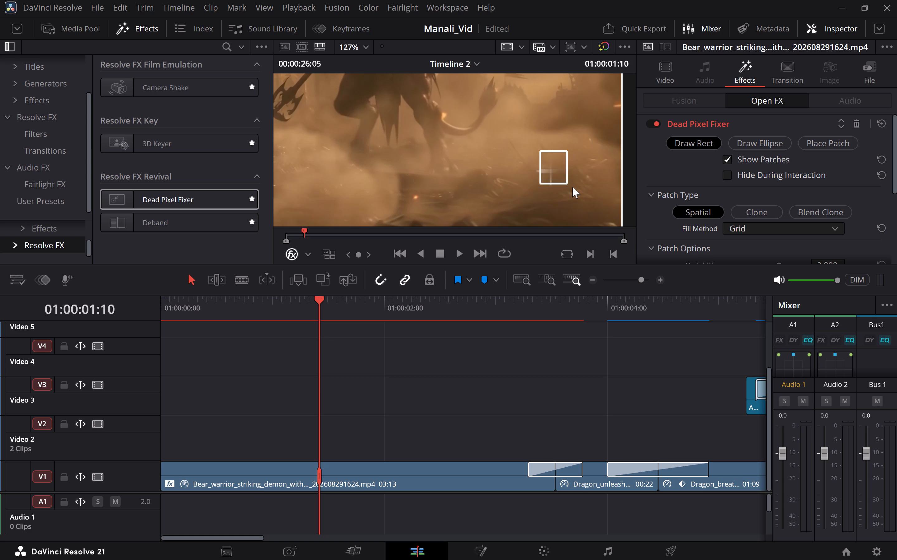
left_click_drag(572, 187, 578, 184)
left_click_drag(578, 184, 578, 186)
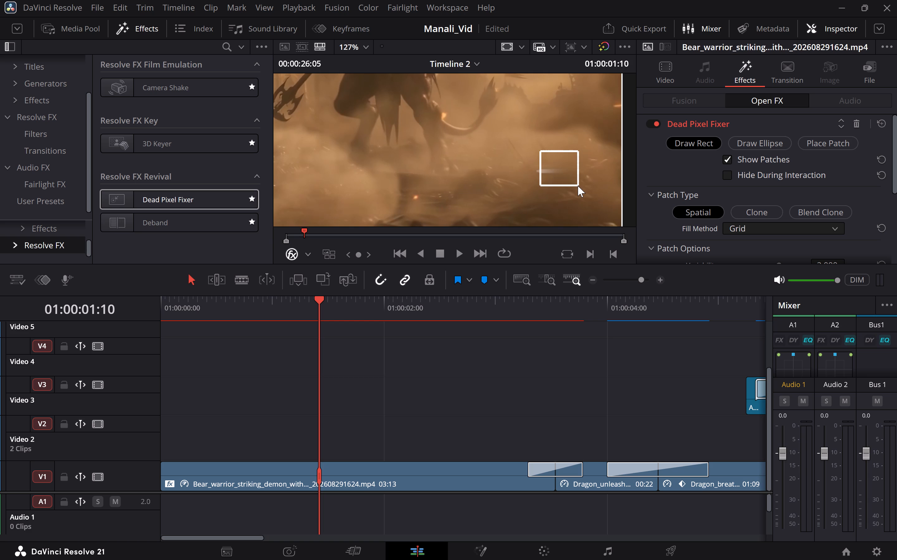
left_click_drag(521, 158, 564, 179)
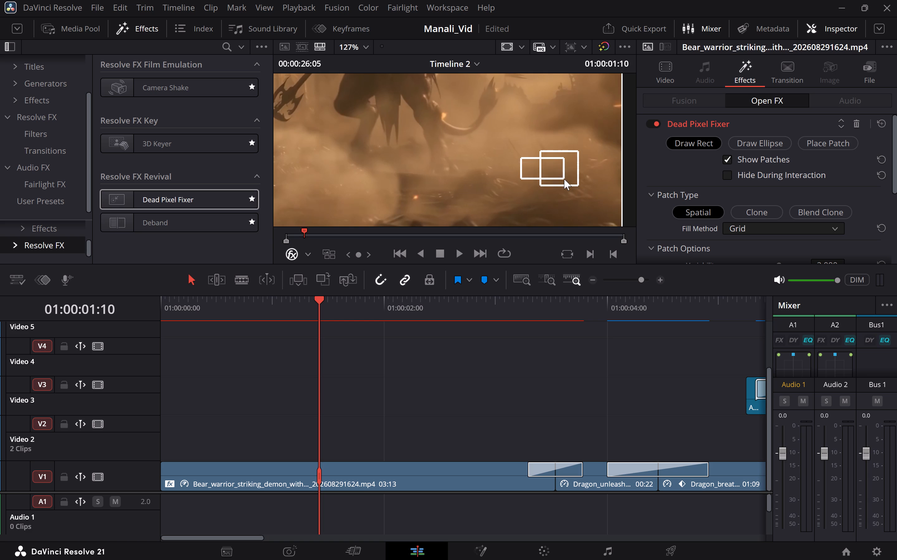
left_click_drag(564, 179, 577, 182)
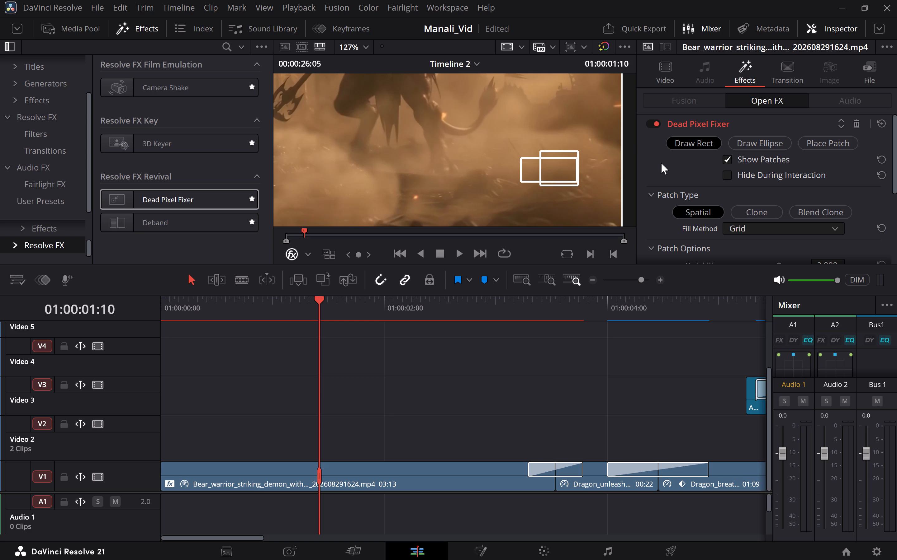
left_click(727, 158)
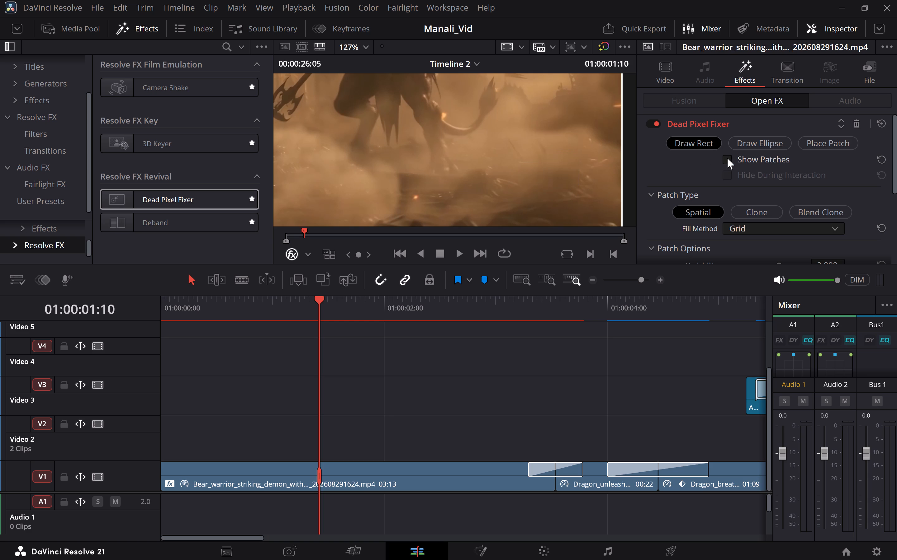
Play the patched bear warrior clip from the start of the timeline in full screen up to the transition into the dragon clip.
left_click(163, 305)
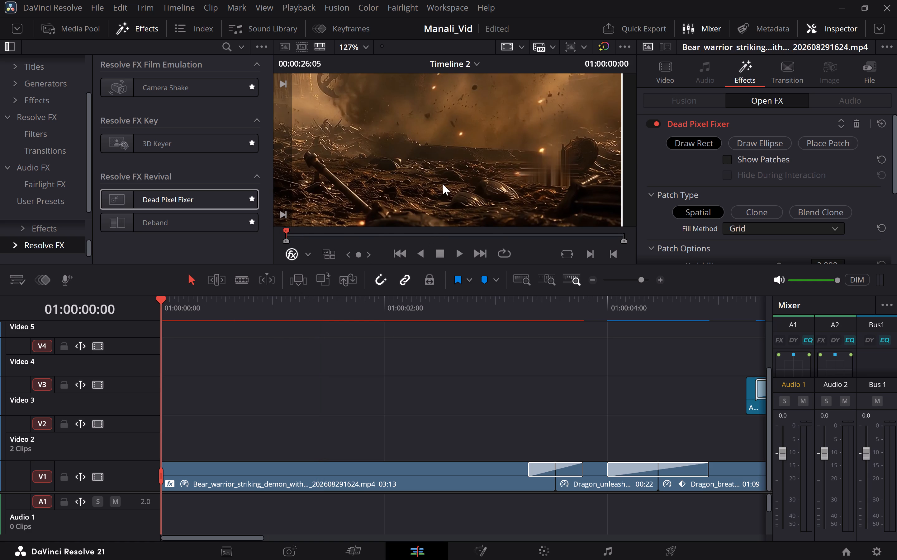
key("z")
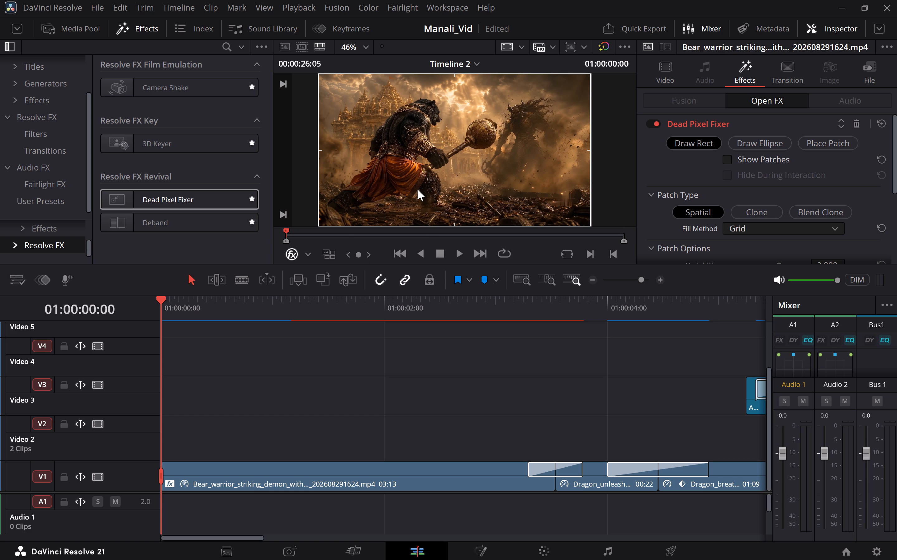
key("space")
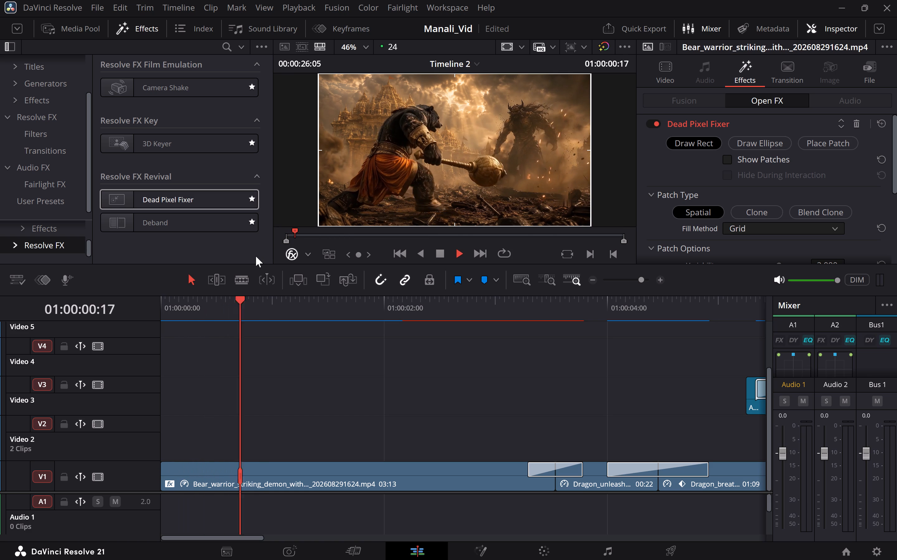
key("space")
key("ctrl+f")
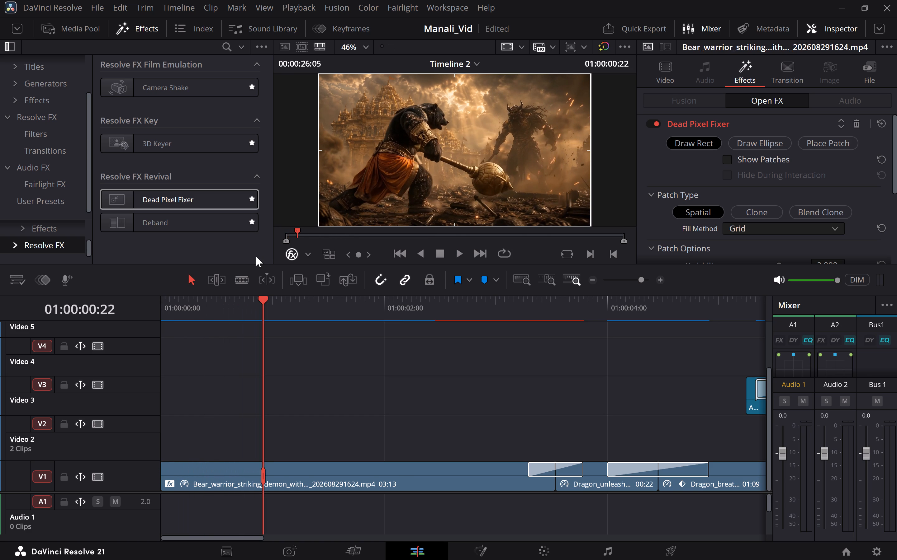
key("space")
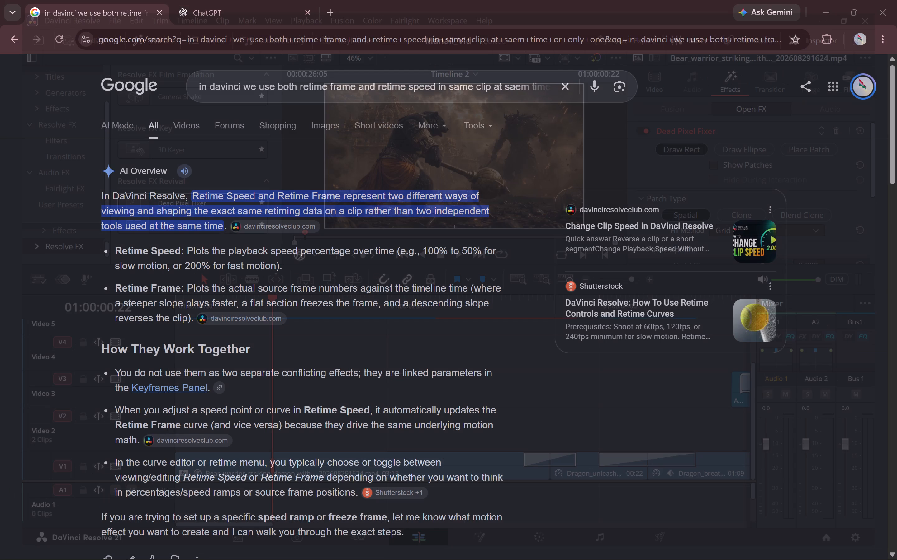
key("space")
key("space")
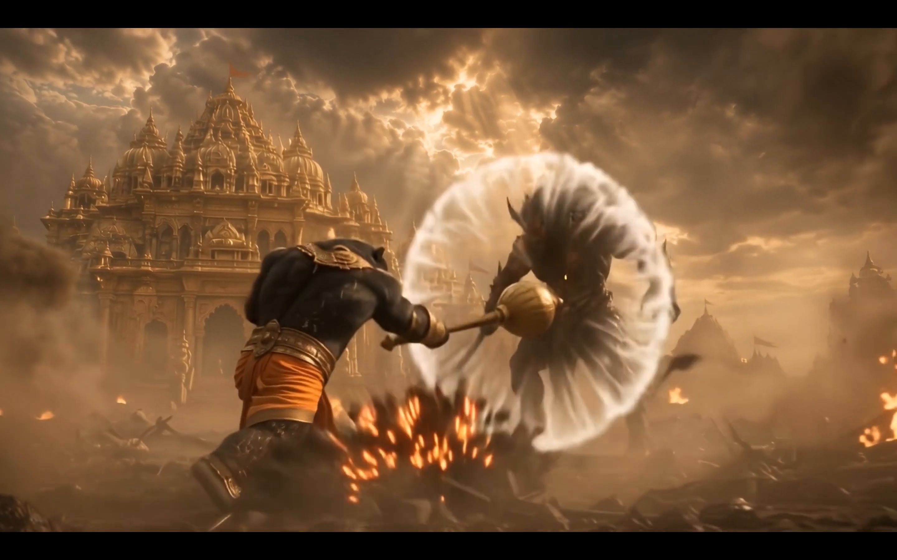
key("space")
key("space")
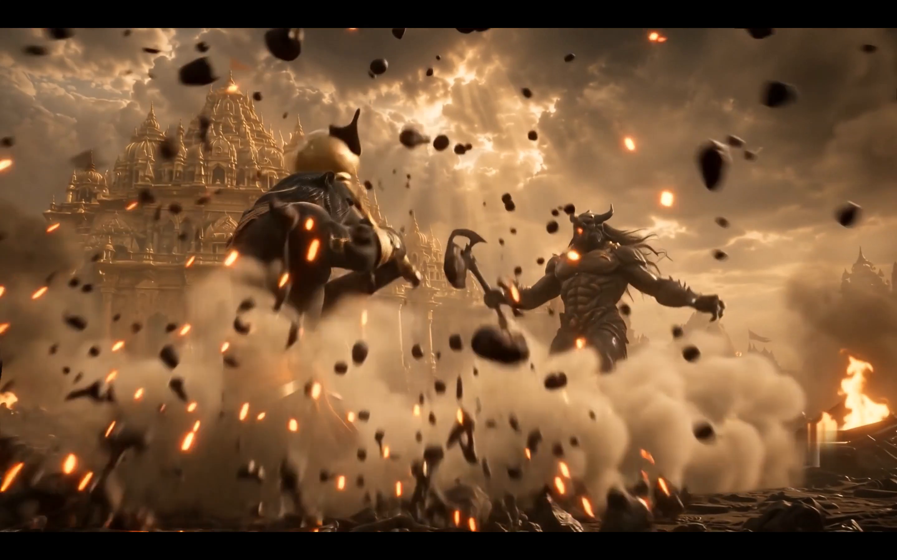
key("space")
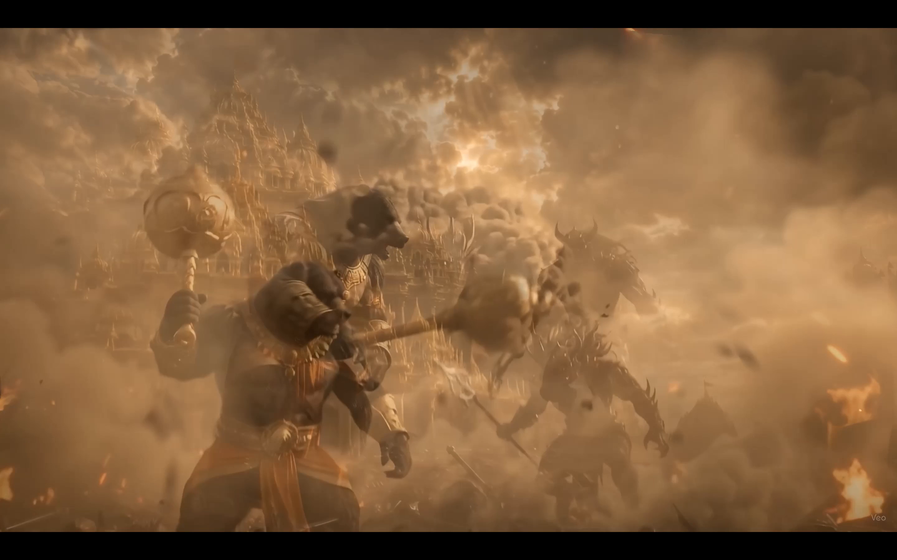
key("ctrl+f")
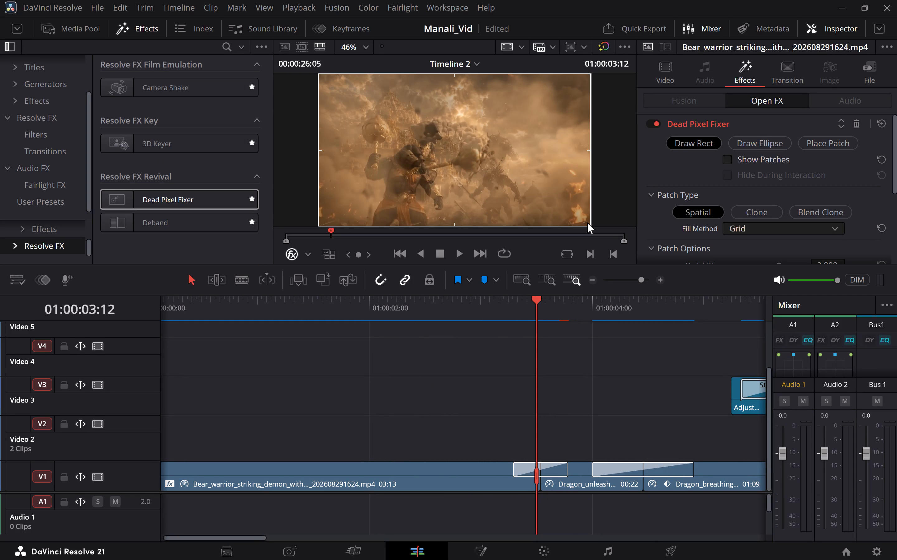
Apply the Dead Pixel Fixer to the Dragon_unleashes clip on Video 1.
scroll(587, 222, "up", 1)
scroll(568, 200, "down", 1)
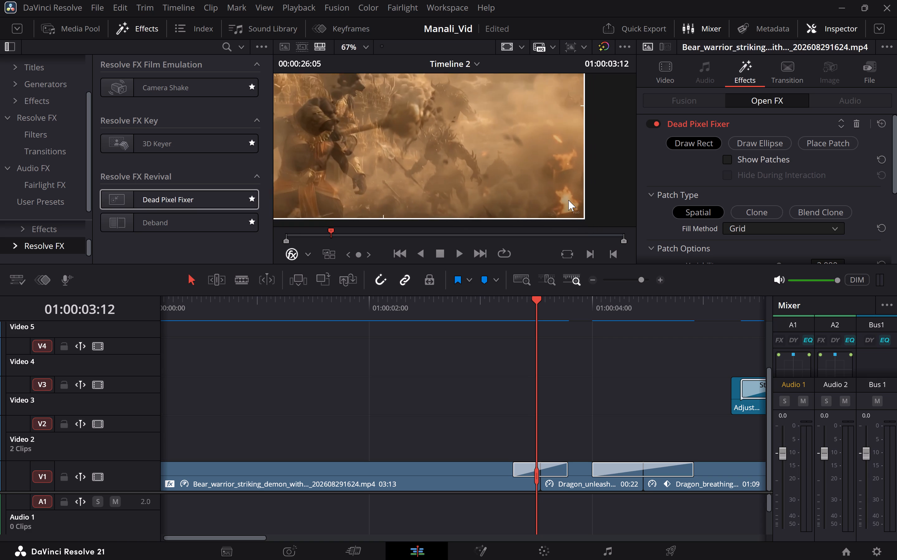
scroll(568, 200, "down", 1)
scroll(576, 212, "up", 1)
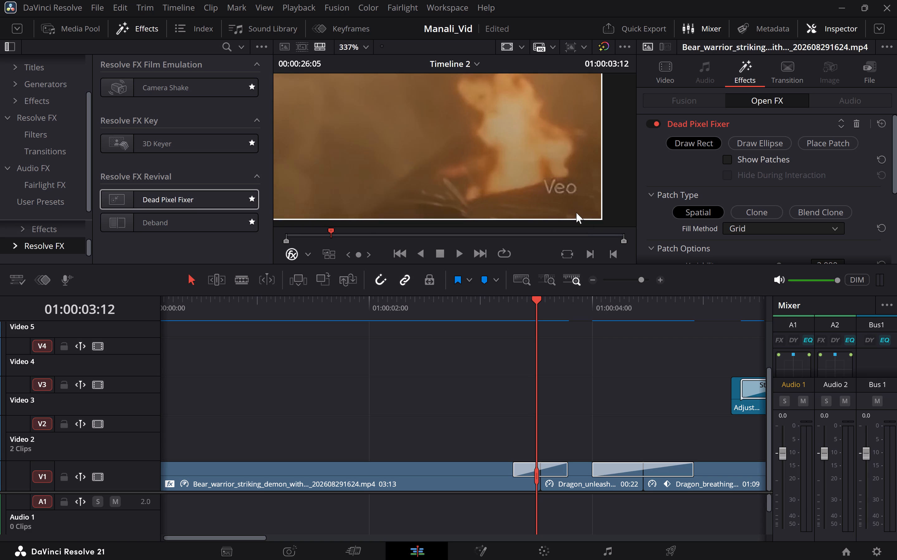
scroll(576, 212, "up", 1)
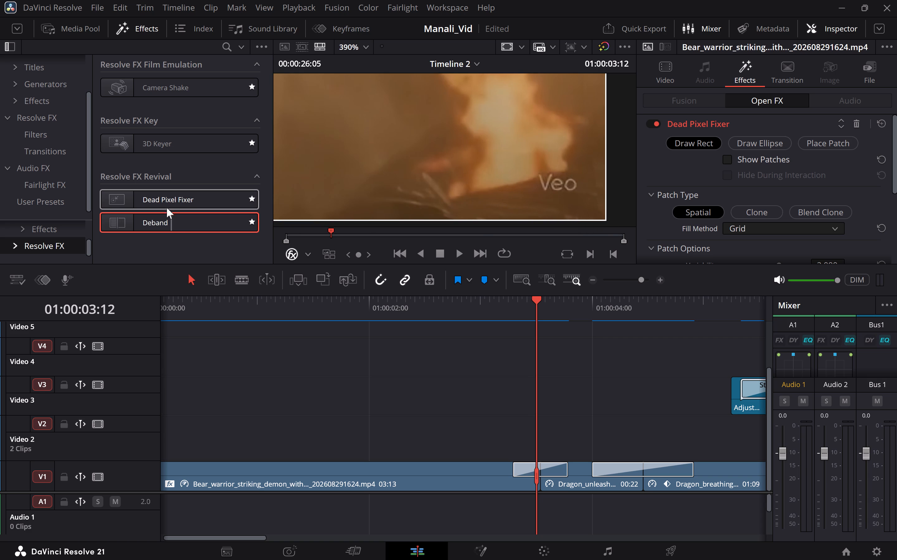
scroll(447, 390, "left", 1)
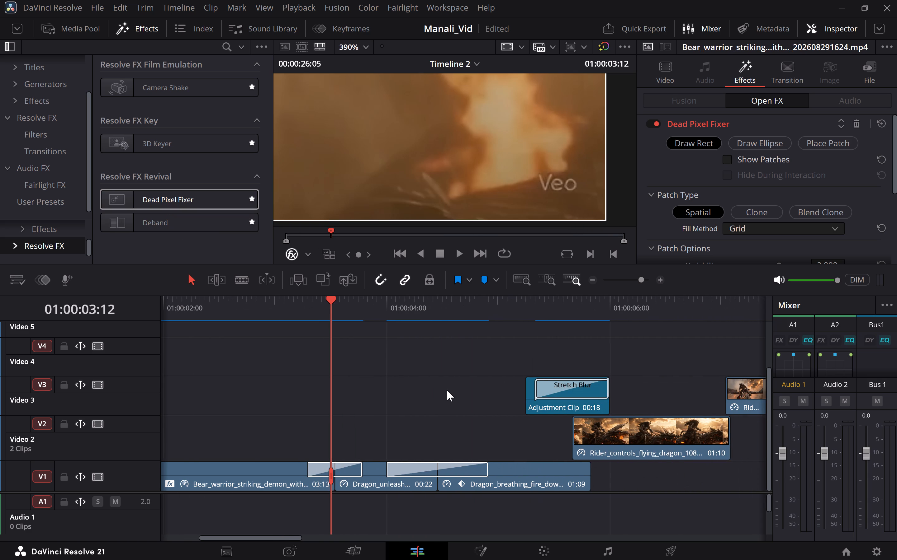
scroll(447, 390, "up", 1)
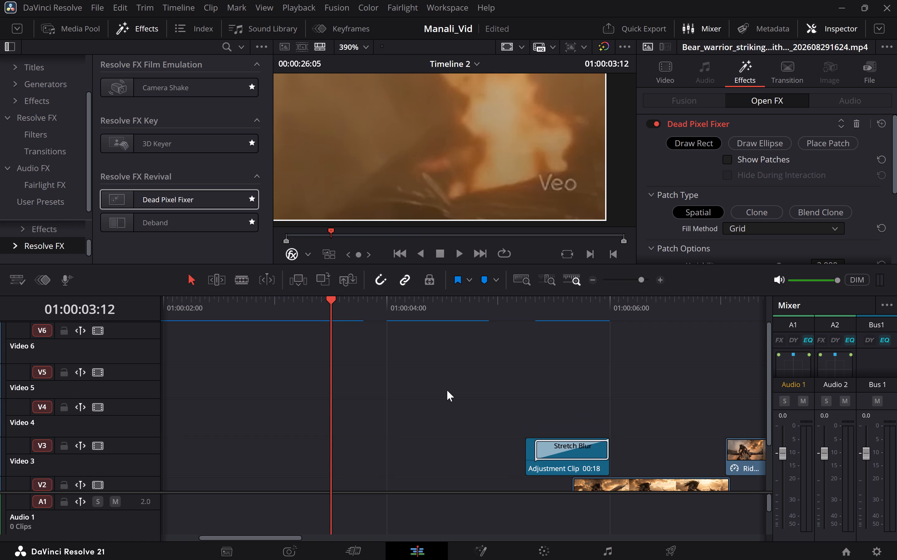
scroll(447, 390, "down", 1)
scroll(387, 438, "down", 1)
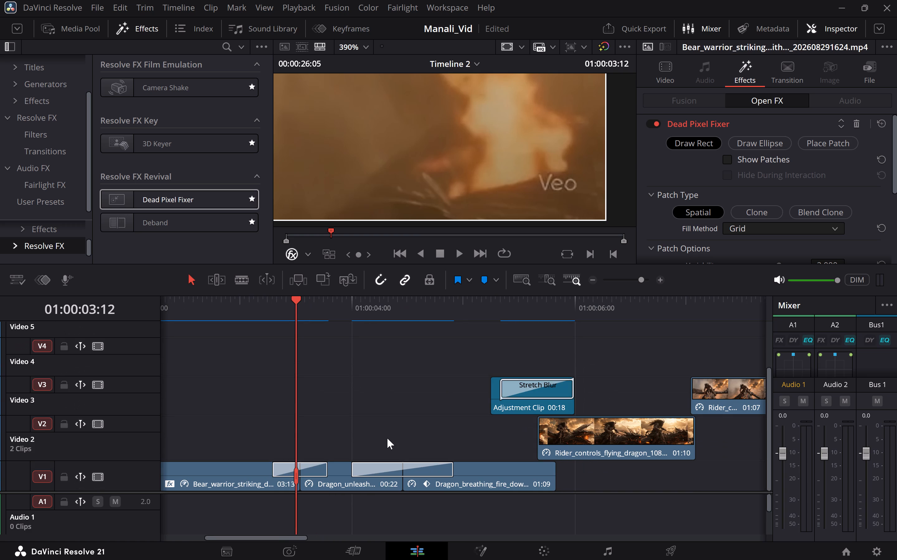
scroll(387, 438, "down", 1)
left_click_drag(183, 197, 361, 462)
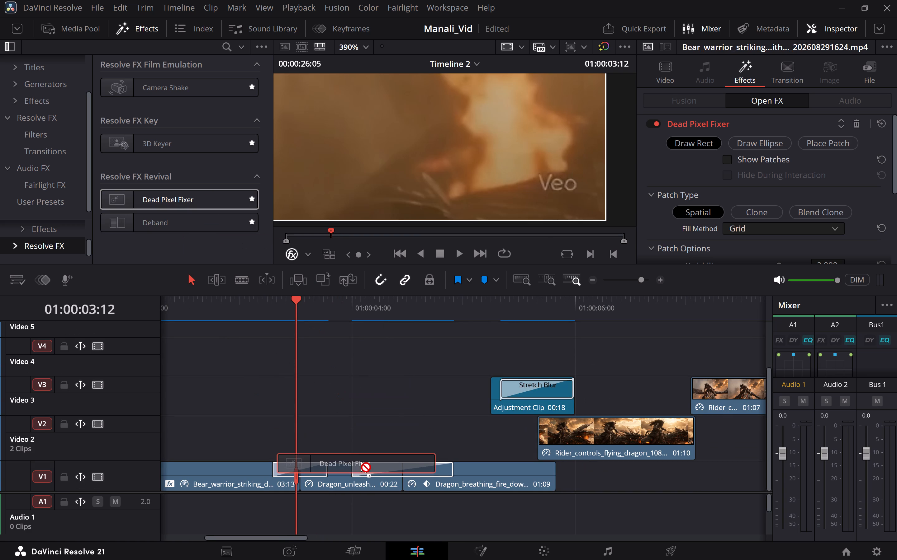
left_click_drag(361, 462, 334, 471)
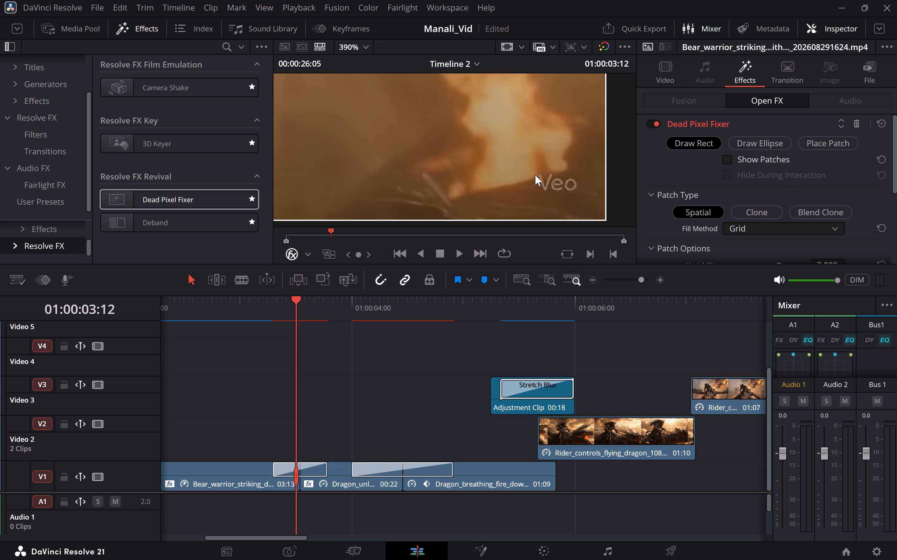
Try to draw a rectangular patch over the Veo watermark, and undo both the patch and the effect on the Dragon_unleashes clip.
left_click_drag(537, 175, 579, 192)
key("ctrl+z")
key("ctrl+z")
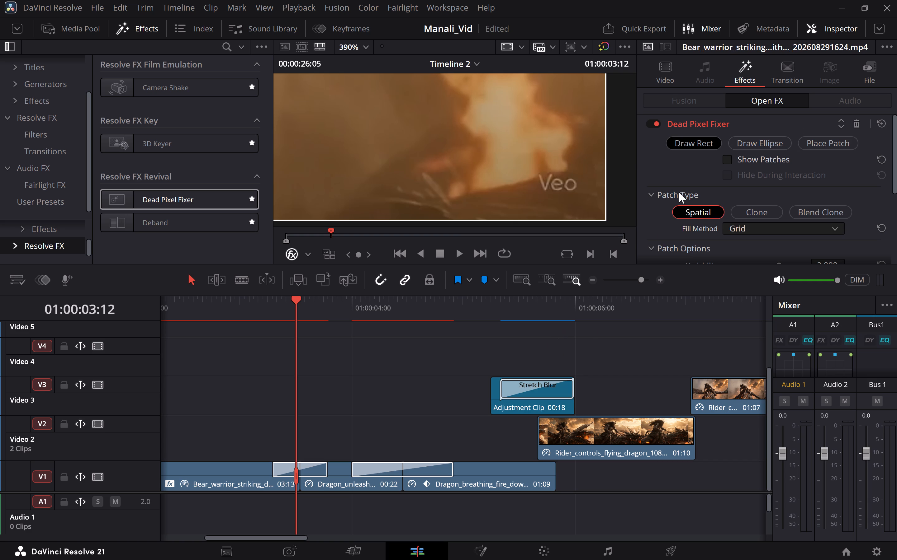
Play Timeline 2 from its start through the bear warrior clip into the dragon clips, checking the watermark corner.
scroll(389, 413, "right", 1)
left_click(342, 472)
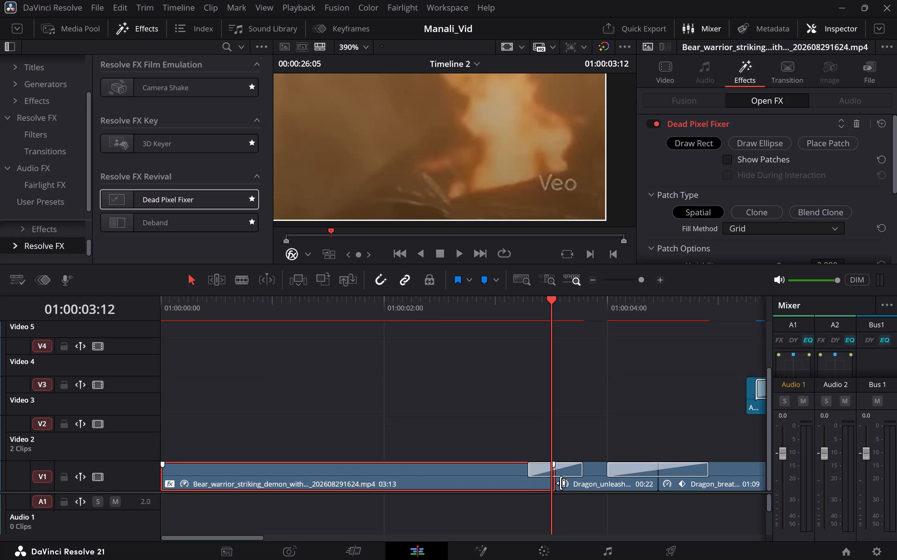
left_click(590, 477)
scroll(679, 187, "up", 2)
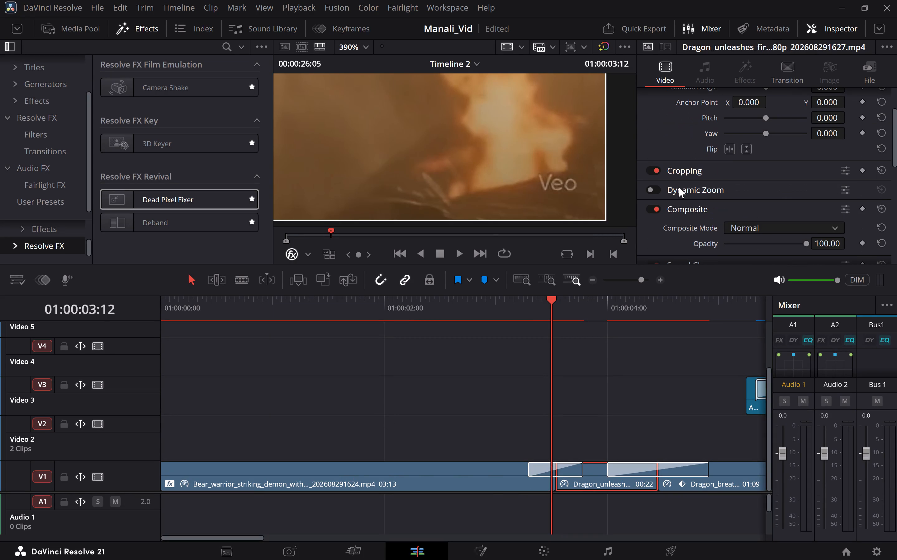
left_click(372, 478)
scroll(348, 388, "right", 1)
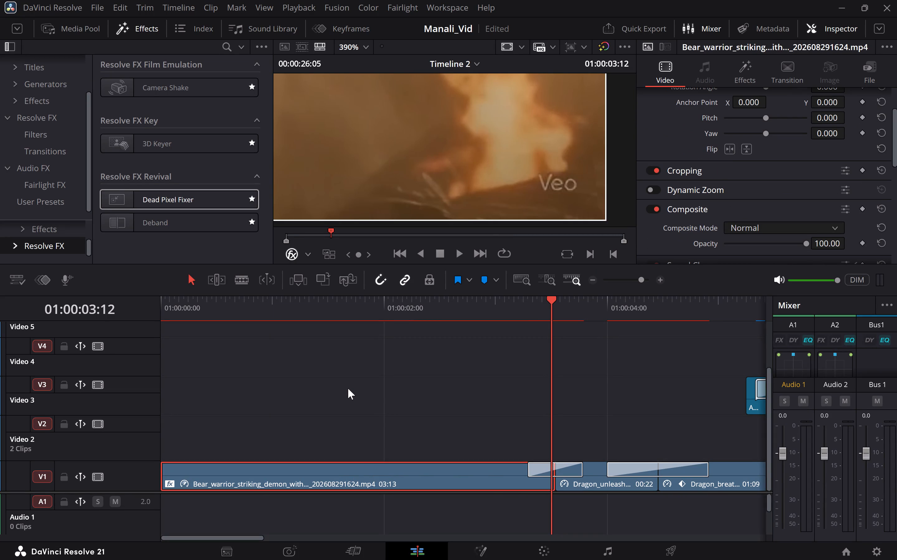
scroll(348, 388, "right", 2)
left_click(165, 302)
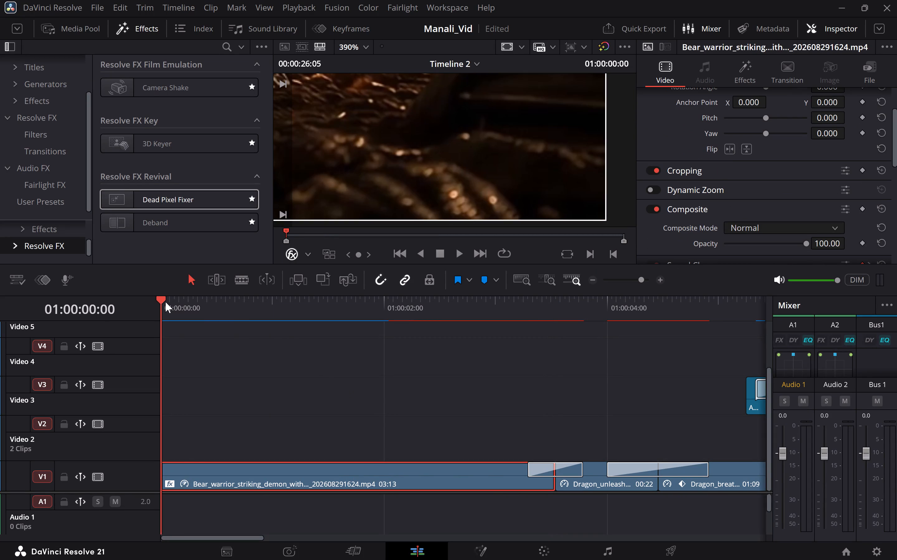
key("space")
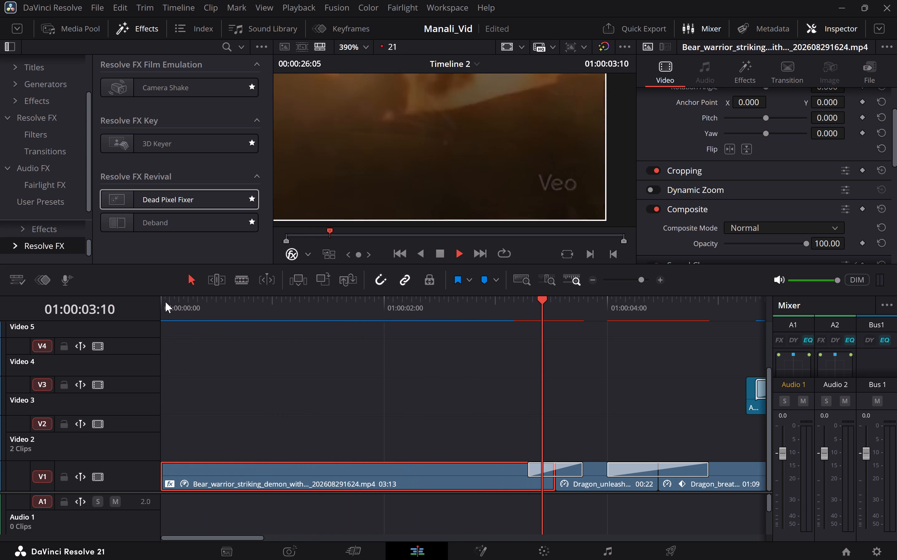
key("space")
key("space")
key("space")
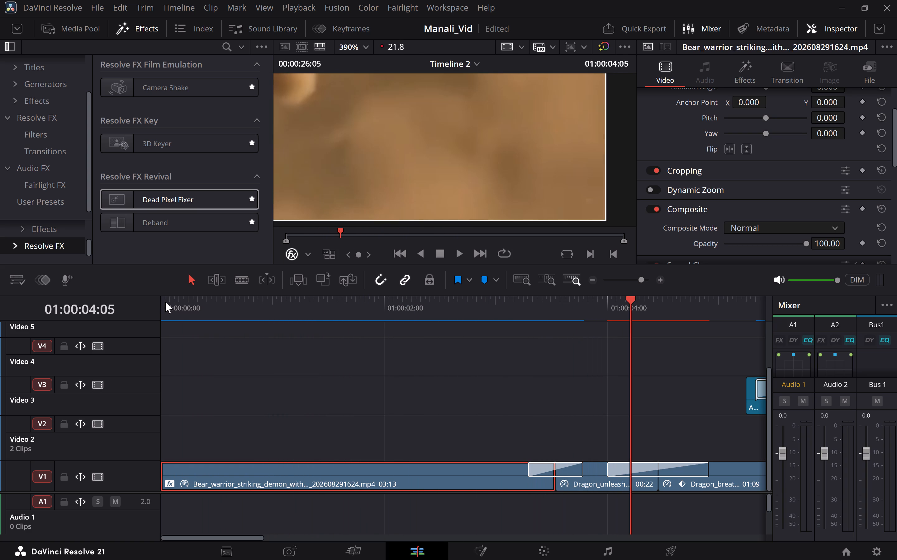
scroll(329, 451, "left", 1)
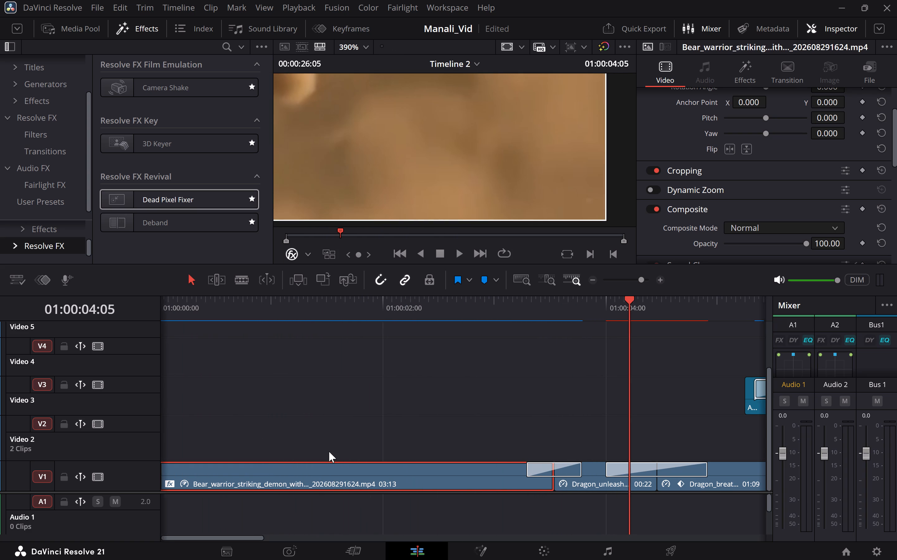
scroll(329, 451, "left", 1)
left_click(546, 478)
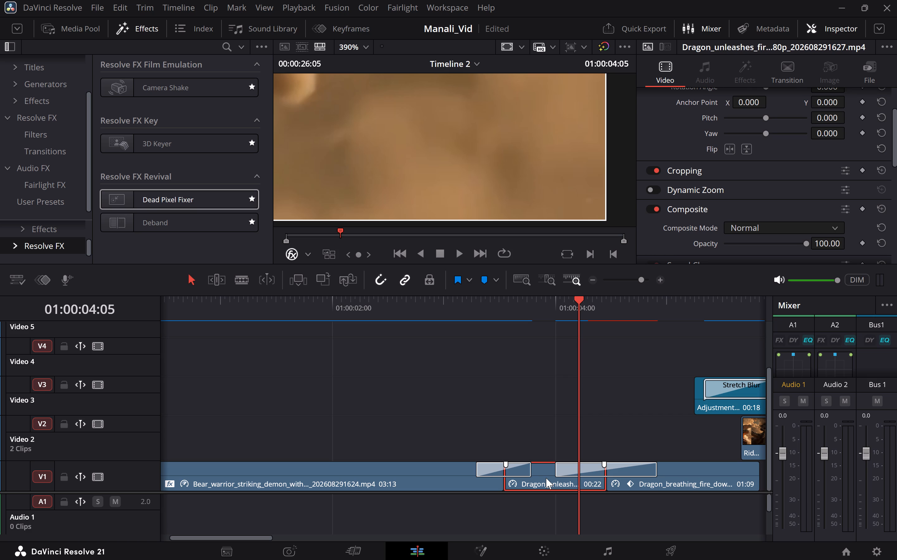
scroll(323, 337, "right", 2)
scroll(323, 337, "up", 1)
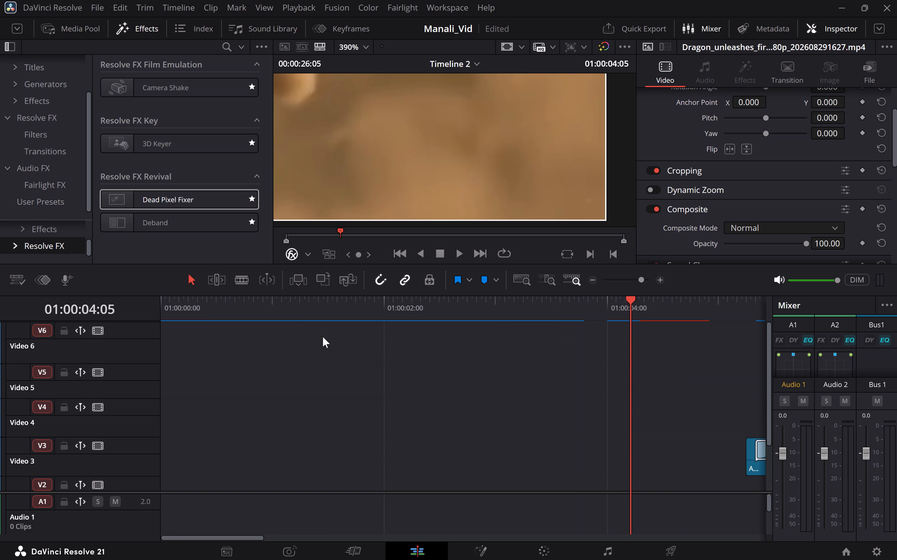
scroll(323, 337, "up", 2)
Browse the Master power bin in the Media Pool and try to expand its sub-bins.
left_click(81, 29)
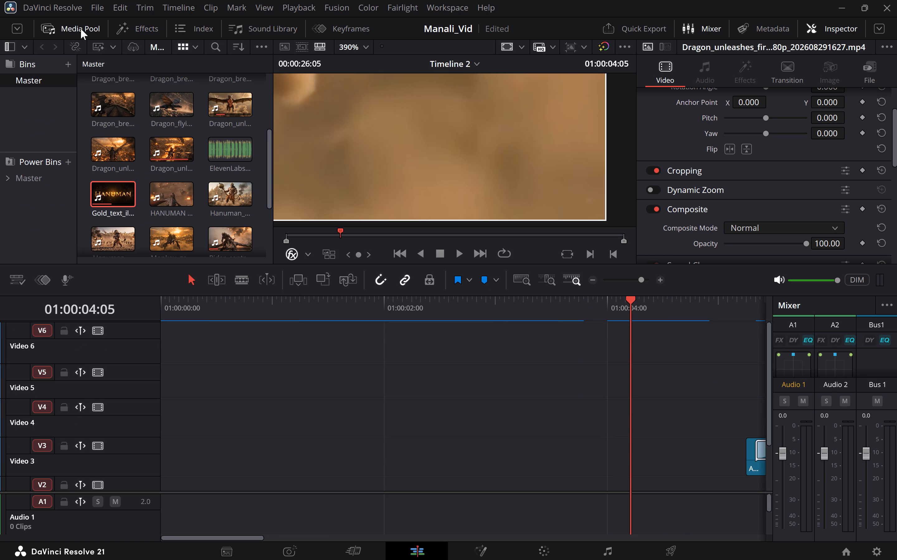
left_click(8, 175)
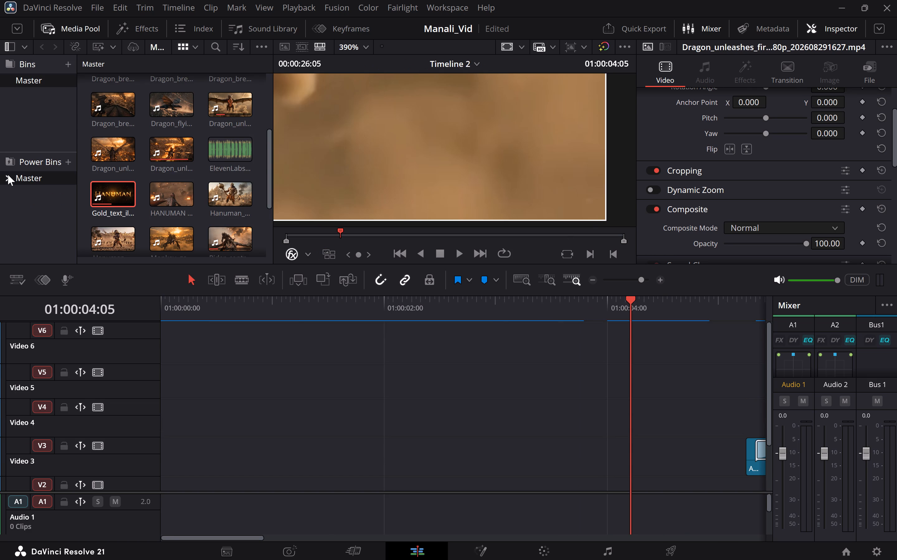
scroll(8, 175, "down", 1)
left_click(7, 180)
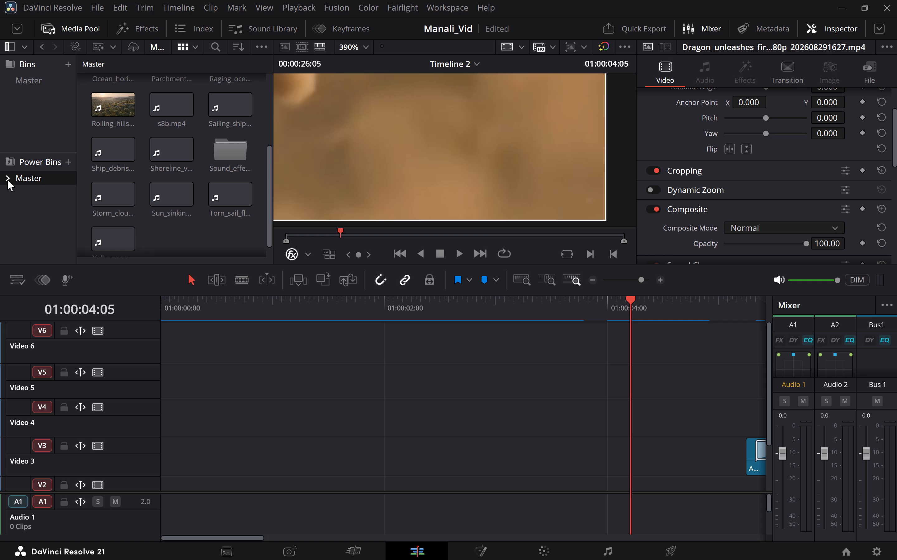
left_click(10, 179)
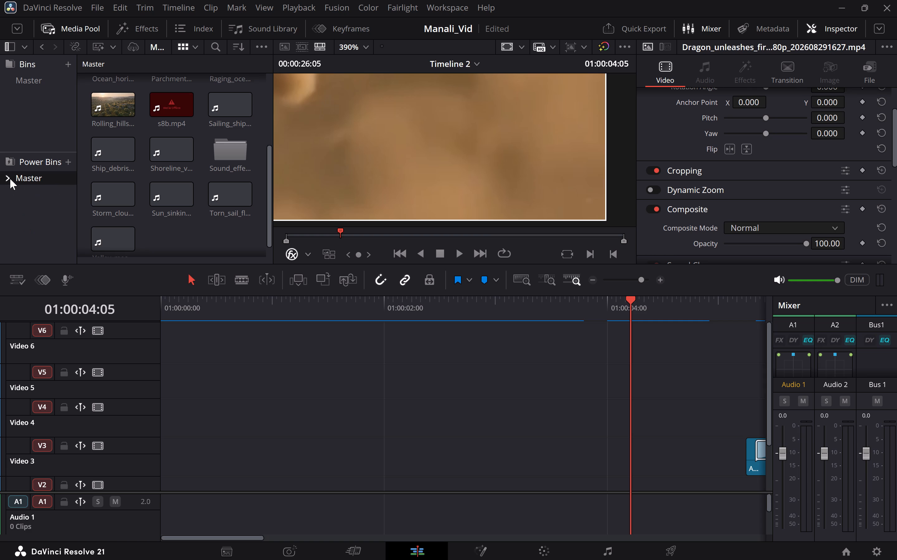
left_click(10, 179)
left_click(50, 206)
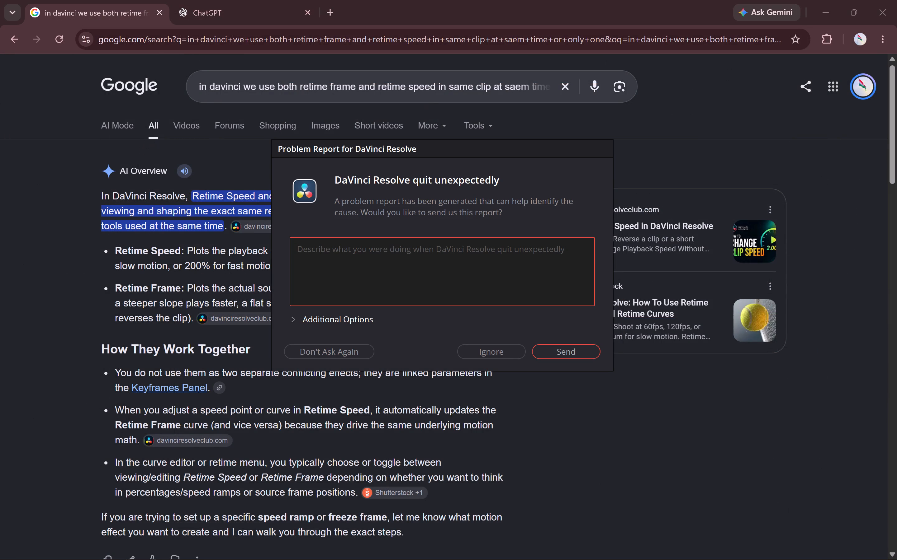
Dismiss the problem report without sending it and relaunch DaVinci Resolve through a system search for "davinci".
left_click(486, 348)
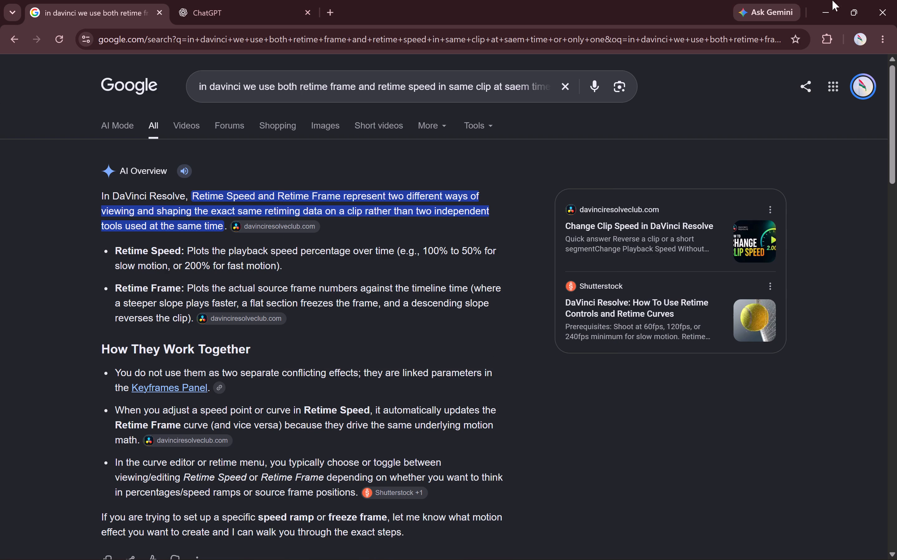
type("davinci")
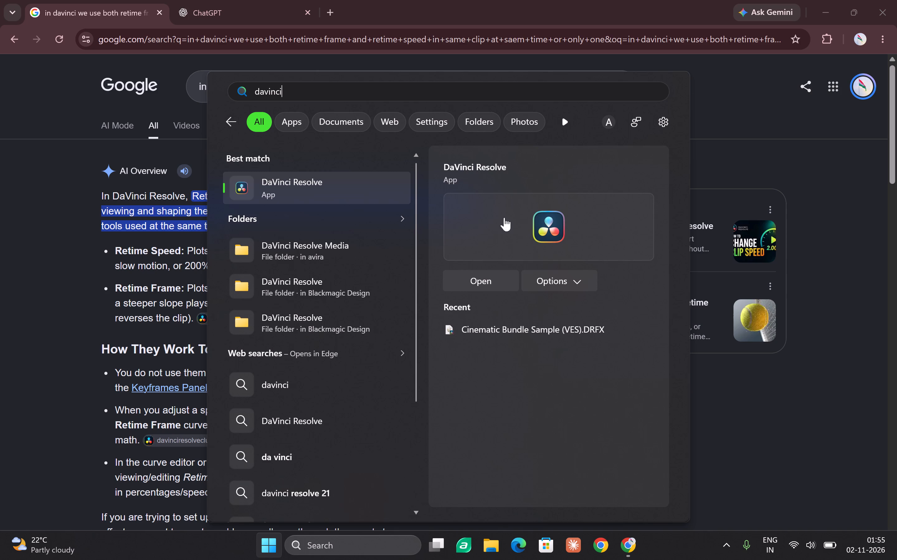
left_click(480, 289)
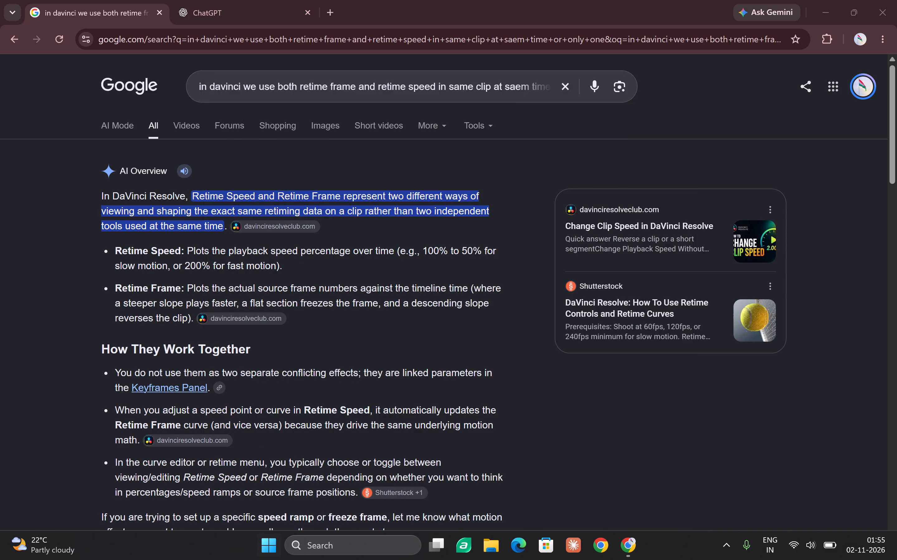
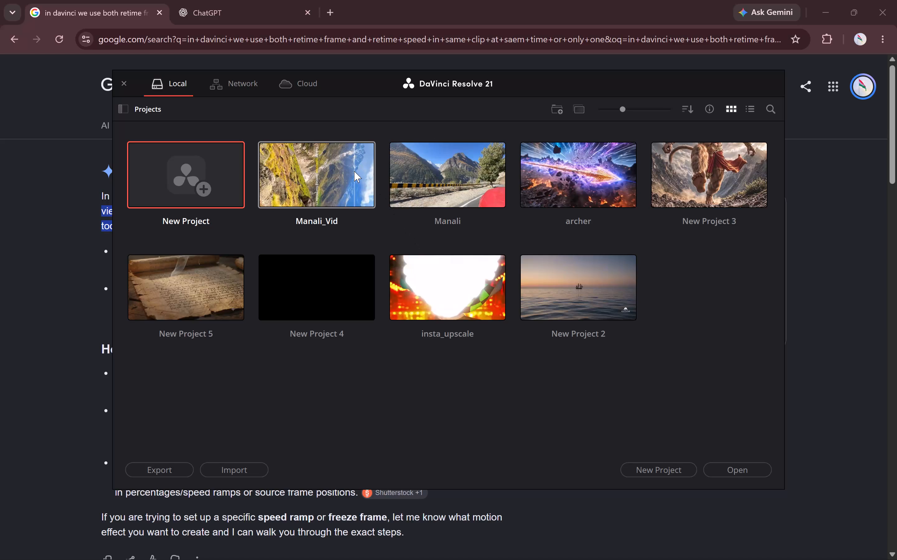
Open the Manali_Vid project from the local project library.
left_click(754, 467)
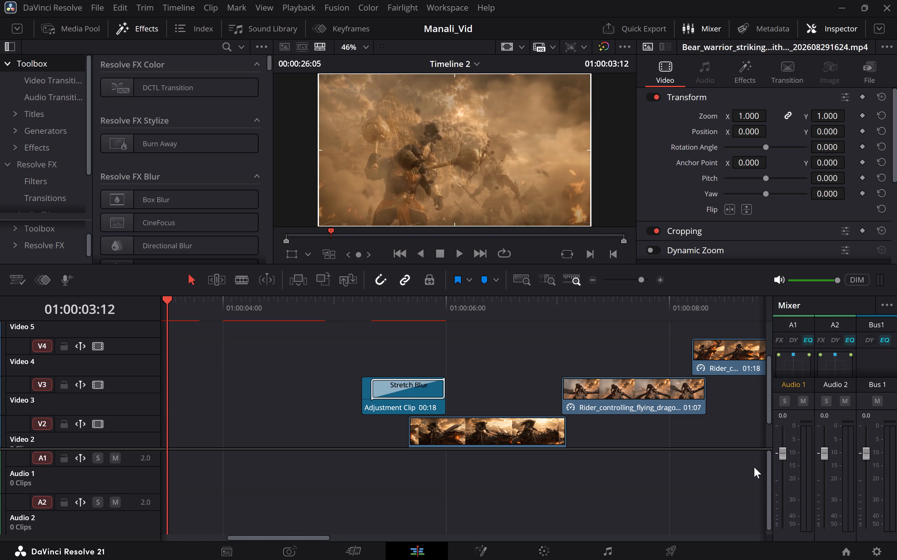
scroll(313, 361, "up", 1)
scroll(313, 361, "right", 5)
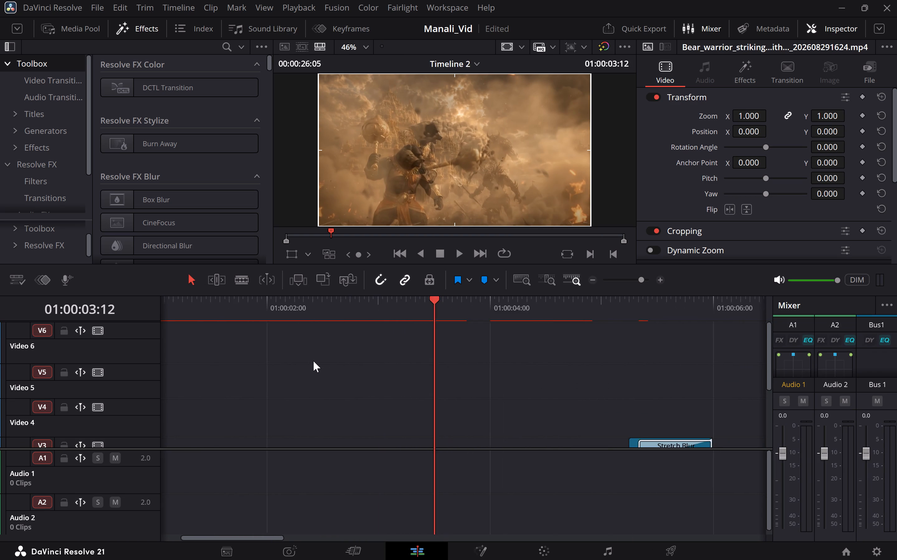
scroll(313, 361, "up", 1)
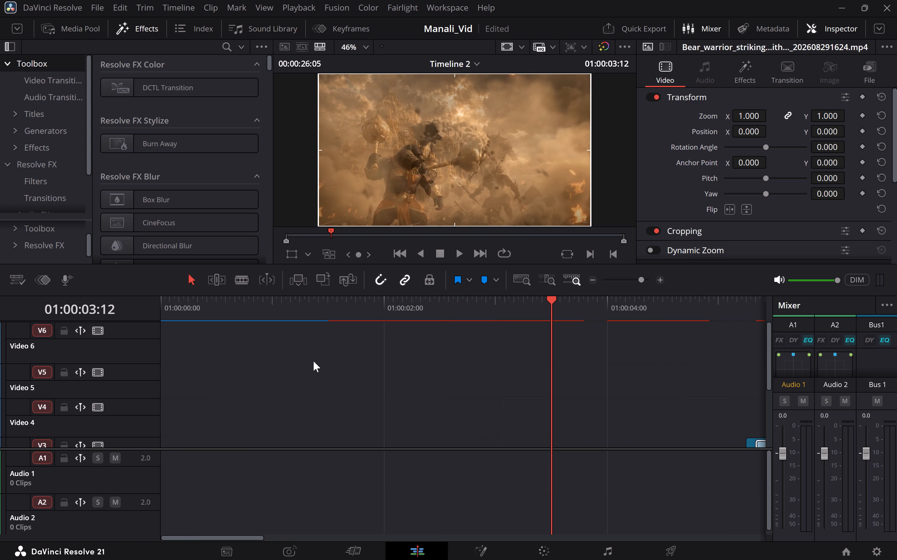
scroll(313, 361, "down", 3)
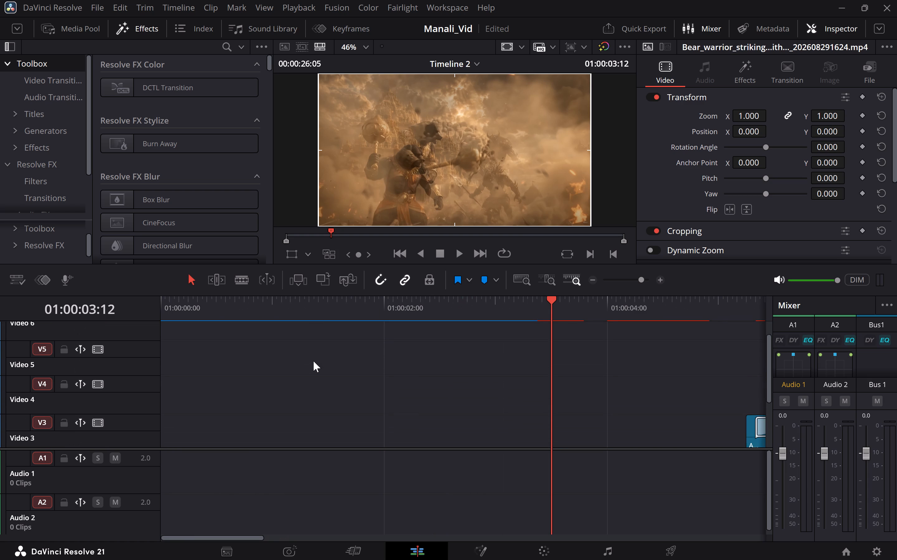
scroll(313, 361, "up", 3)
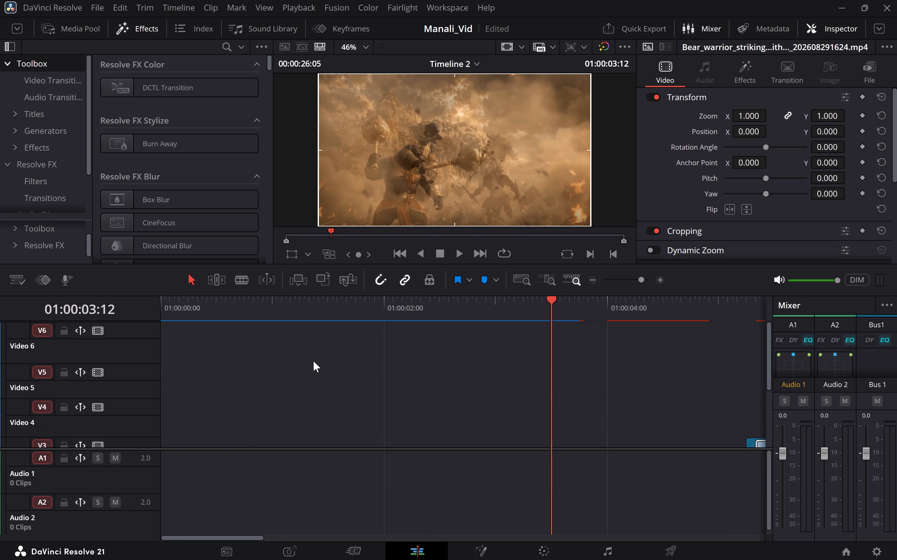
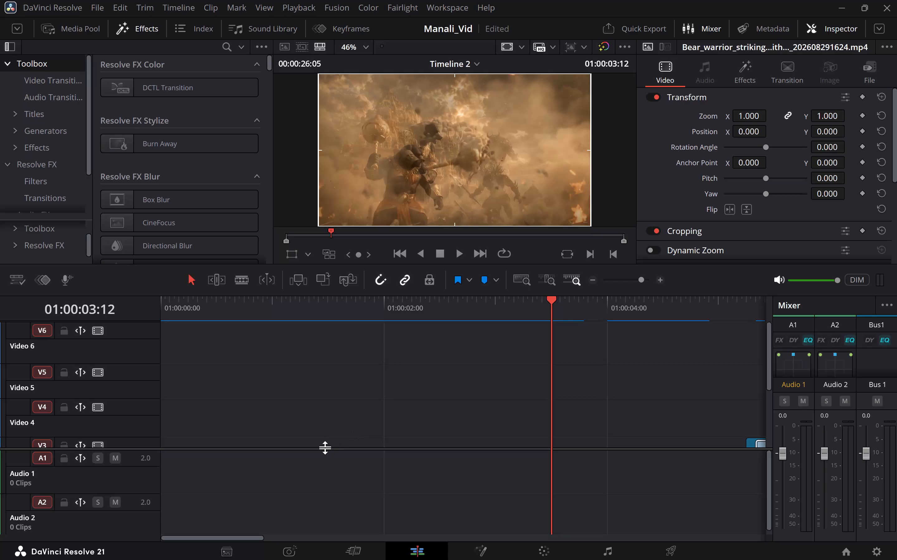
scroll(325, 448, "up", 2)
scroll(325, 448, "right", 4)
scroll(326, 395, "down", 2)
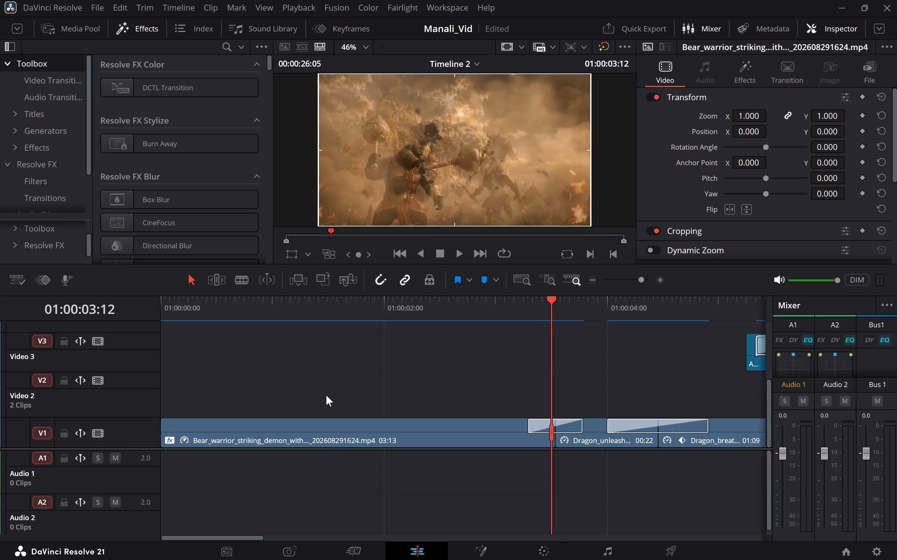
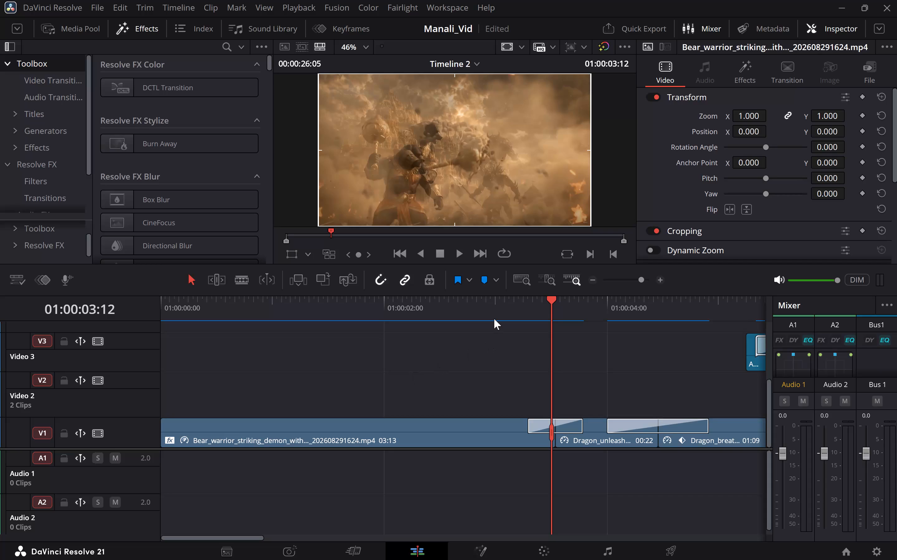
Play Timeline 2 from the beginning in full screen, including the closing dragon-punching shots, to review the edit.
left_click(163, 301)
key("ctrl+f")
key("space")
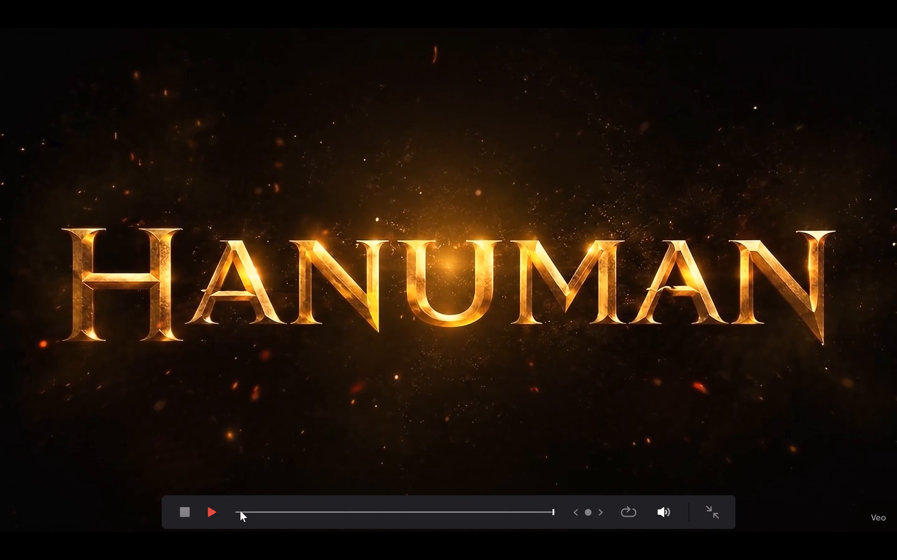
left_click(240, 511)
key("space")
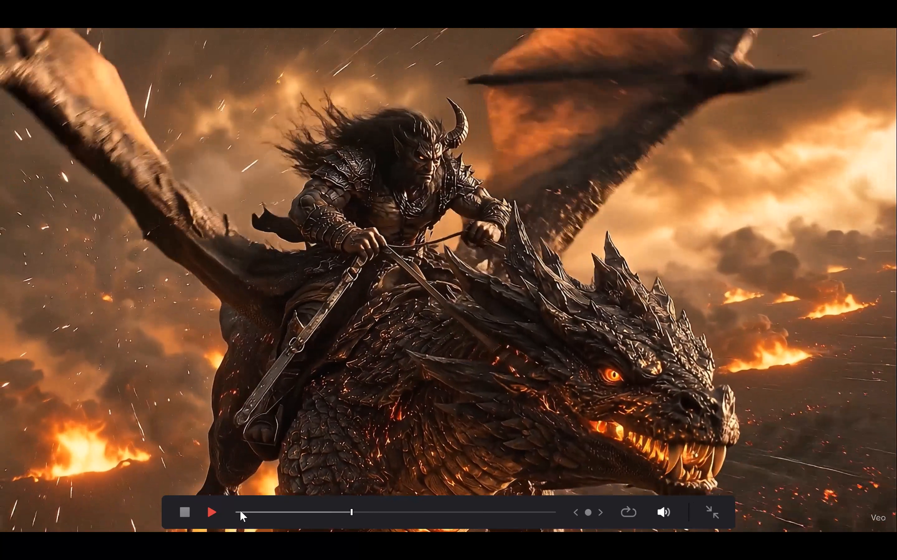
key("f")
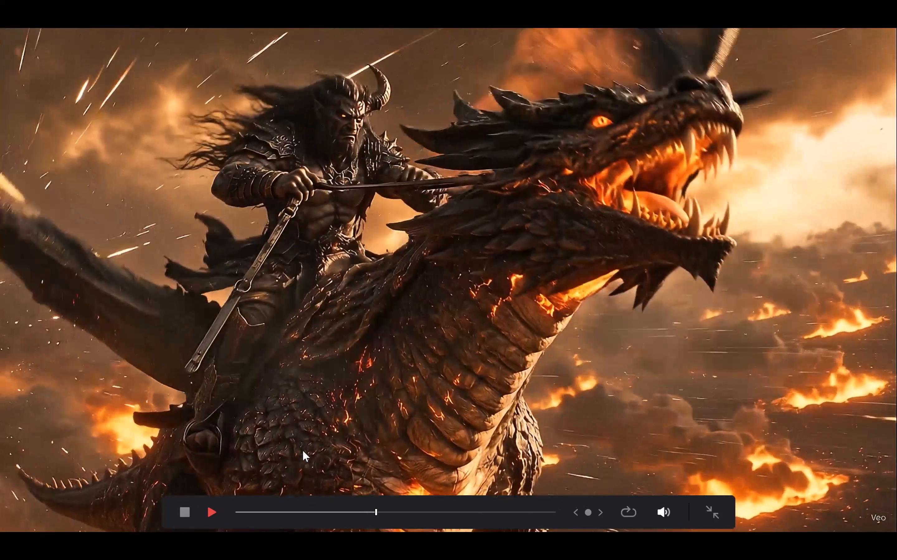
key("ctrl+f")
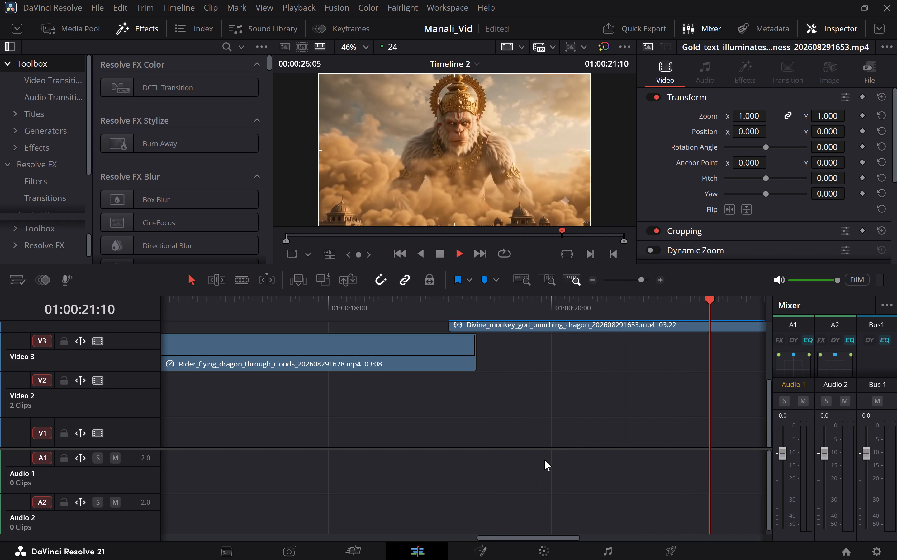
key("space")
key("space")
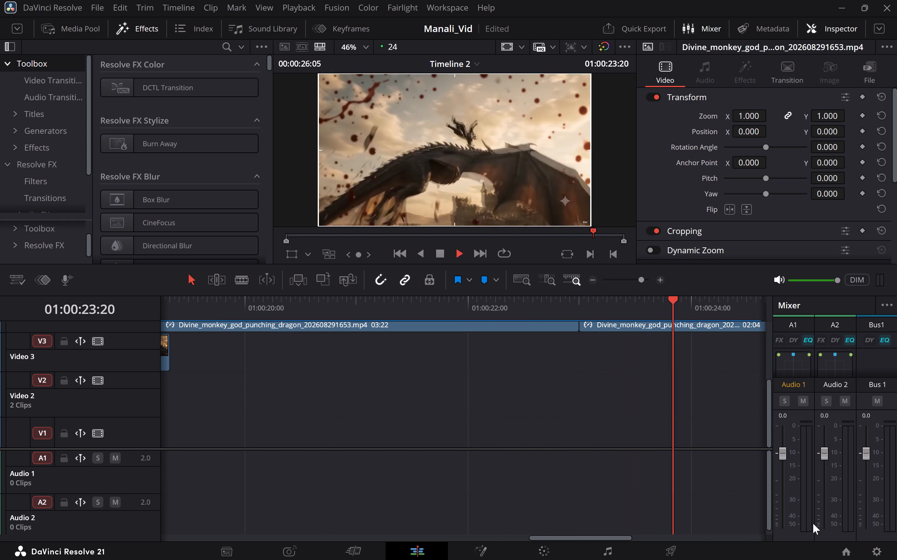
key("space")
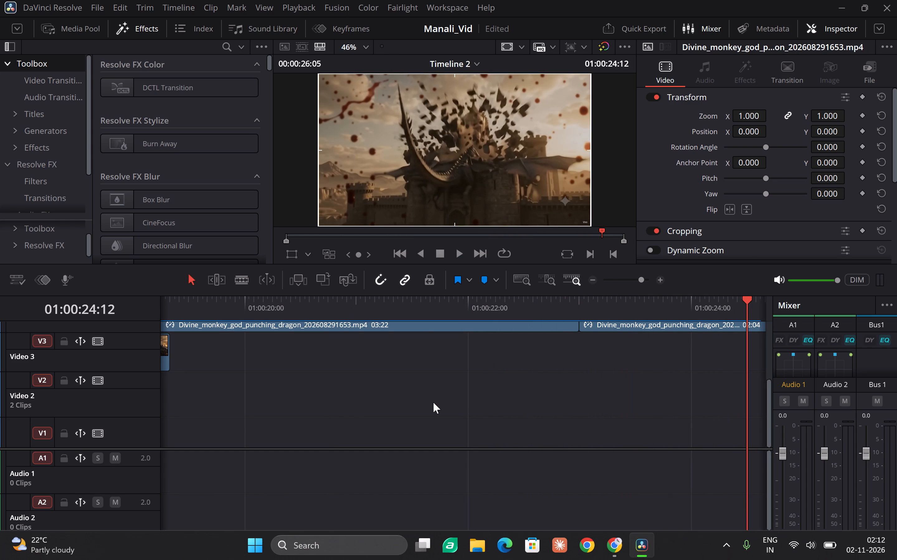
Inspect the frame at 01:00:04:00 up close, examining its bottom-right corner for the Veo watermark.
scroll(433, 402, "right", 9)
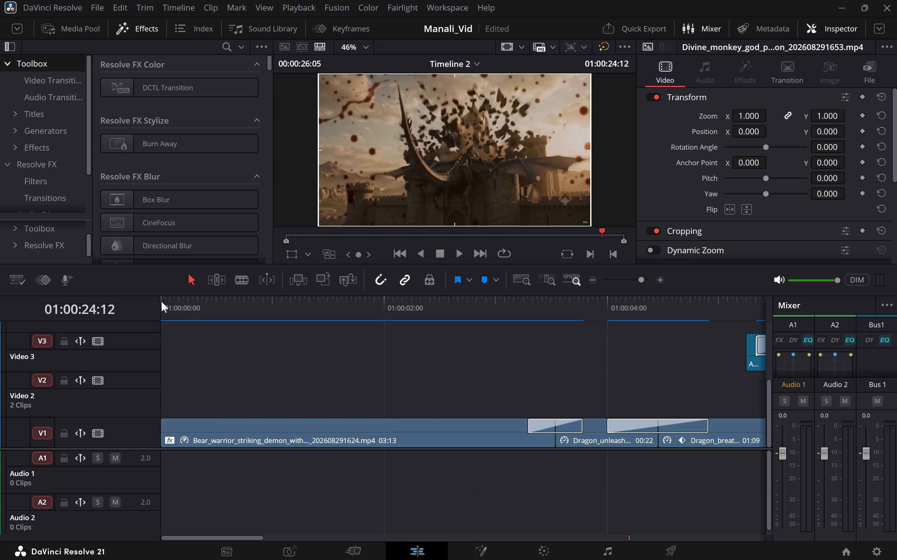
left_click(160, 301)
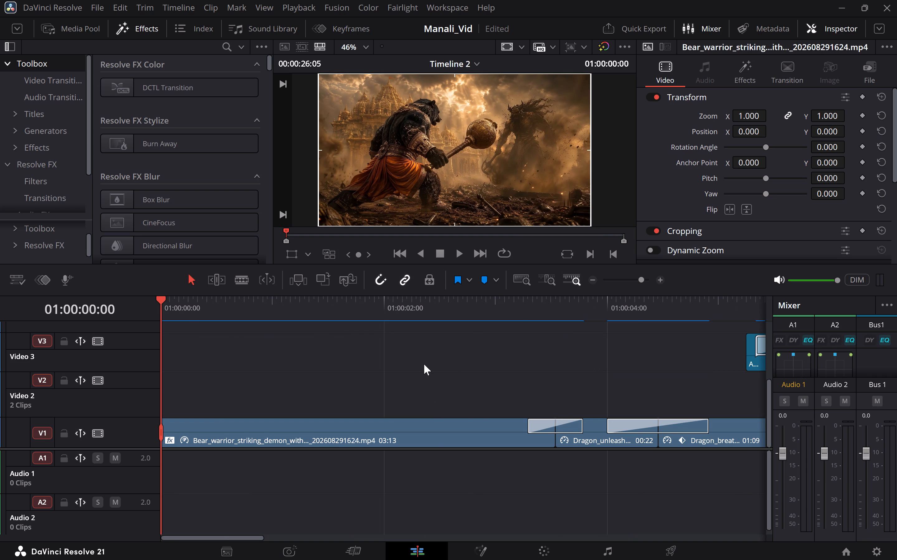
scroll(424, 364, "left", 1)
left_click(372, 421)
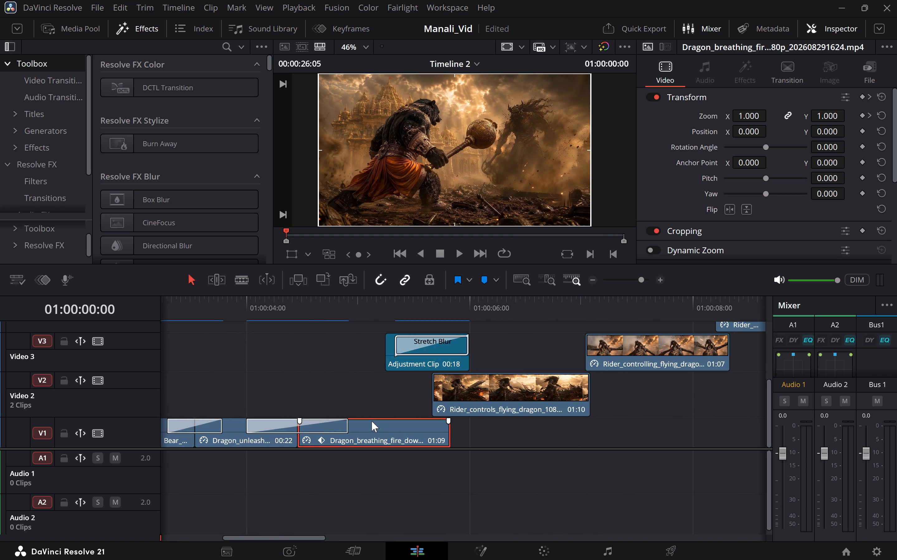
left_click(240, 304)
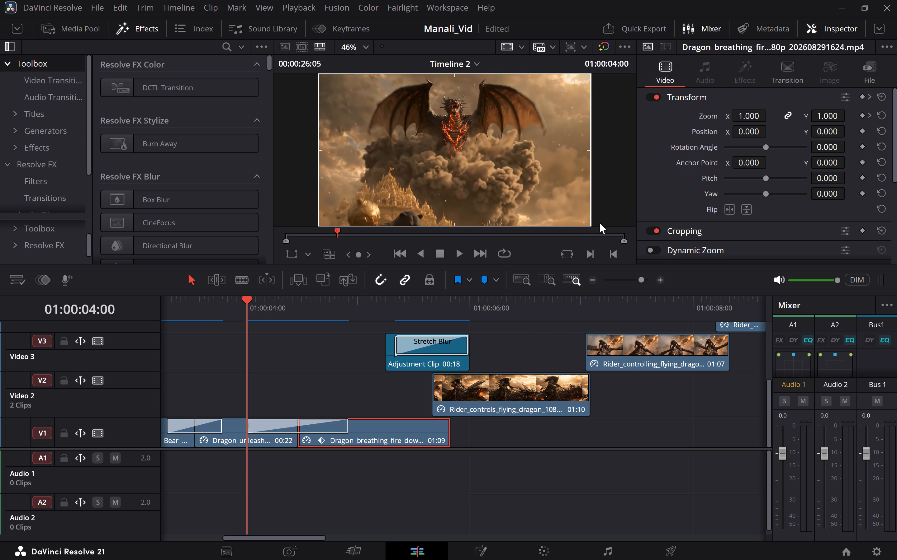
scroll(600, 223, "down", 2)
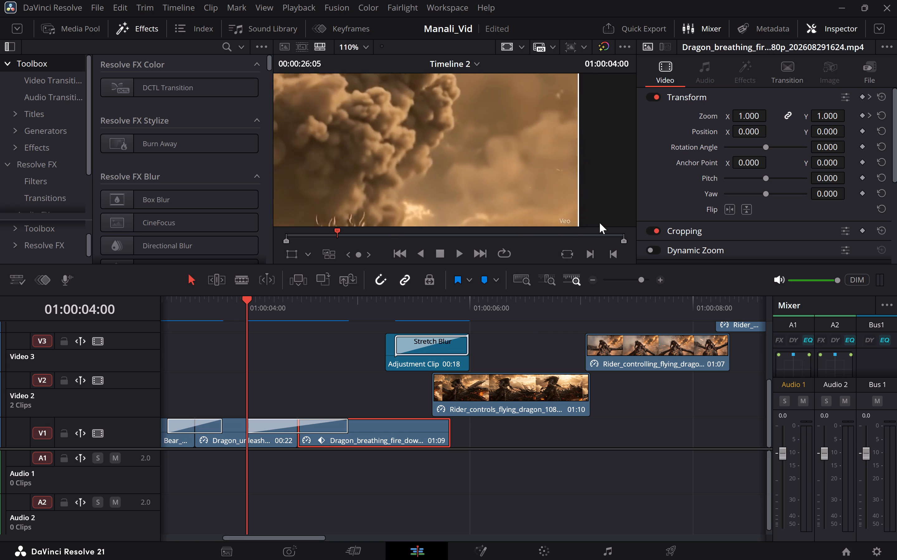
scroll(600, 223, "down", 1)
scroll(319, 359, "up", 2)
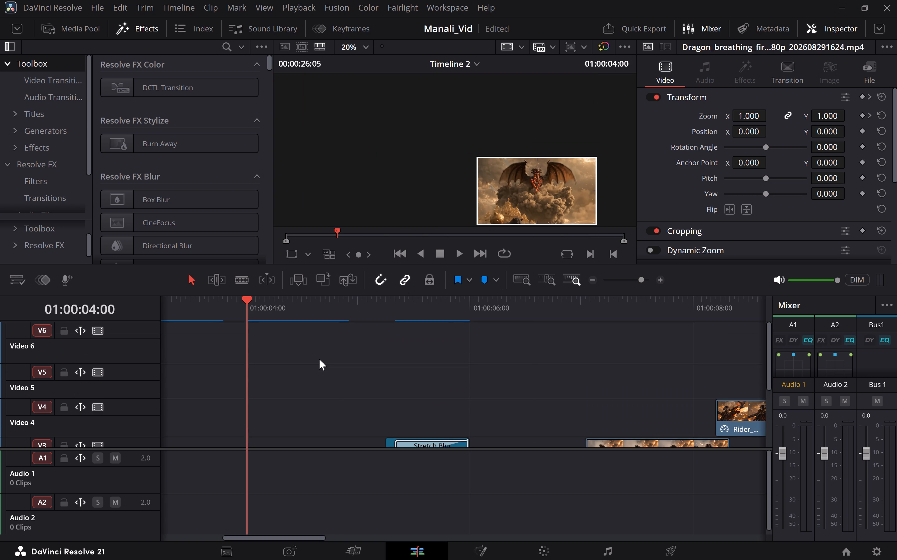
Place the transparent AniTravel Documentary logo image from the nation_visuals power bin at the timeline start on Video 6.
scroll(319, 359, "right", 4)
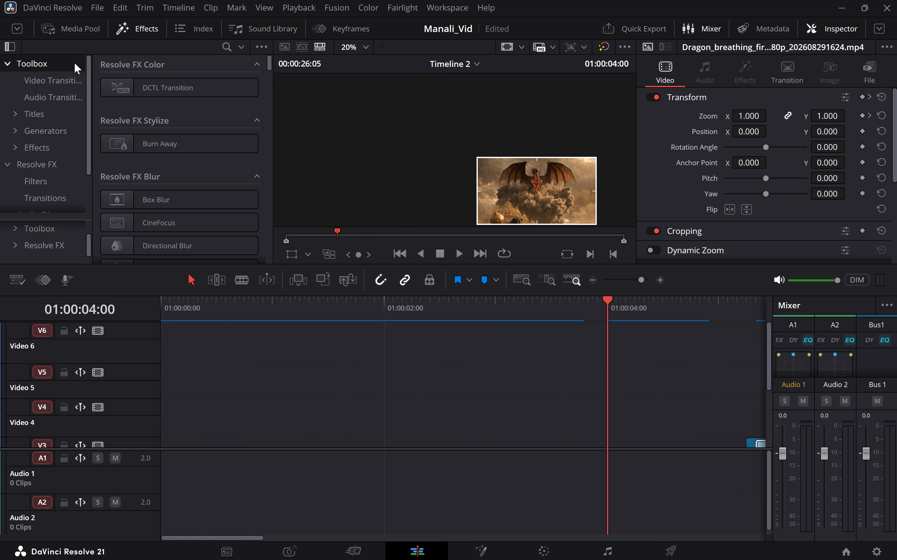
scroll(31, 162, "down", 2)
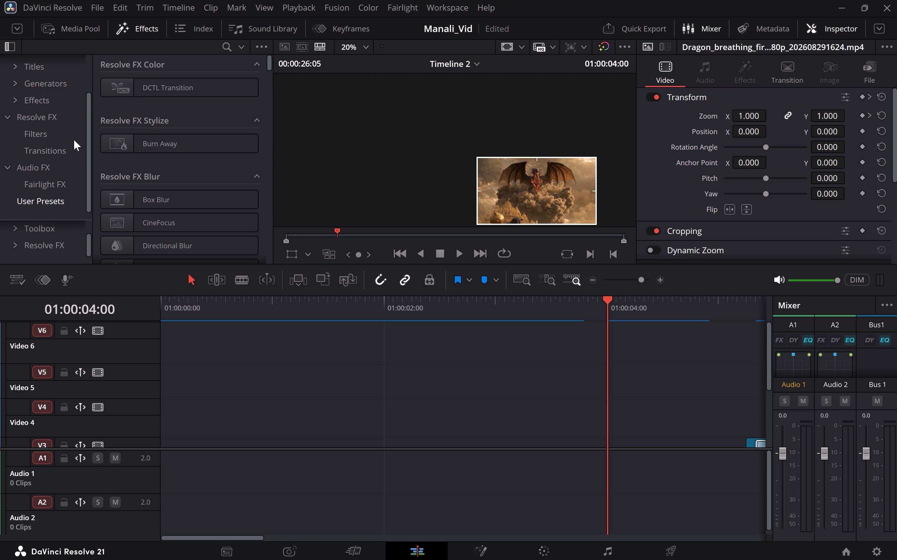
left_click(75, 31)
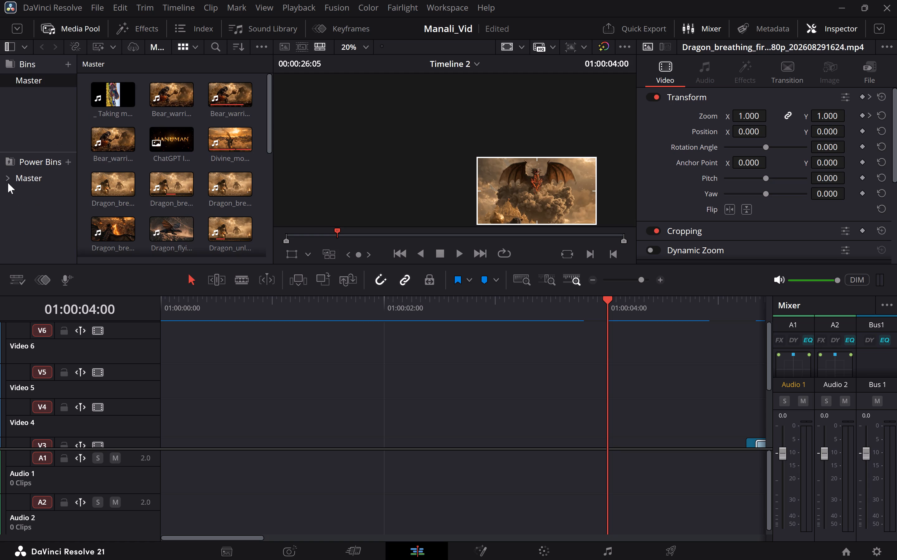
scroll(141, 153, "down", 3)
scroll(71, 173, "down", 7)
left_click(7, 178)
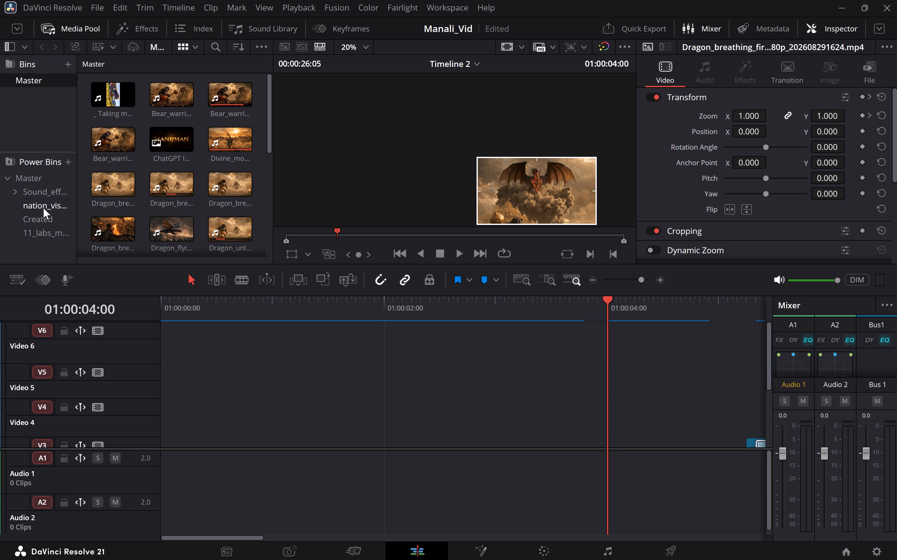
left_click(43, 208)
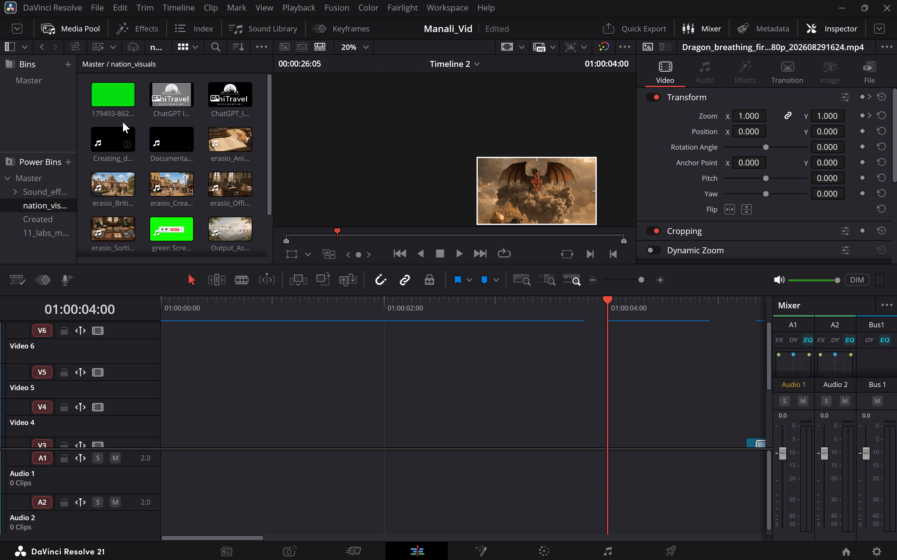
scroll(123, 122, "up", 1)
scroll(317, 363, "right", 2)
left_click_drag(220, 89, 255, 120)
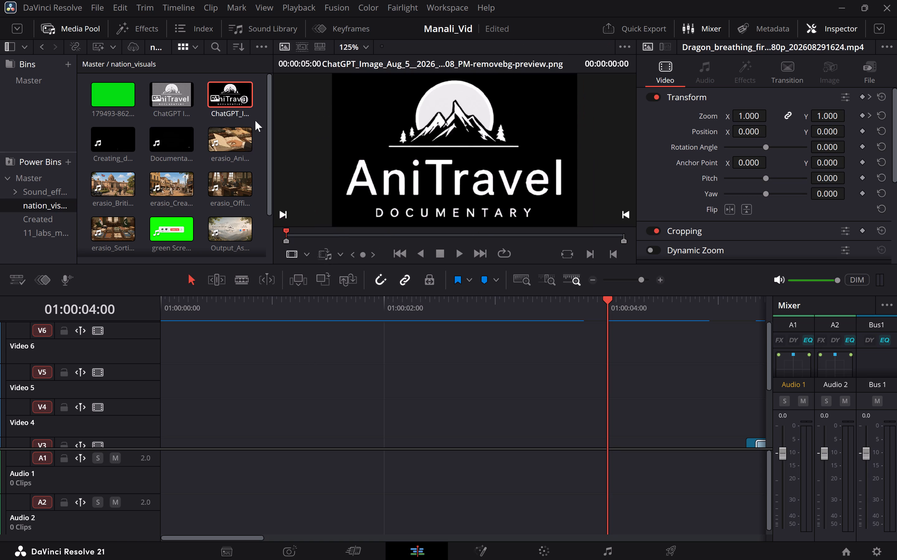
left_click_drag(255, 120, 164, 332)
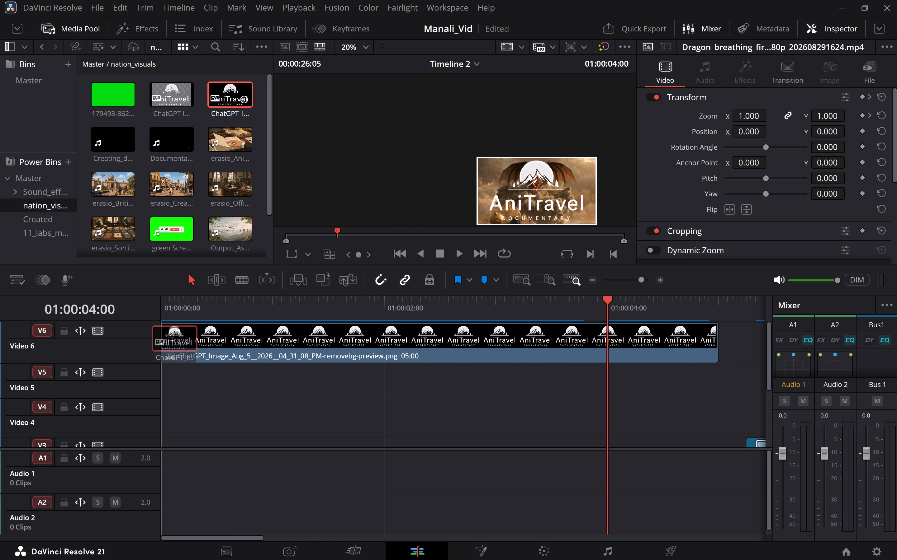
left_click_drag(164, 332, 157, 332)
Extend the AniTravel logo clip to 10:10 and move it up onto a new Video 7 track.
scroll(536, 458, "left", 1)
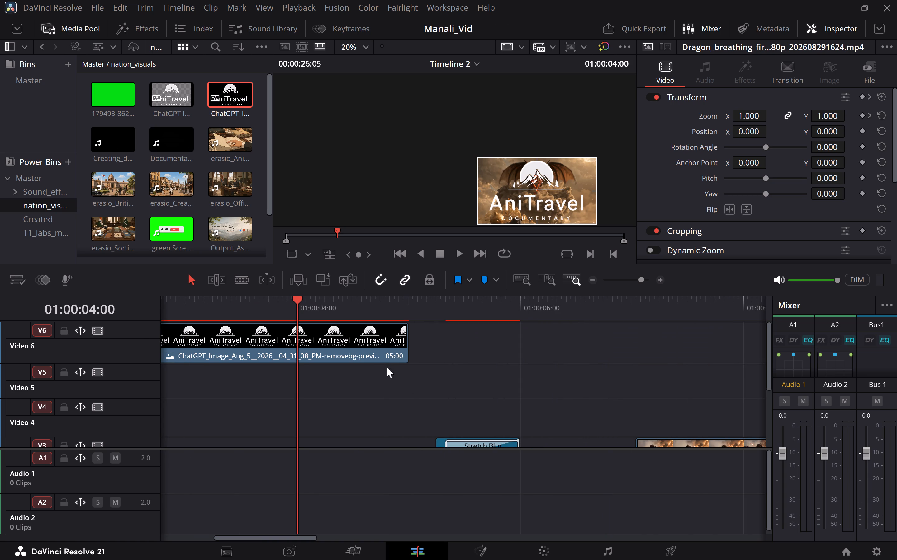
left_click_drag(406, 346, 481, 357)
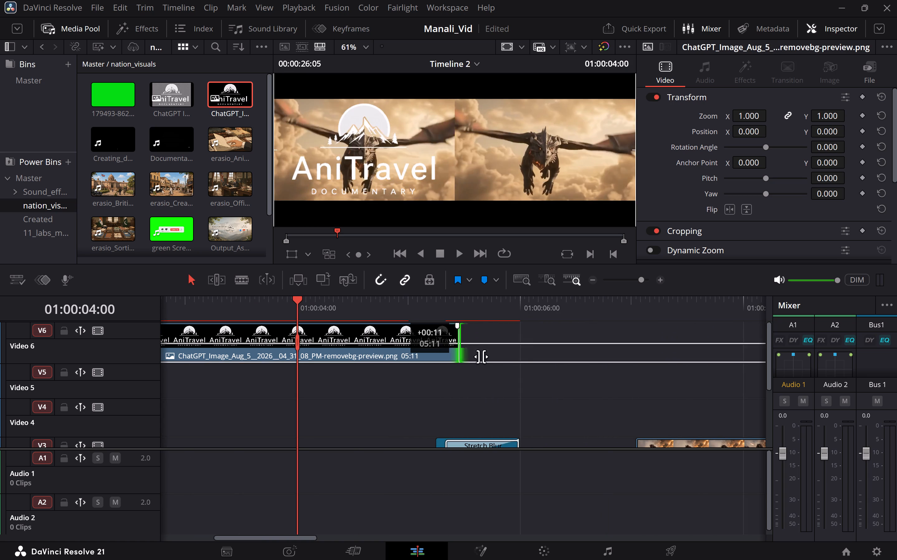
left_click_drag(481, 357, 745, 344)
scroll(745, 344, "left", 1)
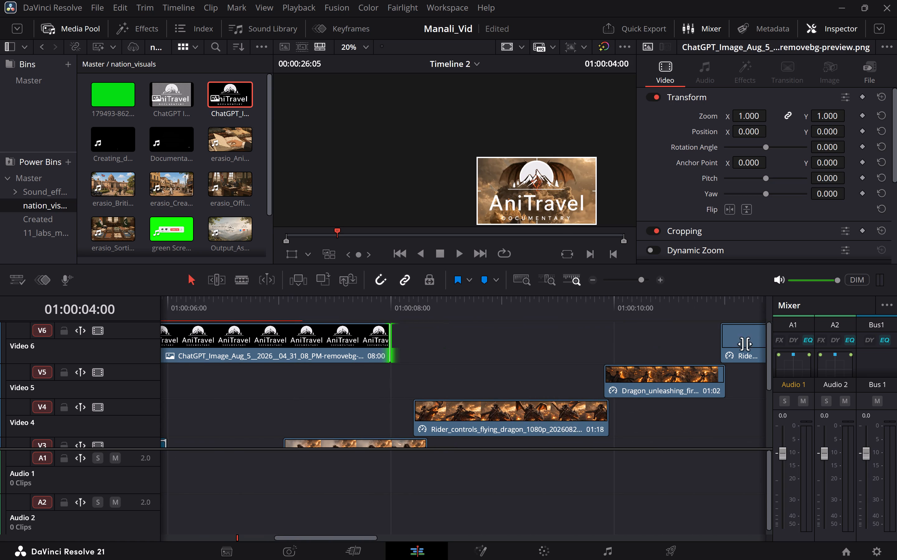
left_click(634, 276)
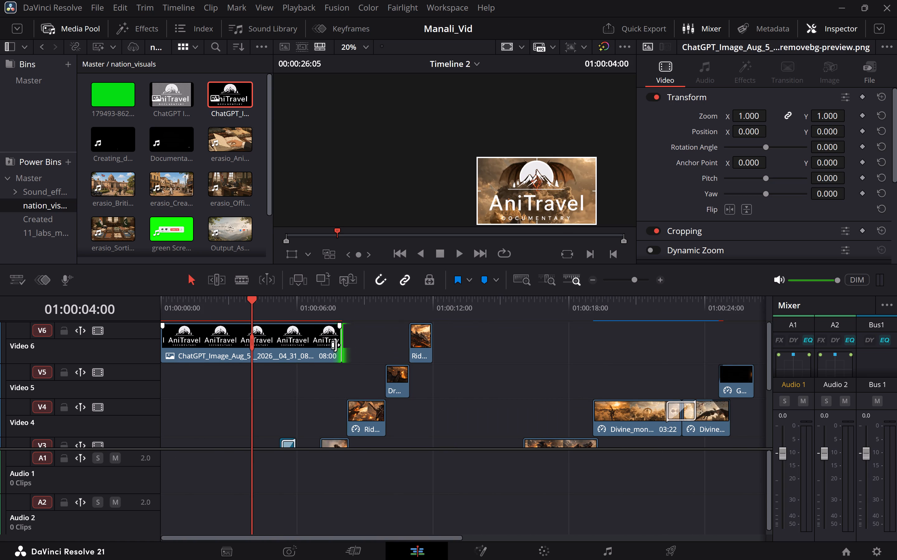
left_click_drag(341, 342, 396, 341)
scroll(343, 341, "up", 1)
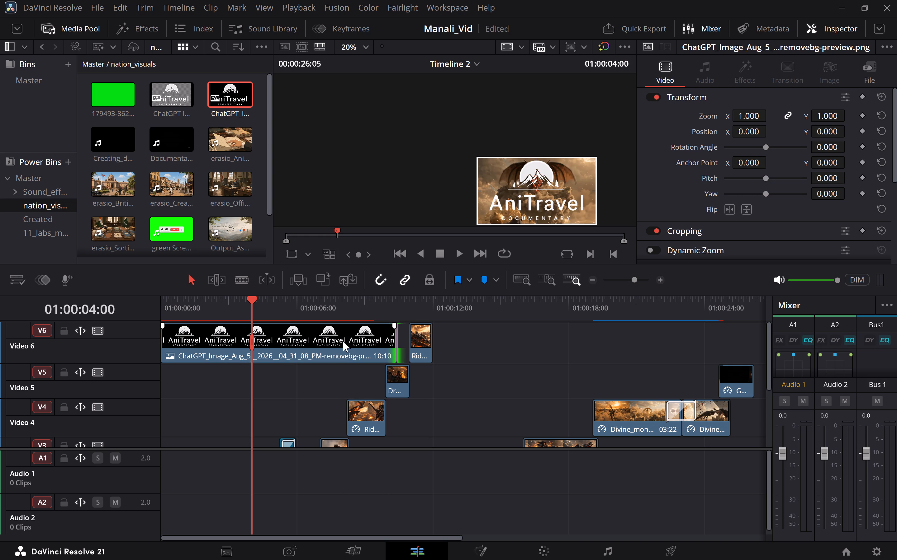
scroll(343, 341, "up", 1)
left_click_drag(329, 343, 334, 316)
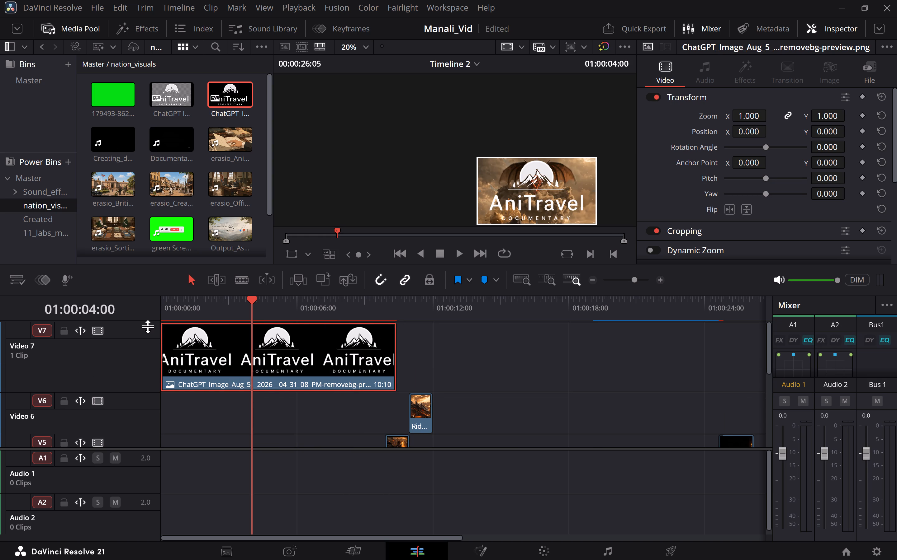
Reduce the Video 7 track height and extend the AniTravel logo clip to 26:05, the end of the timeline.
left_click_drag(148, 327, 148, 361)
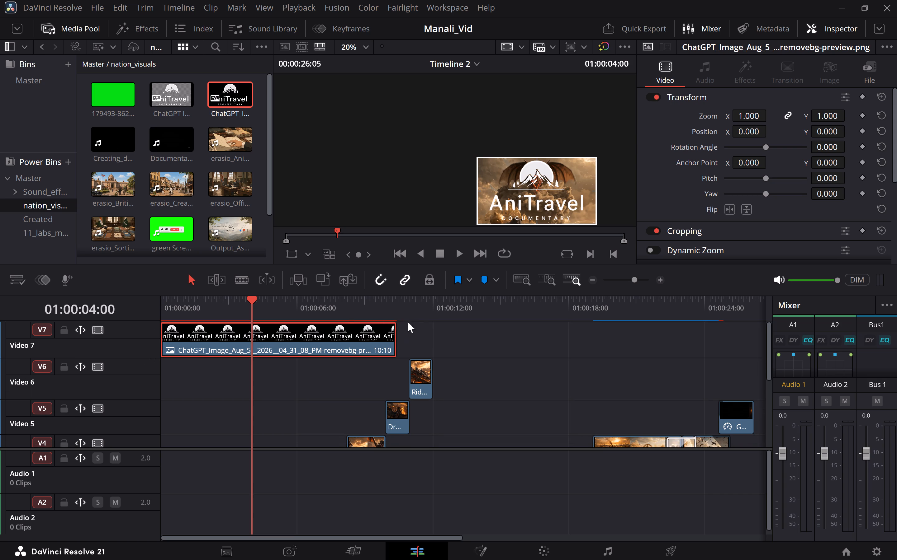
left_click_drag(397, 340, 762, 353)
scroll(664, 380, "left", 1)
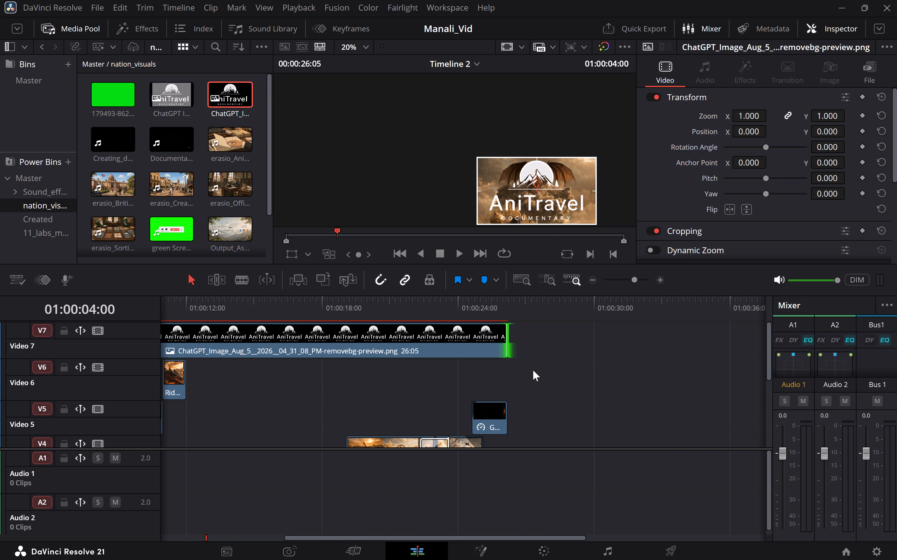
scroll(424, 367, "right", 2)
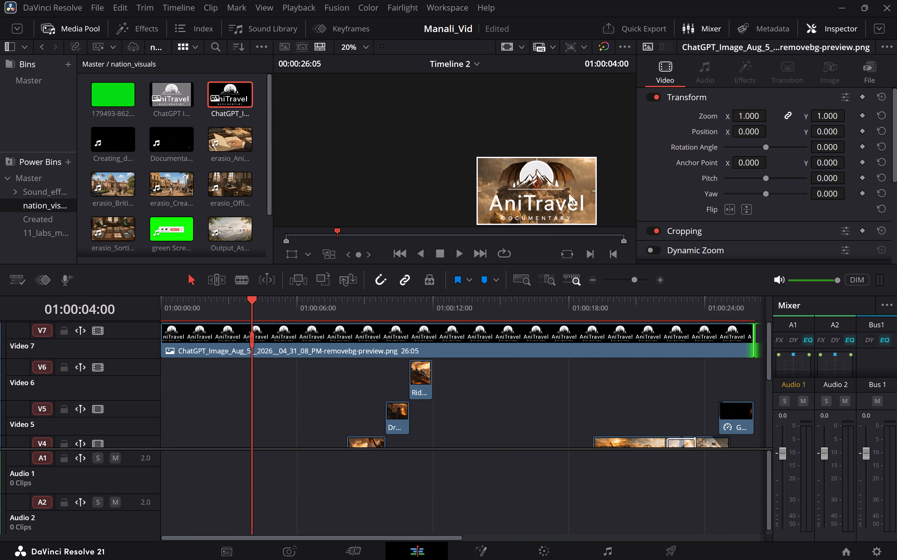
scroll(295, 376, "right", 1)
Scale the AniTravel logo clip on Video 7 down to a zoom of 0.060, judging it against the frame at 01:00:07:01.
scroll(242, 346, "down", 1)
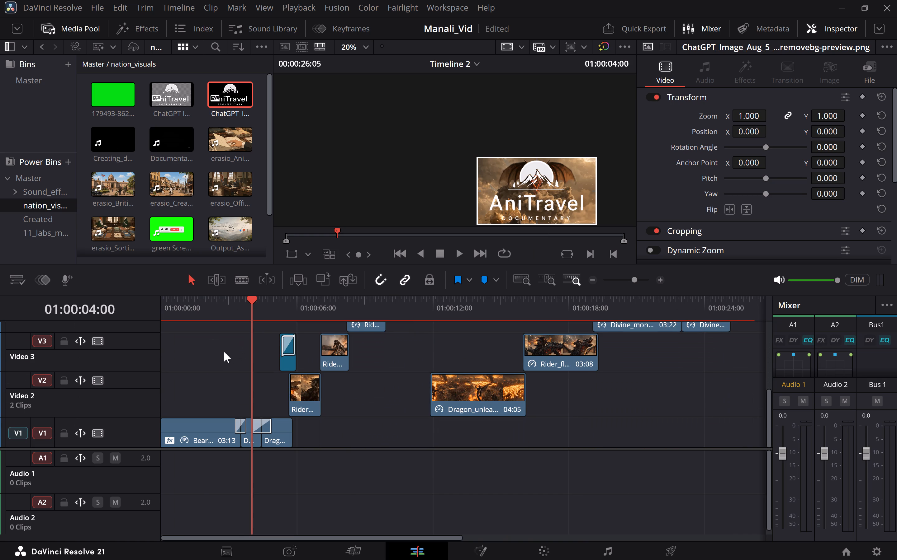
left_click(186, 290)
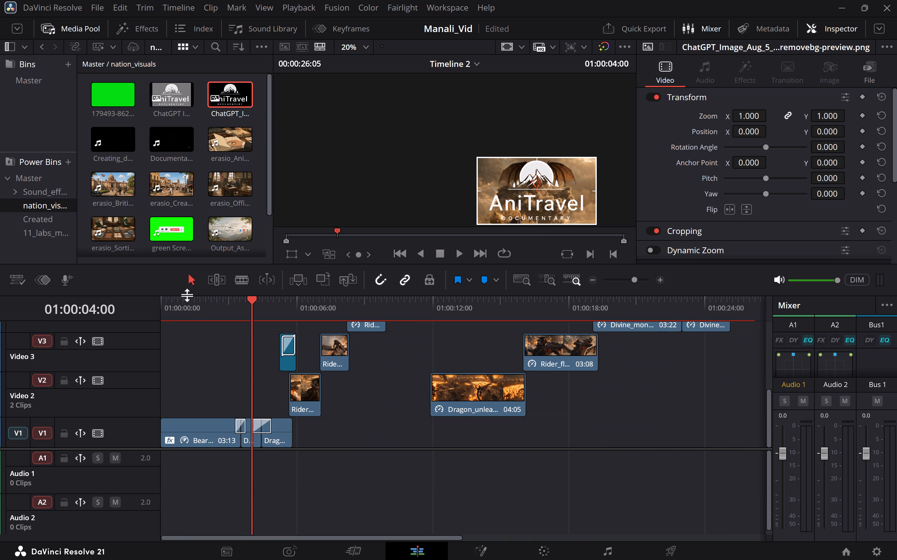
left_click(187, 303)
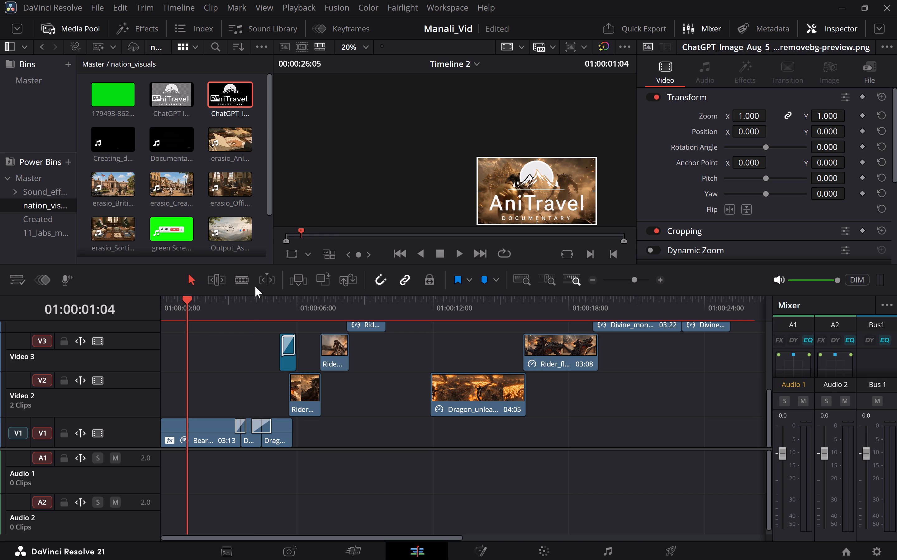
key("z")
scroll(187, 323, "up", 1)
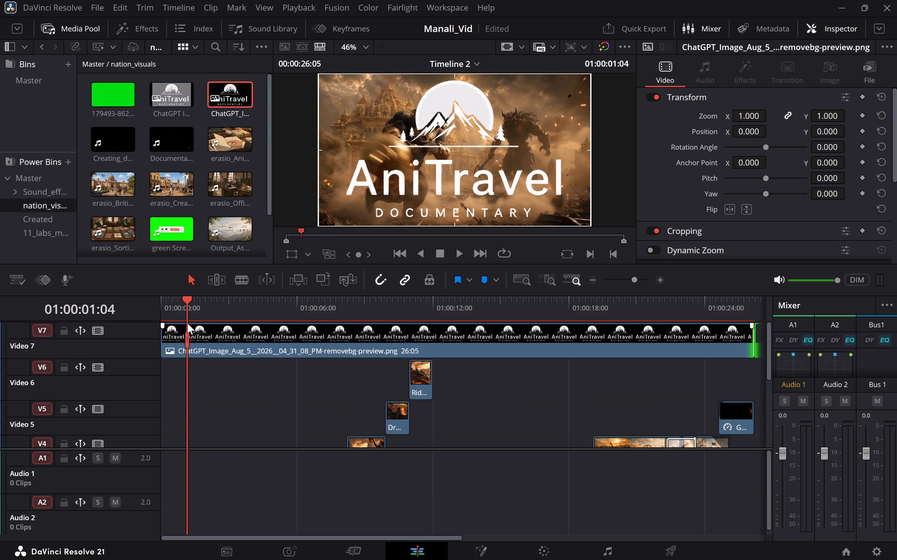
scroll(187, 323, "up", 1)
left_click(341, 338)
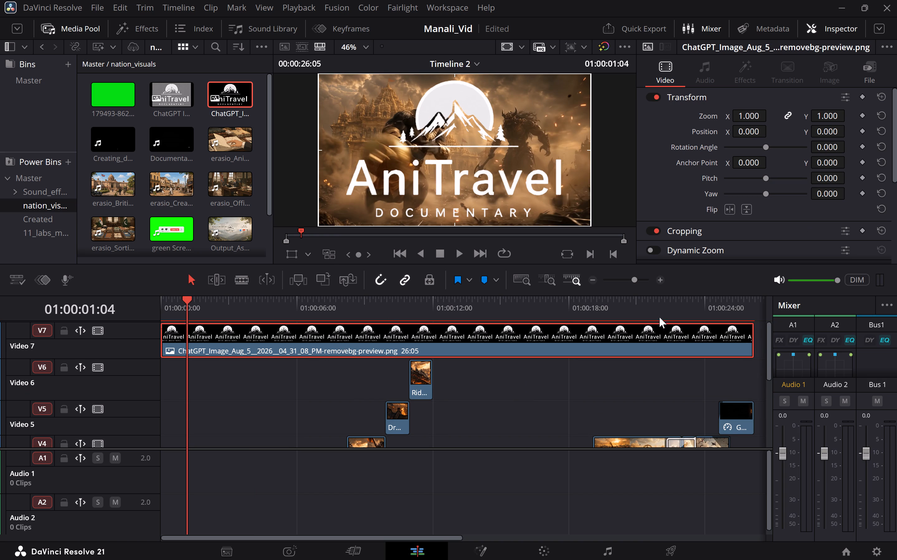
left_click(316, 305)
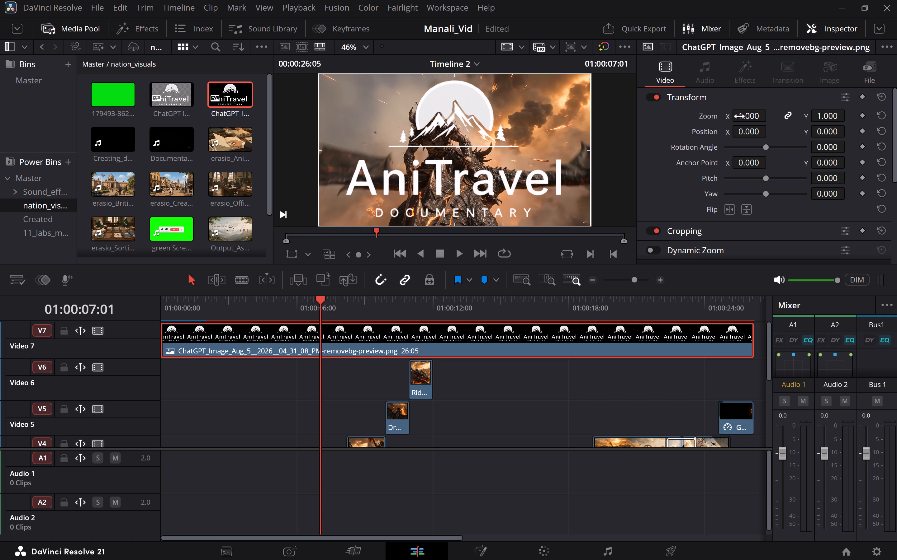
left_click_drag(739, 116, 705, 117)
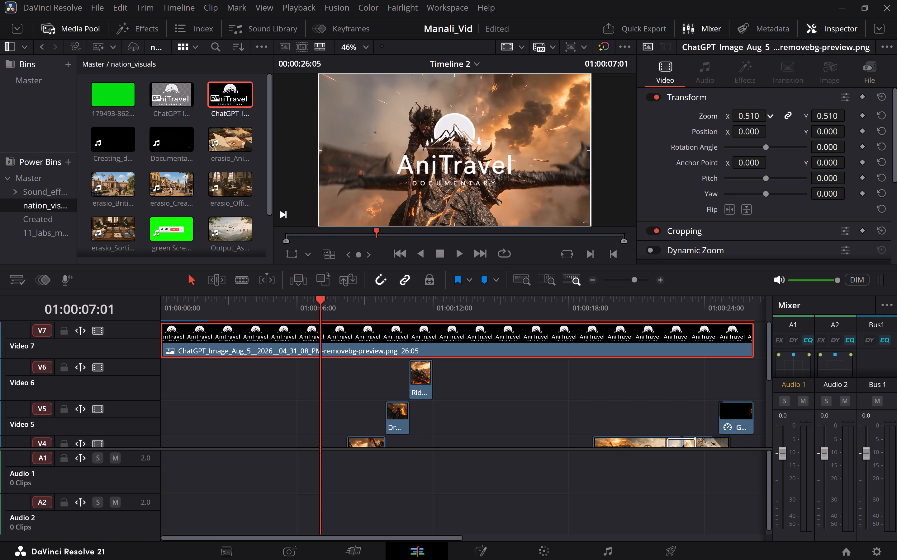
left_click_drag(705, 117, 703, 117)
left_click_drag(750, 131, 734, 134)
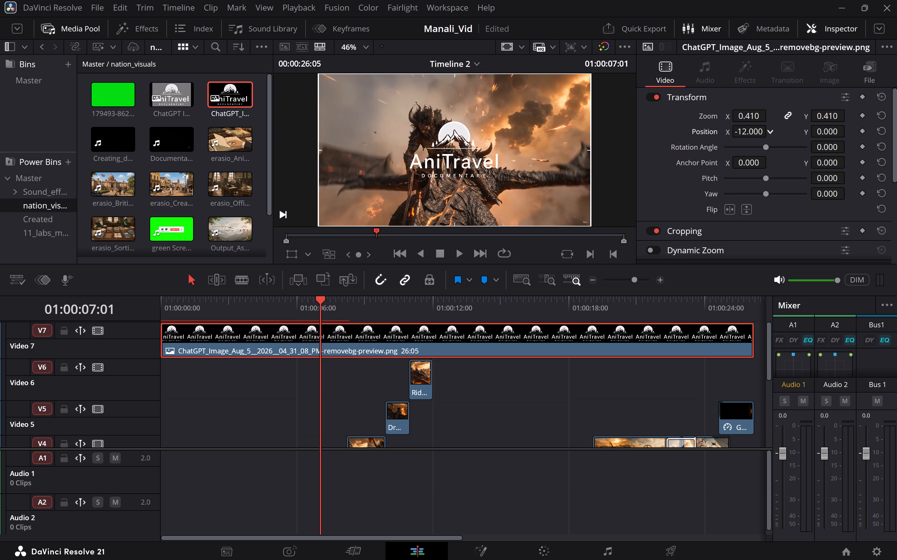
left_click_drag(734, 134, 705, 138)
left_click_drag(748, 116, 699, 124)
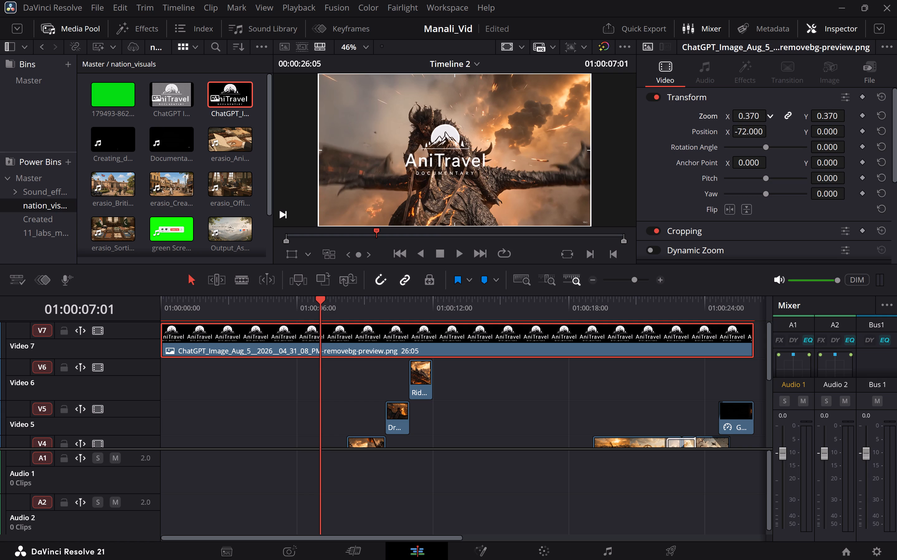
left_click_drag(699, 124, 687, 131)
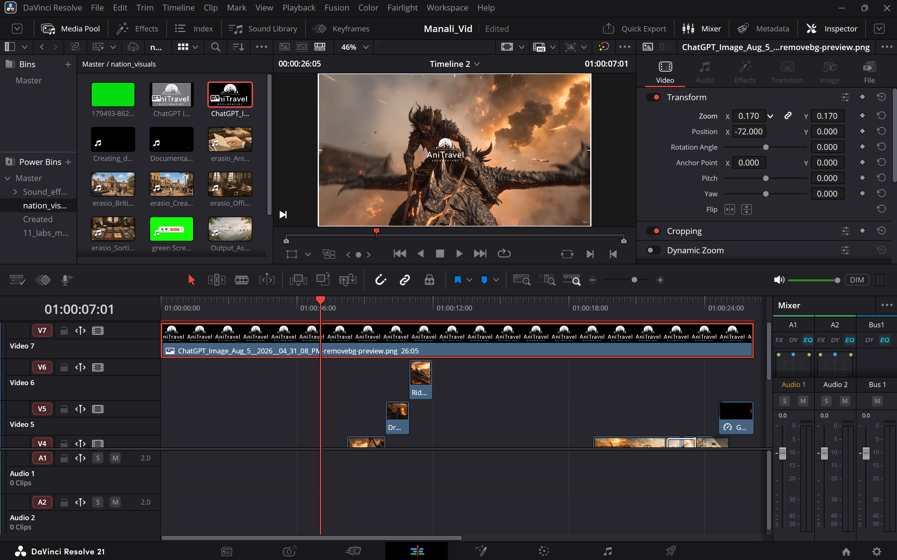
left_click_drag(687, 131, 681, 128)
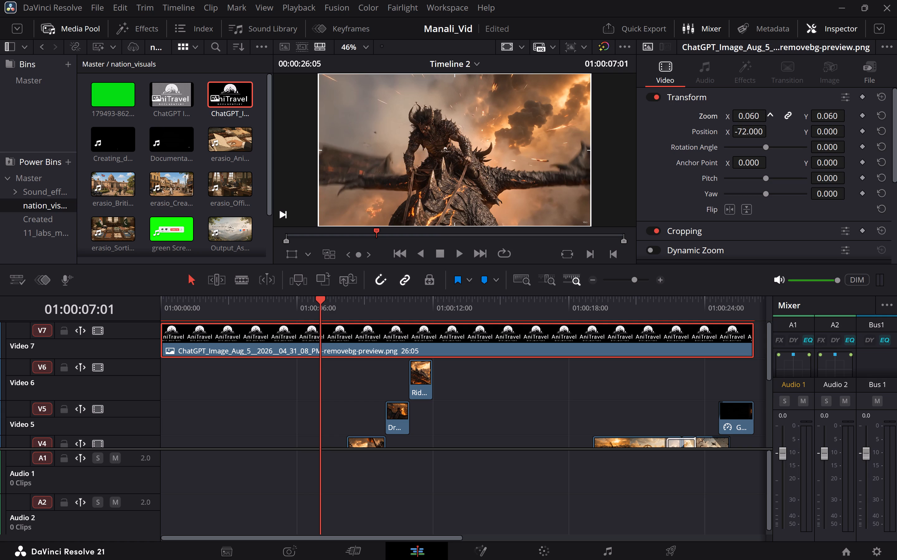
left_click_drag(681, 128, 681, 128)
Move the logo into the bottom-right corner of the video frame, at position X 995 and Y -493.
left_click_drag(752, 135, 672, 147)
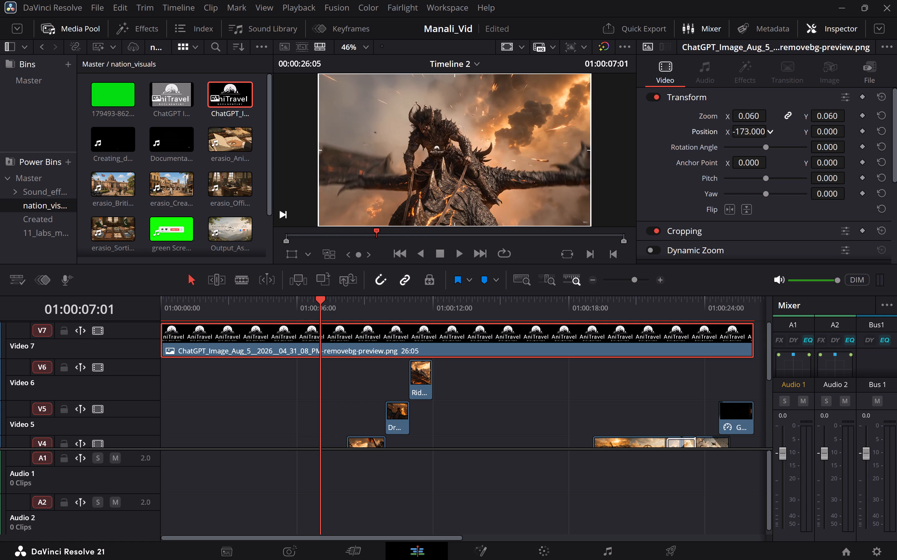
left_click_drag(672, 147, 870, 280)
left_click_drag(870, 280, 874, 276)
left_click_drag(747, 135, 840, 141)
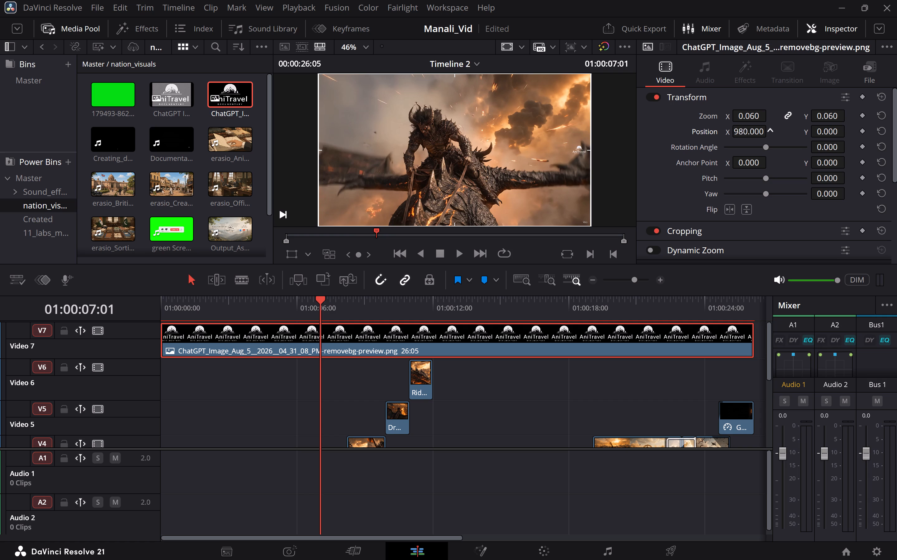
left_click_drag(840, 141, 840, 141)
left_click_drag(837, 133, 640, 129)
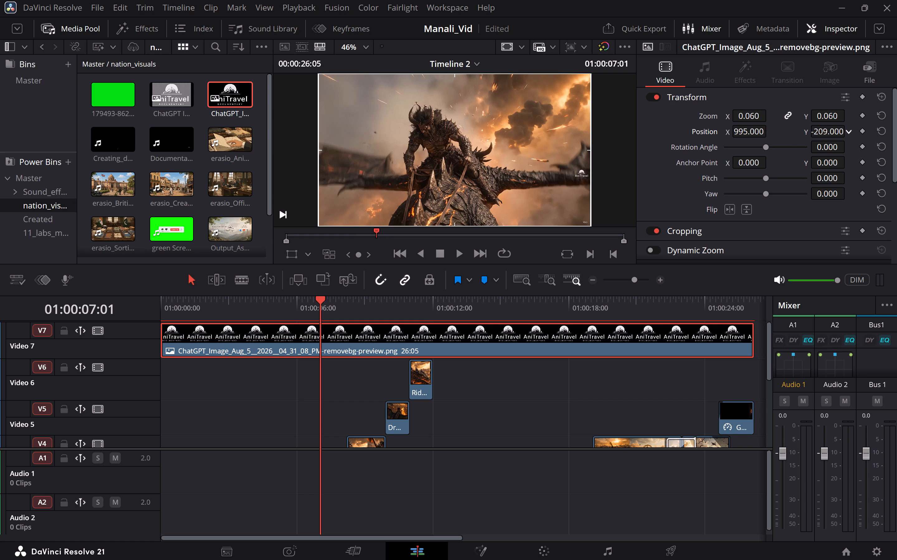
left_click_drag(640, 129, 530, 145)
Fit the logo over the Veo watermark up close, with zoom 0.060 and position X 1023, Y -521.
scroll(593, 225, "up", 1)
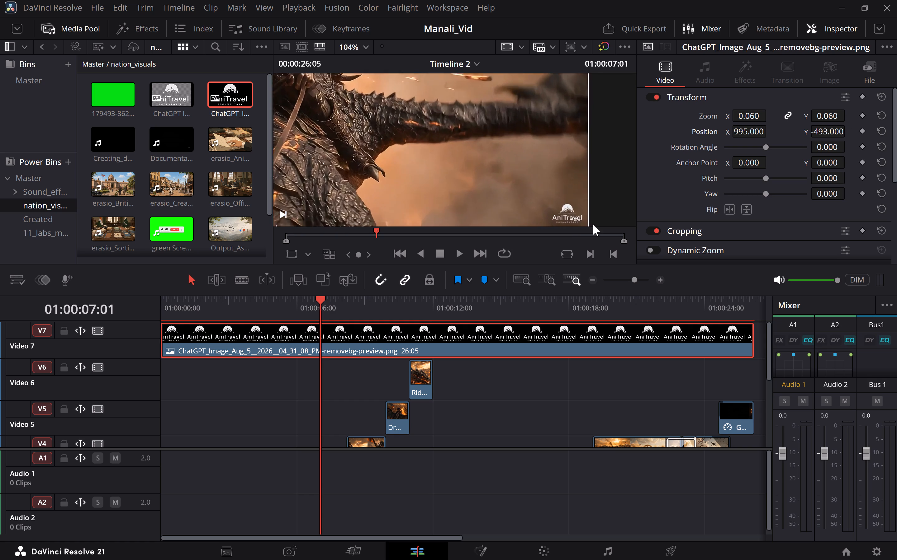
scroll(593, 225, "up", 1)
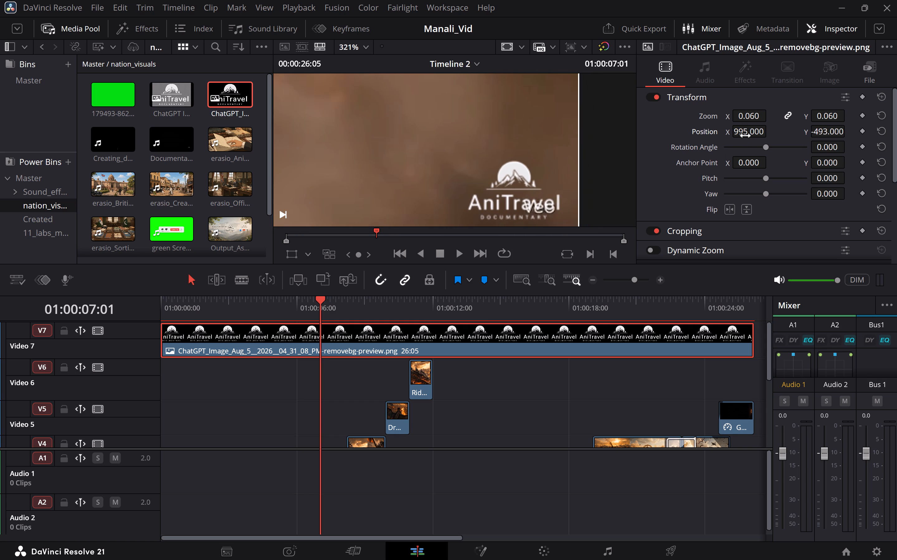
left_click_drag(744, 136, 762, 141)
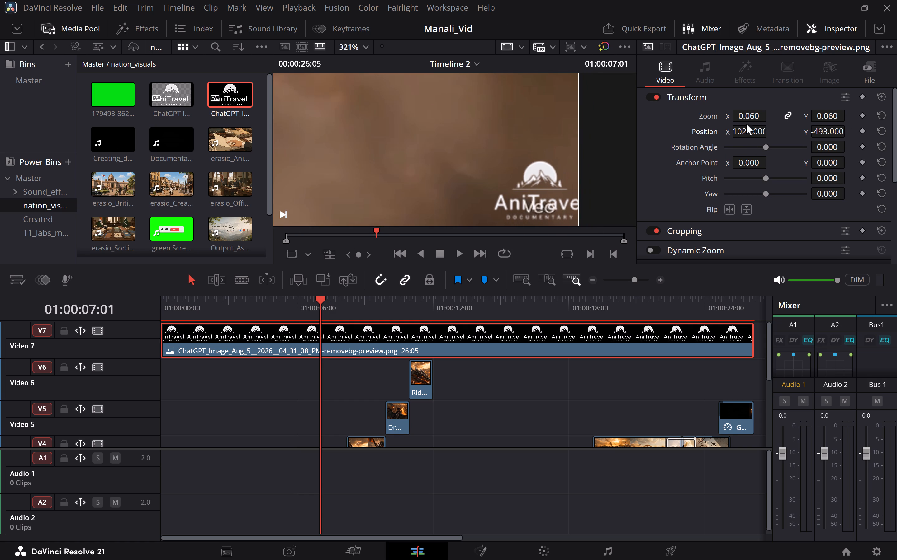
left_click_drag(749, 114, 741, 116)
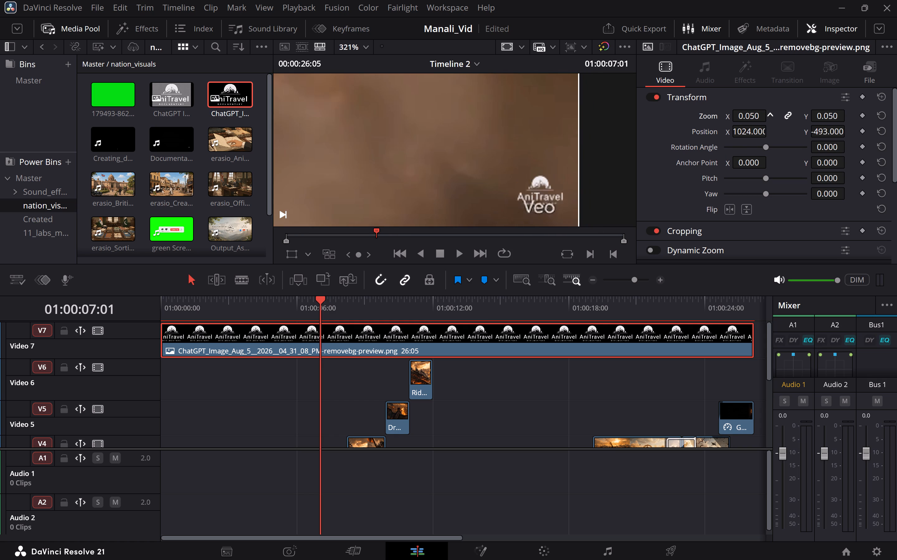
left_click_drag(741, 116, 738, 117)
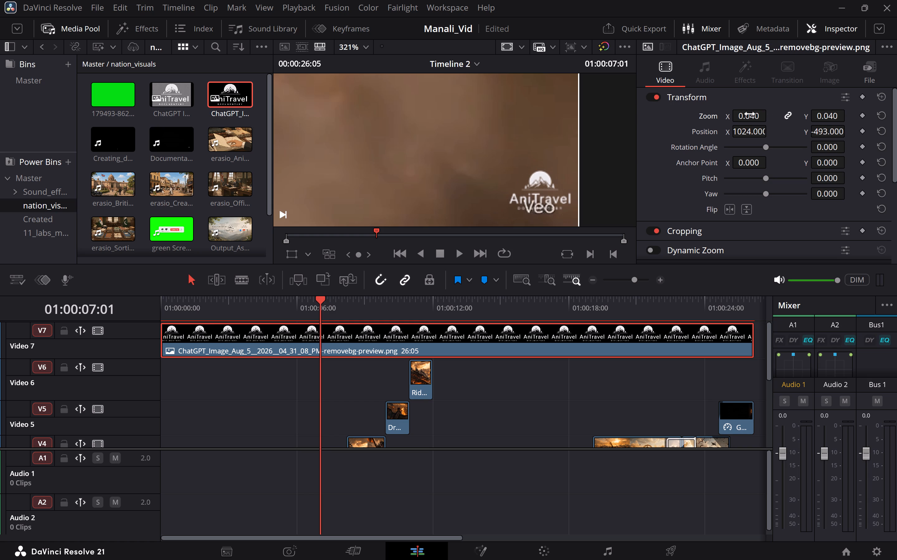
left_click(751, 130)
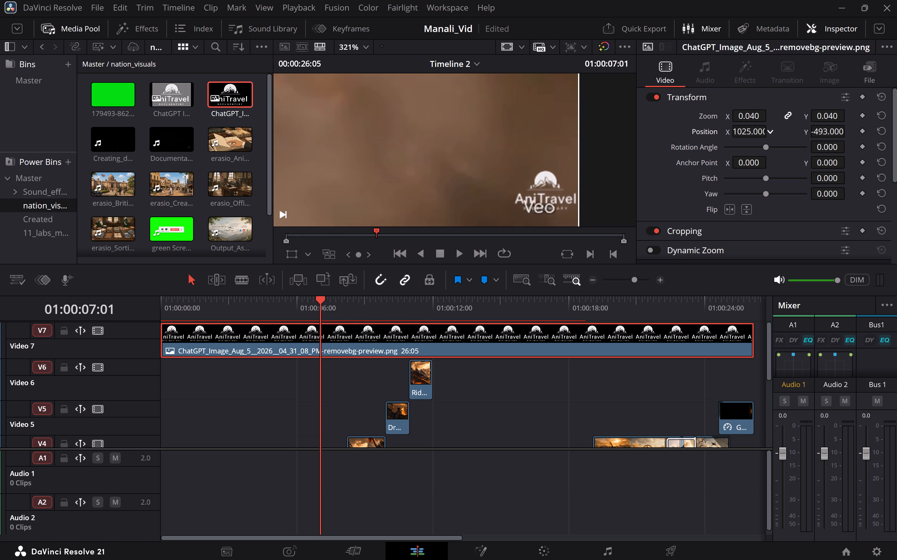
left_click_drag(816, 128, 798, 132)
left_click(748, 116)
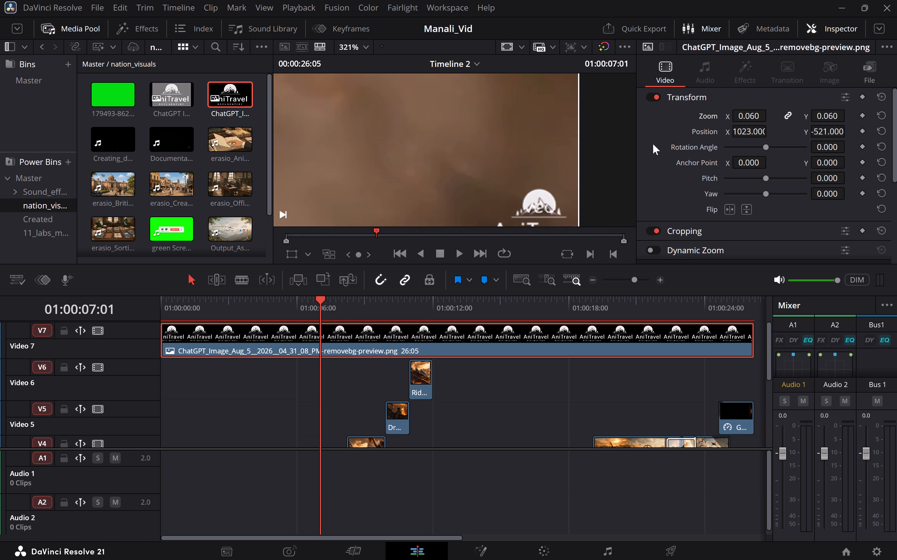
Fine-tune the logo's position to X 1022 and Y -523 so its moon emblem covers the Veo watermark.
left_click_drag(538, 193, 538, 198)
left_click_drag(538, 198, 536, 197)
left_click_drag(830, 132, 826, 134)
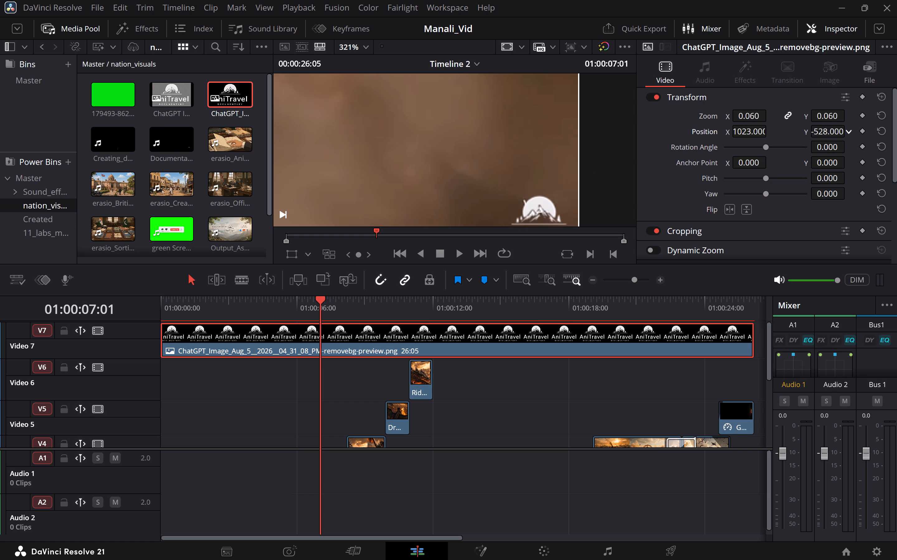
left_click_drag(826, 134, 828, 135)
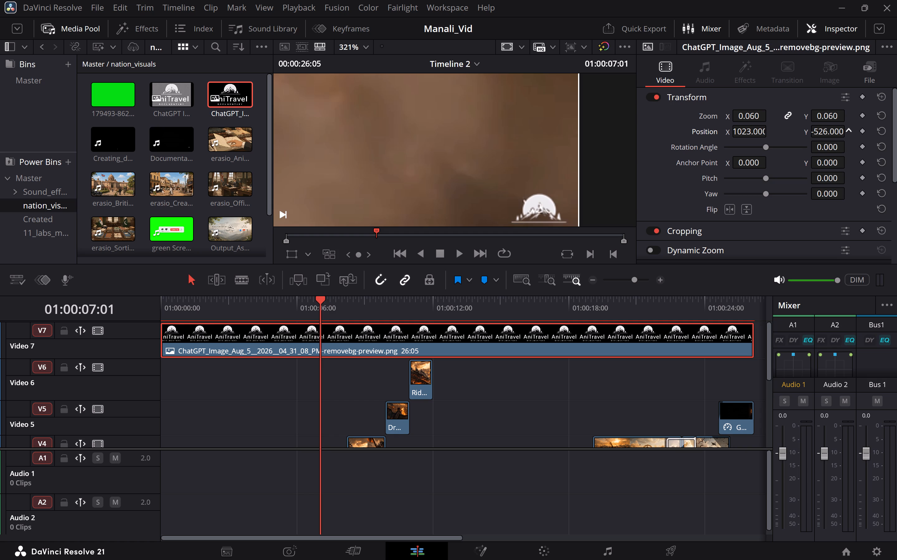
left_click_drag(828, 135, 828, 135)
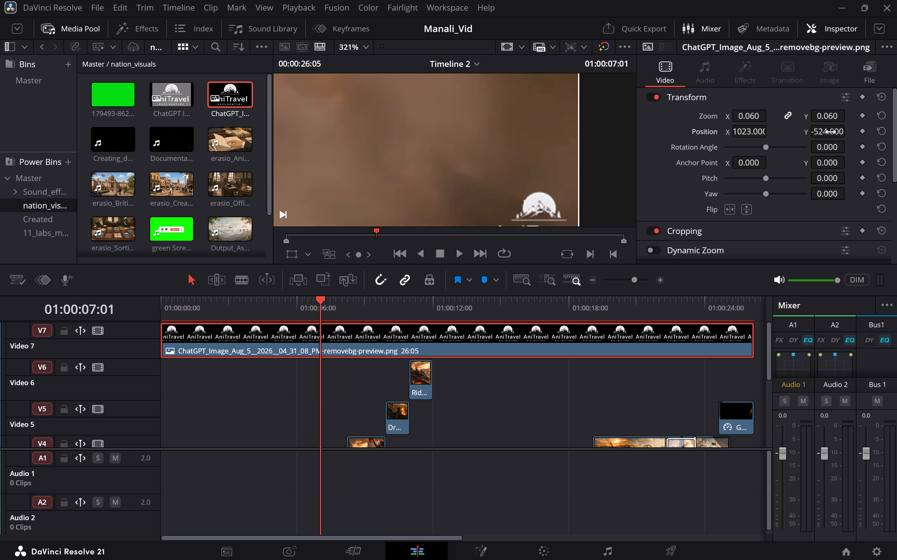
left_click(830, 132)
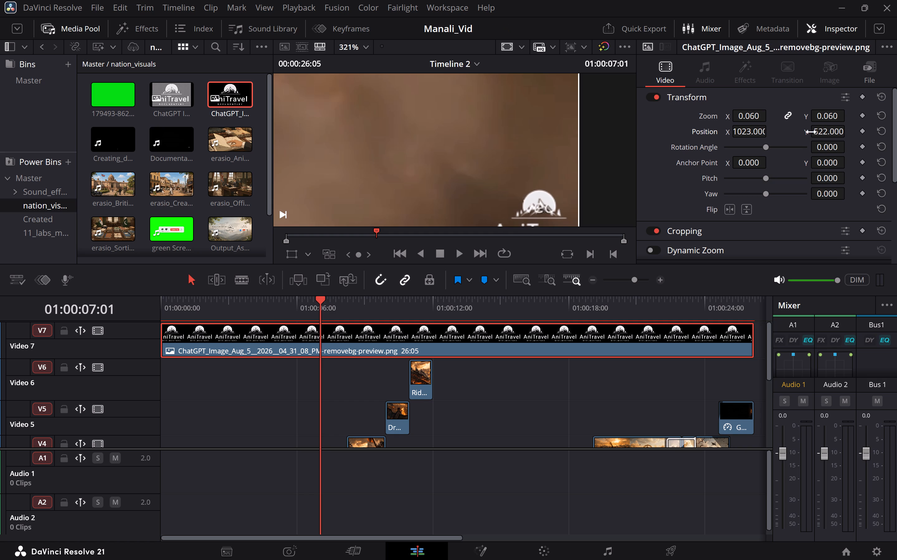
left_click(752, 133)
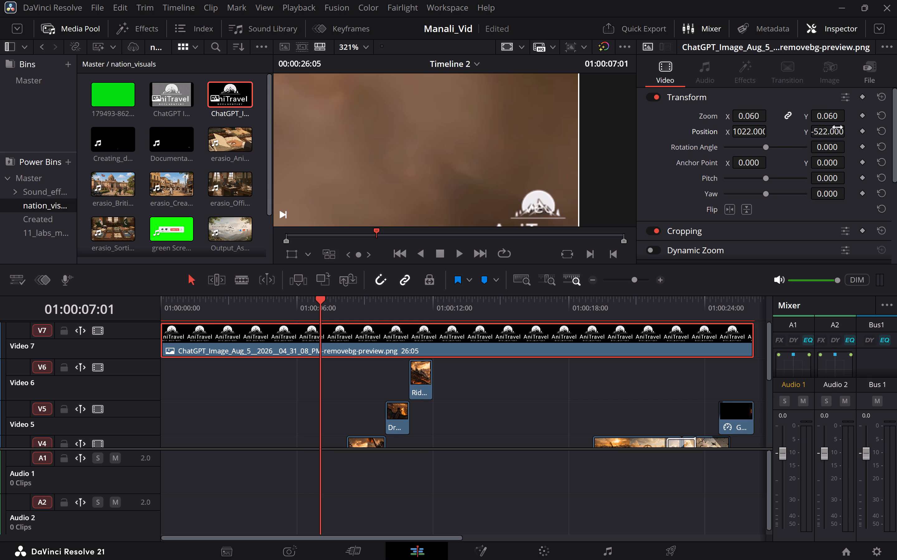
left_click(828, 131)
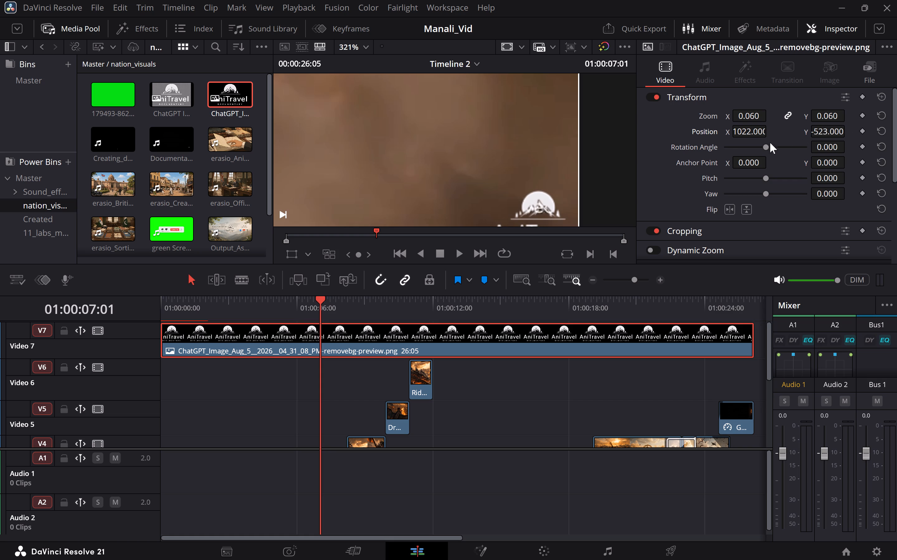
Fit the whole frame in the viewer and examine the logo's corner placement at full screen.
key("z")
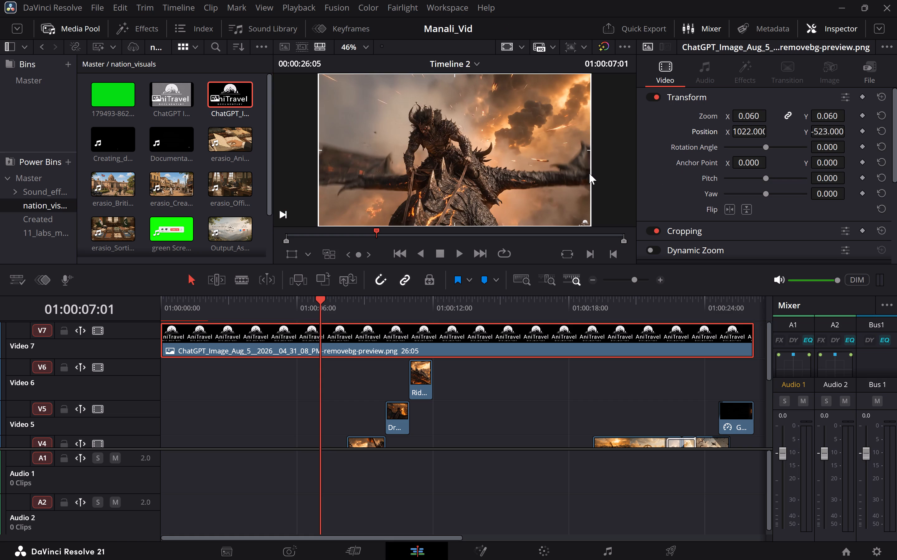
scroll(577, 197, "down", 1)
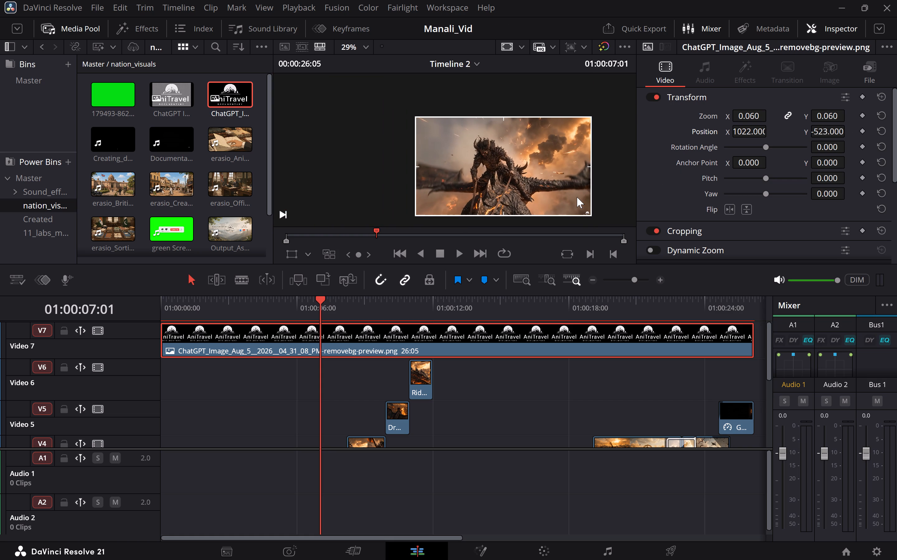
key("z")
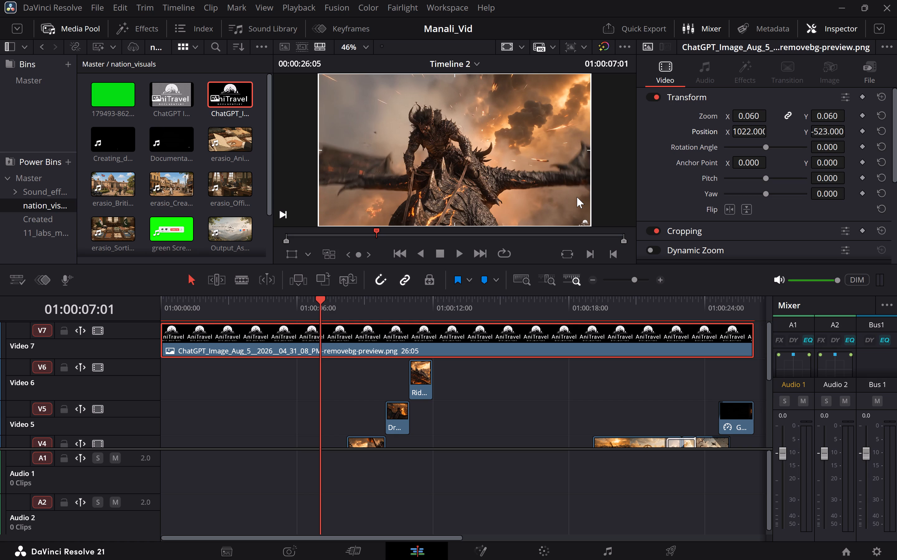
key("ctrl+f")
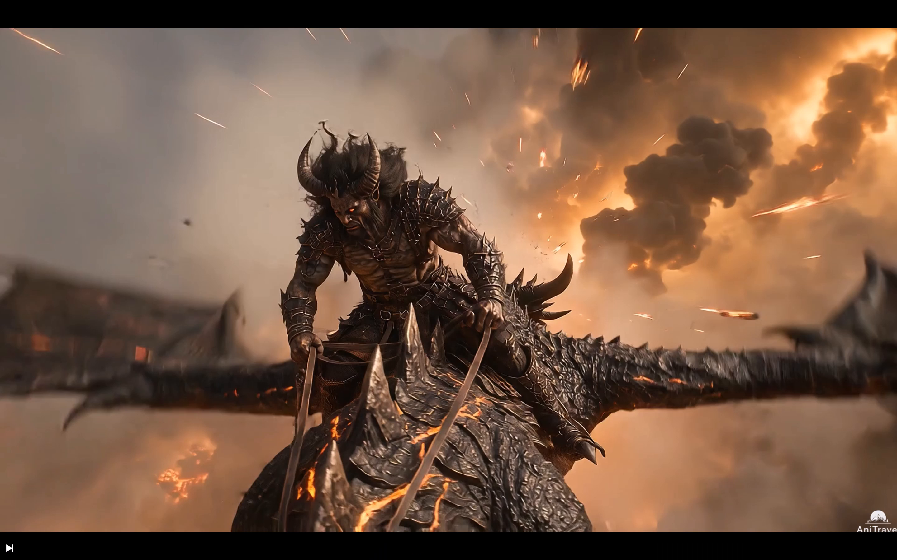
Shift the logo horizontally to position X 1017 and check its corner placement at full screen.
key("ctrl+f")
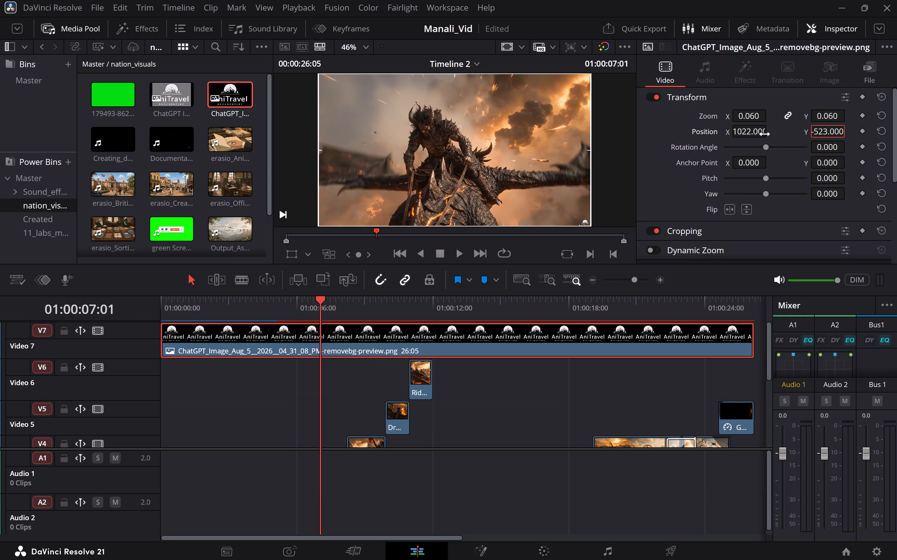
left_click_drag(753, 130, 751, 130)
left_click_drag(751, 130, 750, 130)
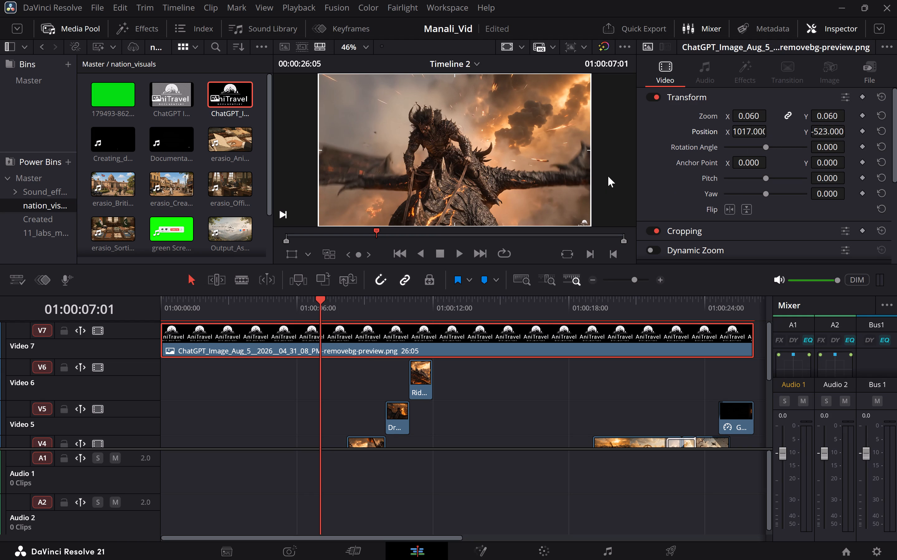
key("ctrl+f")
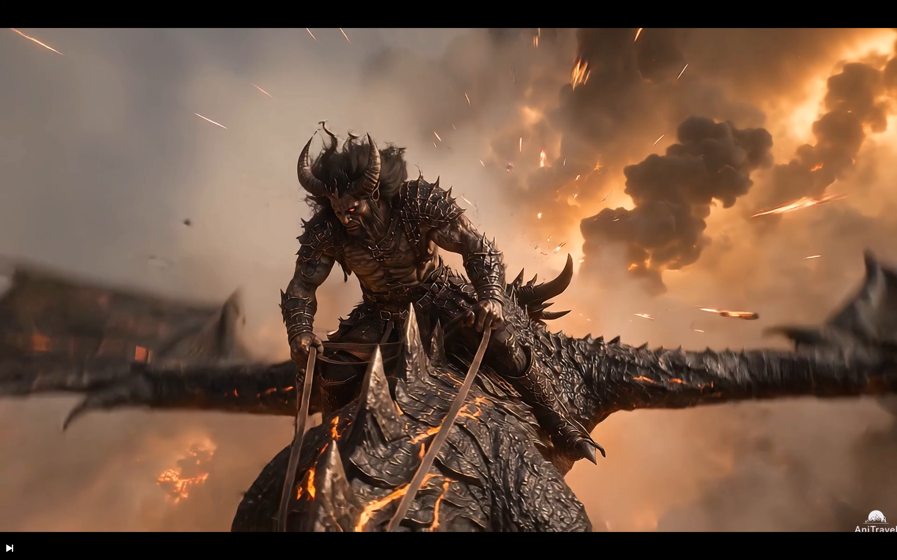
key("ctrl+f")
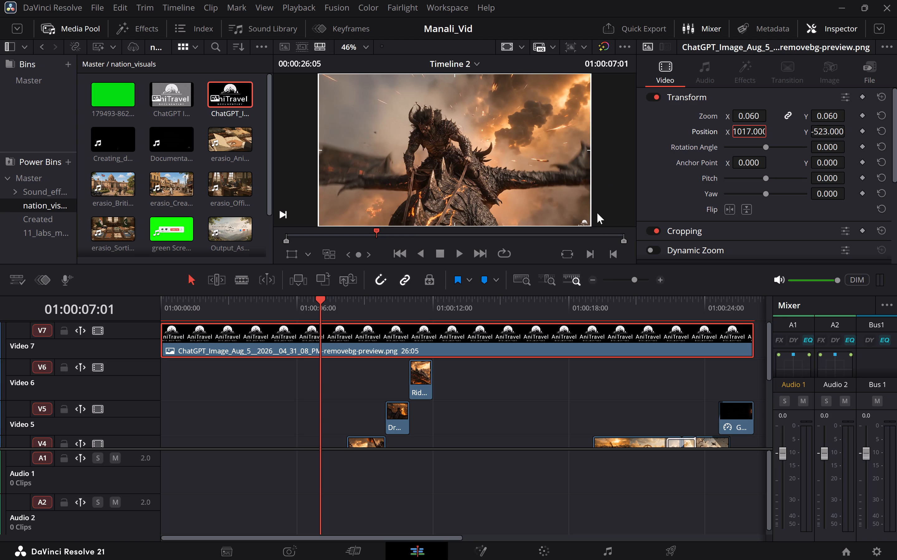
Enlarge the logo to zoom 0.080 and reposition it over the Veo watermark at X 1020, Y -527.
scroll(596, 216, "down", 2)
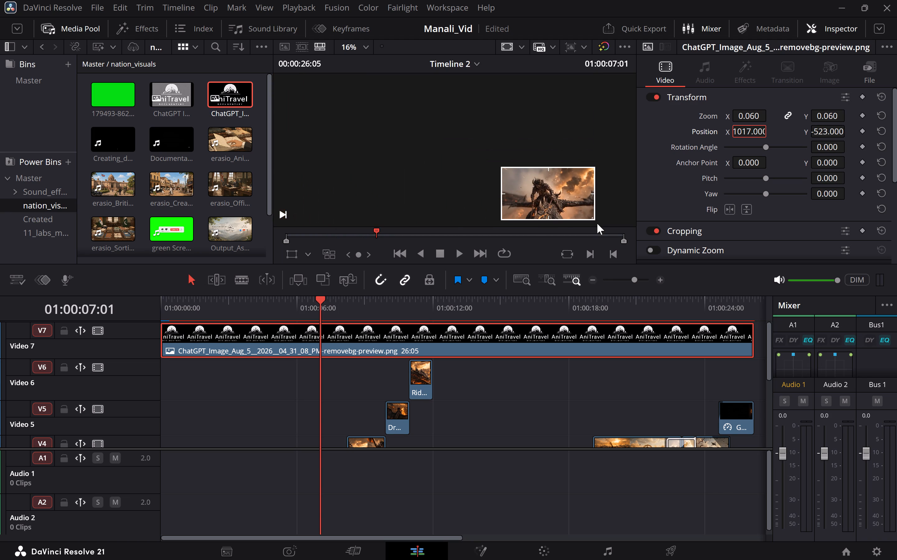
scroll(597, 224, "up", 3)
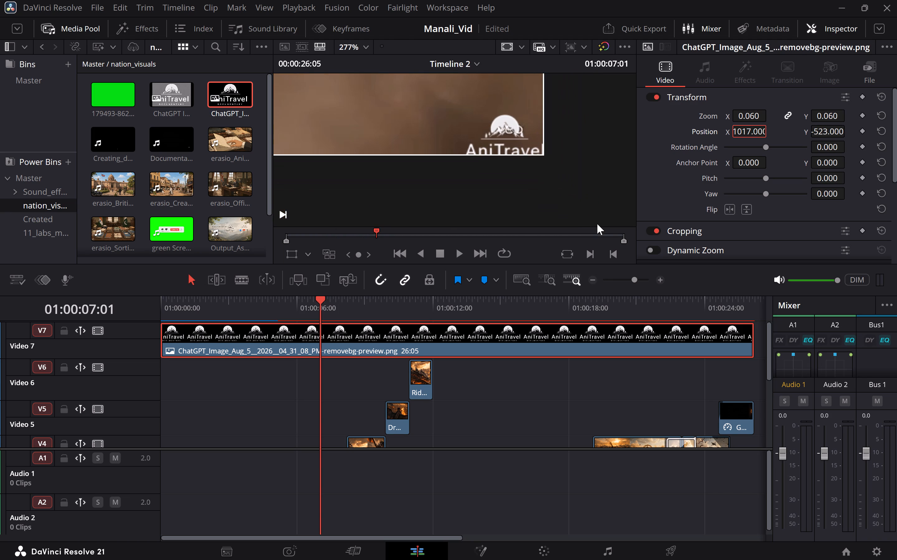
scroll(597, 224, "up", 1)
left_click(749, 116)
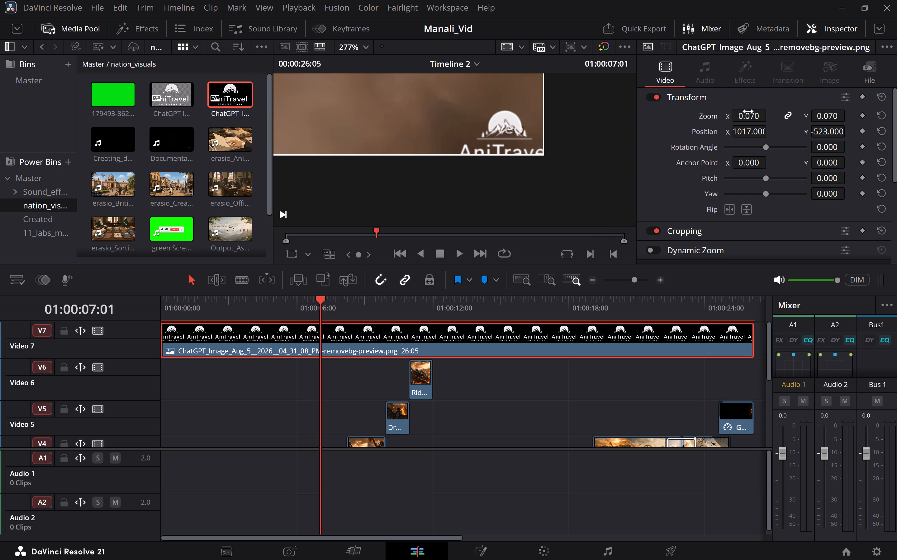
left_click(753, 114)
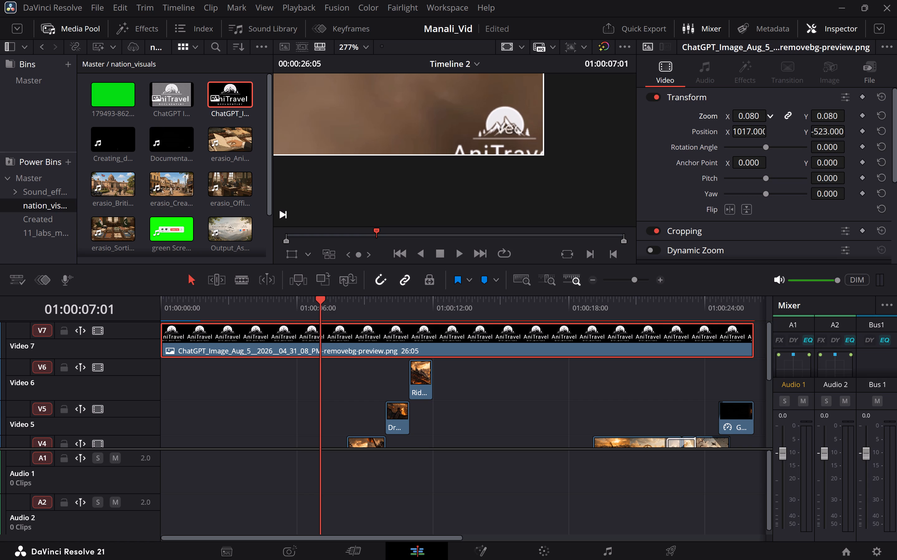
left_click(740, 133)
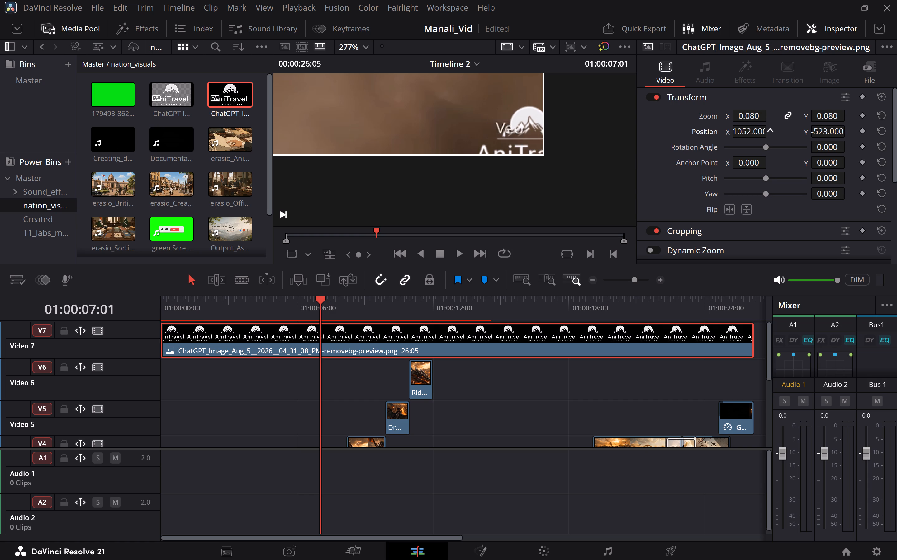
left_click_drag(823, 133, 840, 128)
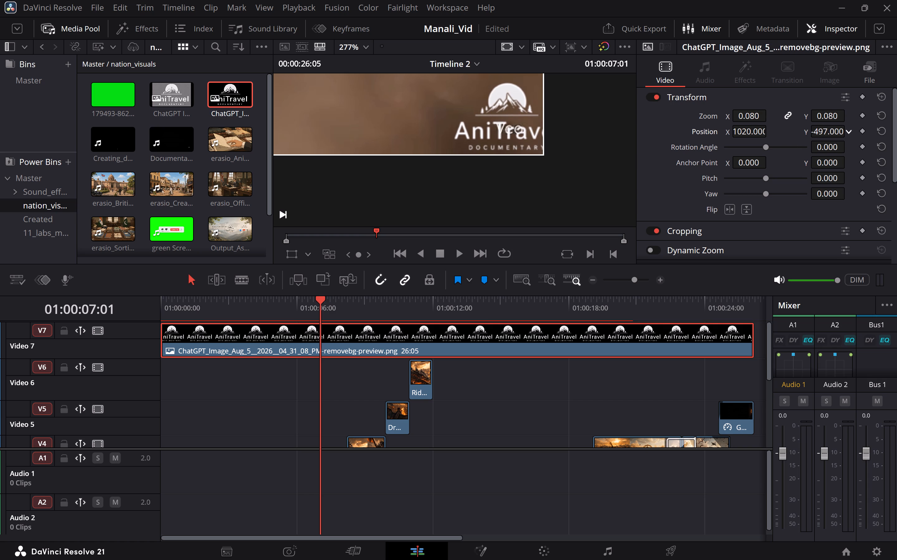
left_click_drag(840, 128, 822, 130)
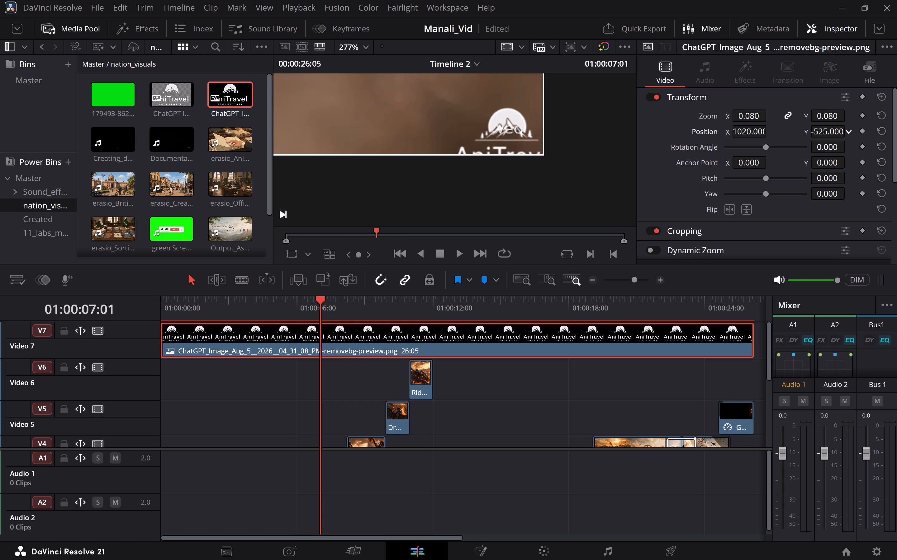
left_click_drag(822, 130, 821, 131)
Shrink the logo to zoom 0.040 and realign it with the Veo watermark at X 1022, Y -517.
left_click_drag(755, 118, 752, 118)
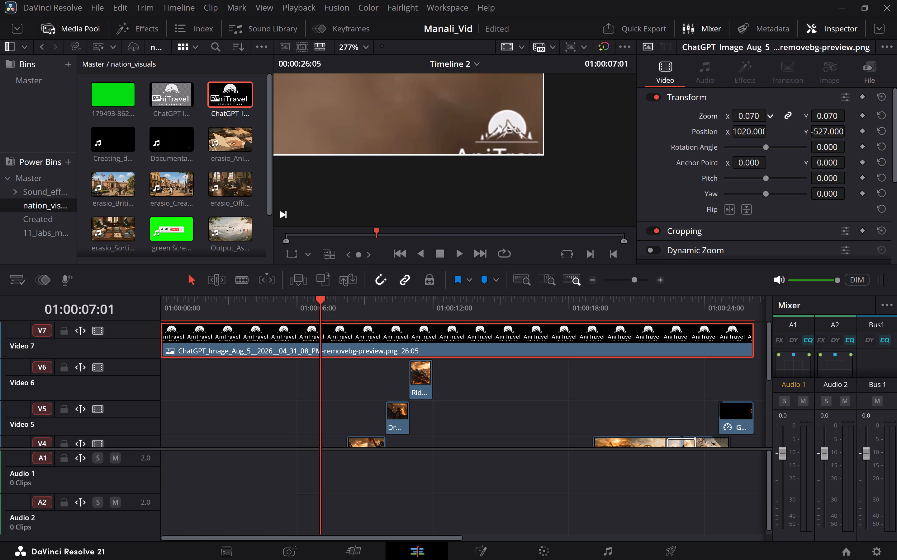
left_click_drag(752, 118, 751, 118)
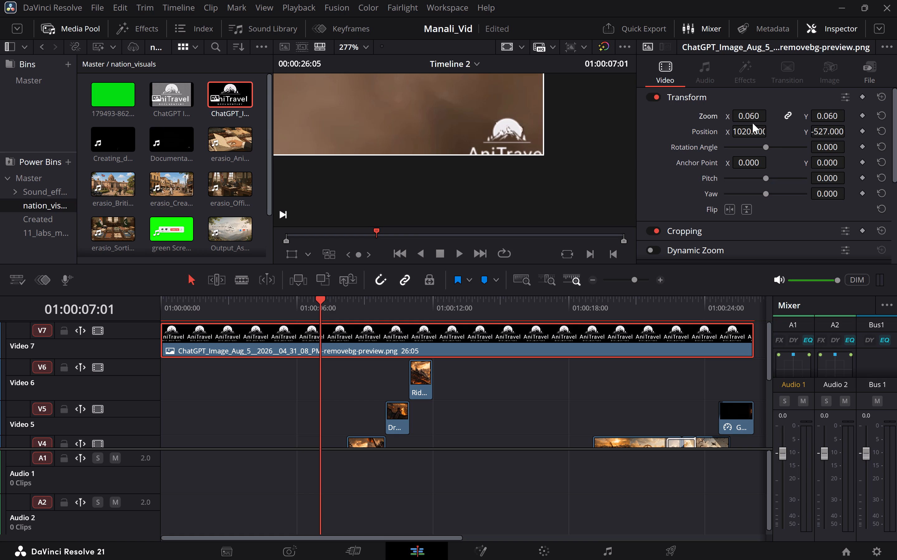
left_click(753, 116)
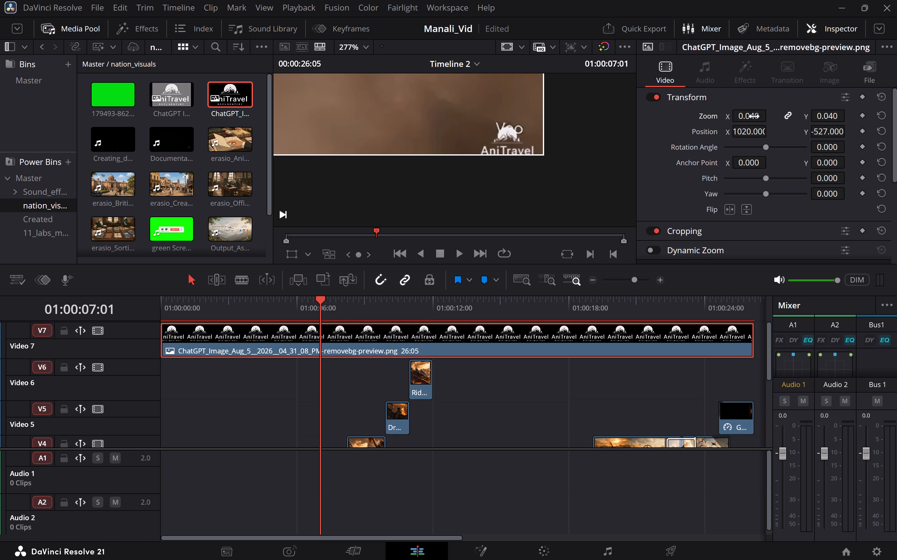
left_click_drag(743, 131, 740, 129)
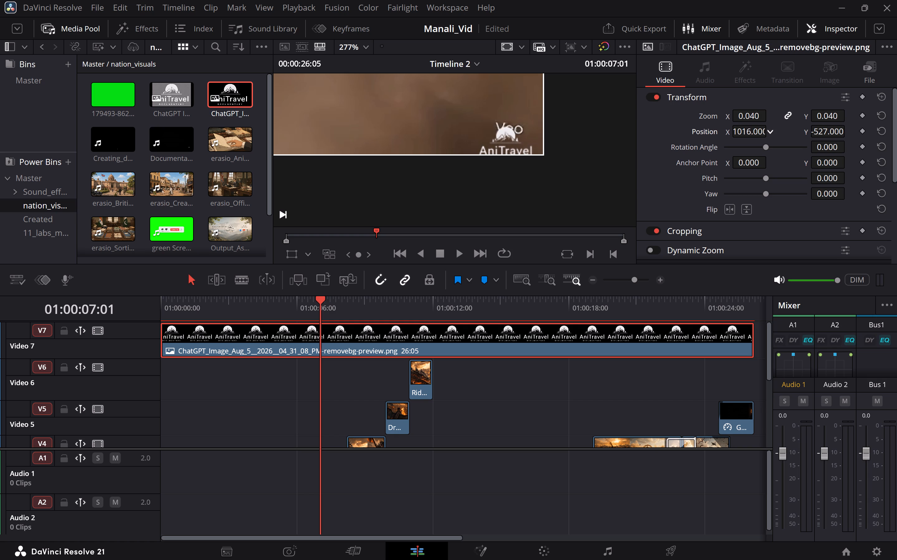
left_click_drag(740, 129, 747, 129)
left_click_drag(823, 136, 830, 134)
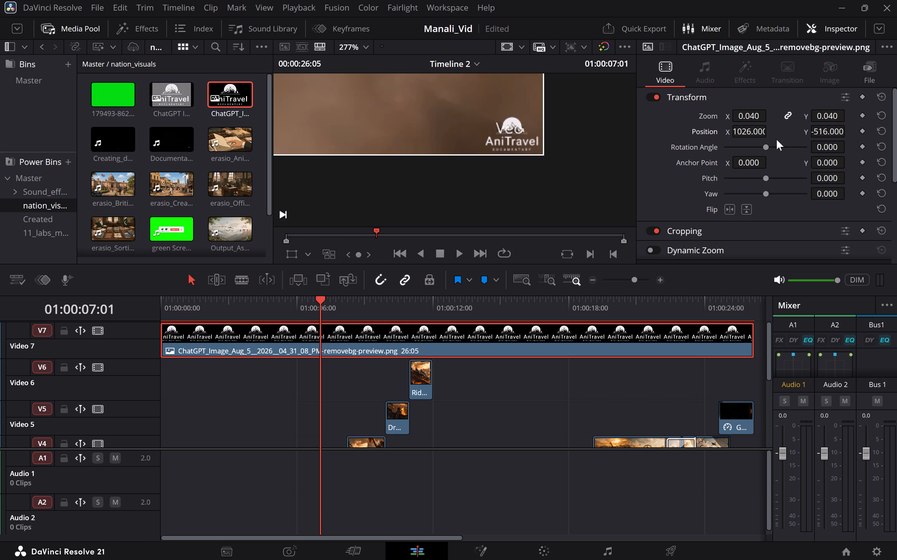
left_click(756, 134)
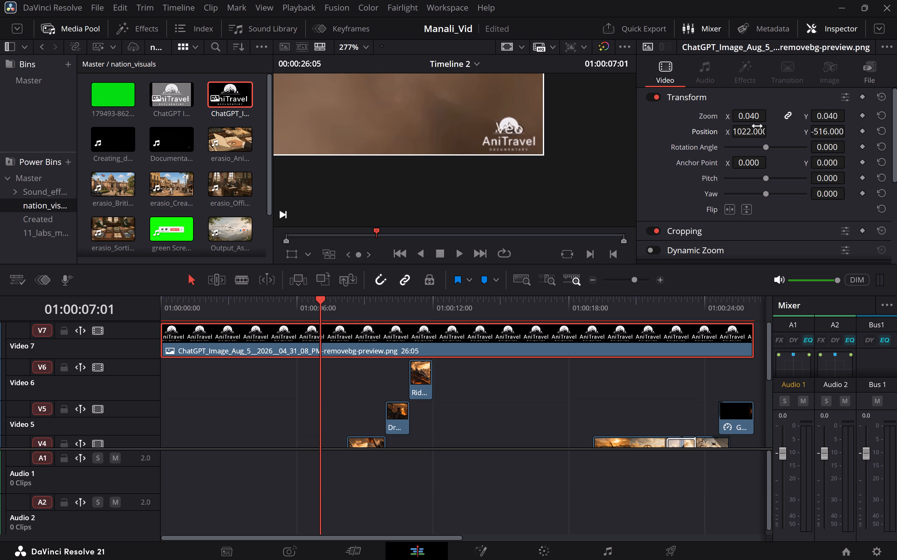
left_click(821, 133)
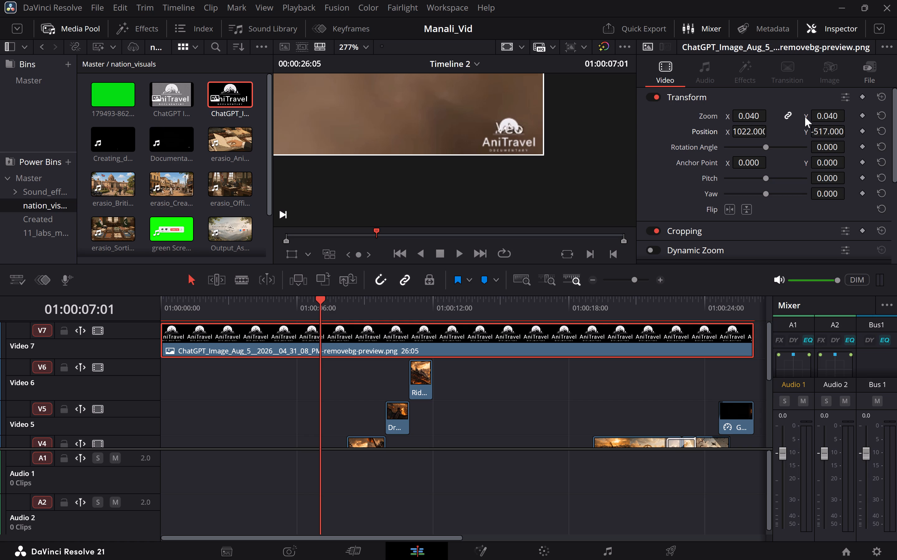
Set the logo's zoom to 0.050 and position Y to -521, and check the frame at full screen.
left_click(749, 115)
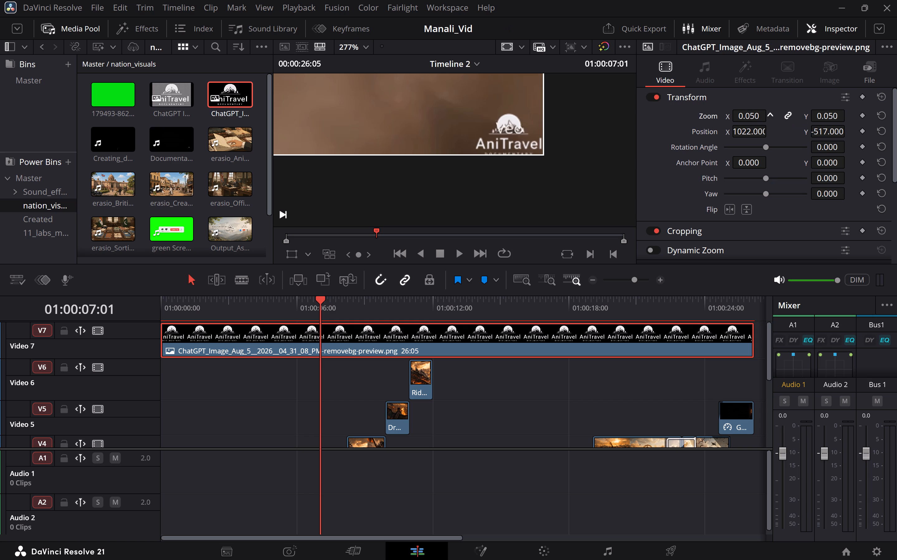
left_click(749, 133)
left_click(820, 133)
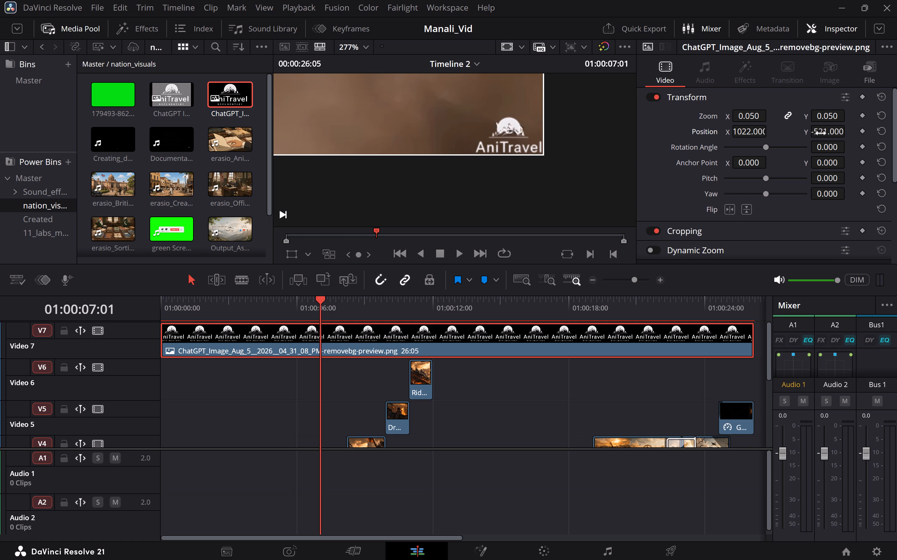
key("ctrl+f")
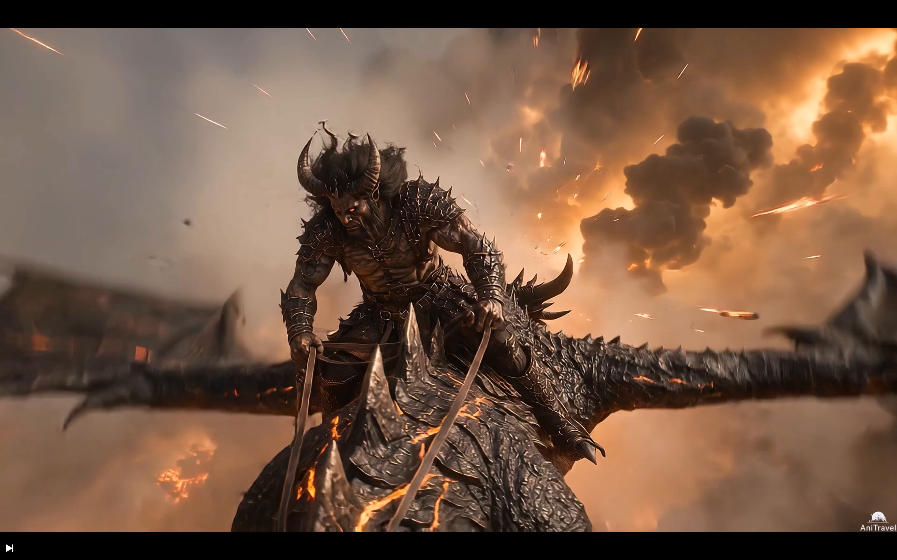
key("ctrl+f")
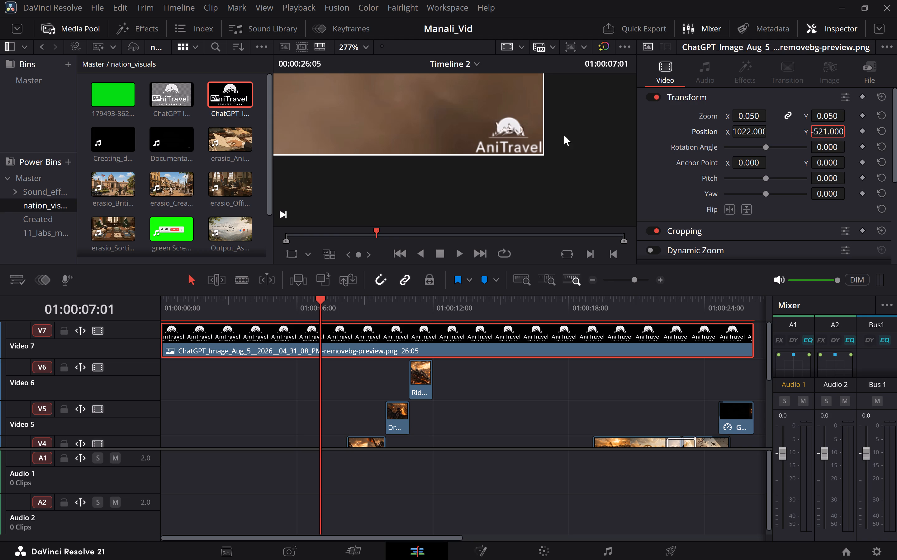
Try the logo at zoom 0.070 over the Veo watermark, positioned at X 1024, Y -528.
left_click(750, 133)
left_click(745, 118)
left_click_drag(745, 128, 746, 135)
left_click(745, 129)
left_click_drag(745, 129, 737, 138)
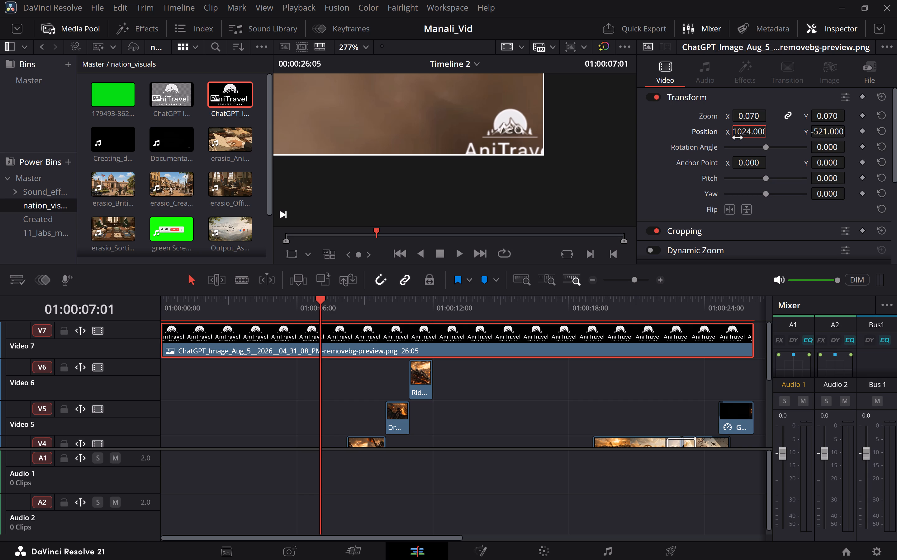
left_click_drag(737, 138, 745, 134)
left_click_drag(827, 136, 830, 138)
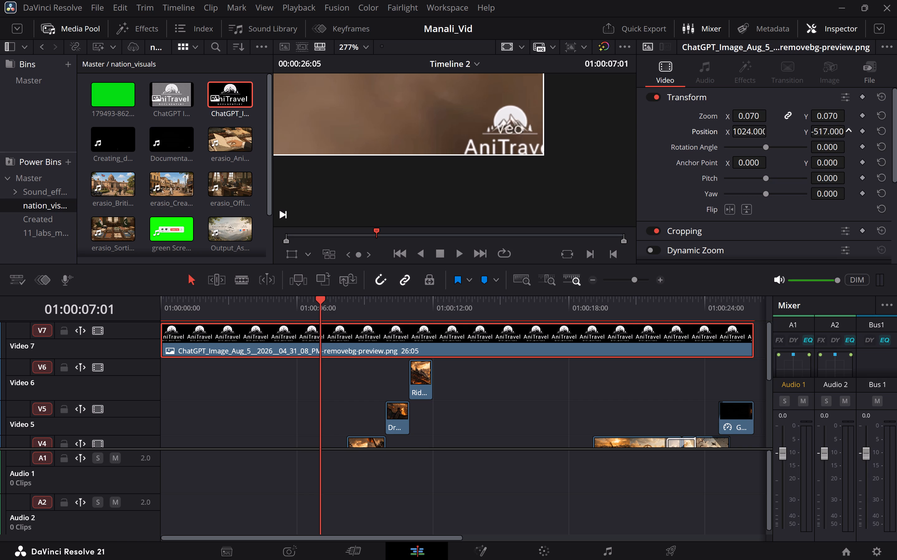
left_click_drag(830, 138, 823, 145)
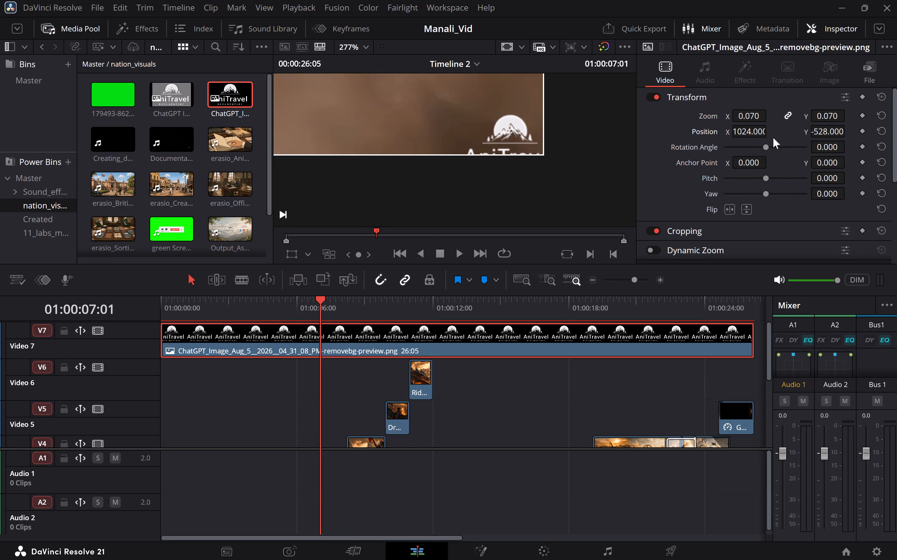
left_click(752, 131)
left_click_drag(752, 131, 747, 132)
Resize the logo to zoom 0.050 and set position Y to -522 so its emblem covers the Veo watermark.
left_click(750, 116)
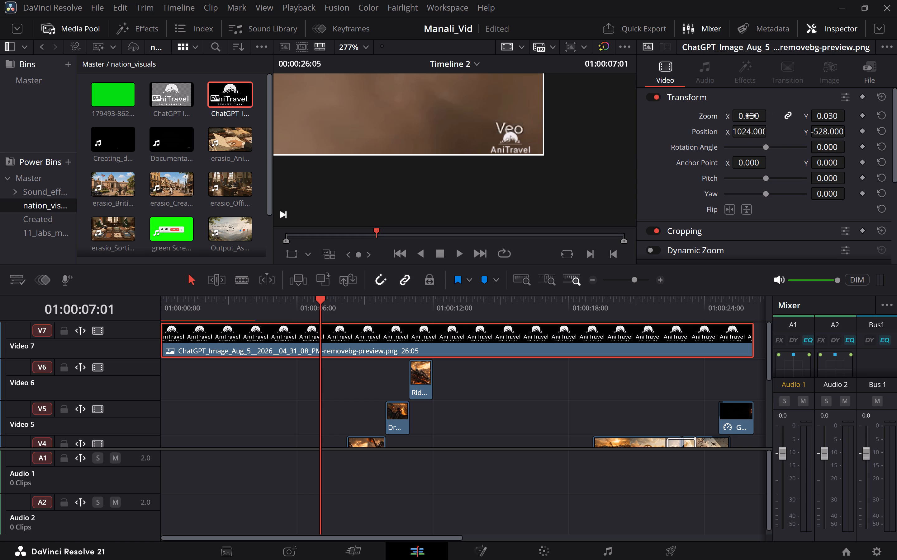
left_click_drag(822, 133, 844, 131)
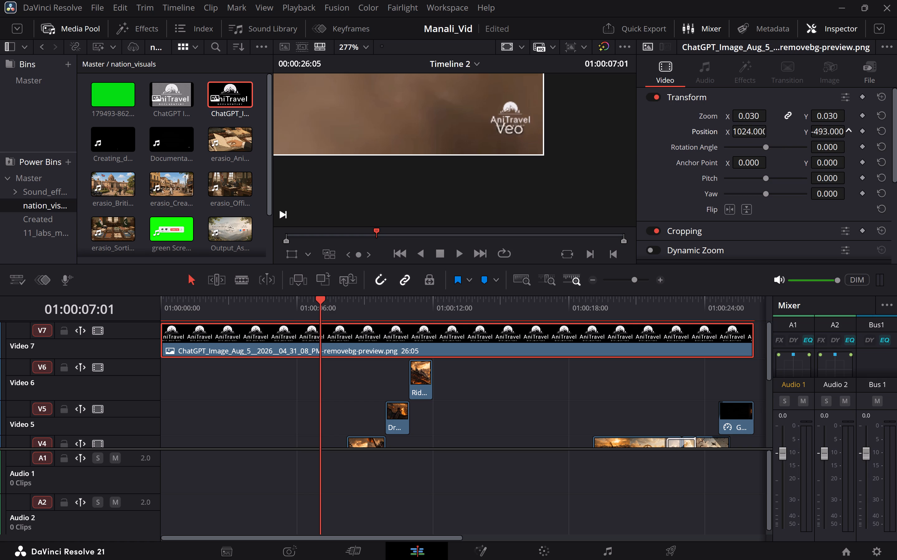
left_click_drag(844, 131, 831, 134)
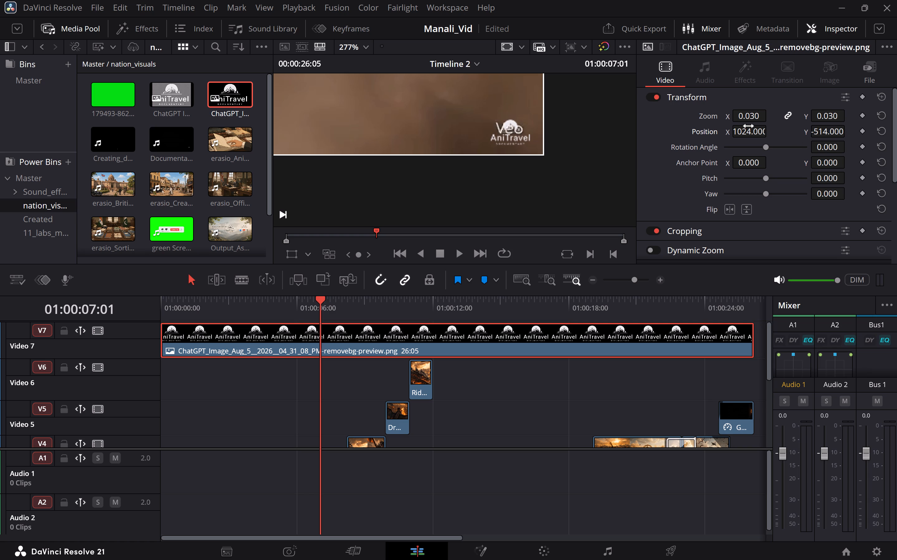
left_click(748, 117)
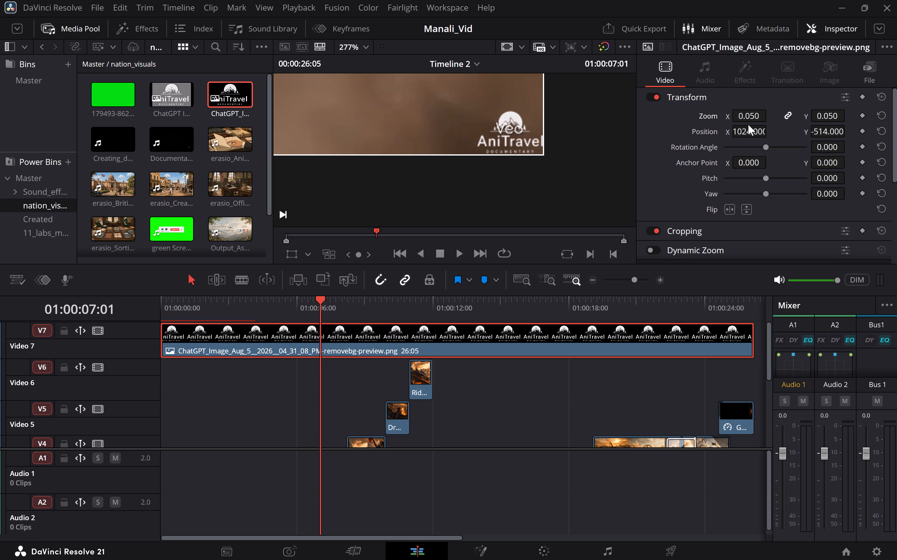
left_click_drag(825, 130, 826, 130)
left_click_drag(826, 130, 819, 133)
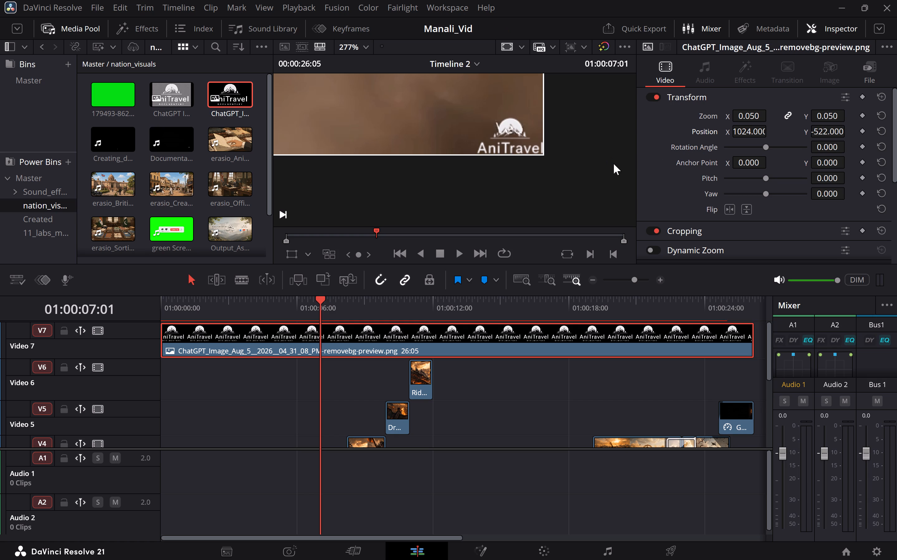
left_click(466, 334)
Look through the AniTravel logo clip's transform, composite and retiming settings for an option to hide the Veo watermark.
scroll(665, 166, "down", 2)
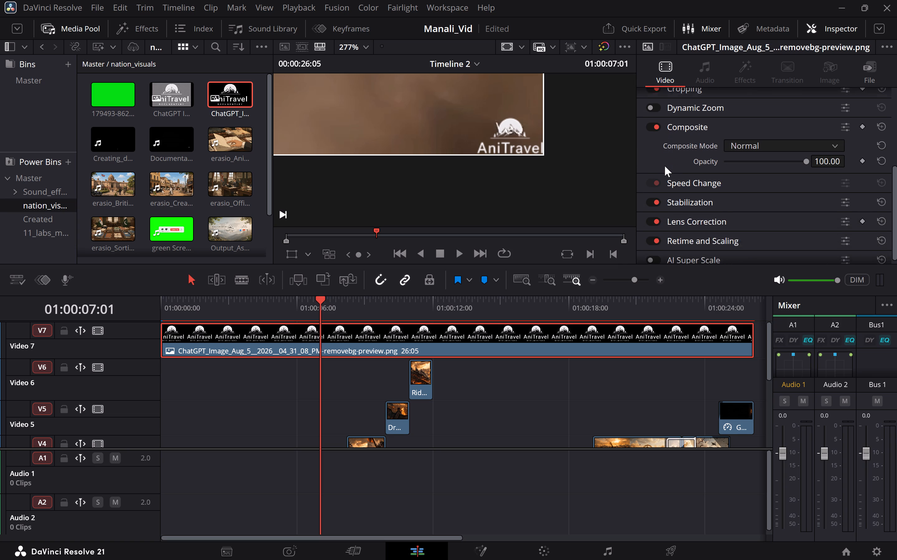
scroll(665, 166, "down", 1)
scroll(665, 166, "up", 1)
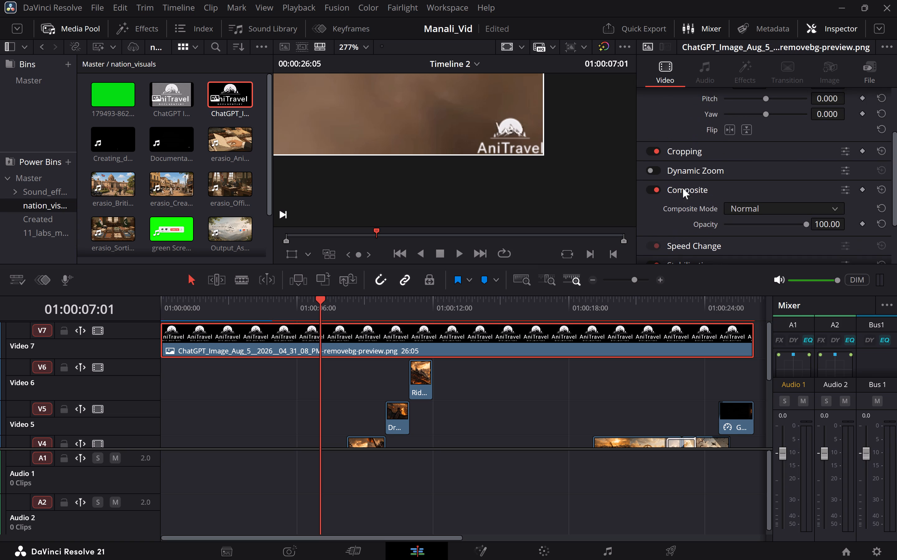
scroll(691, 166, "down", 1)
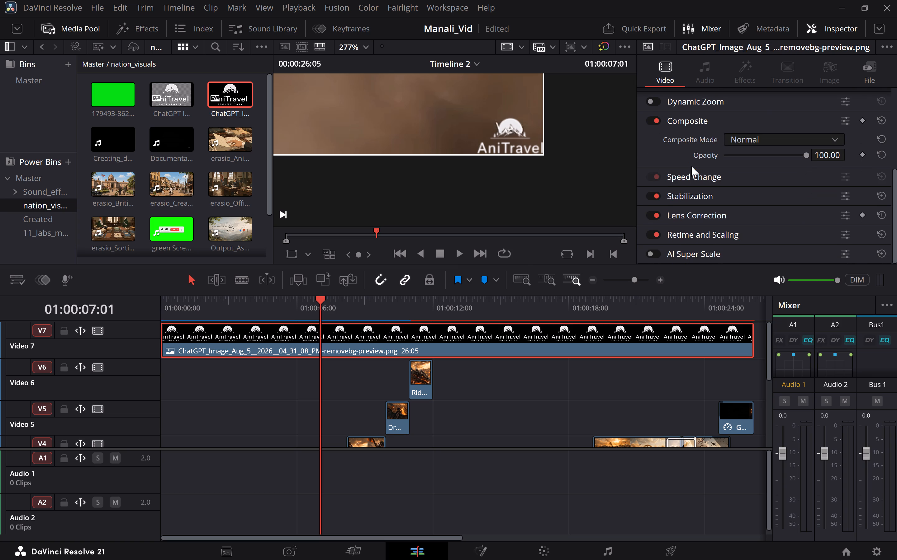
scroll(691, 166, "down", 1)
scroll(669, 193, "up", 3)
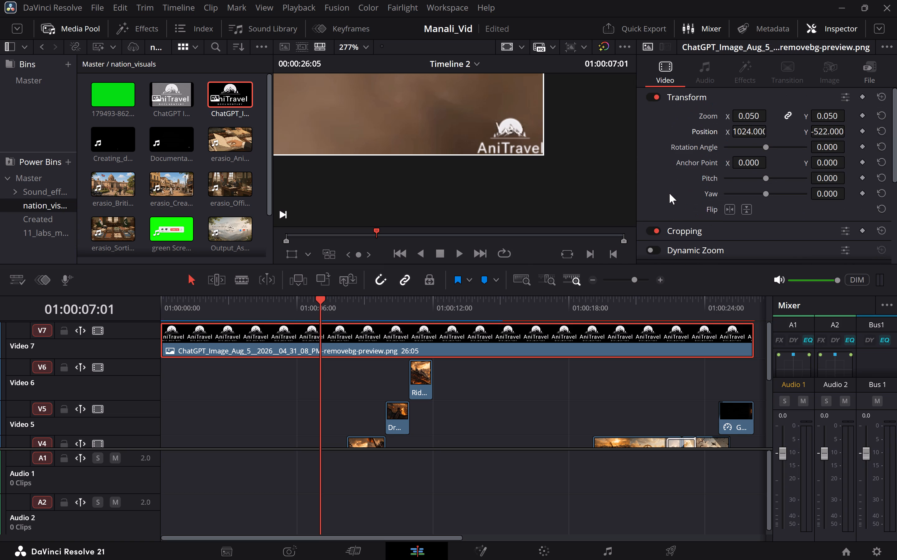
scroll(669, 193, "down", 1)
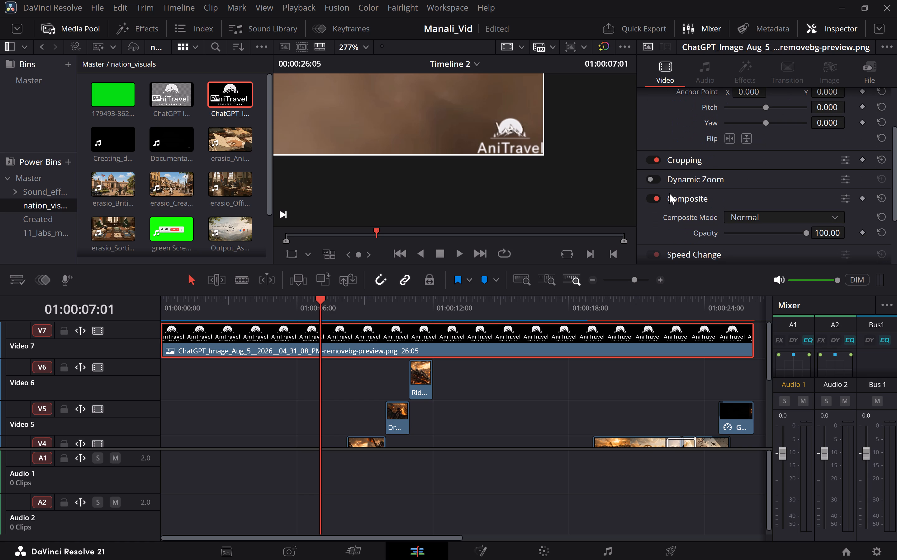
Browse the Resolve FX filters, from blur and color to revival and stylize, for an effect to use on the logo.
left_click(137, 32)
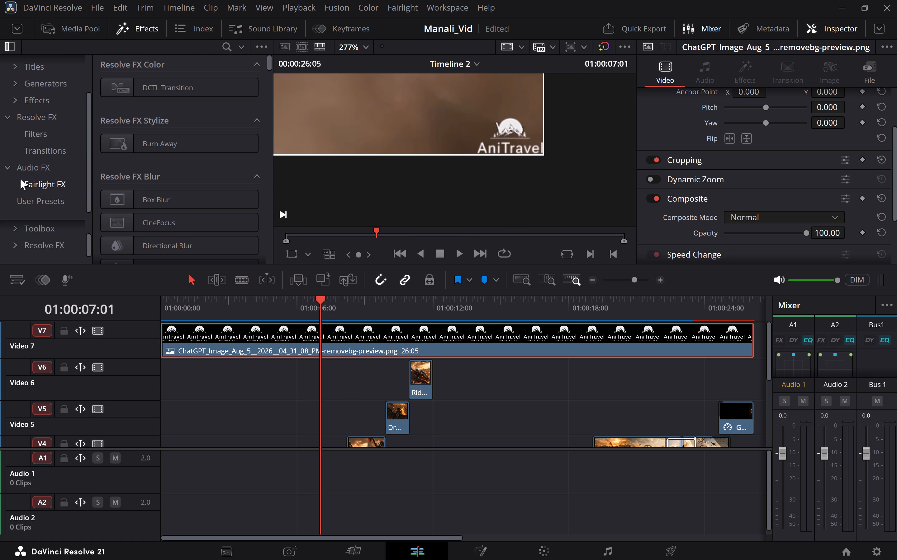
left_click(36, 133)
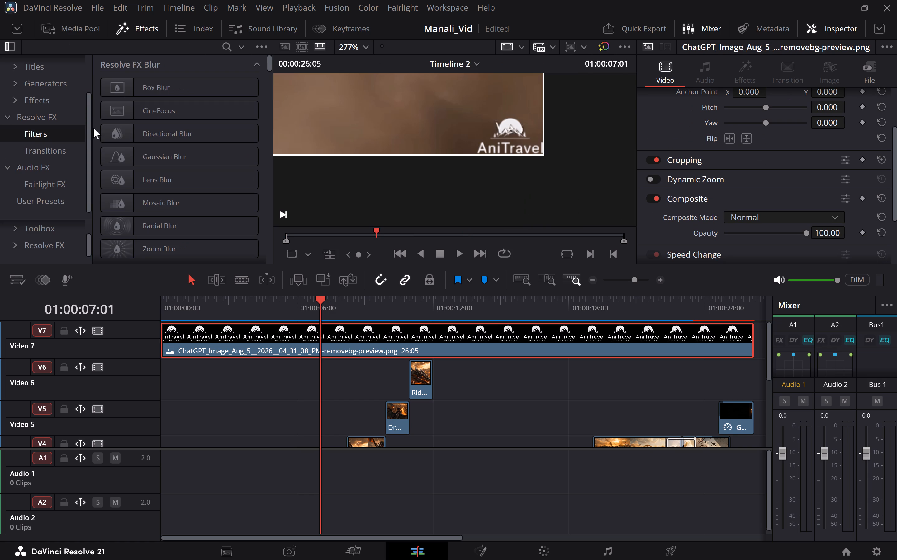
scroll(174, 198, "down", 3)
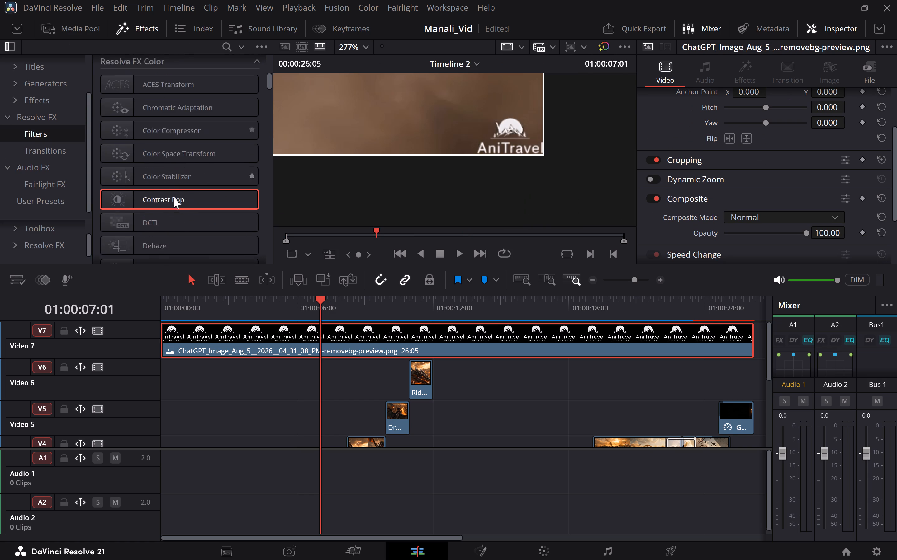
scroll(174, 198, "down", 1)
scroll(174, 198, "up", 2)
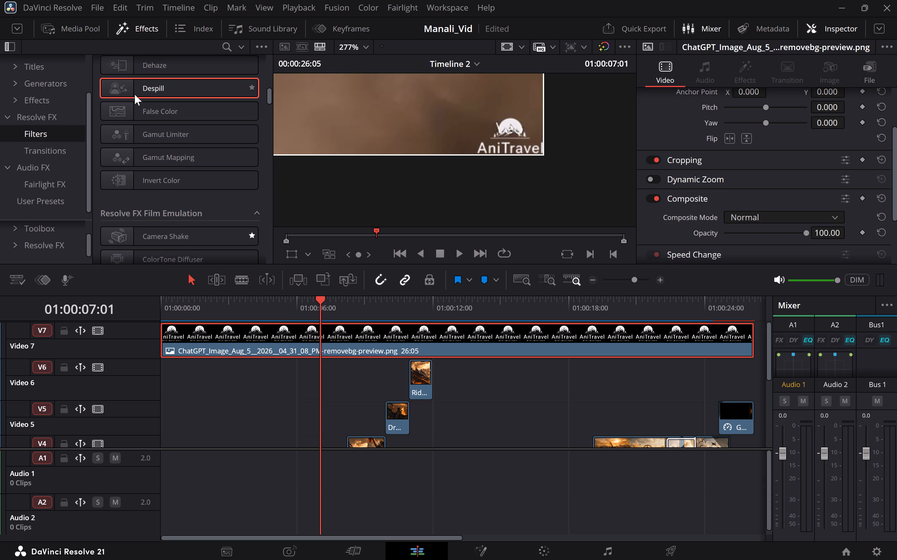
scroll(146, 89, "up", 1)
scroll(146, 89, "down", 1)
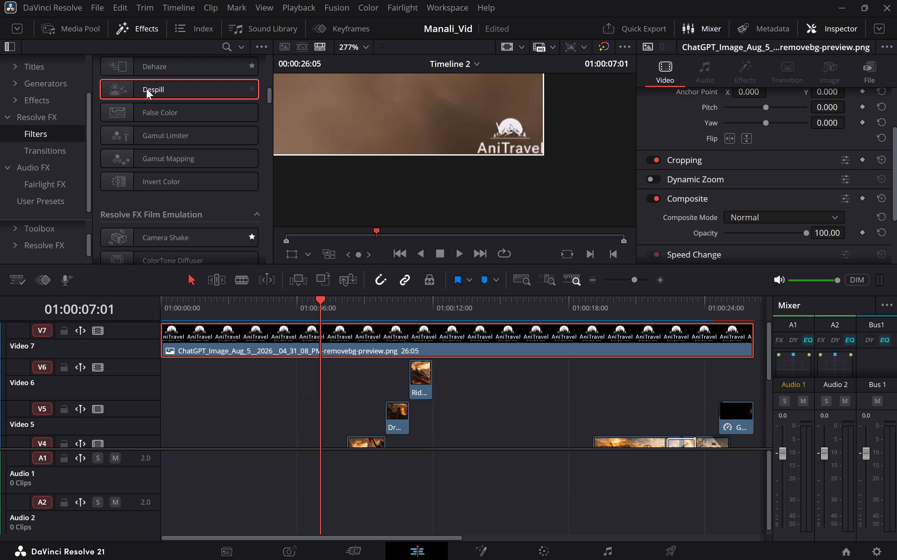
scroll(146, 89, "down", 3)
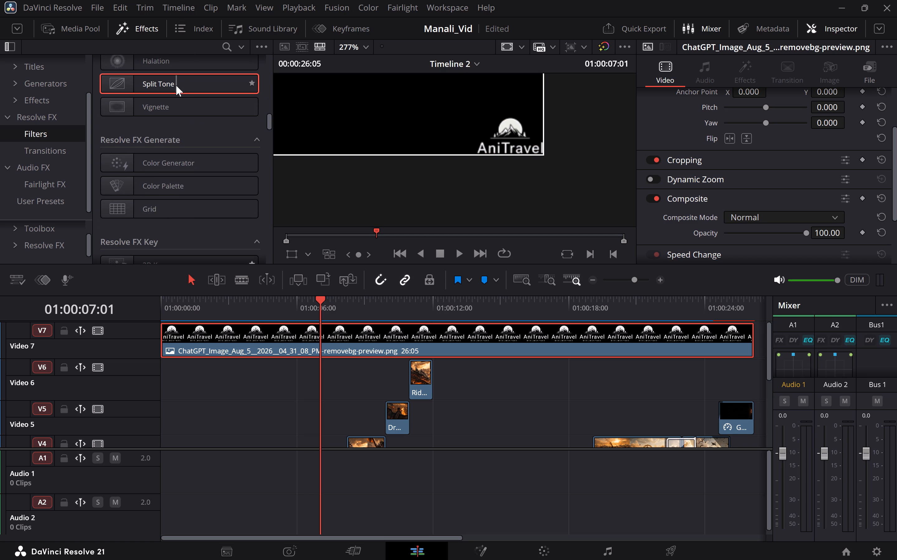
scroll(182, 137, "down", 1)
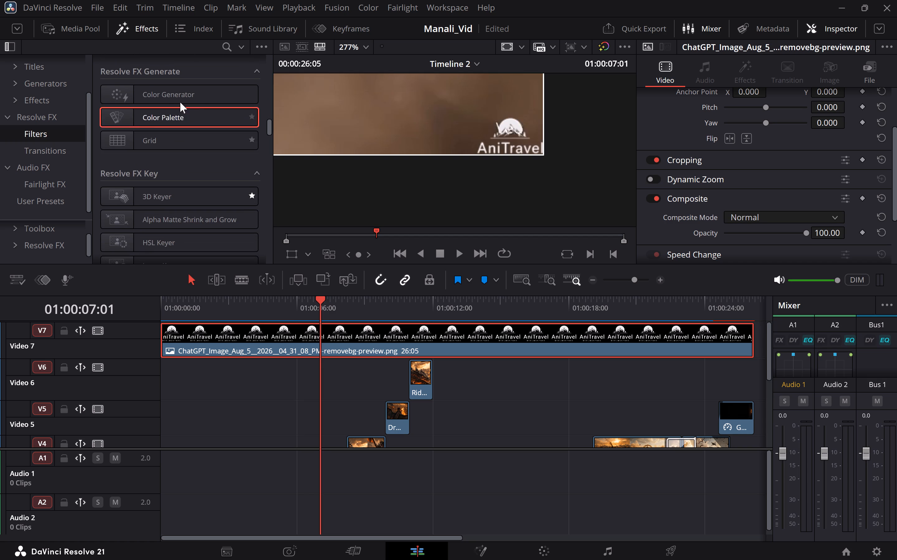
scroll(159, 189, "down", 2)
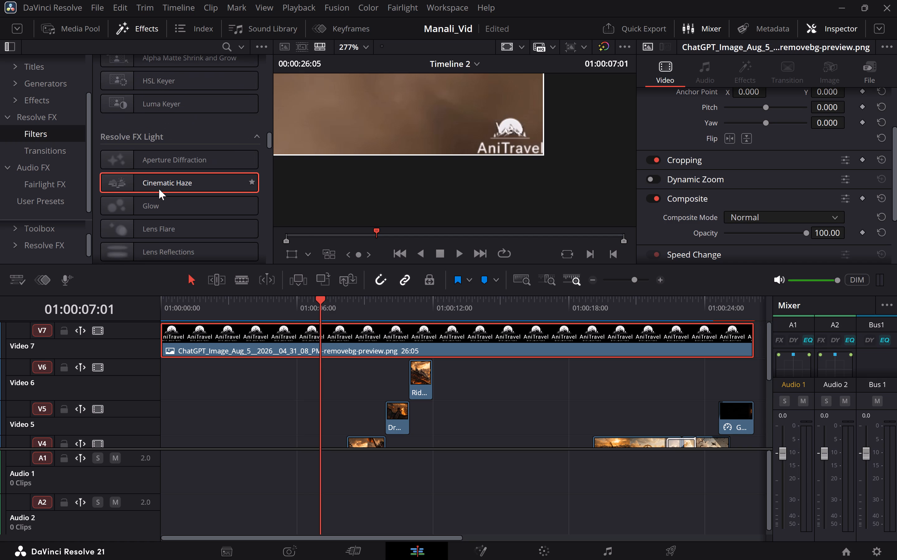
scroll(159, 189, "down", 1)
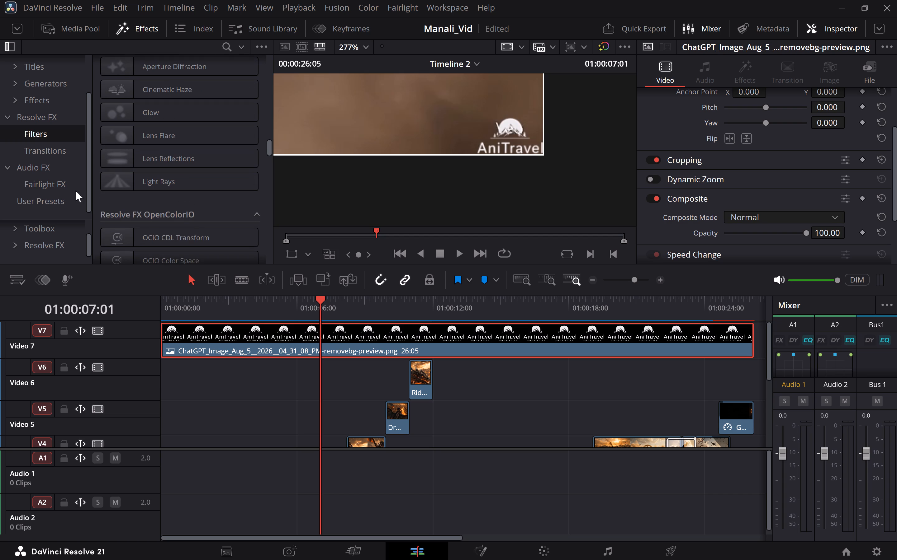
scroll(43, 143, "up", 1)
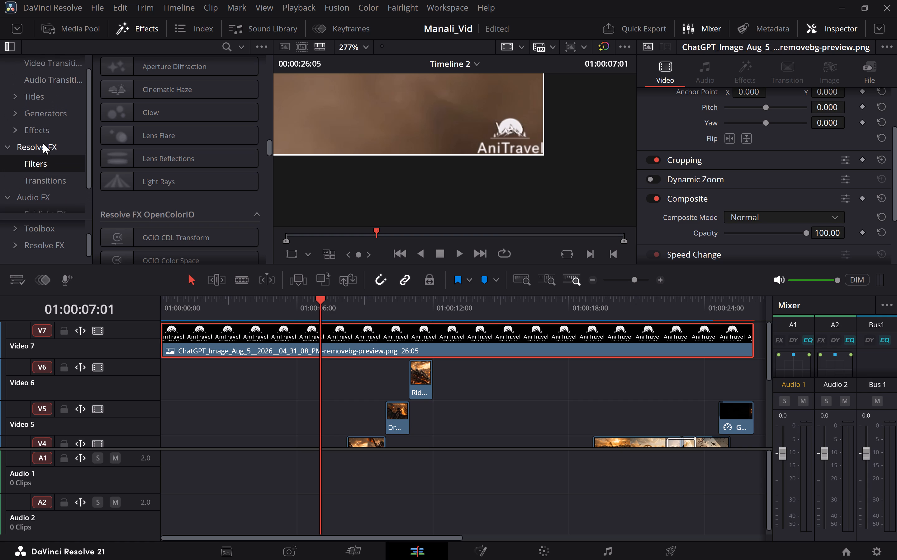
scroll(43, 143, "up", 1)
scroll(150, 117, "down", 2)
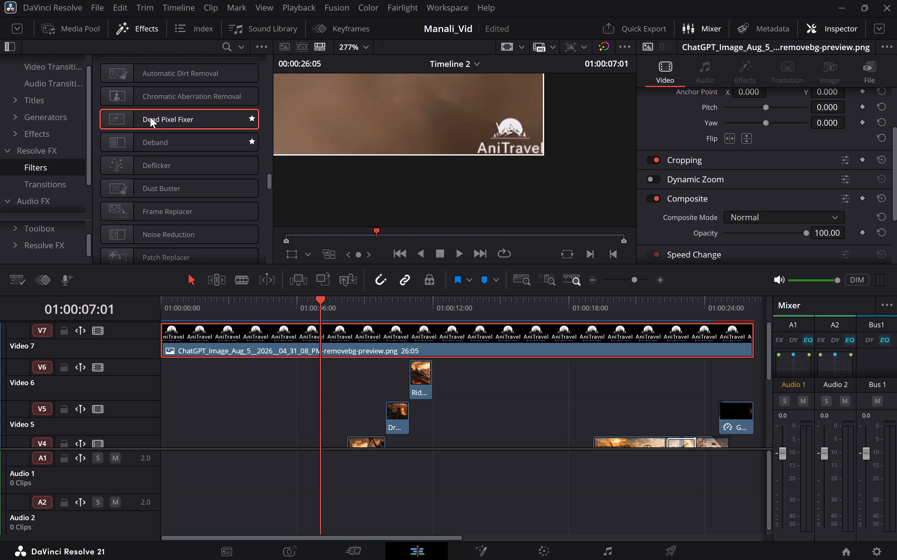
scroll(150, 117, "down", 2)
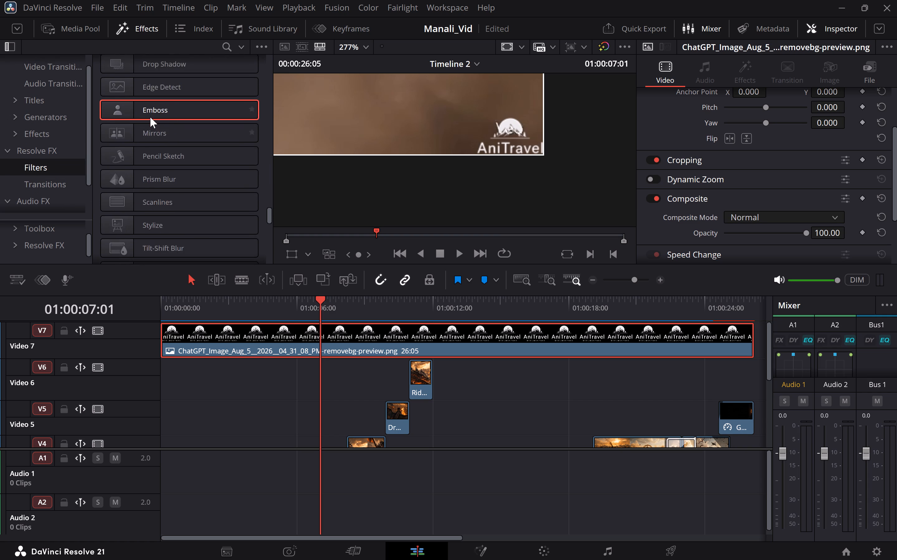
scroll(150, 117, "down", 3)
scroll(150, 117, "up", 12)
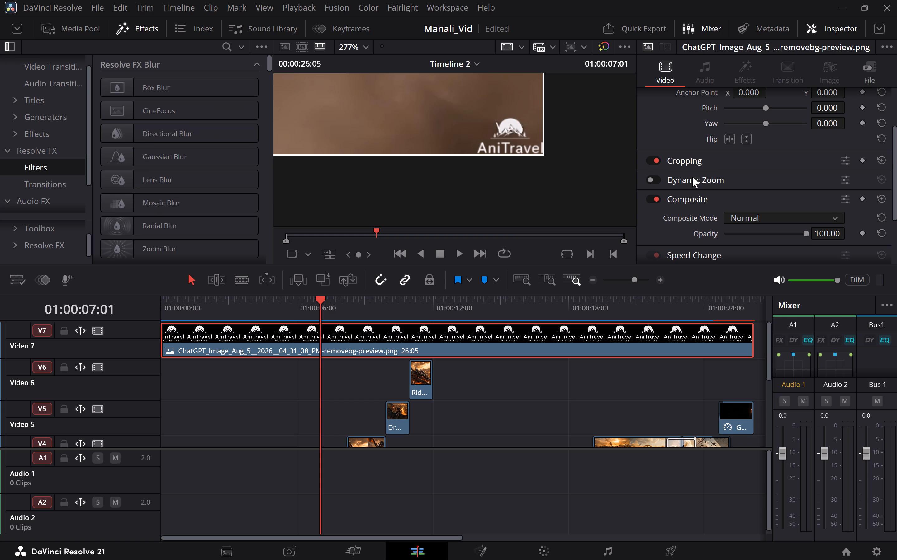
Set the AniTravel logo clip's composite mode to Add.
scroll(692, 177, "down", 1)
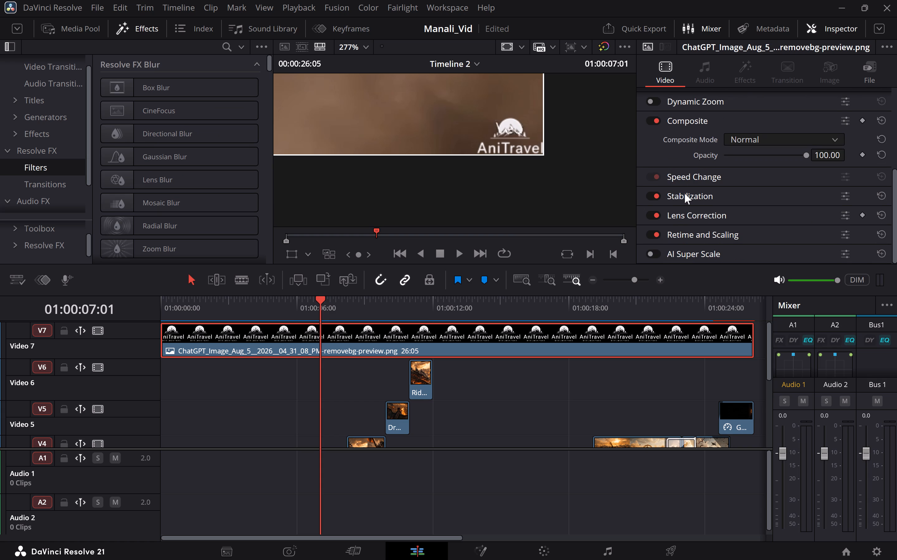
left_click(692, 177)
scroll(692, 177, "up", 1)
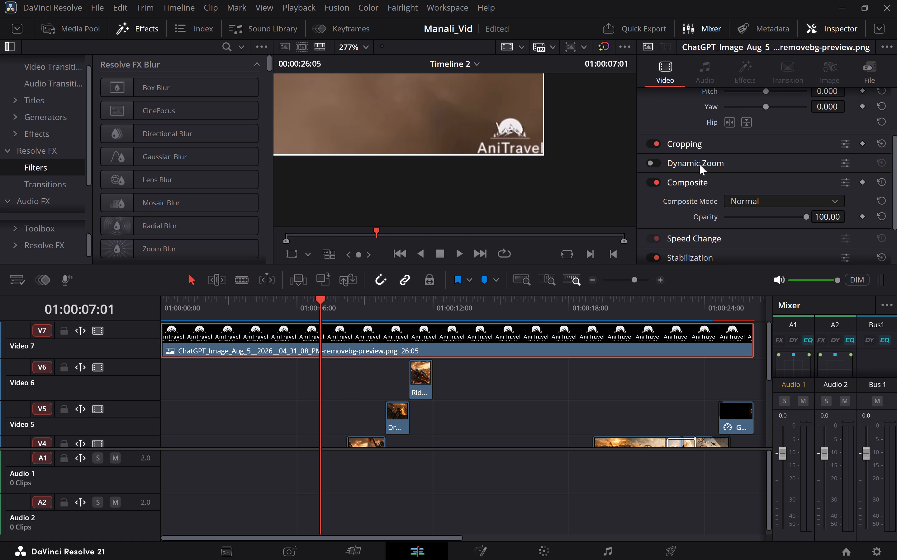
left_click(764, 198)
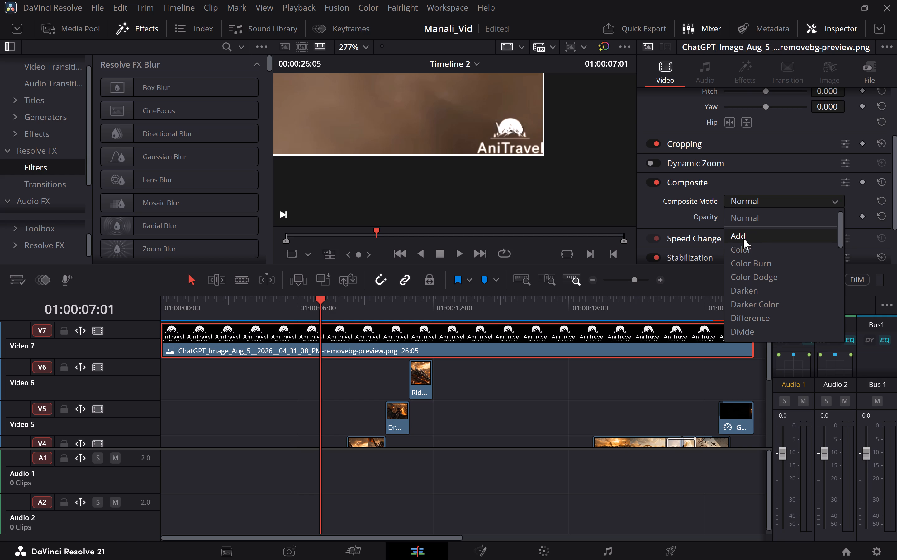
left_click(744, 237)
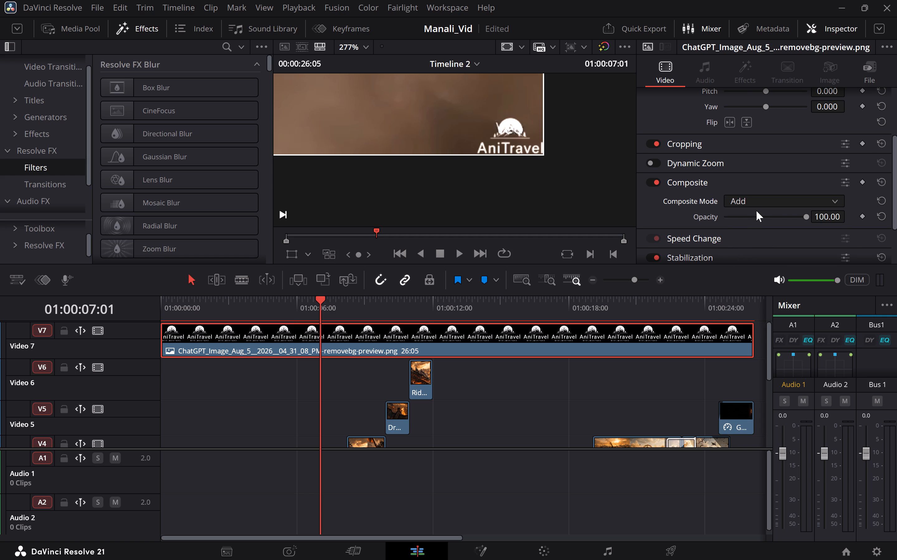
Enlarge the logo to zoom 0.080 and position it at X 1021, Y -534 so its emblem covers the Veo watermark.
scroll(764, 159, "up", 2)
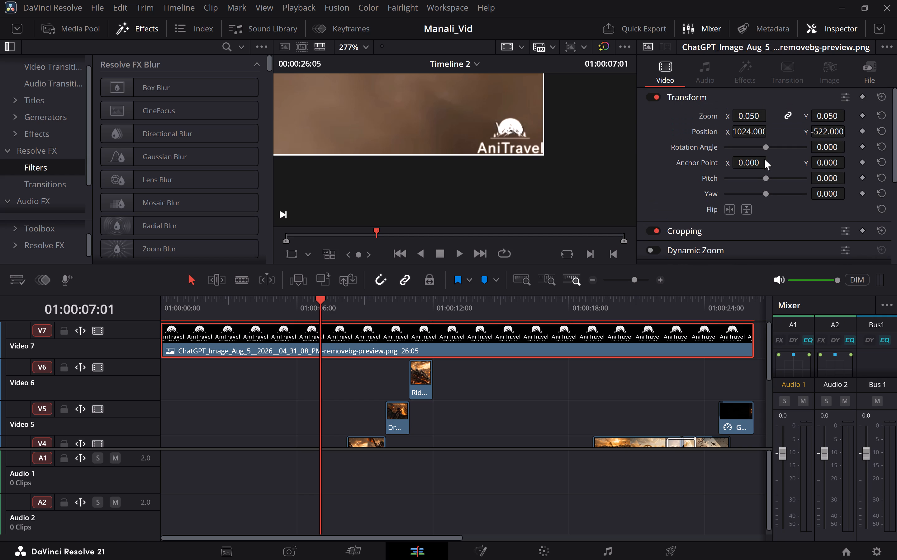
scroll(764, 159, "up", 1)
left_click(748, 131)
left_click(829, 130)
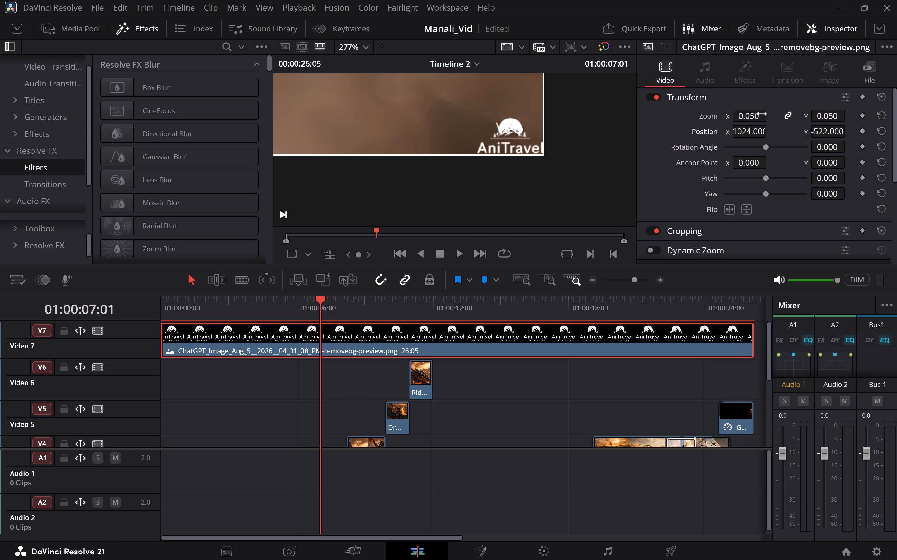
left_click(750, 114)
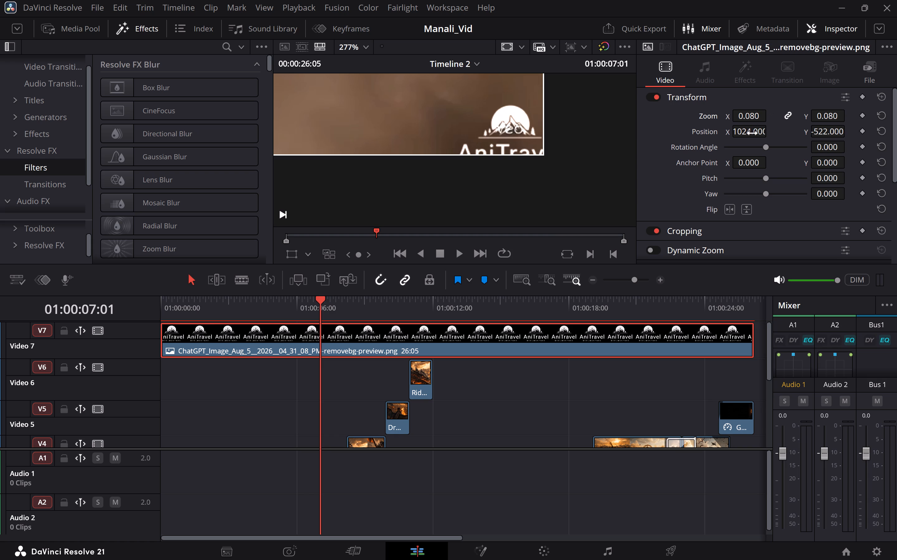
left_click_drag(752, 133, 750, 138)
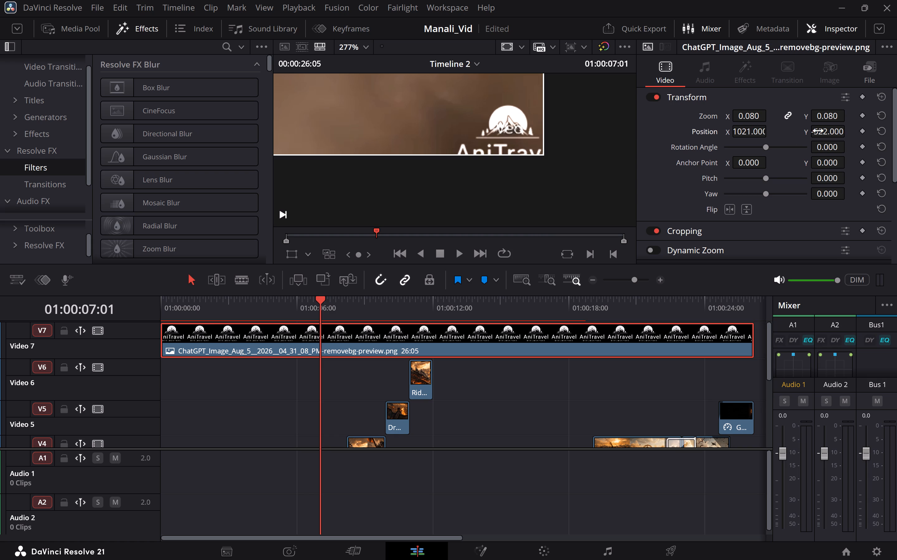
left_click_drag(822, 132, 805, 133)
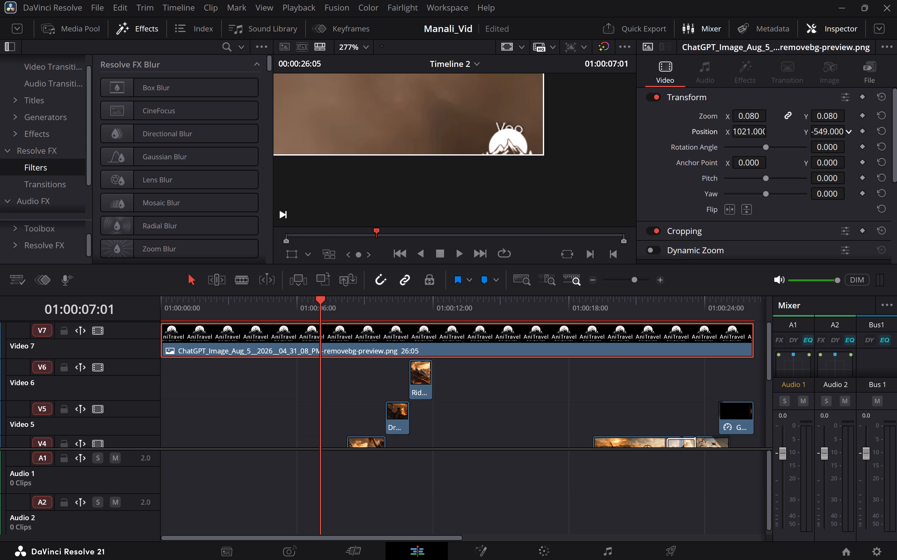
left_click_drag(805, 133, 814, 132)
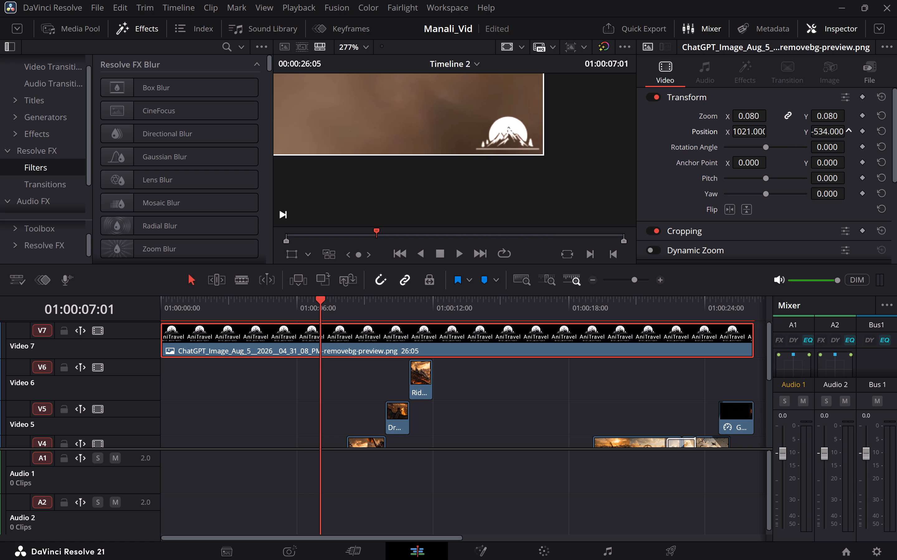
left_click_drag(814, 132, 815, 132)
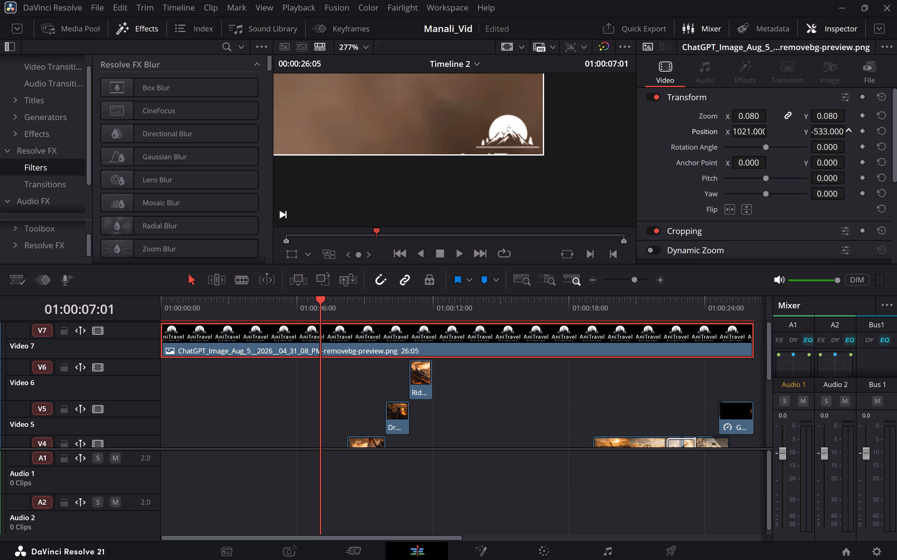
left_click_drag(815, 132, 814, 132)
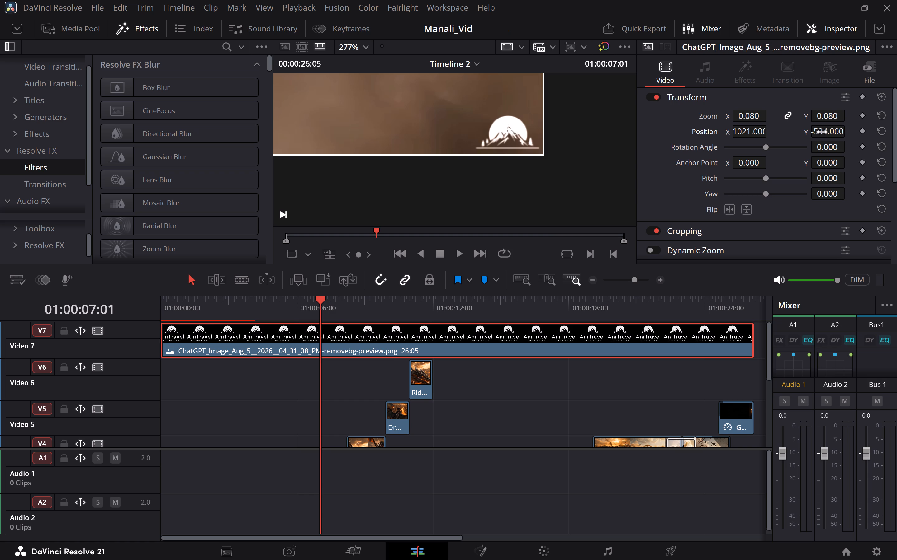
Play the video at full screen through to the Hanuman title to check the logo's coverage of the watermark.
key("ctrl+f")
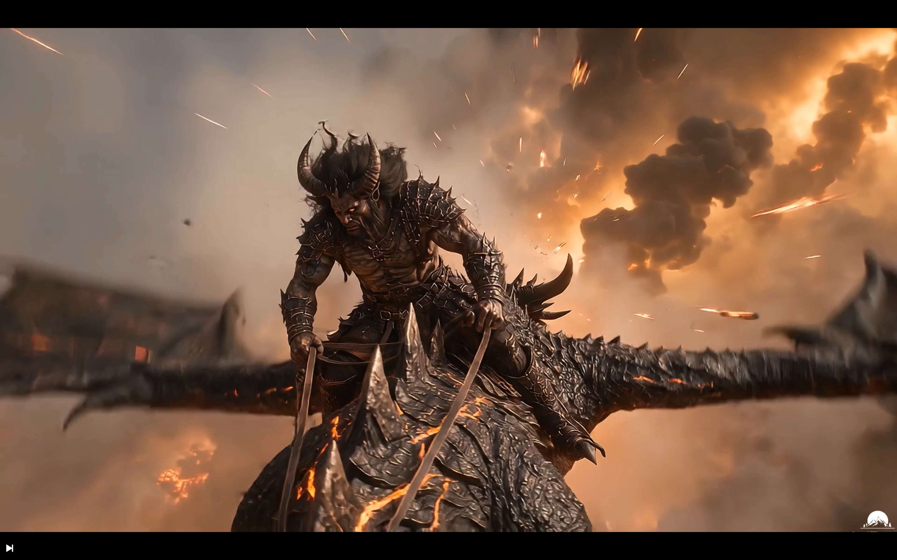
key("space")
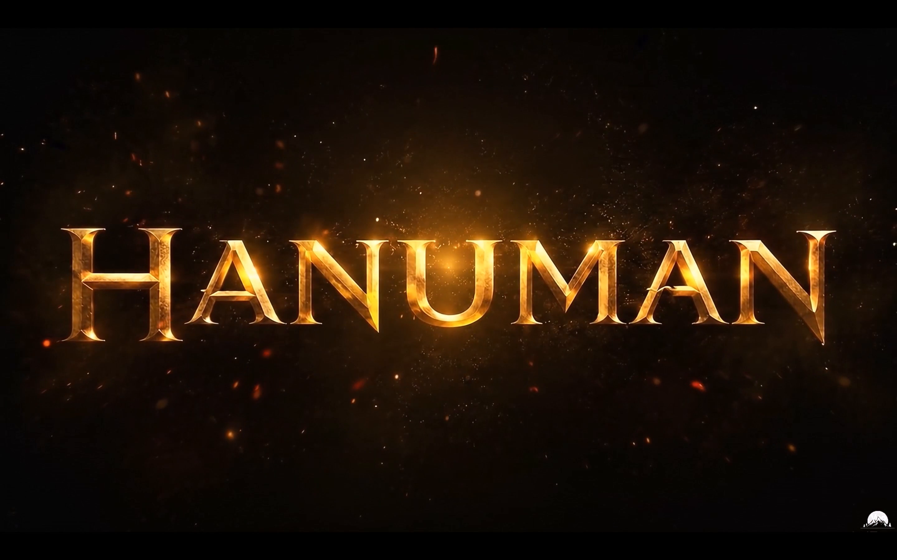
Leave full-screen playback and save the Manali_Vid project.
key("ctrl+f")
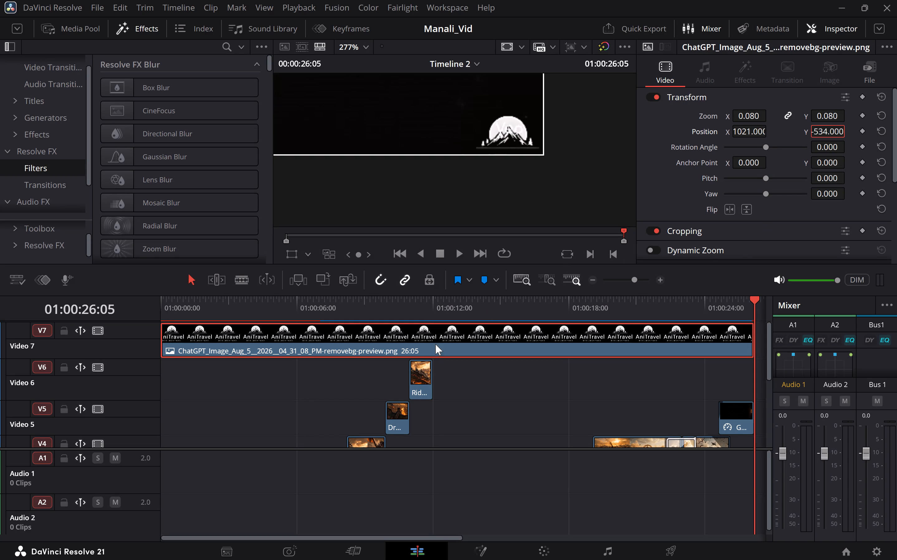
scroll(392, 399, "right", 2)
scroll(301, 390, "down", 1)
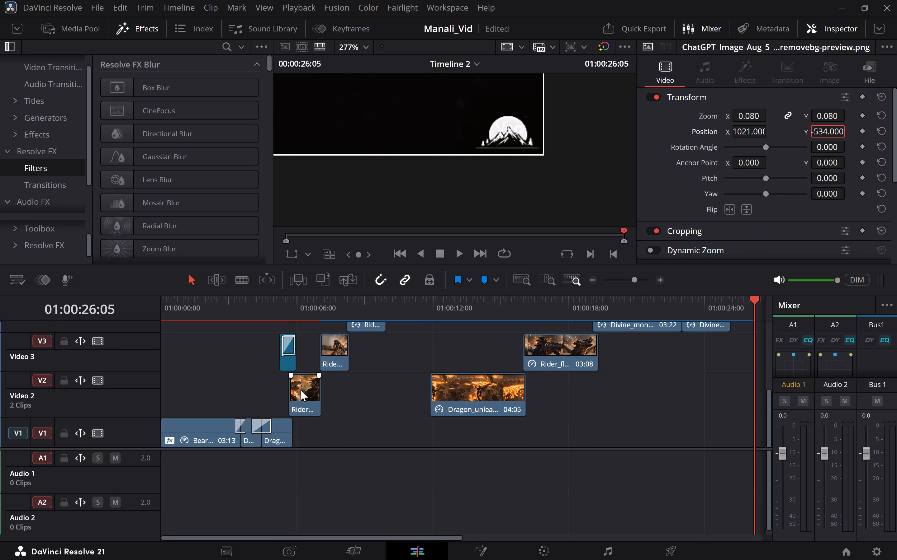
scroll(301, 390, "down", 1)
key("ctrl+s")
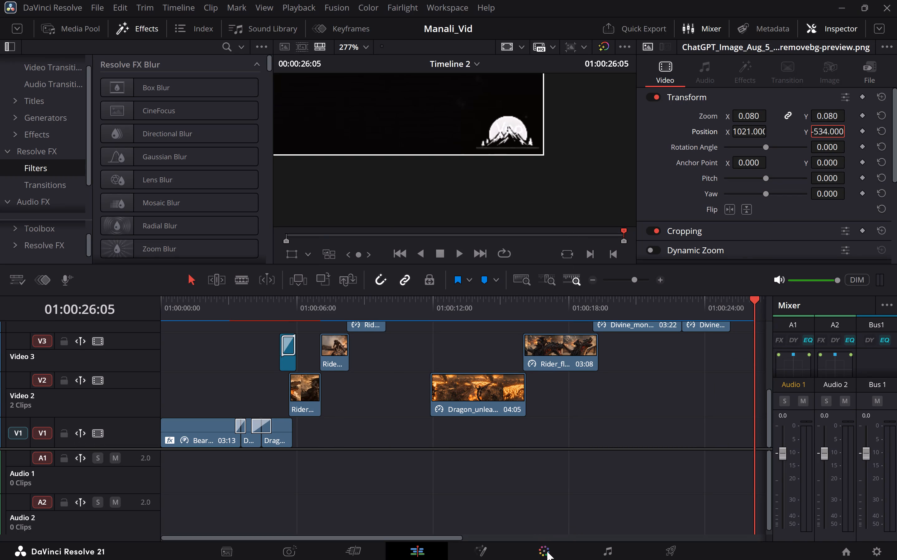
Switch to the Color page, show the timeline's clip thumbnails and select clip 01 of the kneeling bear warrior.
left_click(544, 551)
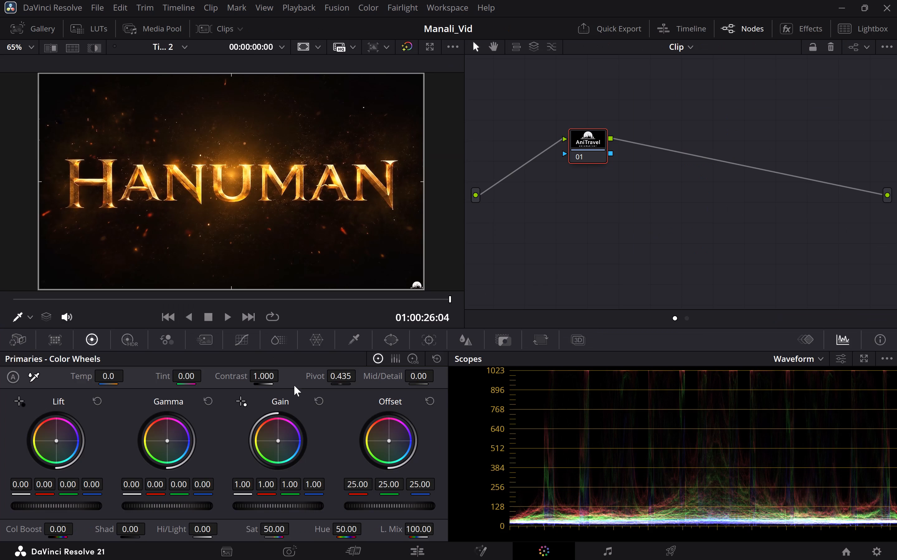
scroll(205, 391, "right", 2)
scroll(238, 343, "up", 1)
left_click(211, 35)
scroll(183, 294, "right", 2)
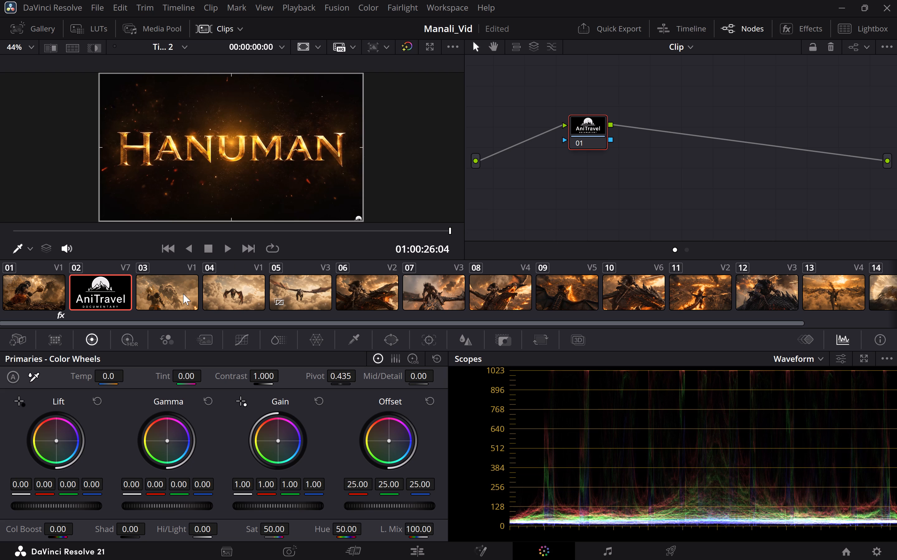
left_click(38, 303)
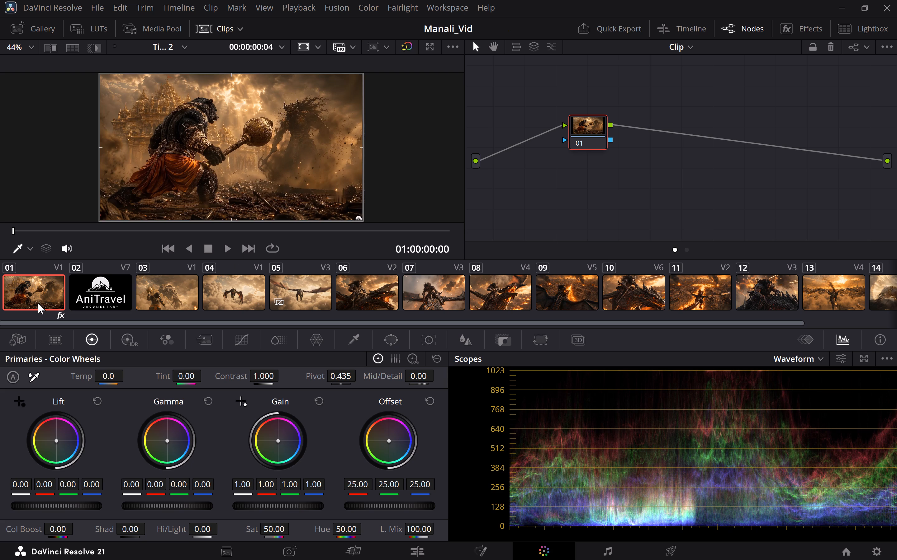
Show the gallery and open its PowerGrade 1 album to preview the saved grades on clip 01.
scroll(429, 279, "left", 4)
scroll(429, 279, "right", 2)
left_click(37, 26)
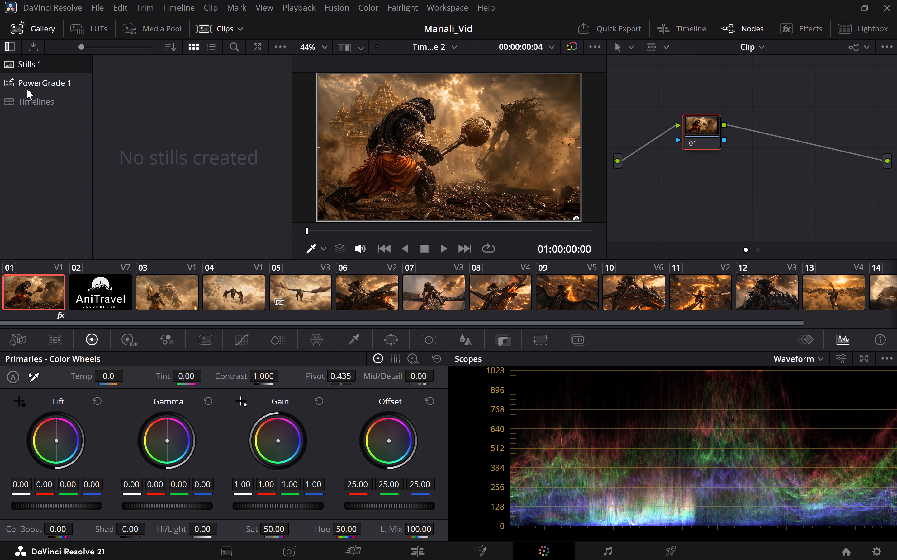
left_click(31, 84)
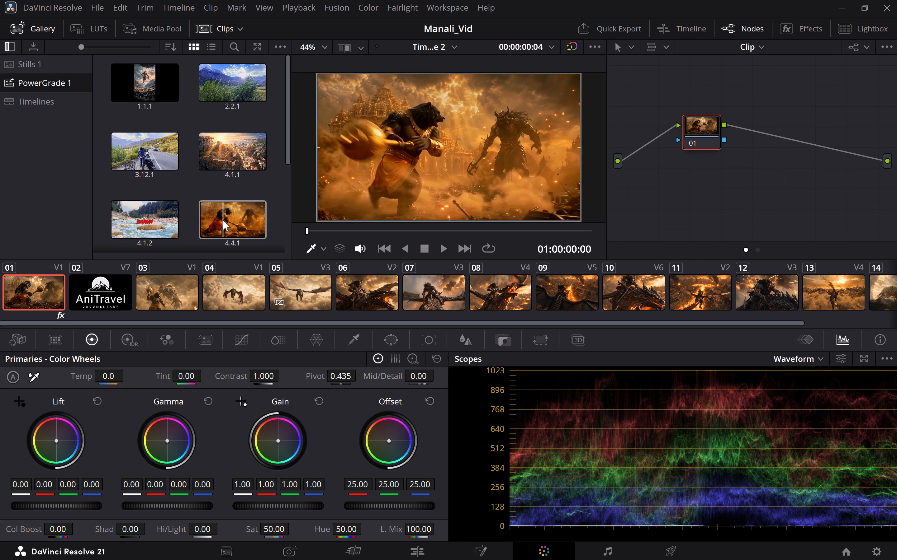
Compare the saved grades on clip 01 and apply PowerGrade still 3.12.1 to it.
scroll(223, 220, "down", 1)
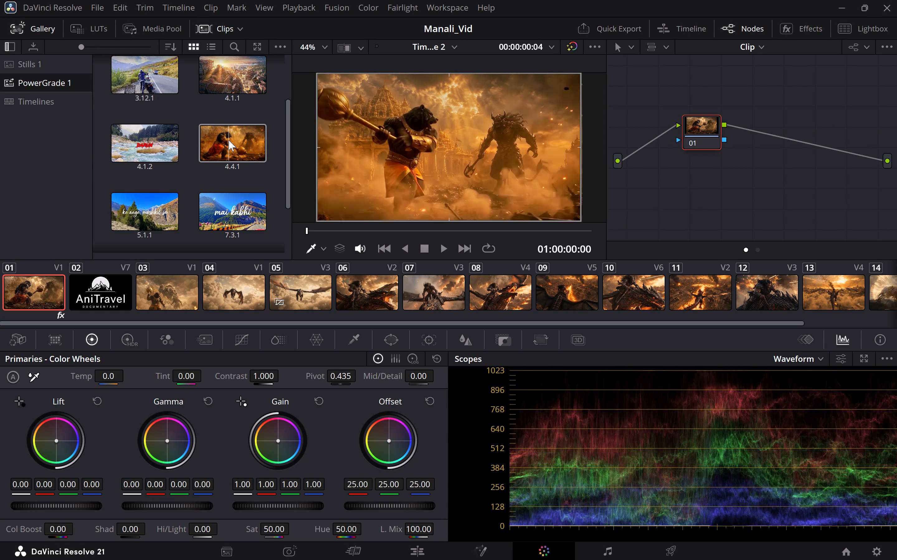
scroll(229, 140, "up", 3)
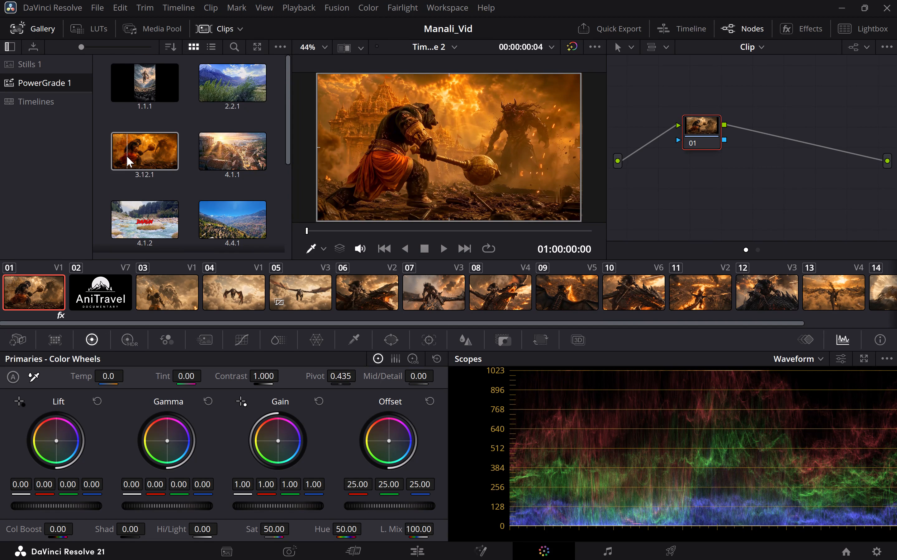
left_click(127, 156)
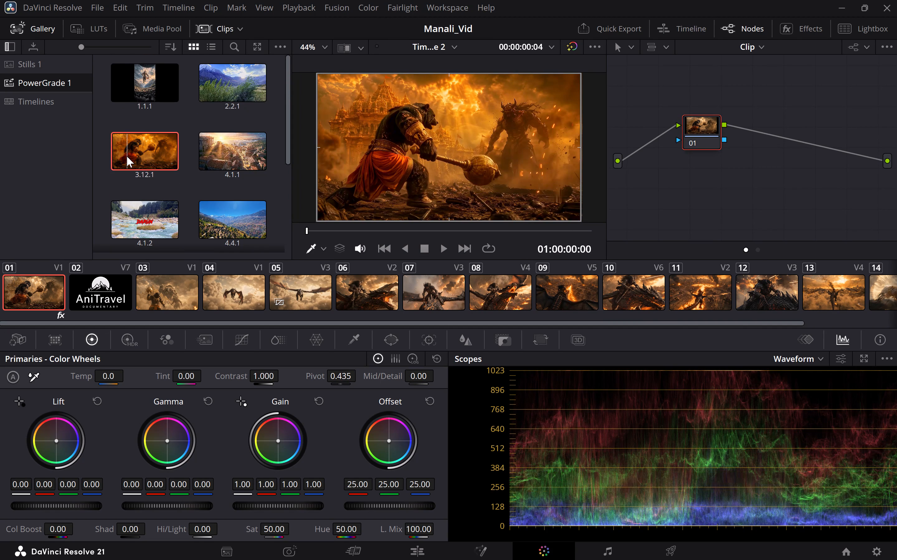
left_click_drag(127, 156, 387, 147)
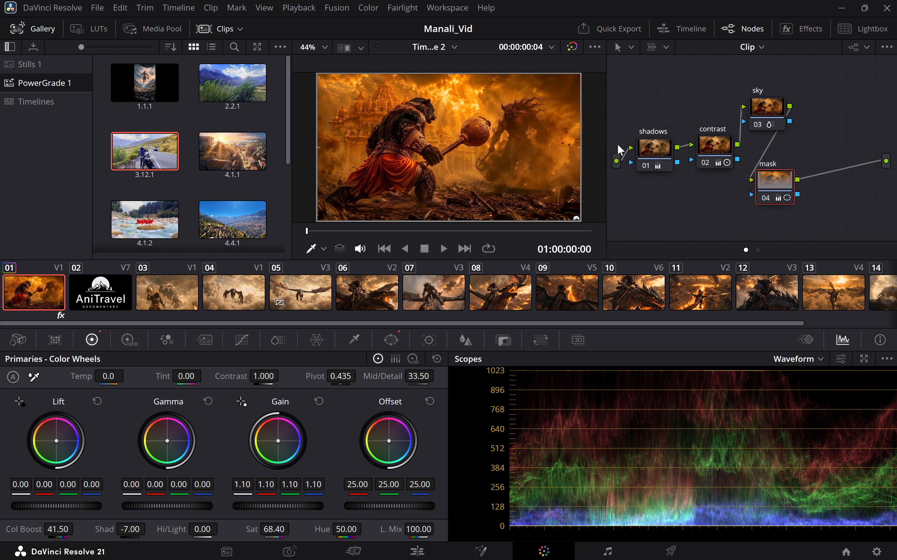
Play the opening at full screen, from graded clip 01 into the ungraded dragon shot, to check the look.
key("ctrl+f")
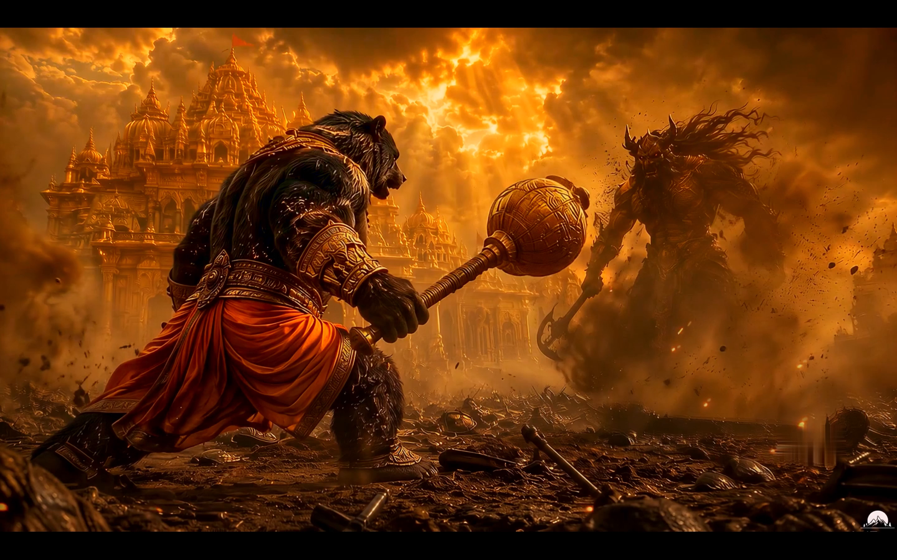
key("space")
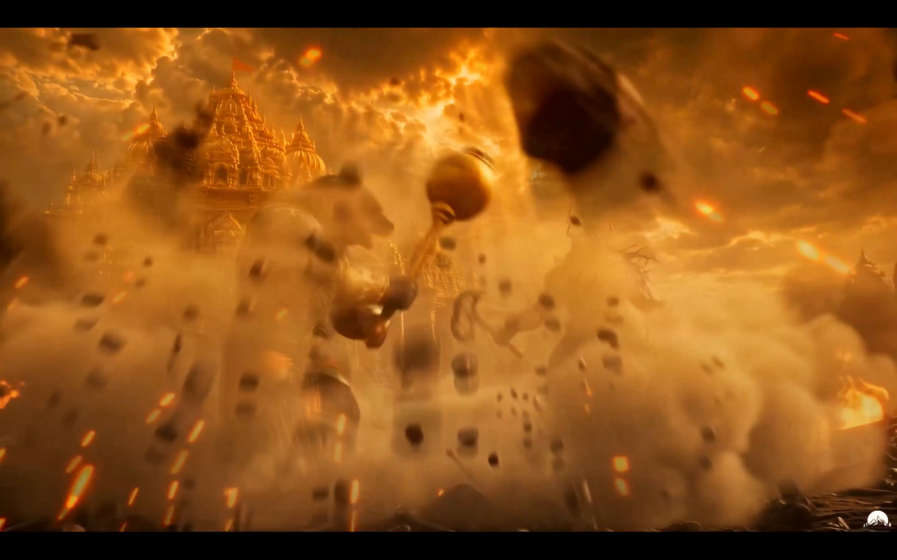
key("space")
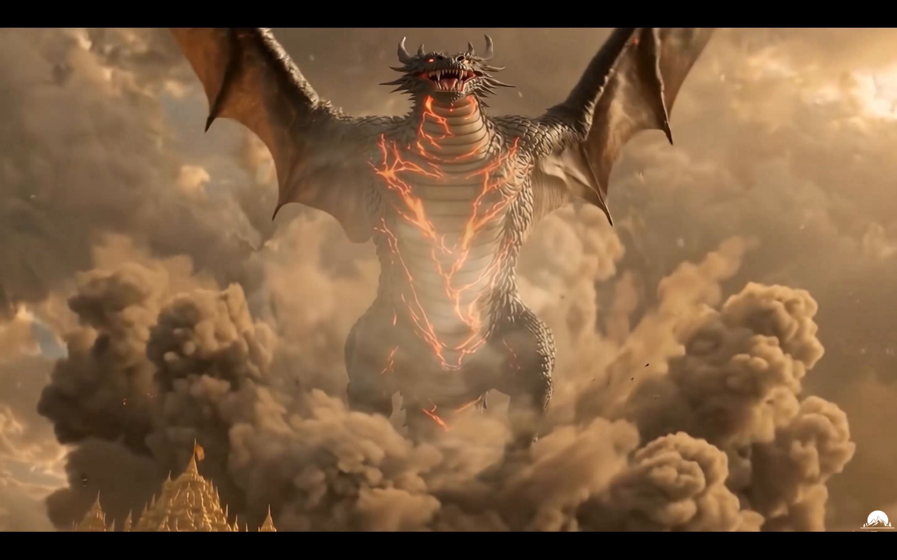
key("ctrl+f")
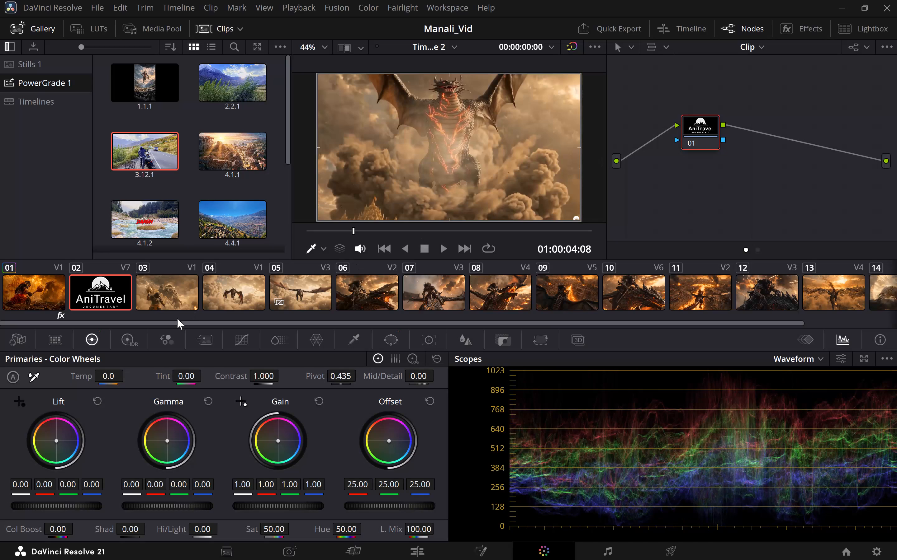
Select clip 03 and preview the saved PowerGrade looks on its dragon shot.
scroll(177, 318, "right", 1)
left_click(170, 298)
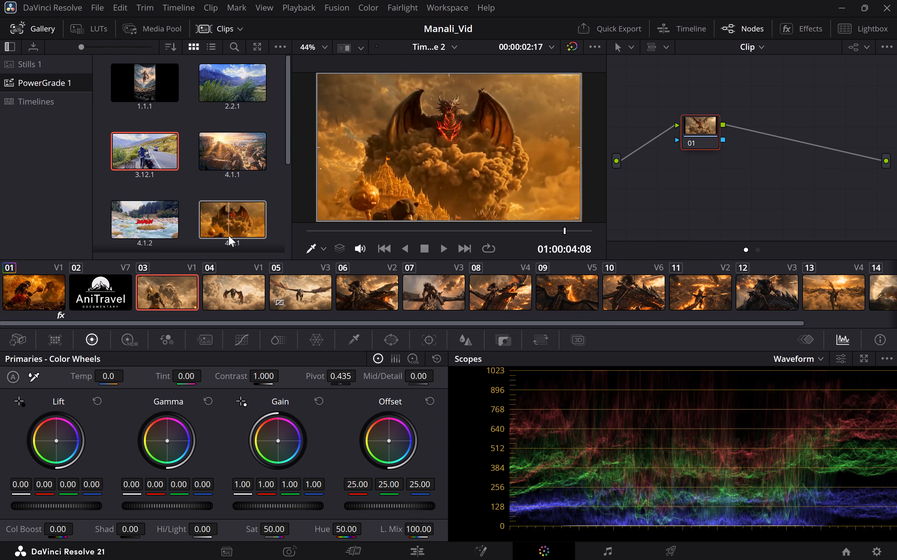
scroll(229, 236, "down", 1)
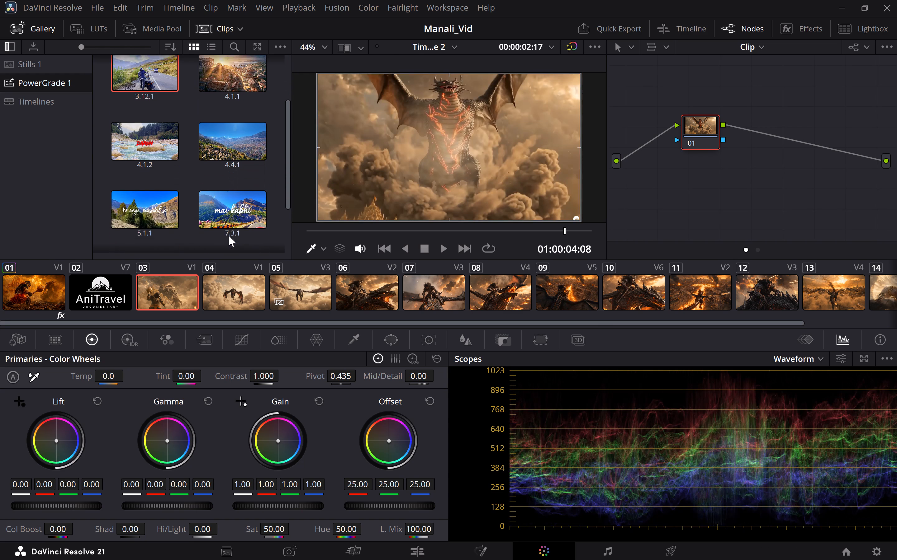
scroll(229, 236, "down", 1)
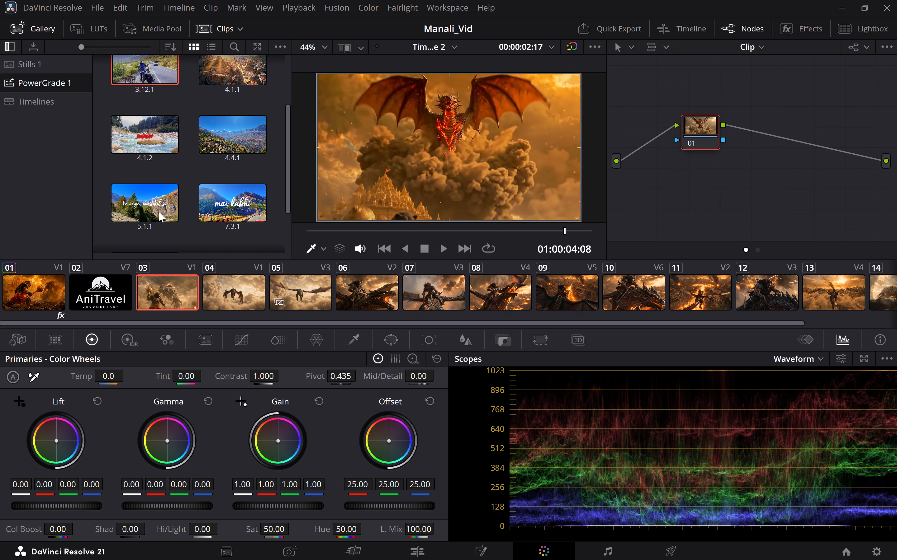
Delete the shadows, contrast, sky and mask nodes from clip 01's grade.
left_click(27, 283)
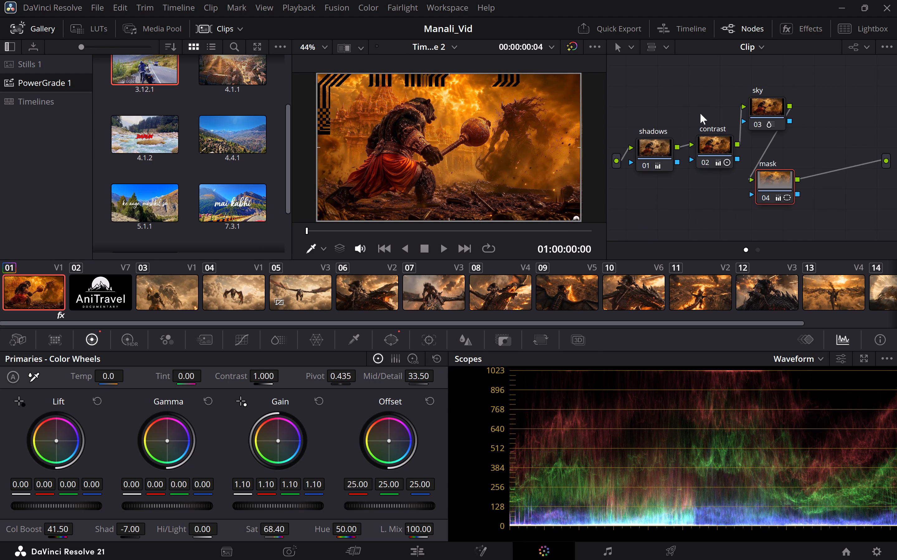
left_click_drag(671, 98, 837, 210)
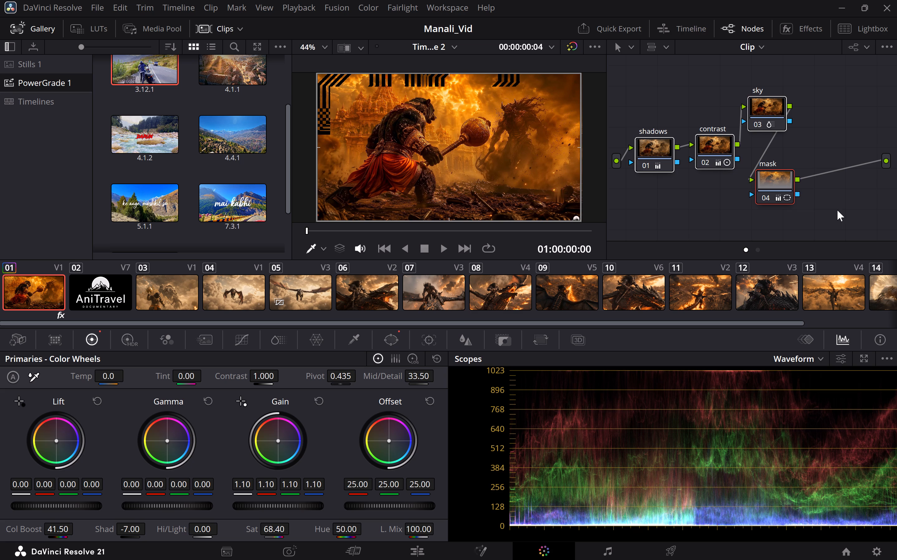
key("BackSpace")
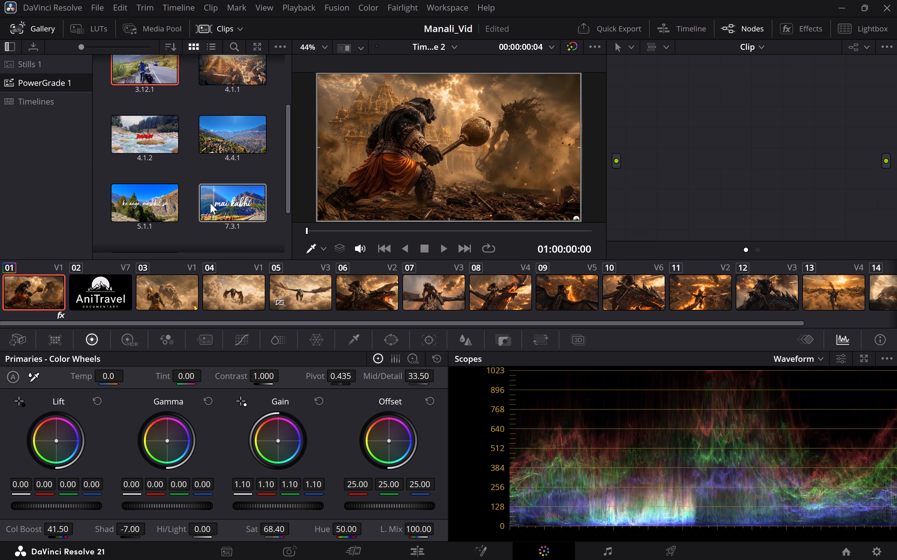
Compare the PowerGrade stills on clip 01 again and apply still 4.4.1 to it.
scroll(214, 158, "down", 1)
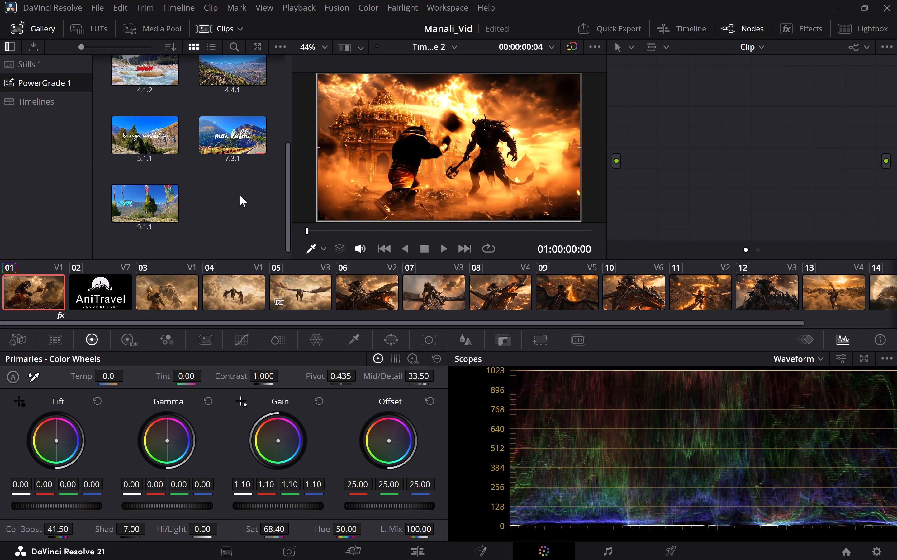
scroll(240, 195, "up", 1)
scroll(215, 110, "up", 1)
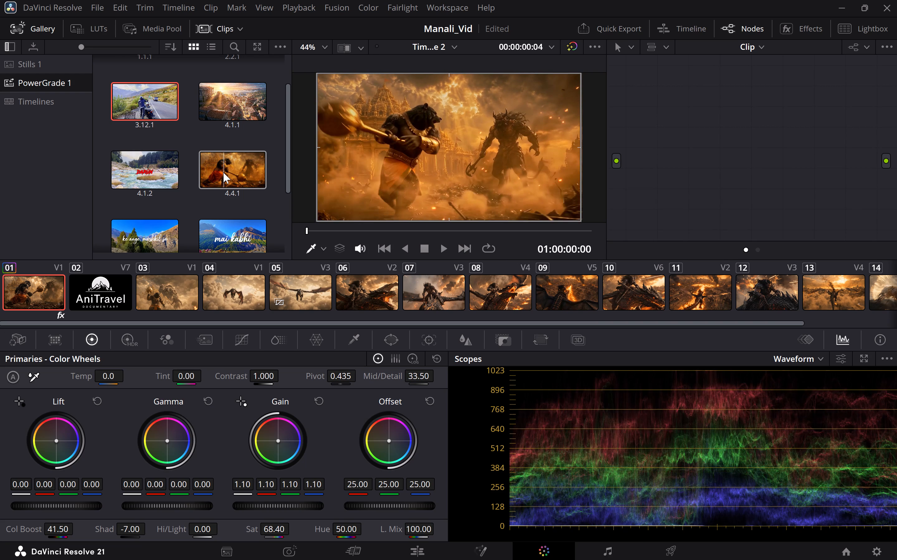
left_click_drag(223, 172, 426, 156)
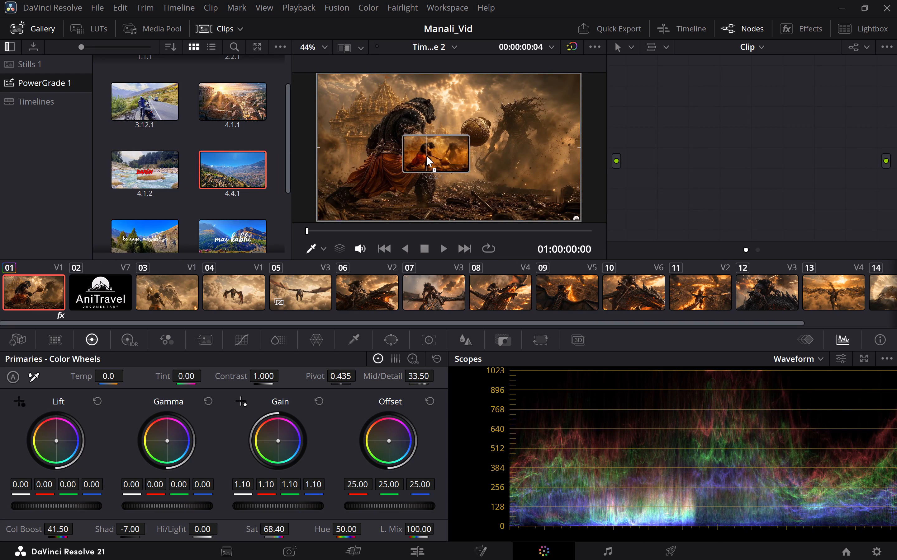
left_click_drag(426, 156, 429, 156)
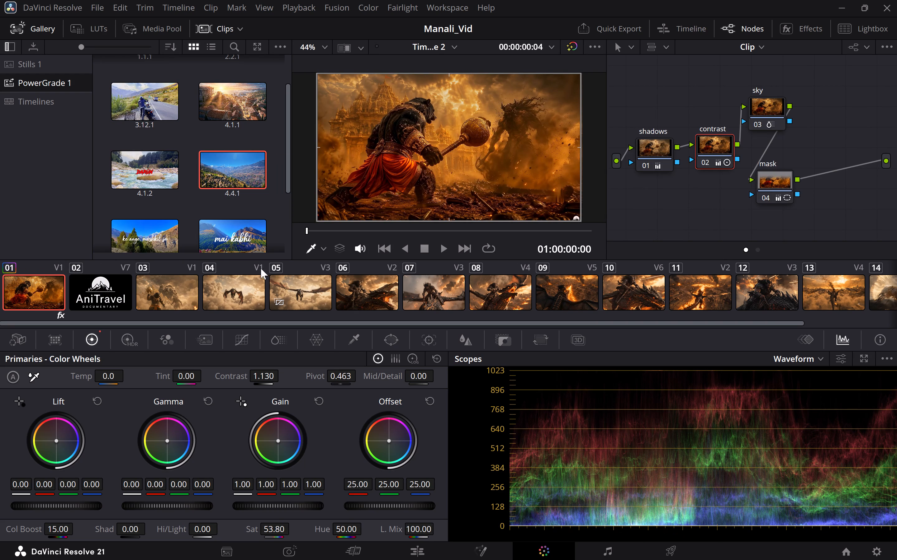
Apply the grade from PowerGrade still 4.4.1 to clip 03.
left_click(157, 299)
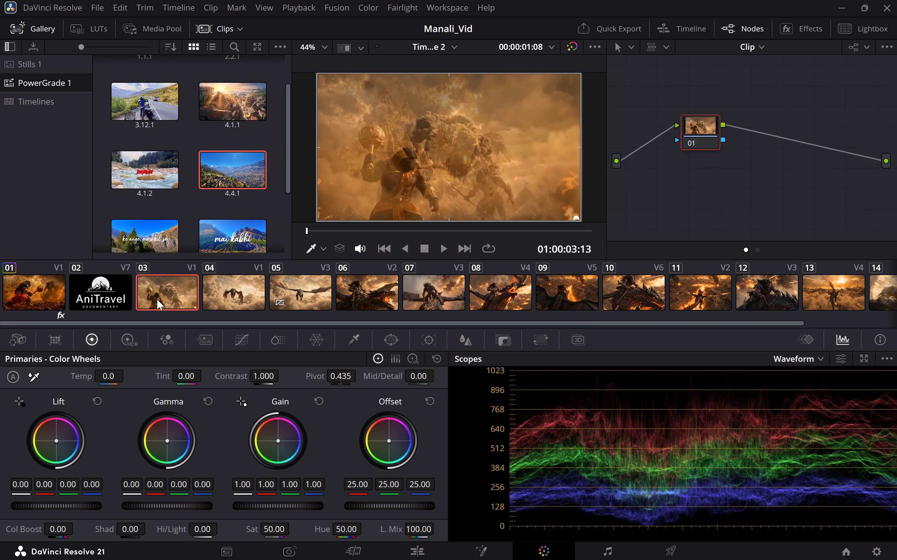
right_click(238, 171)
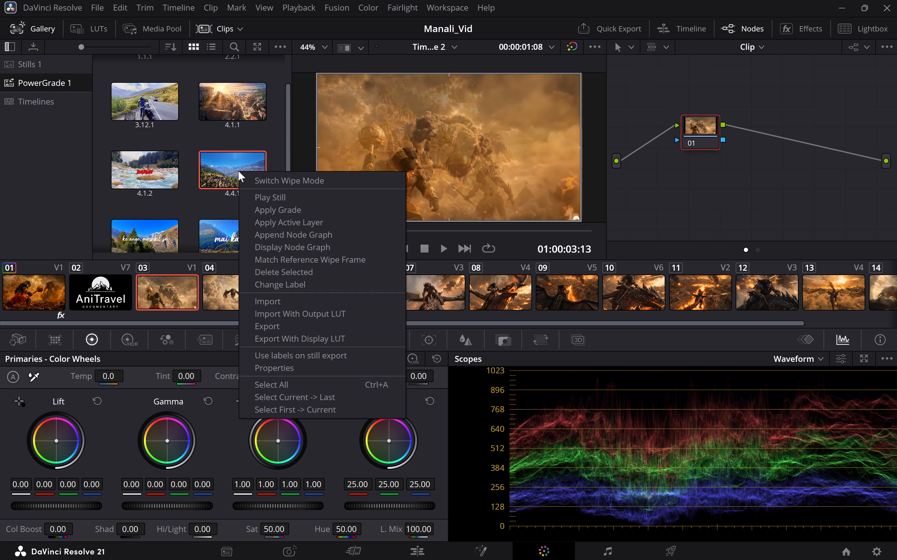
left_click(278, 207)
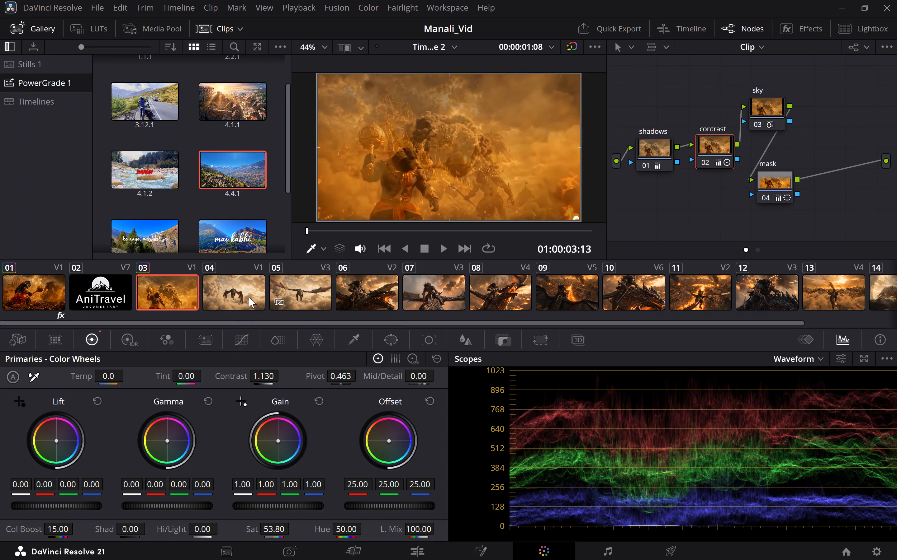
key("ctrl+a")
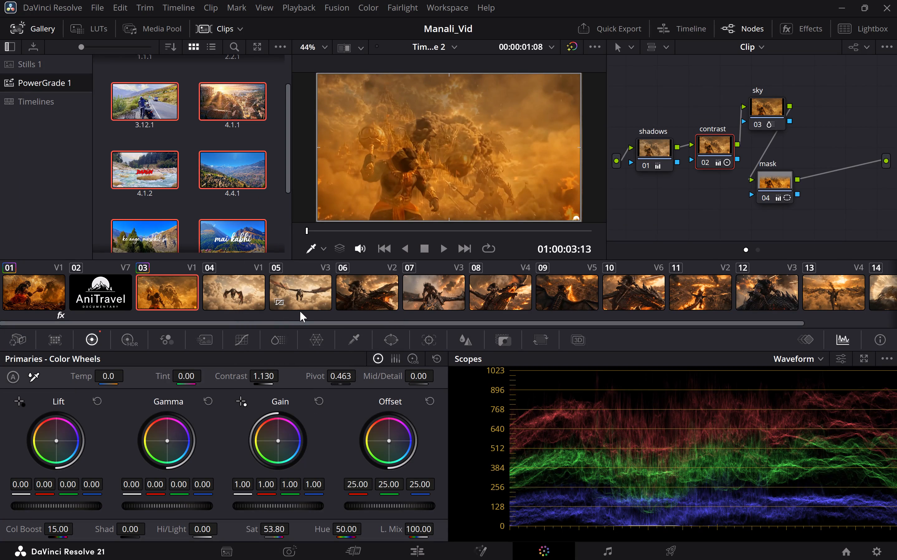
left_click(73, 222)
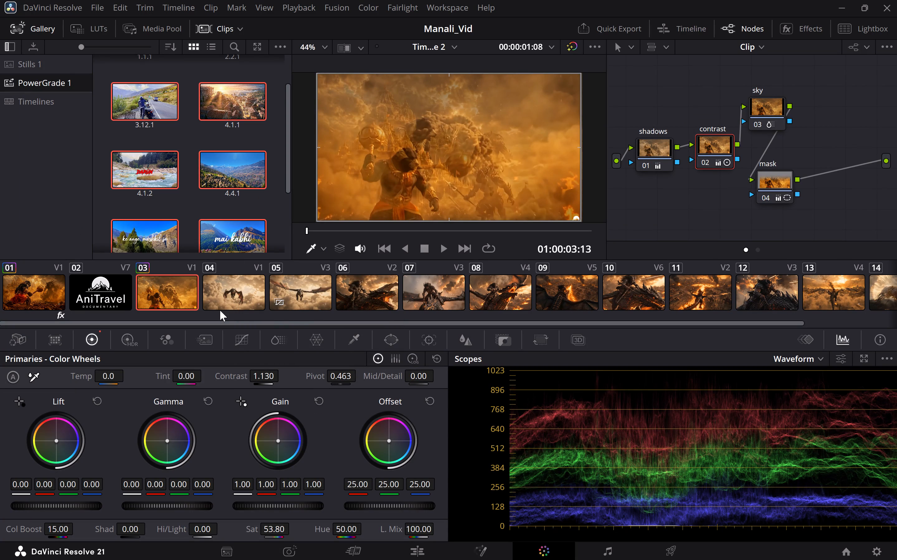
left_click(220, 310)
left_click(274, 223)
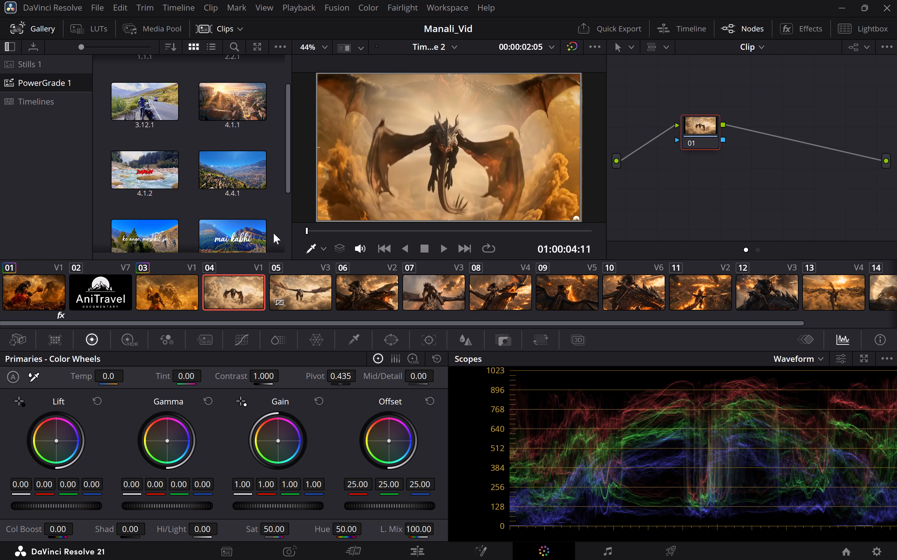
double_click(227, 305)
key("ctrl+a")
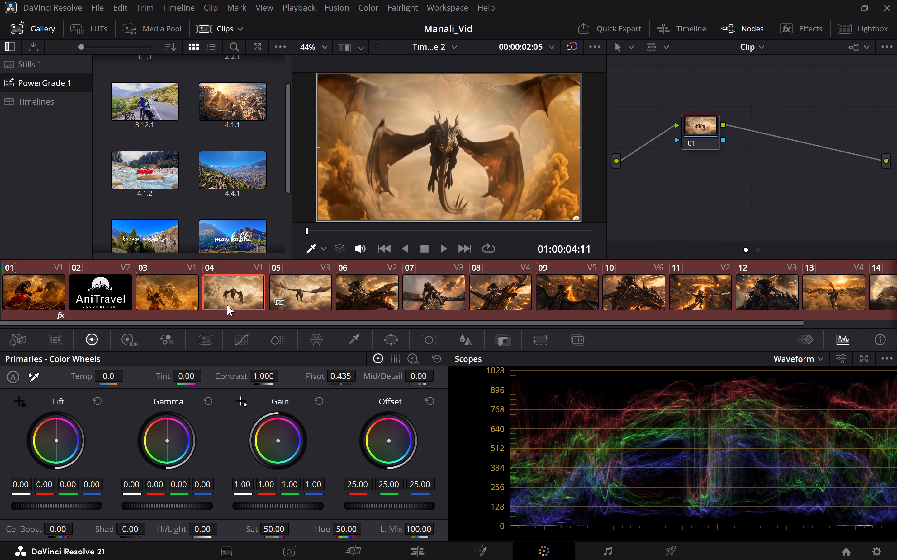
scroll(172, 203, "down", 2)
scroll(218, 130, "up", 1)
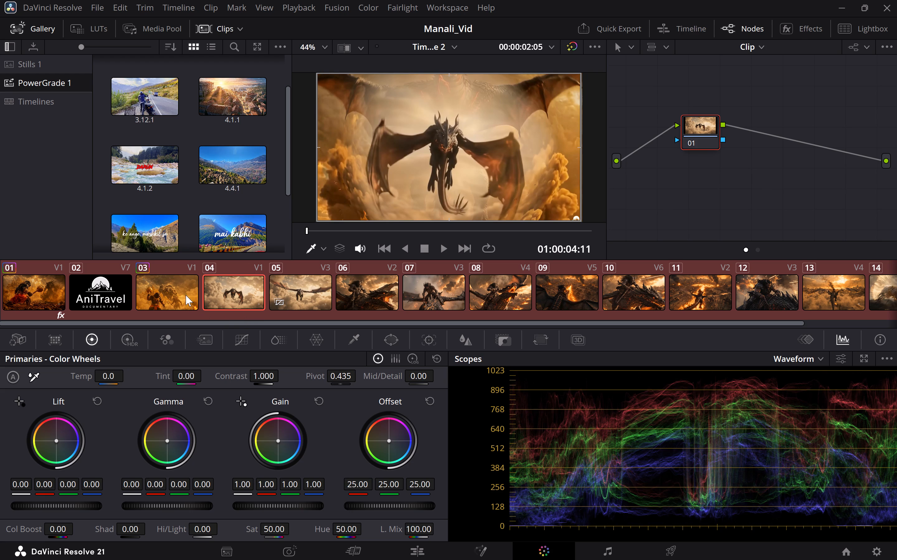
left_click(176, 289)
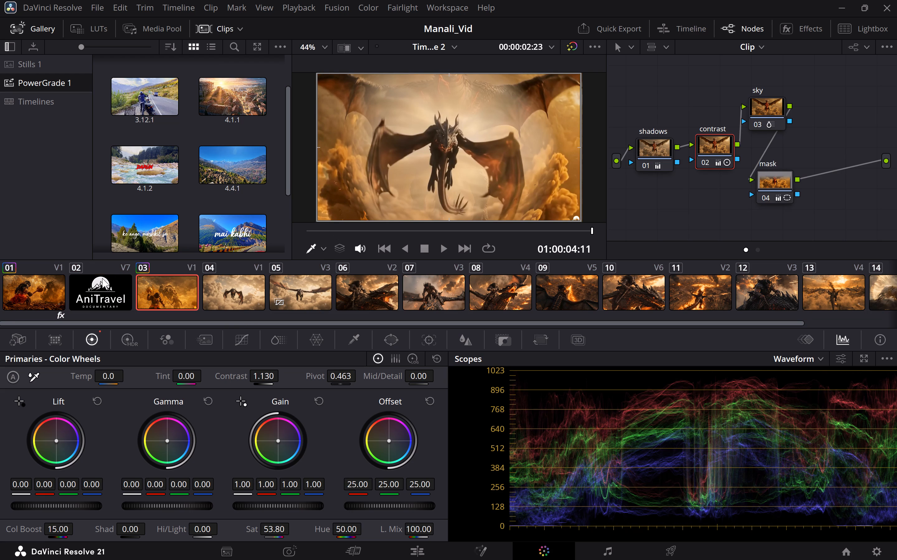
Play the timeline full screen from clip 01 to review the graded shots.
left_click(24, 289)
key("ctrl+f")
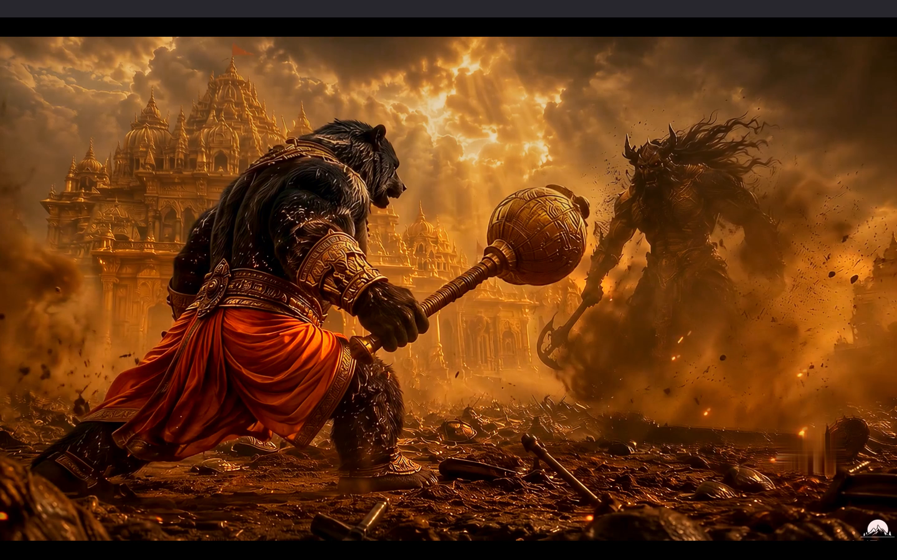
key("space")
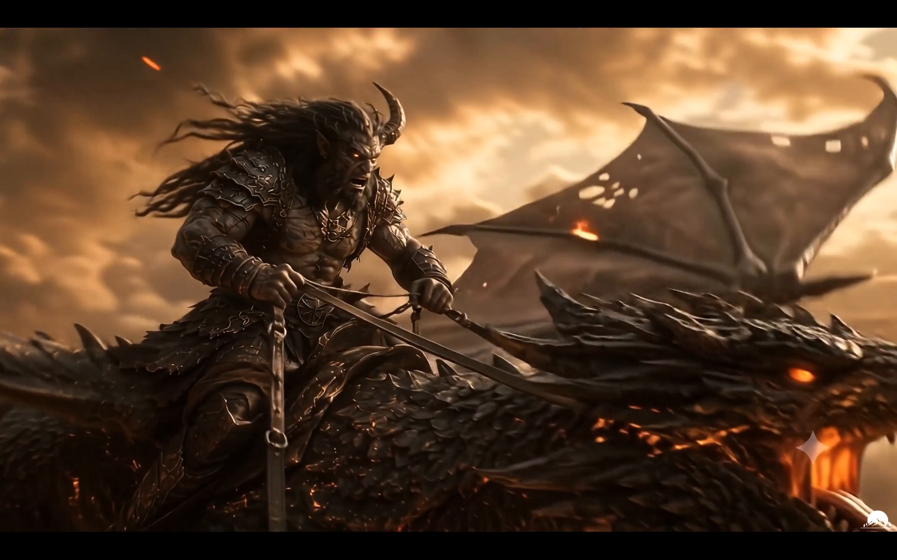
key("space")
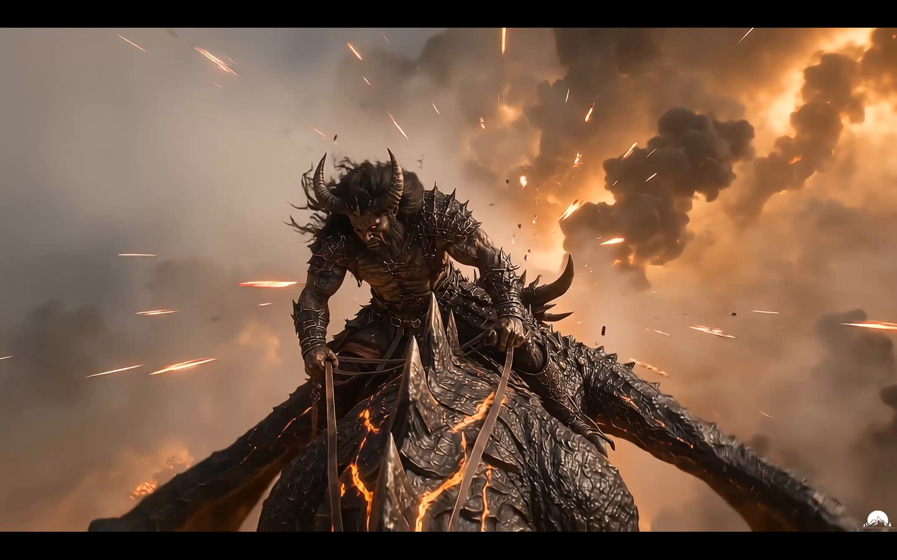
key("ctrl+f")
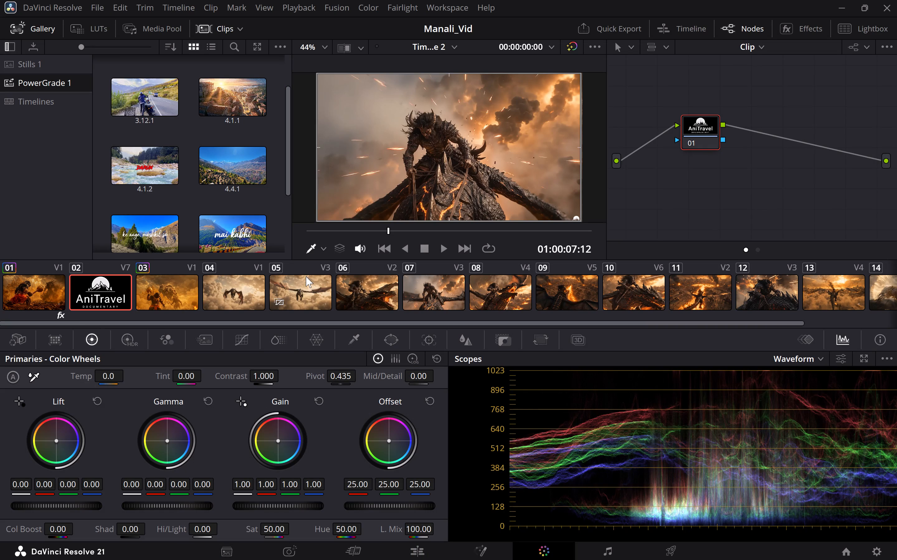
Add the grade nodes from PowerGrade still 4.4.1 to clip 06 after its existing node.
left_click(235, 287)
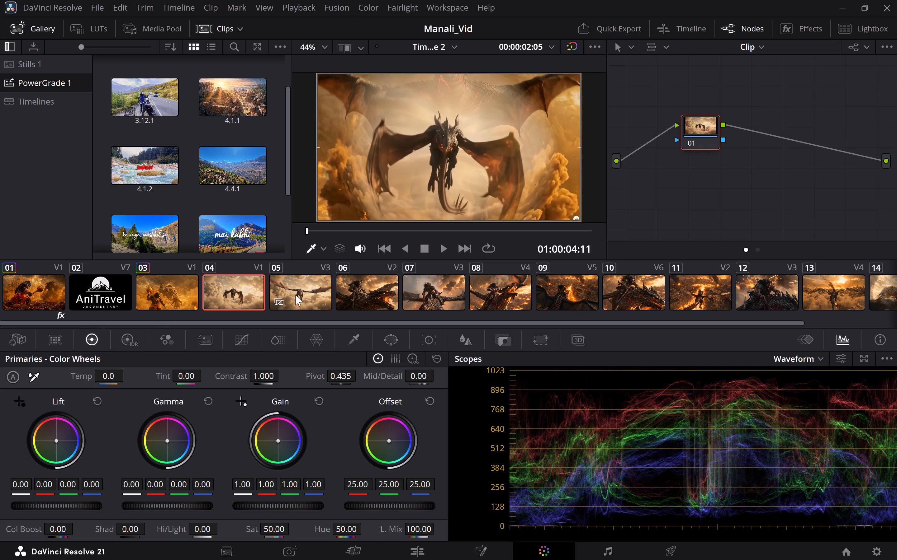
left_click(351, 288)
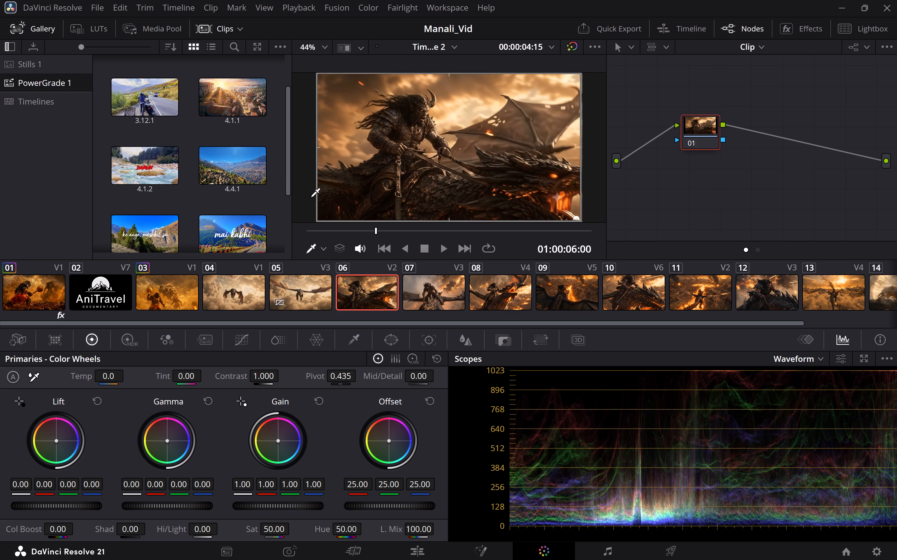
left_click(223, 171)
left_click_drag(223, 171, 444, 147)
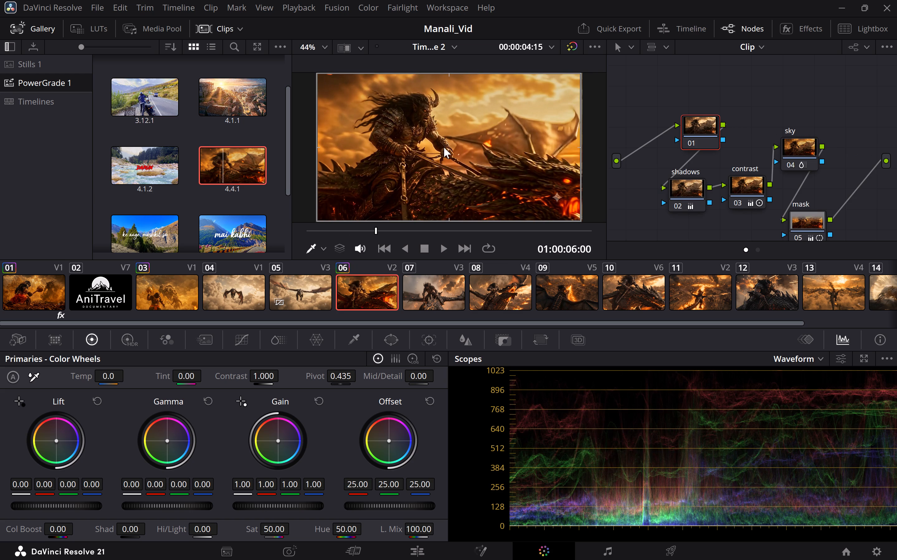
left_click_drag(444, 147, 444, 146)
Apply the grade from PowerGrade still 4.4.1 to clip 07.
left_click(438, 288)
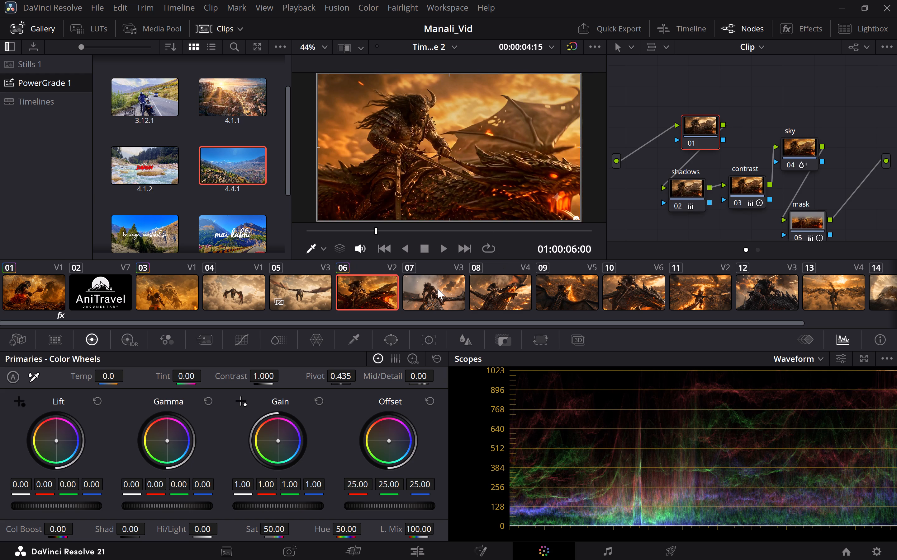
left_click_drag(219, 177, 422, 145)
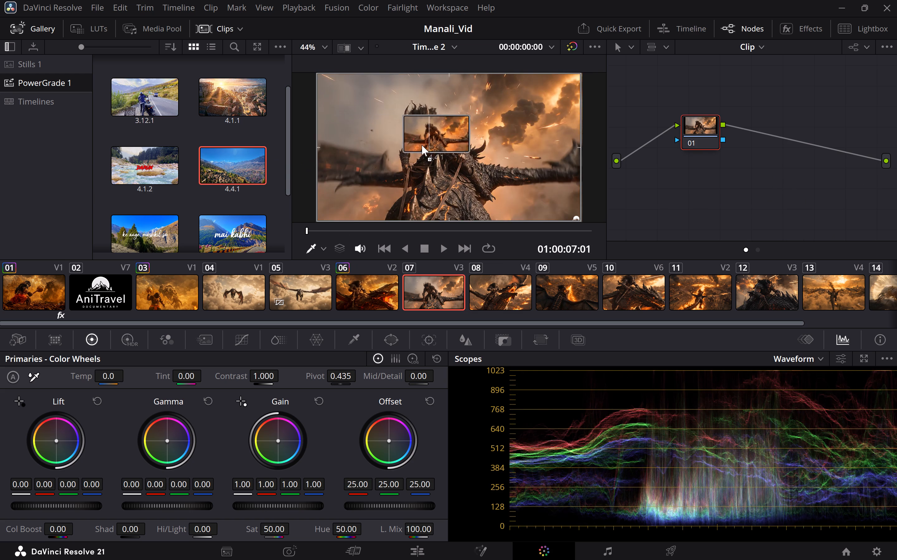
left_click_drag(422, 145, 430, 149)
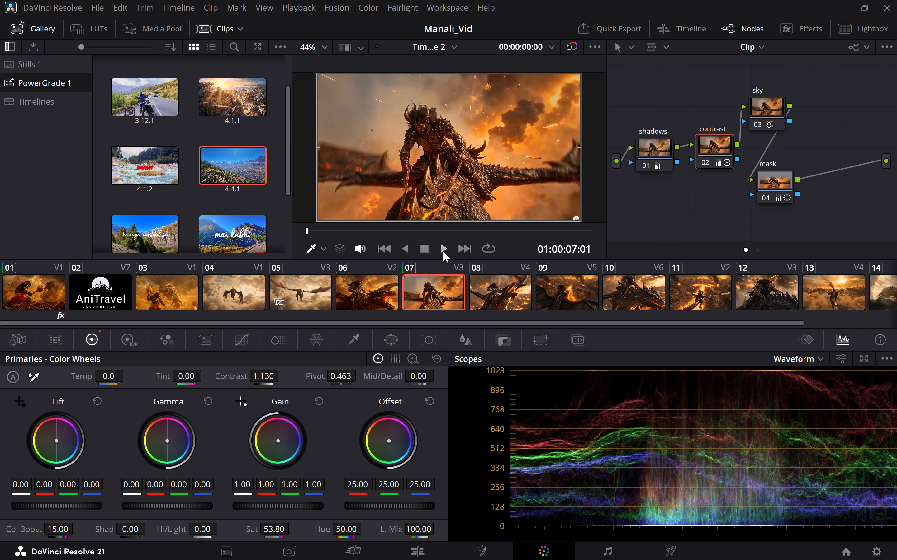
Apply the grade from PowerGrade still 4.4.1 to clip 08.
scroll(454, 289, "left", 1)
left_click(401, 294)
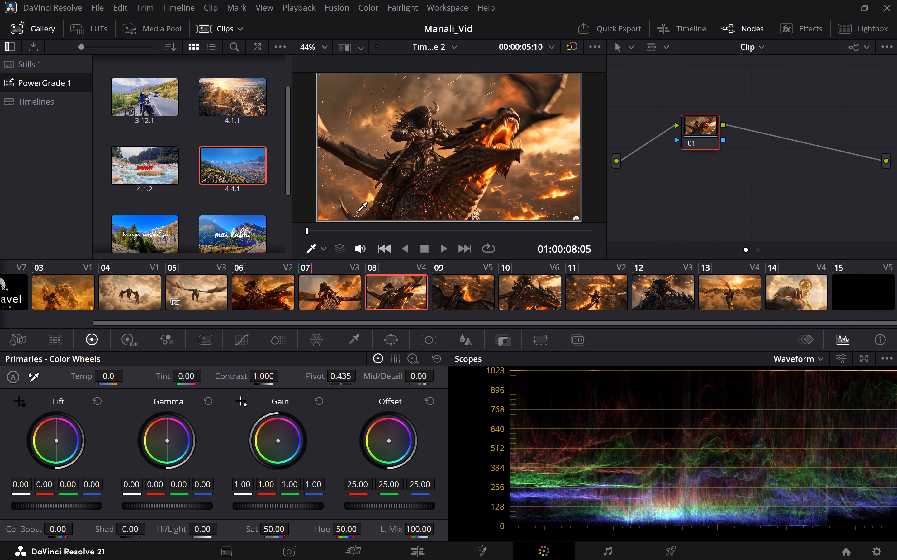
left_click_drag(225, 173, 417, 165)
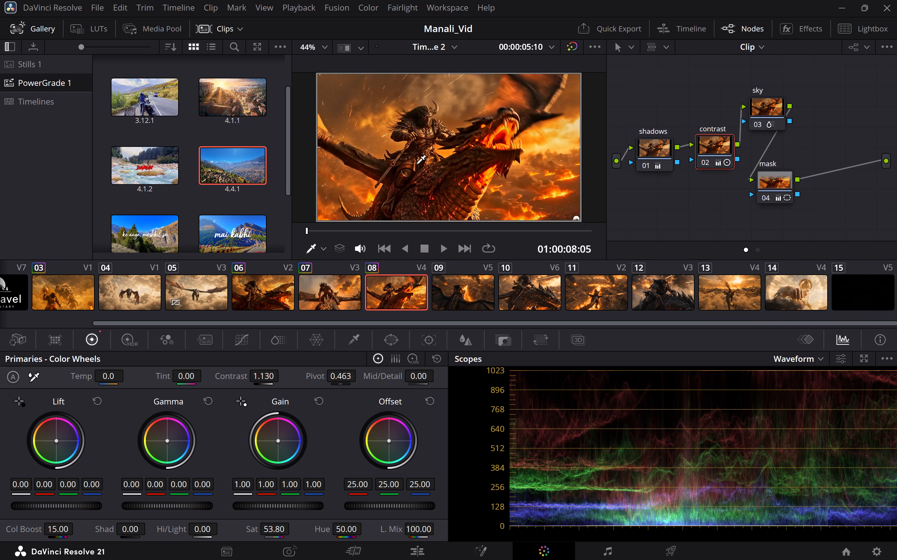
Toggle clip 08's contrast and shadows nodes to compare their effect, leave shadows disabled, and play the clip.
left_click(704, 159)
left_click(704, 159)
left_click(644, 162)
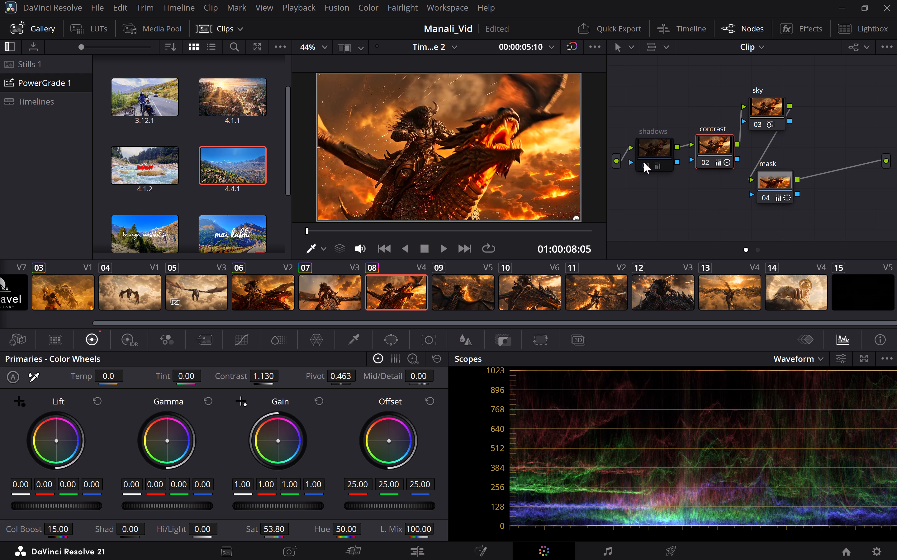
left_click(644, 162)
left_click(644, 162)
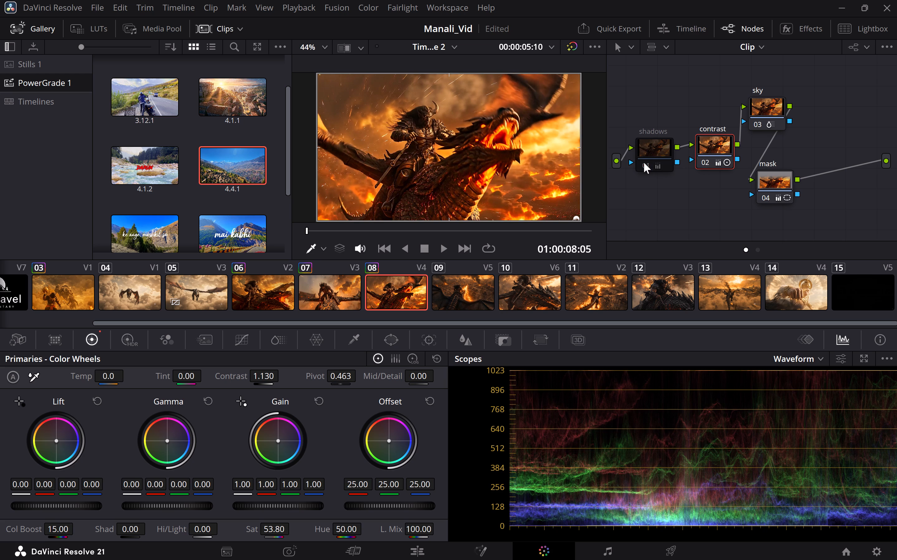
left_click(644, 162)
left_click(644, 162)
key("space")
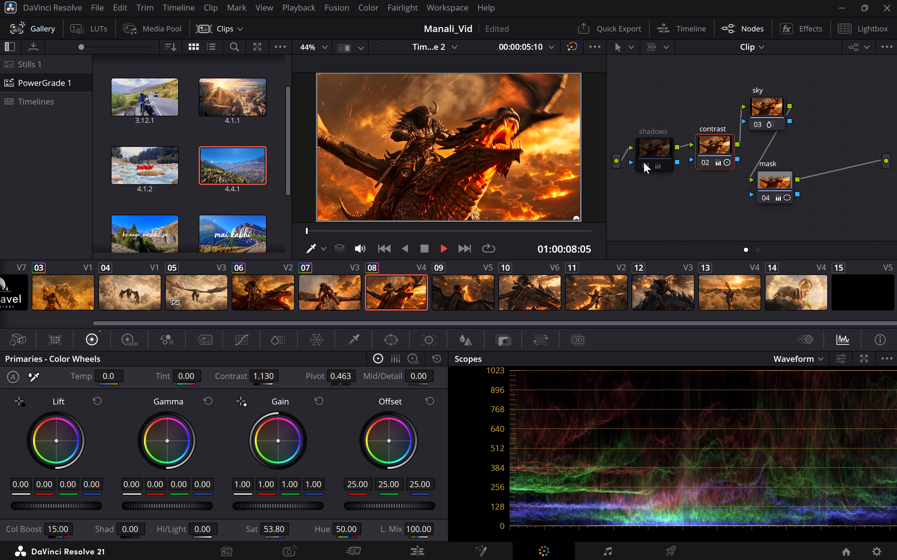
key("space")
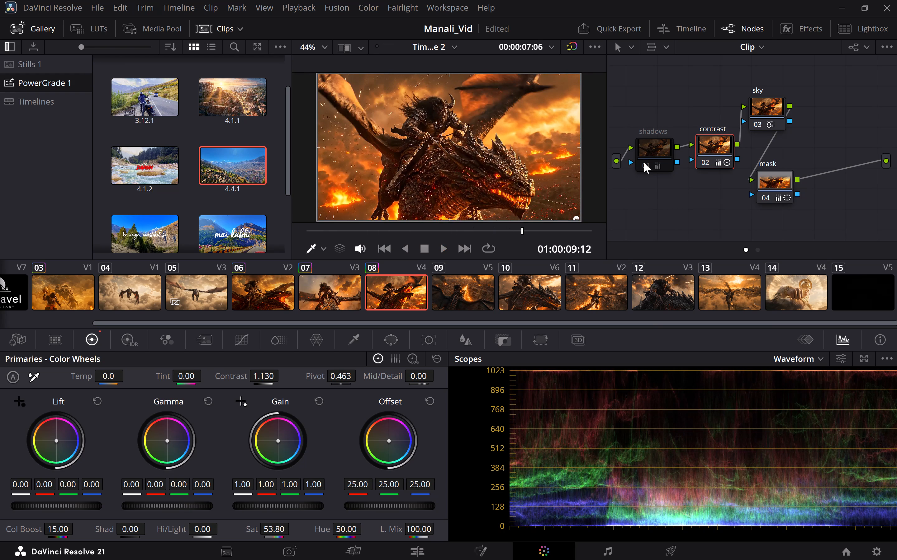
Compare clip 07's dragon rider shot with its shadows node enabled and disabled.
left_click(465, 289)
left_click(324, 289)
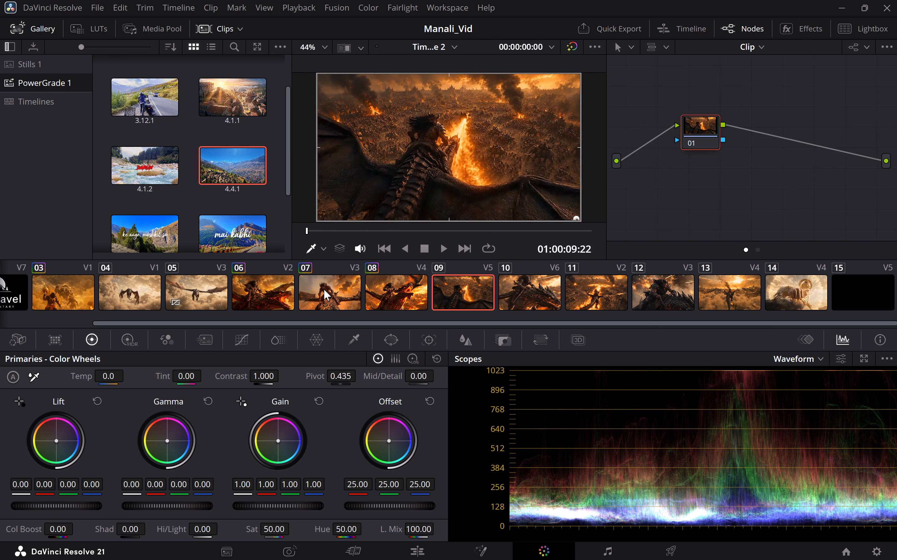
left_click(644, 163)
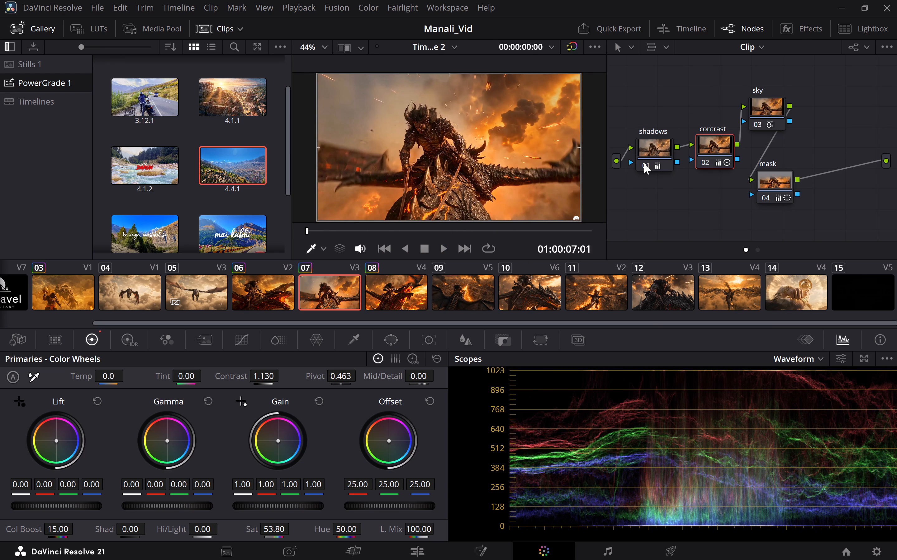
left_click(644, 163)
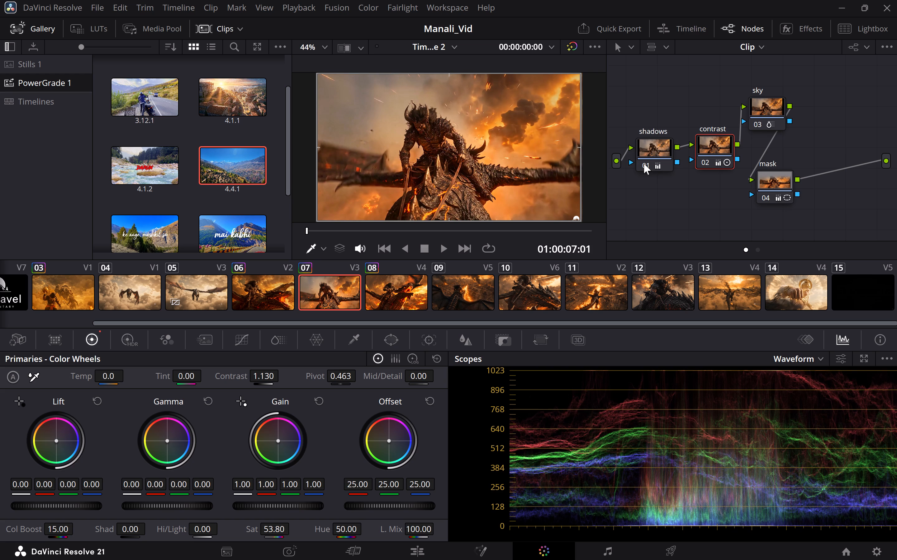
left_click(644, 163)
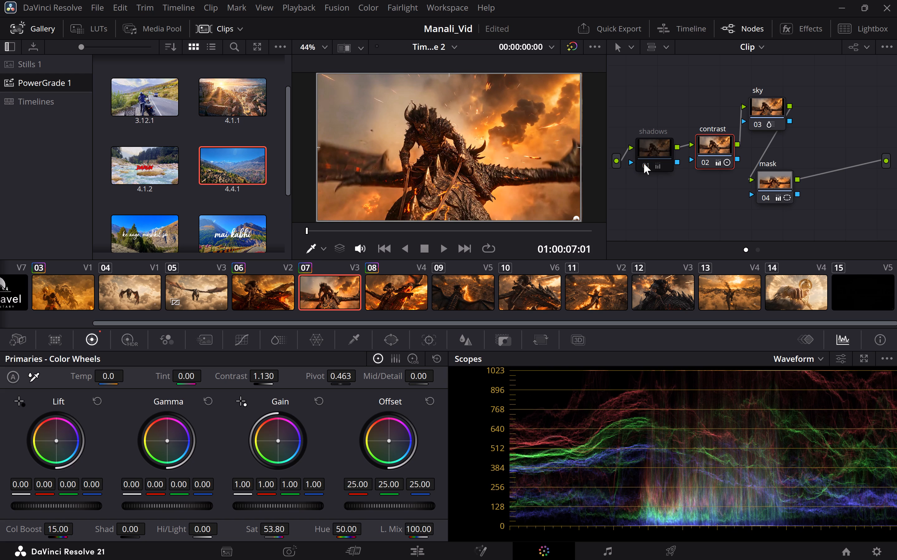
left_click(644, 163)
left_click(644, 163)
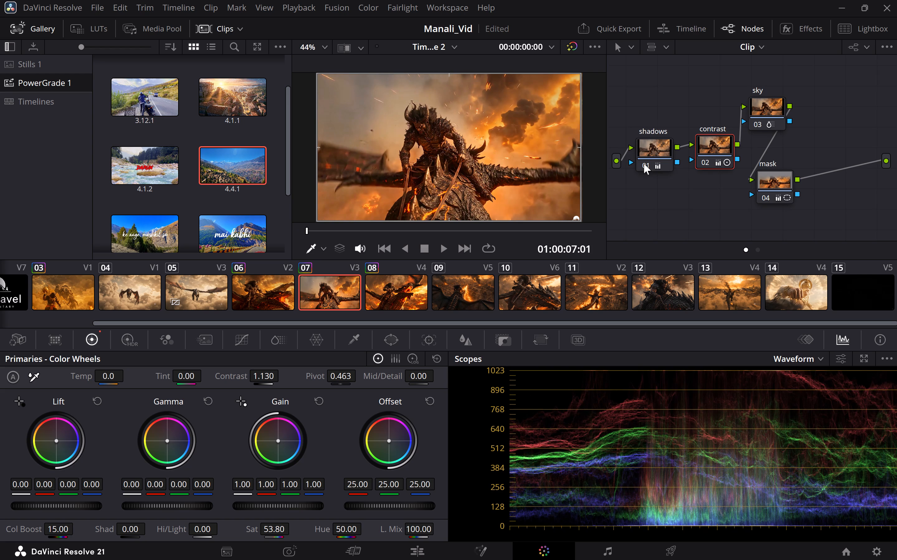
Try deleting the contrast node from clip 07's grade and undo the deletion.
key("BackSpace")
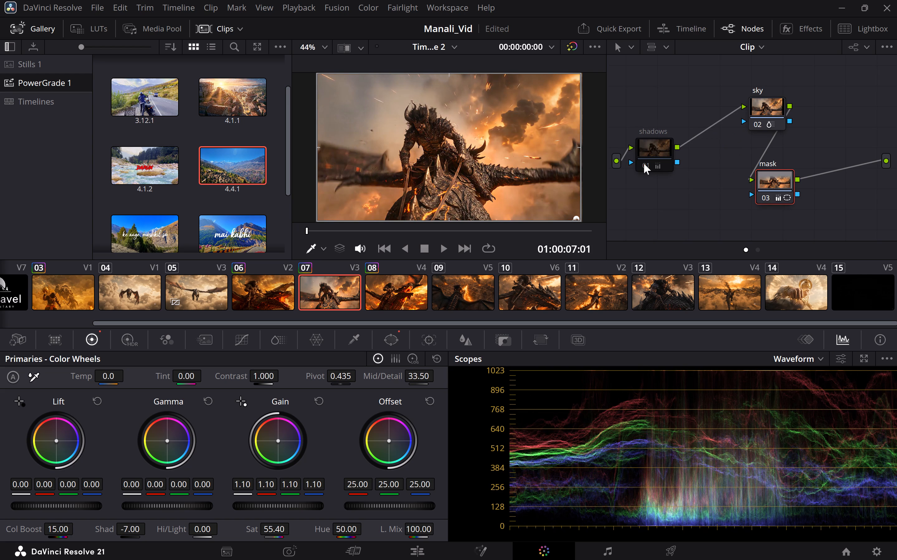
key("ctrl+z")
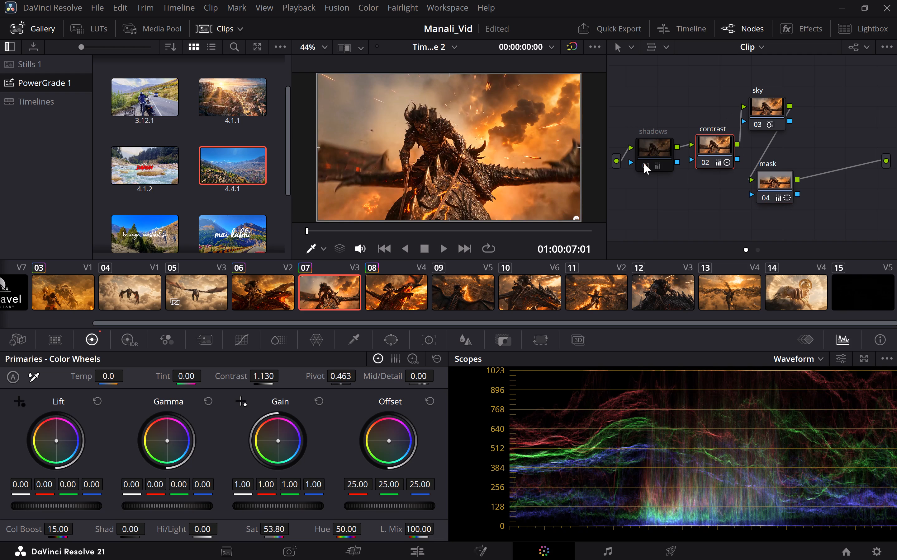
Re-enable and select clip 07's shadows node, and compare the shot with it on and off again.
left_click(650, 161)
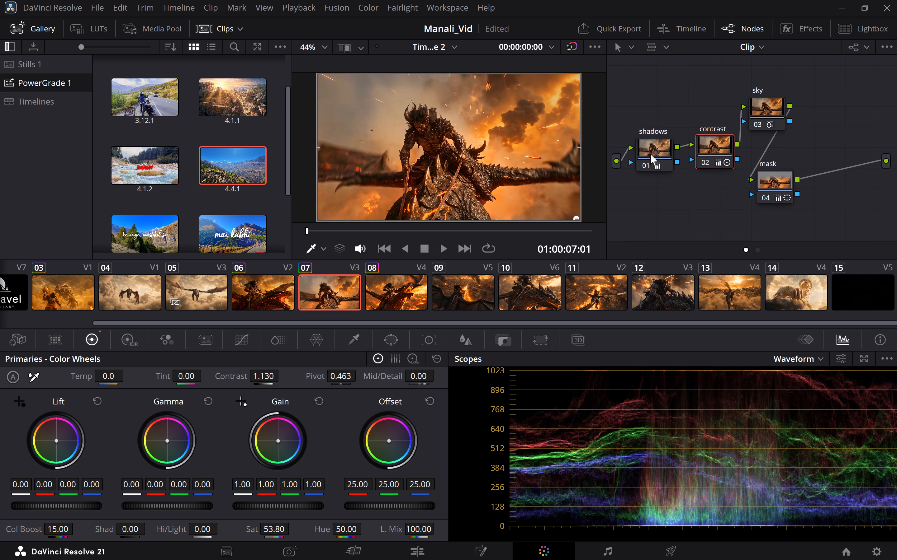
left_click(650, 154)
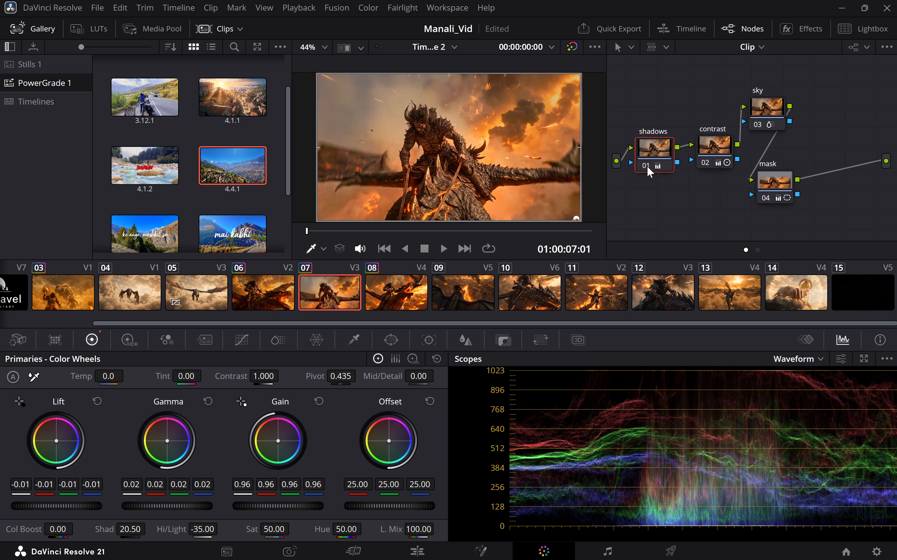
left_click(647, 166)
left_click(647, 166)
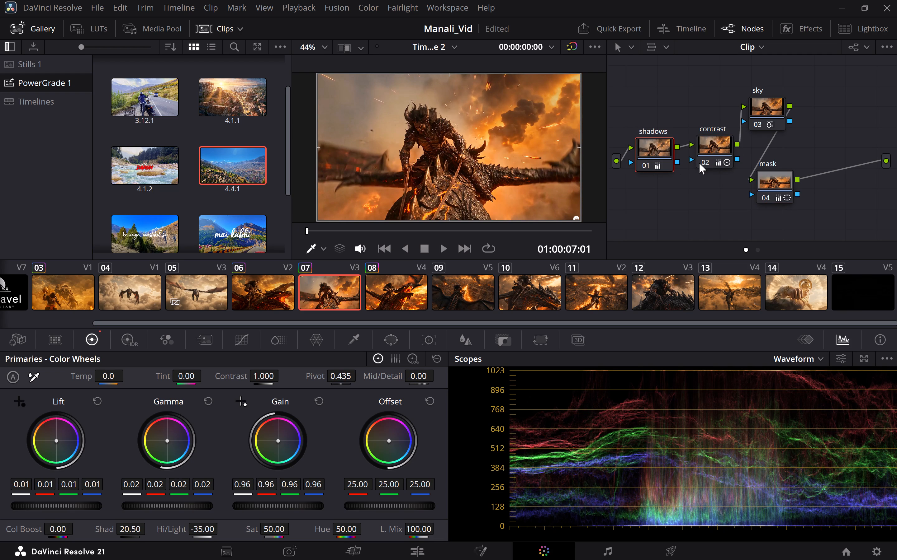
Compare clip 07's dragon rider shot with its contrast node enabled and disabled.
left_click(705, 162)
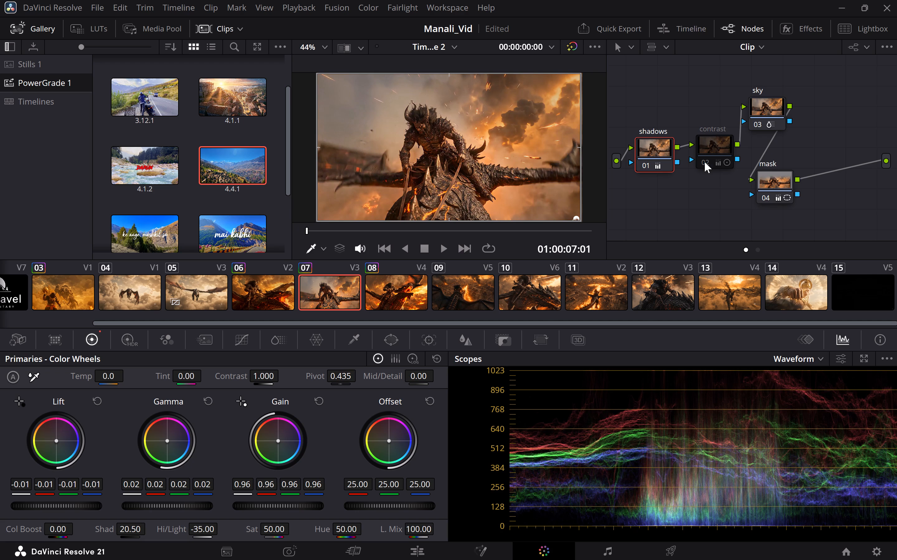
left_click(705, 162)
left_click(705, 162)
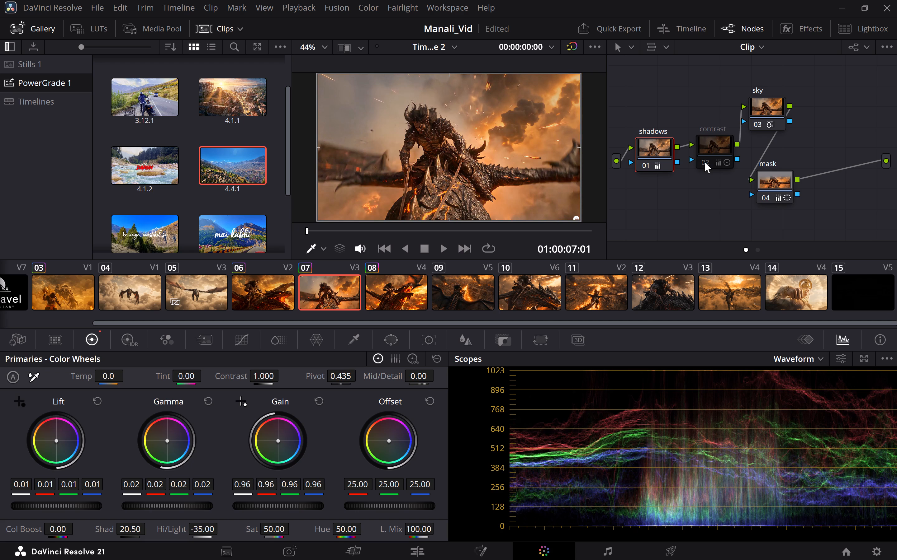
left_click(705, 162)
left_click(705, 162)
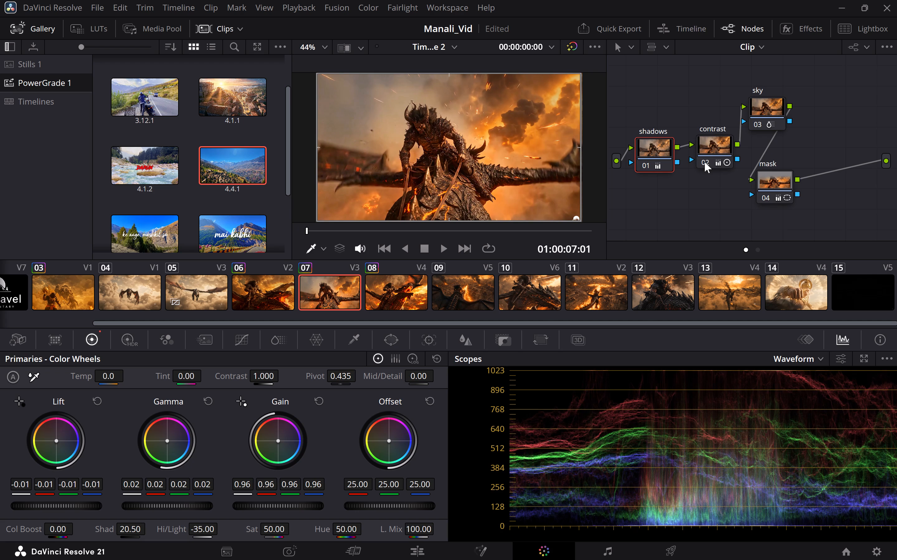
Re-enable clip 08's shadows node and compare the shot with the contrast and shadows nodes on and off.
left_click(404, 281)
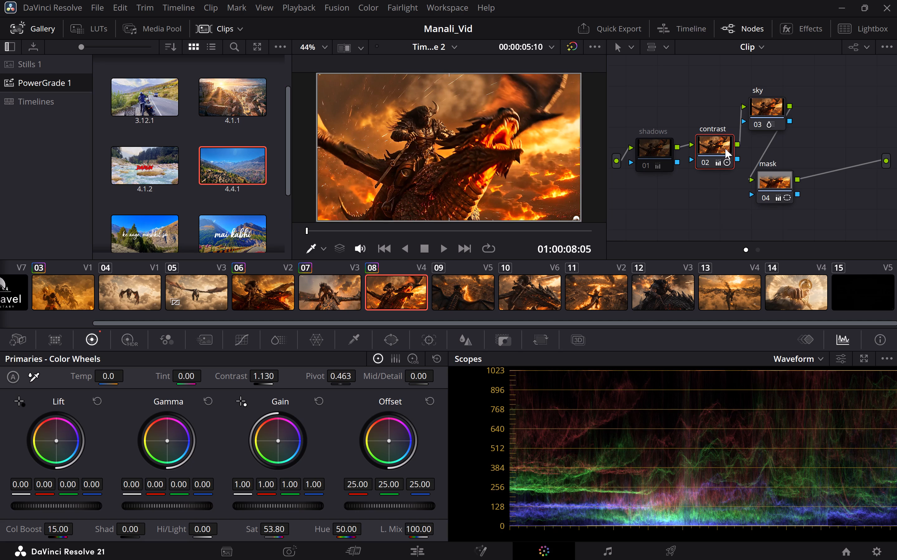
left_click(646, 166)
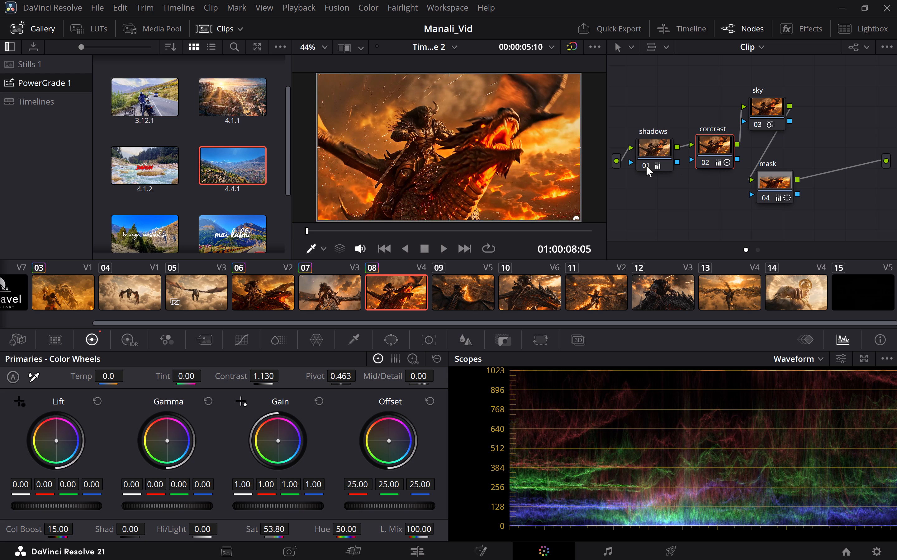
left_click(703, 159)
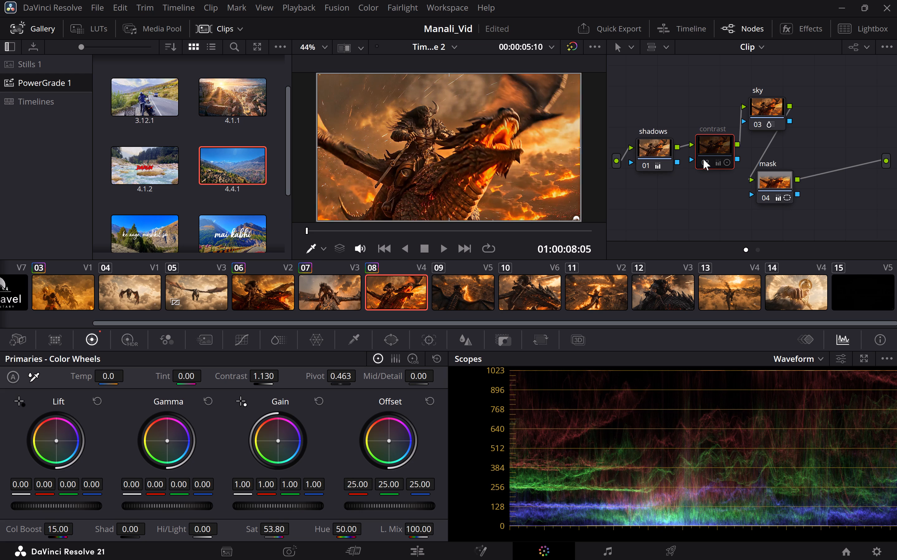
left_click(703, 159)
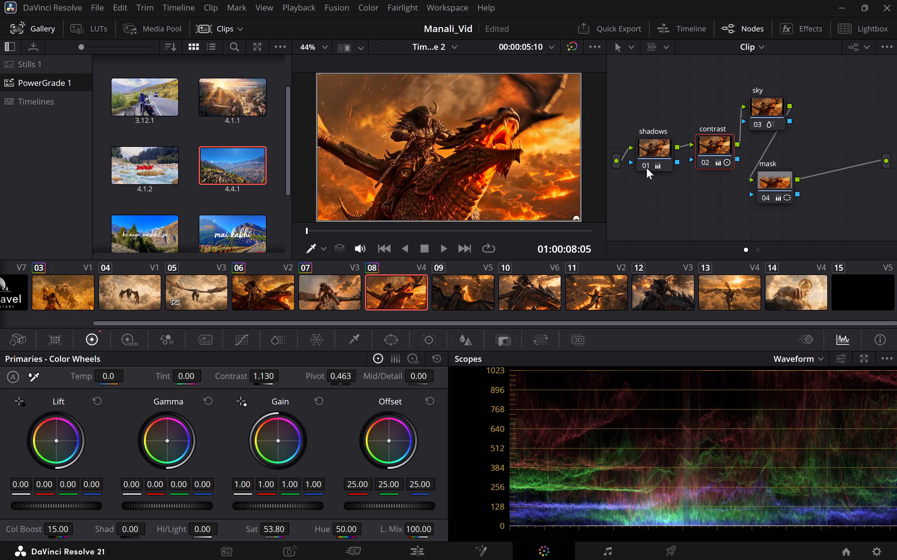
left_click(645, 168)
left_click(645, 168)
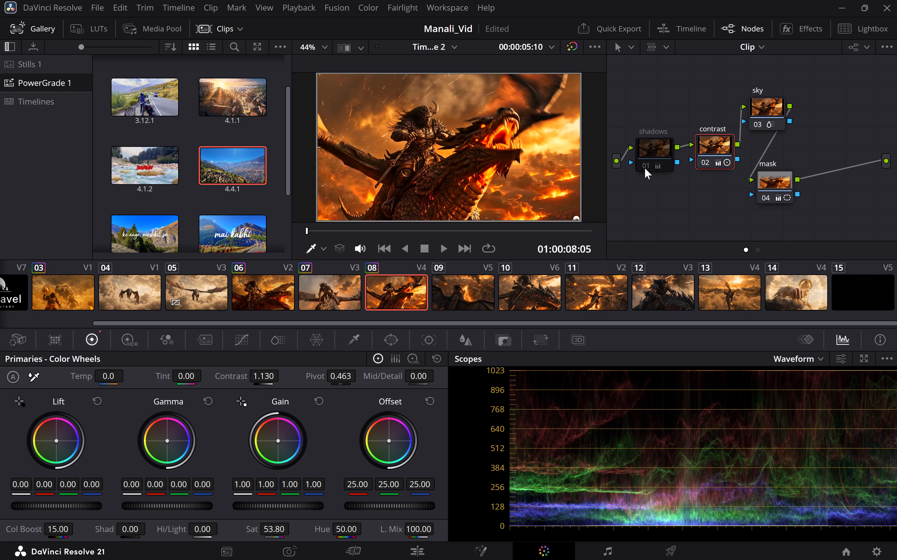
Disable and delete the contrast node from clip 08's grade, keeping the shadows, sky and mask nodes.
left_click(704, 166)
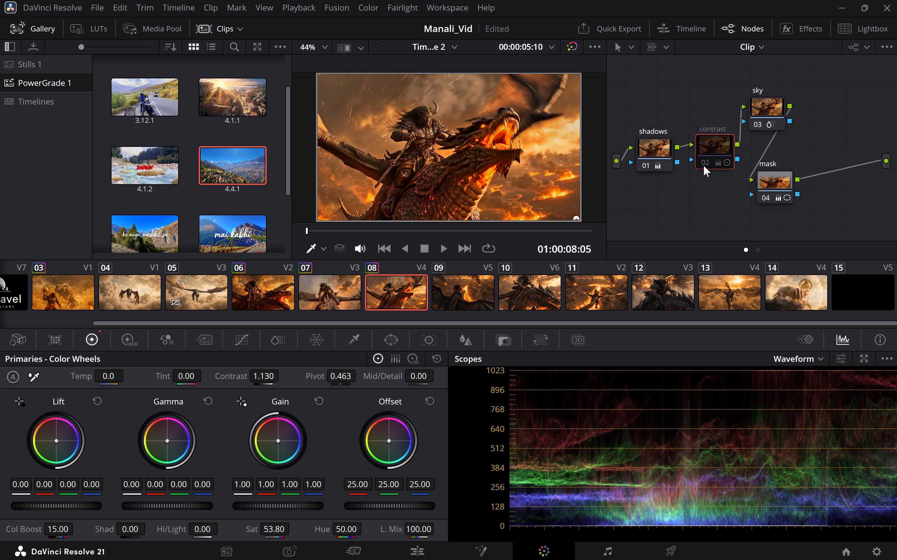
key("BackSpace")
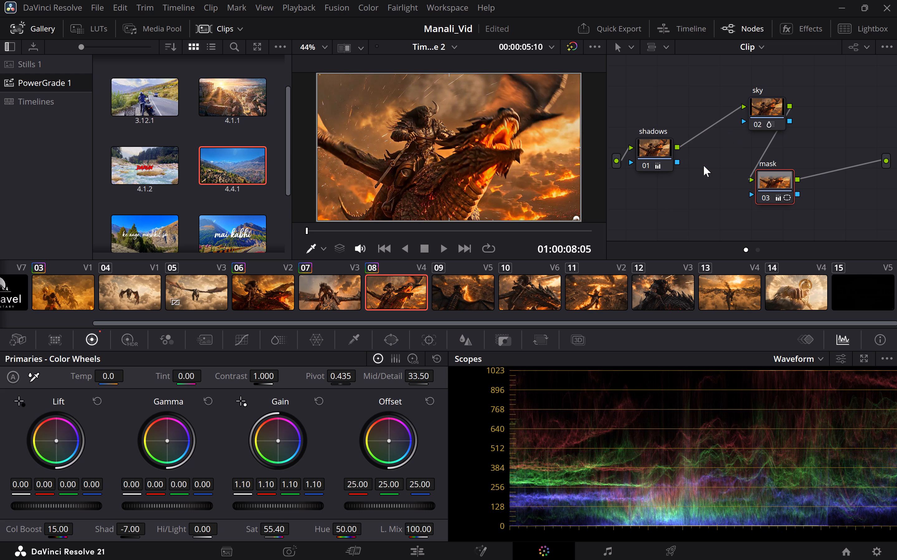
Return to clip 07 and re-enable its contrast node.
left_click(342, 290)
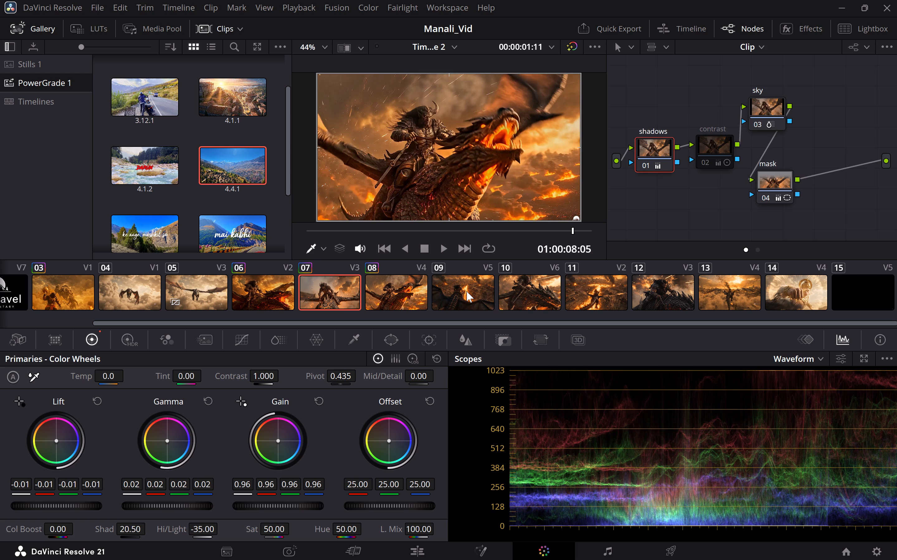
left_click(467, 291)
left_click(329, 294)
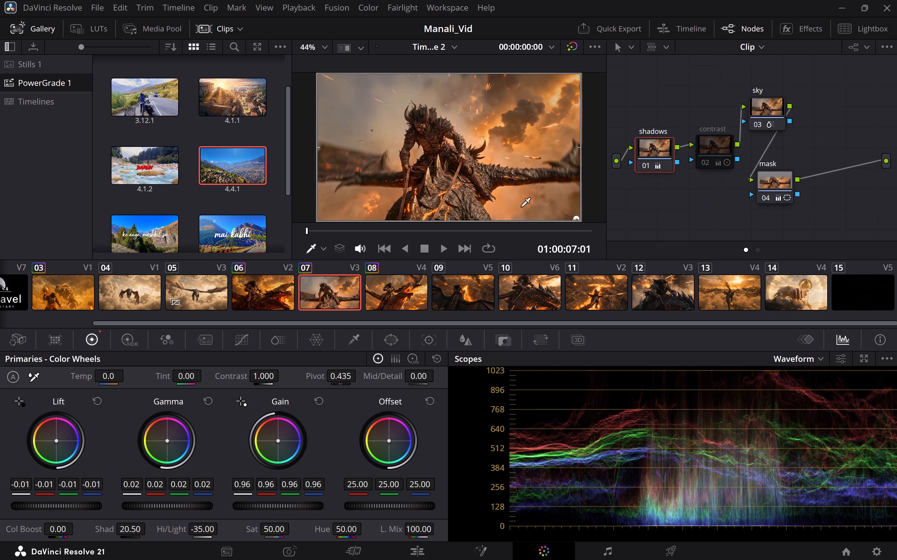
left_click(704, 159)
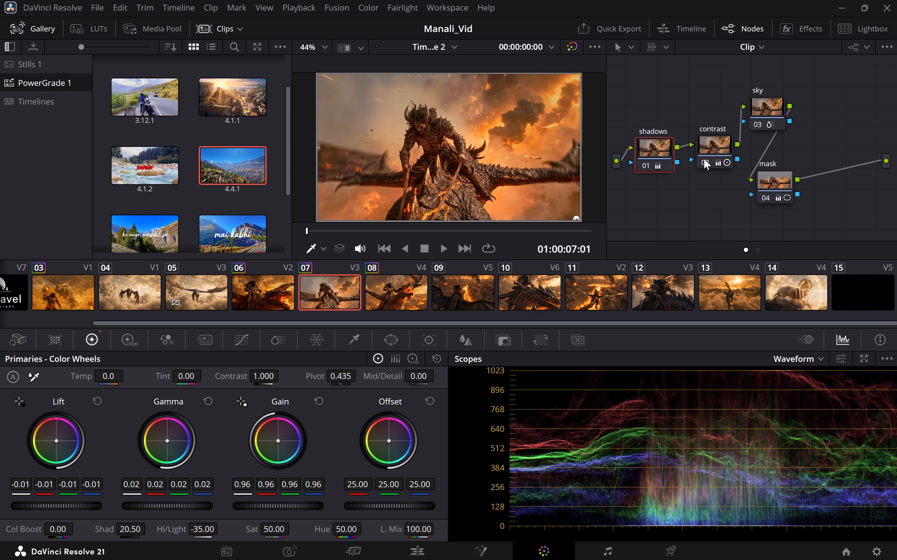
Compare clip 07 with its shadows node on and off, and delete the shadows node from its grade.
left_click(641, 165)
left_click(641, 165)
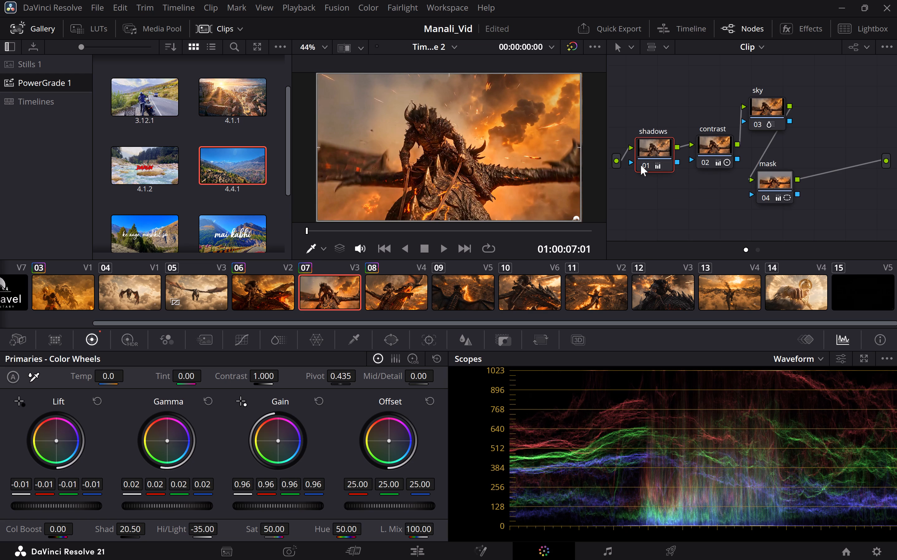
left_click(641, 165)
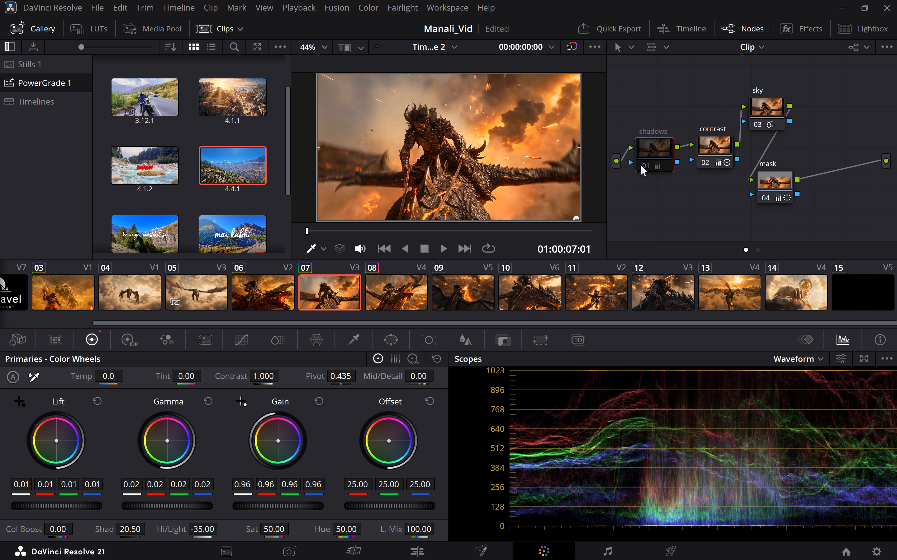
left_click(641, 165)
left_click(641, 165)
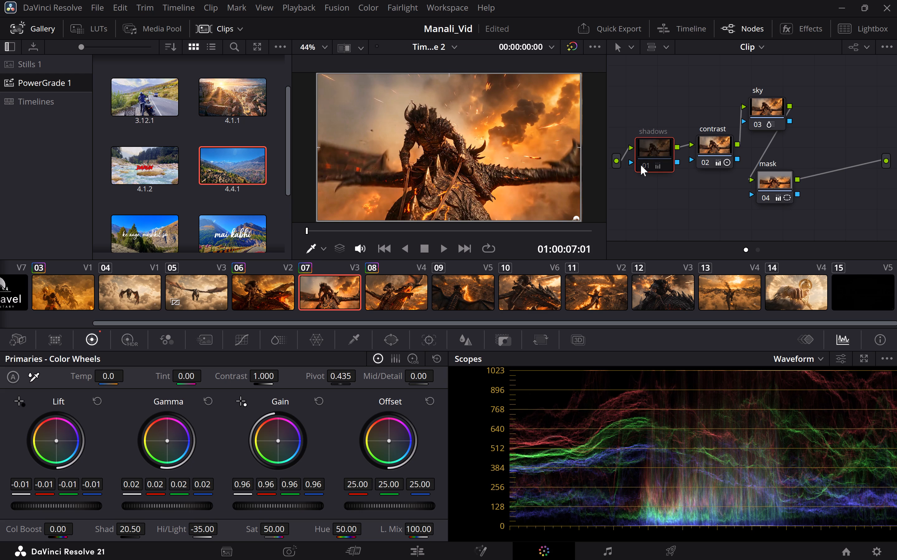
key("BackSpace")
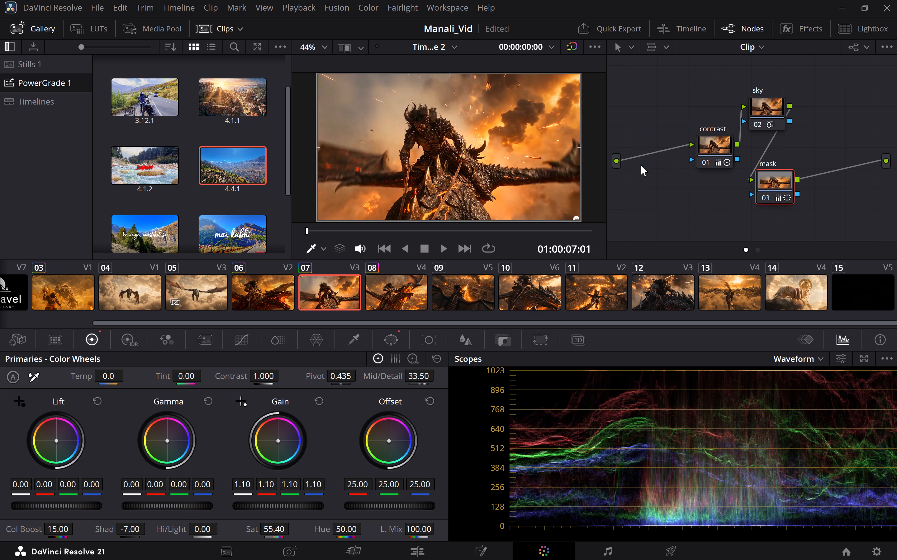
Examine clip 03 around the giant smoke cloud frame, comparing its contrast and shadows nodes on and off.
left_click(61, 292)
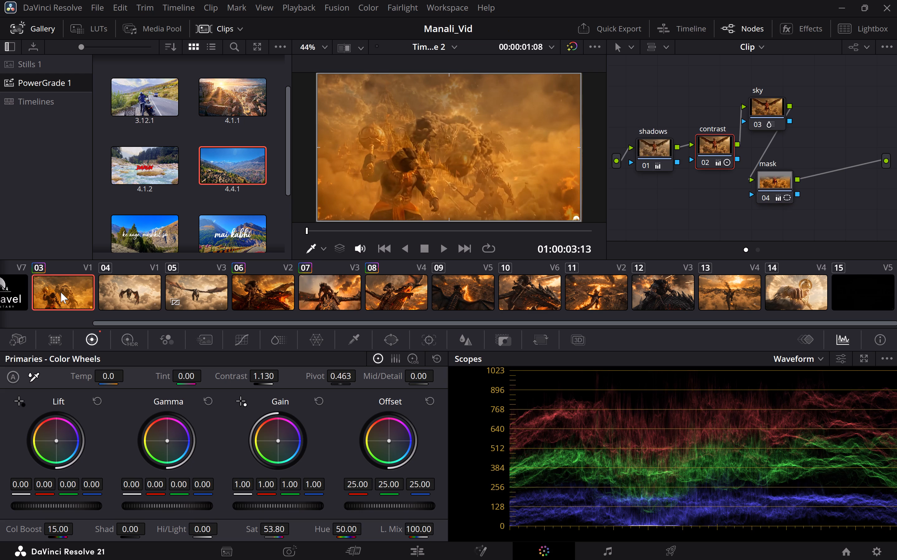
scroll(61, 292, "right", 3)
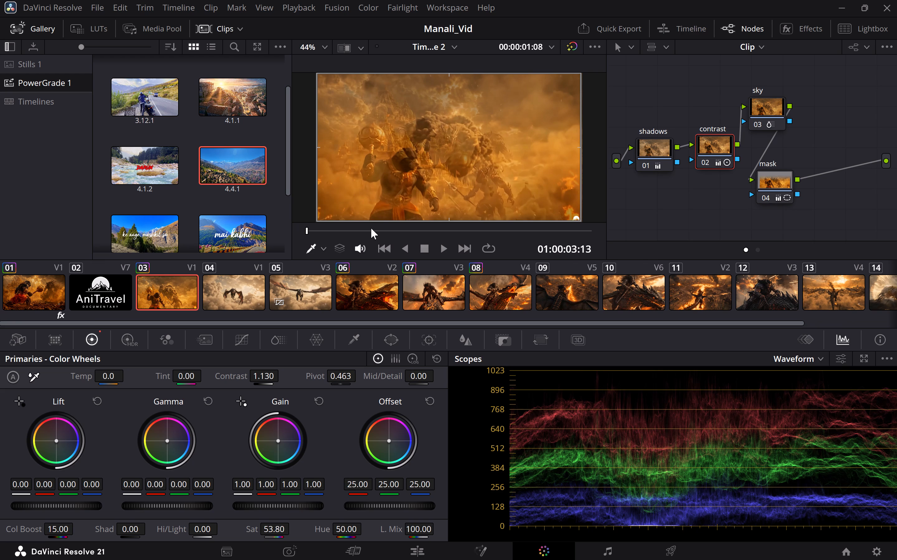
left_click(371, 228)
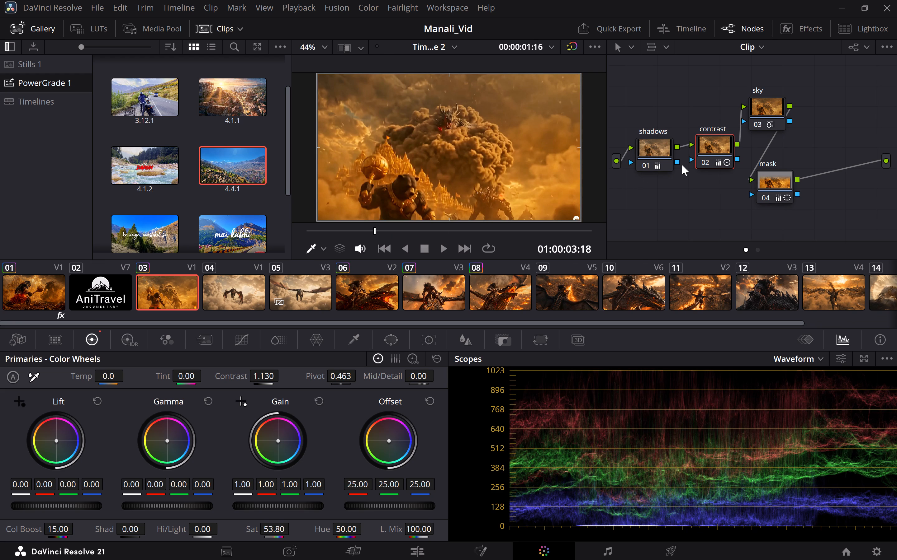
left_click(706, 161)
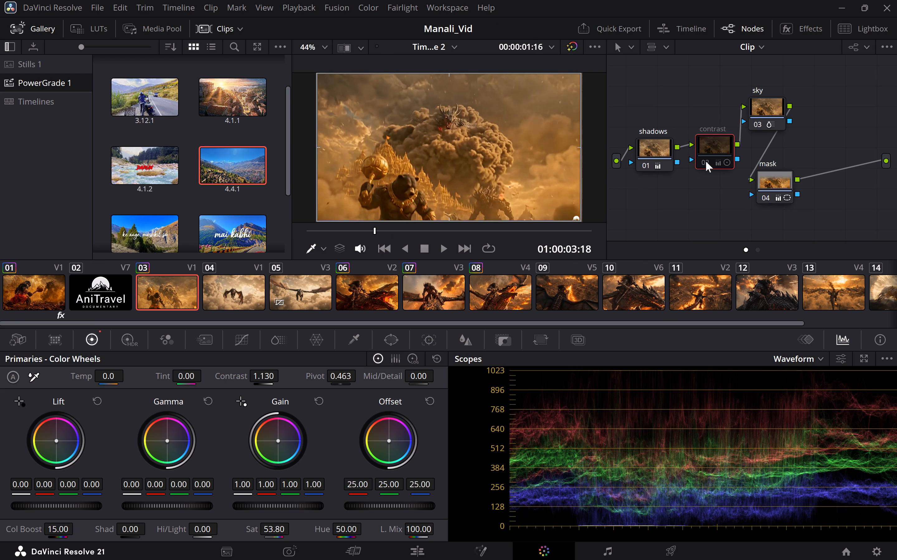
left_click(706, 161)
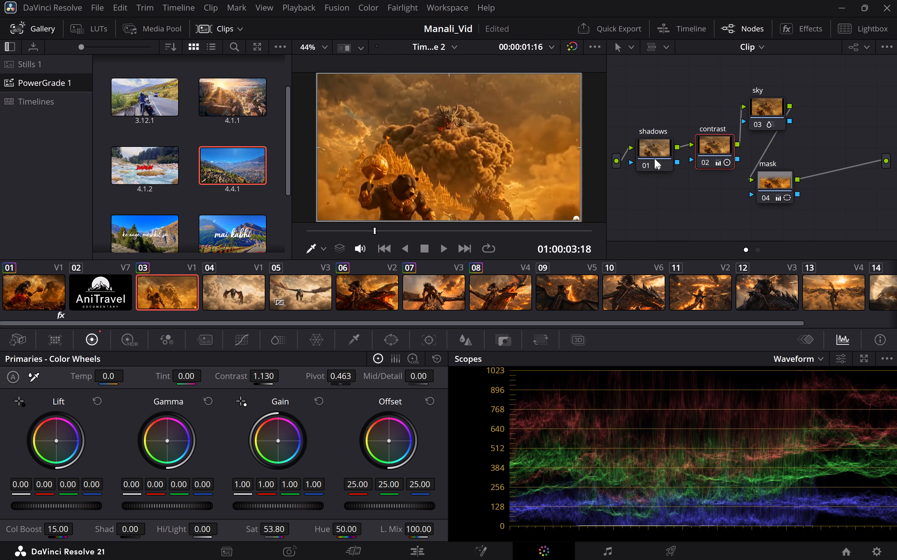
left_click(644, 162)
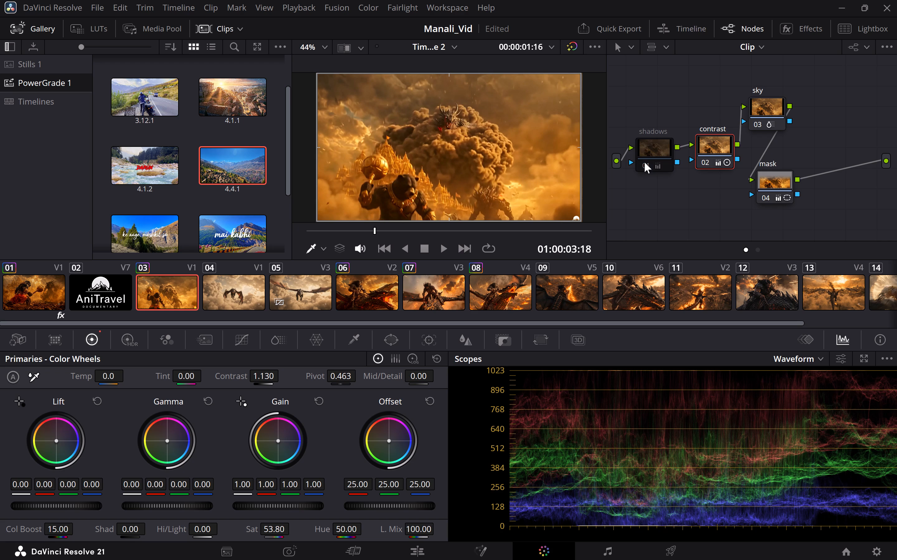
left_click(644, 162)
left_click(644, 162)
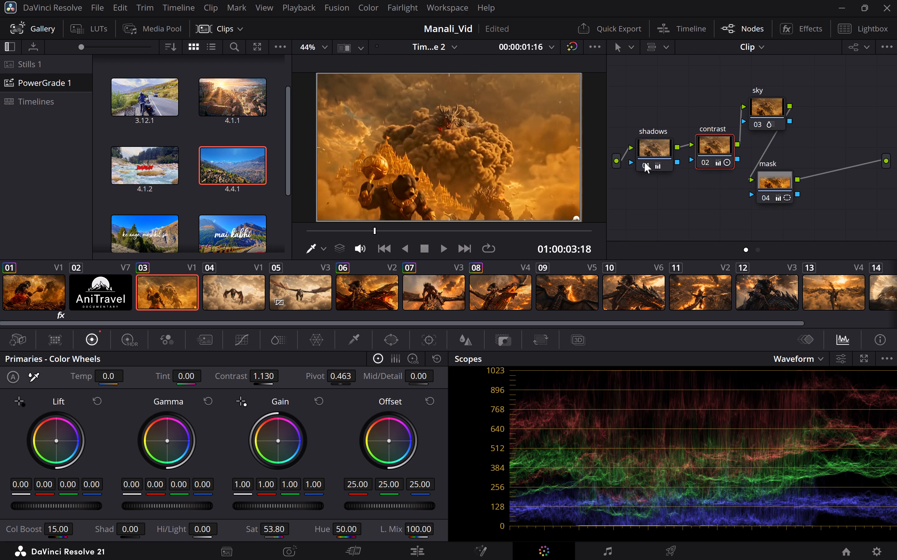
left_click(644, 164)
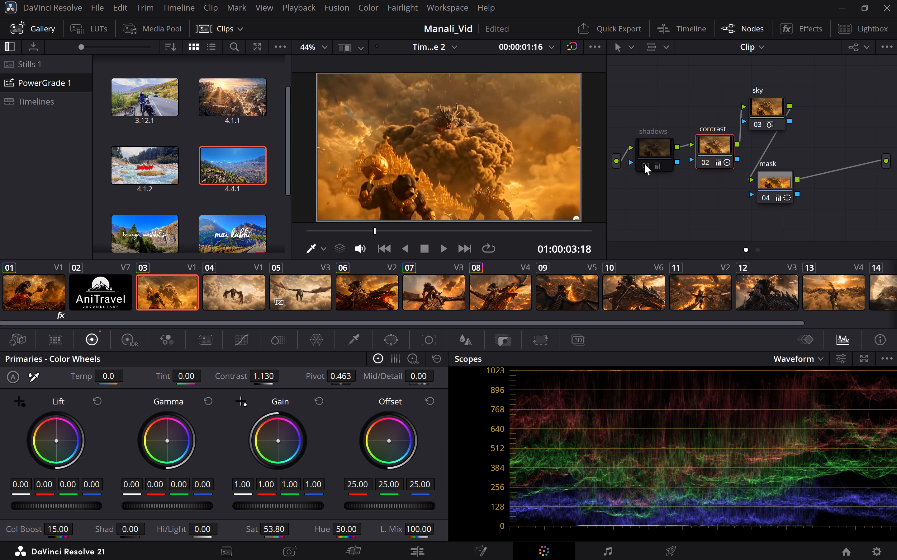
Examine clip 01 at the crouching mace fighter frame, comparing its contrast, sky and mask nodes on and off.
left_click(31, 293)
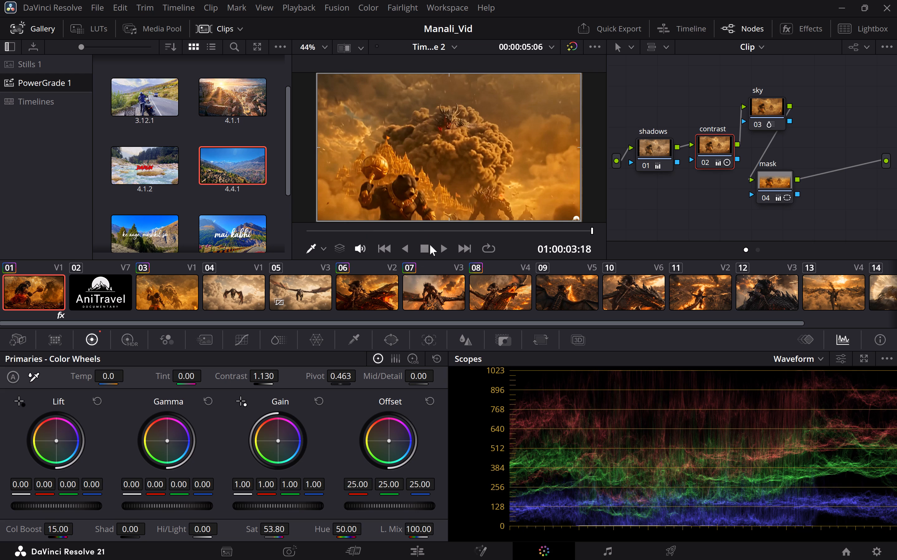
left_click(417, 228)
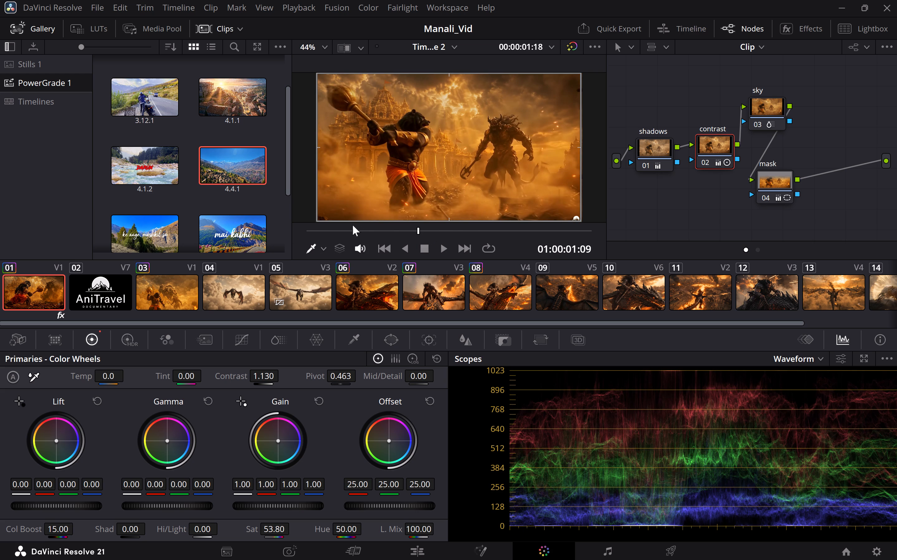
left_click(334, 229)
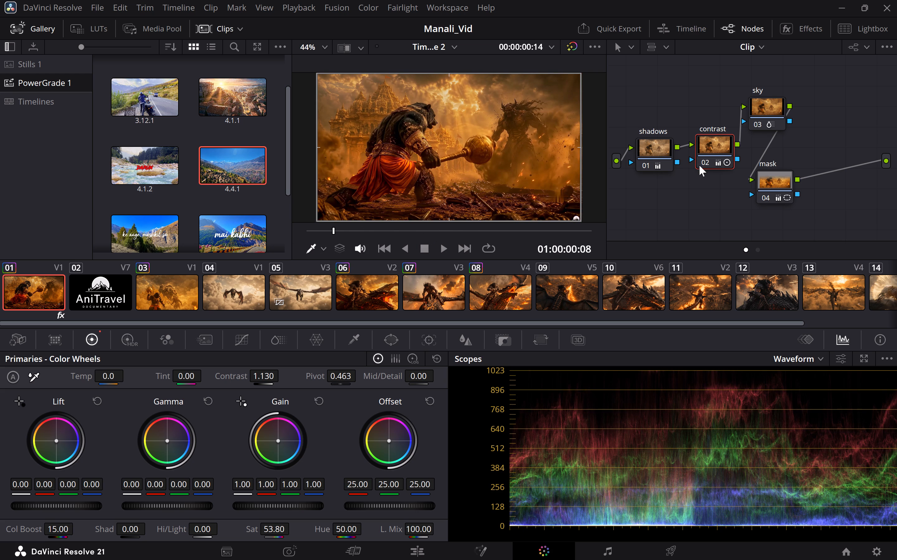
left_click(703, 162)
left_click(703, 162)
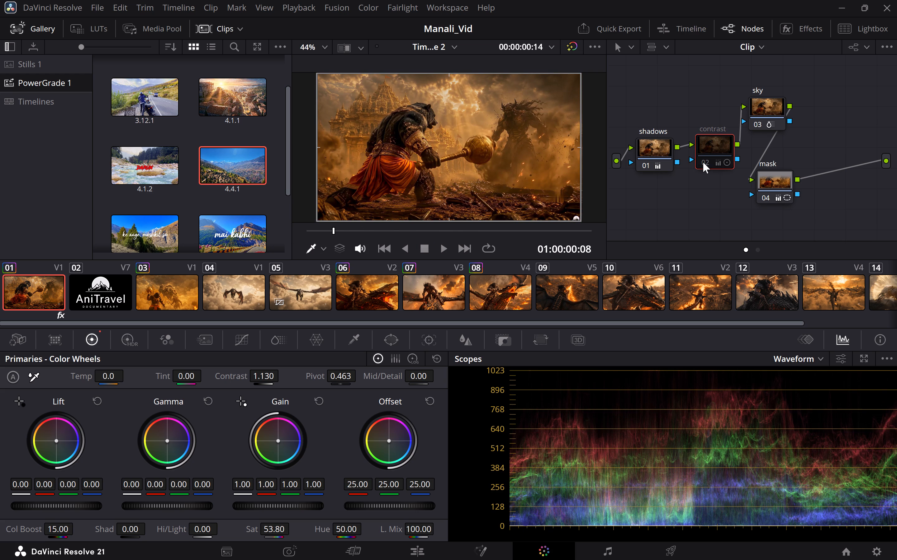
left_click(760, 124)
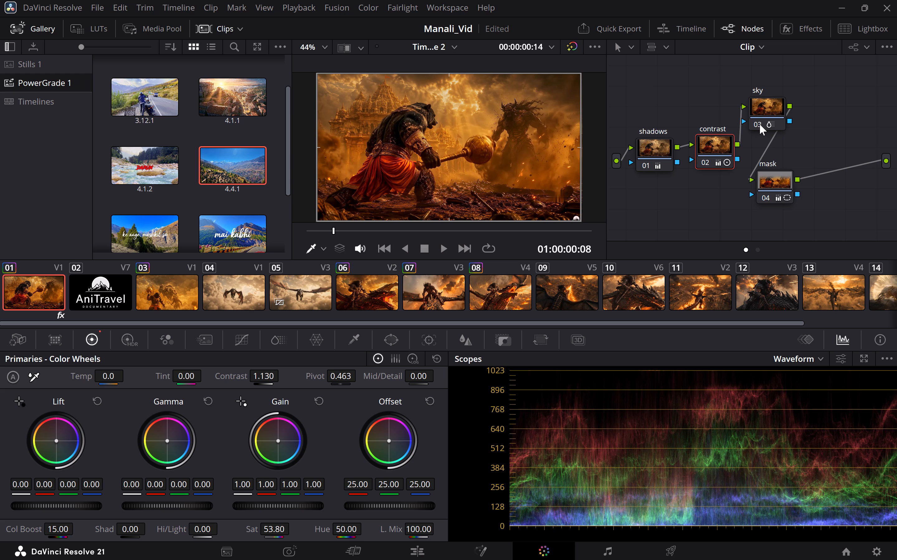
left_click(760, 124)
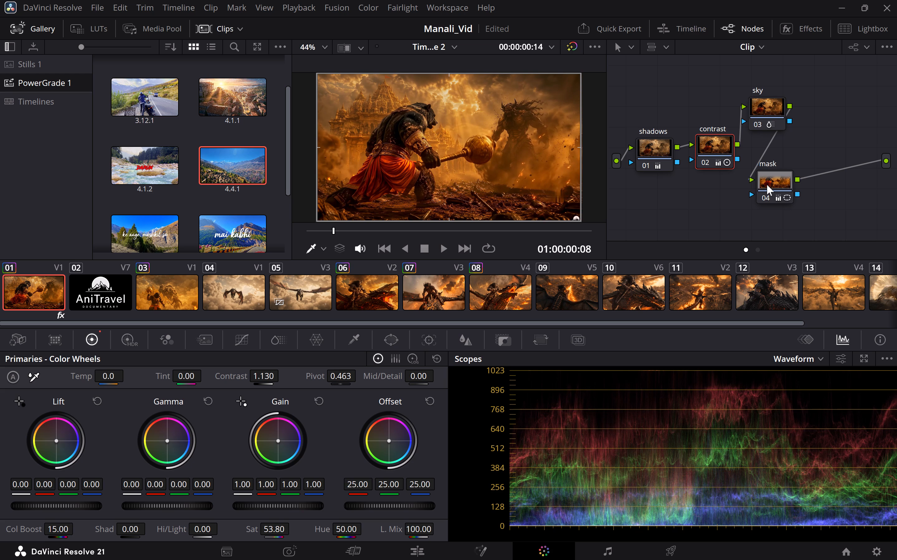
left_click(767, 194)
left_click(767, 194)
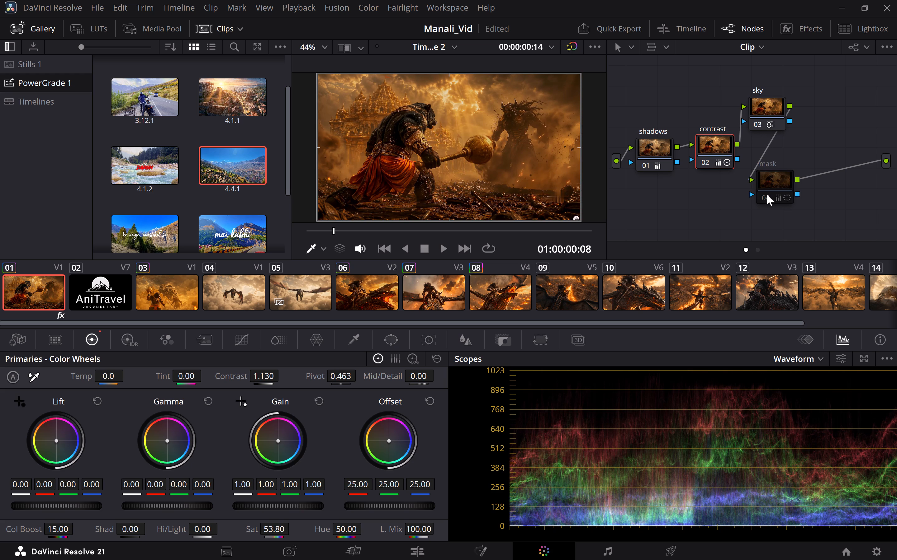
left_click(767, 194)
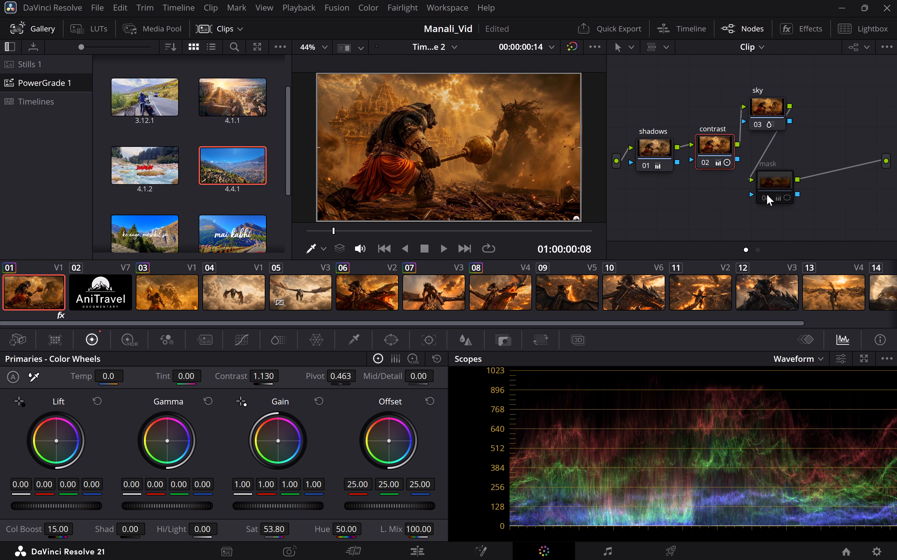
left_click(767, 194)
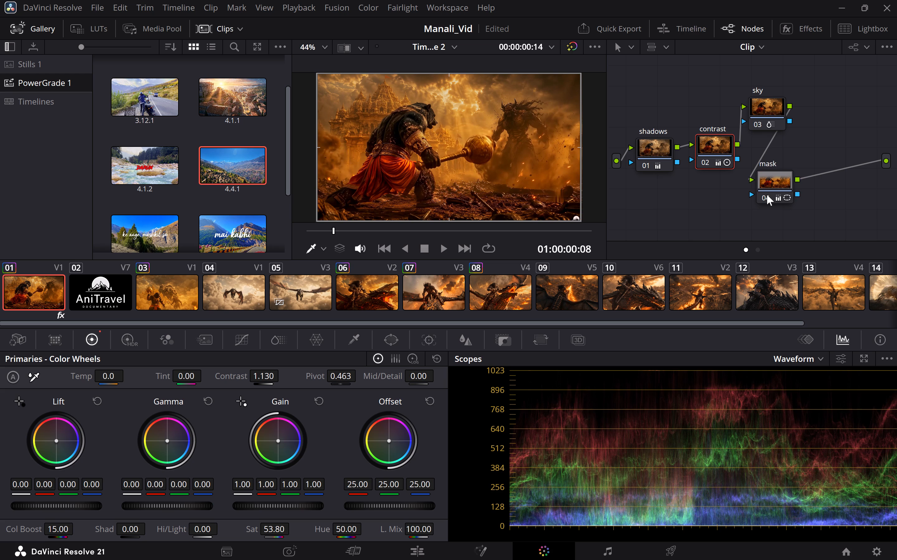
left_click(767, 194)
left_click(767, 194)
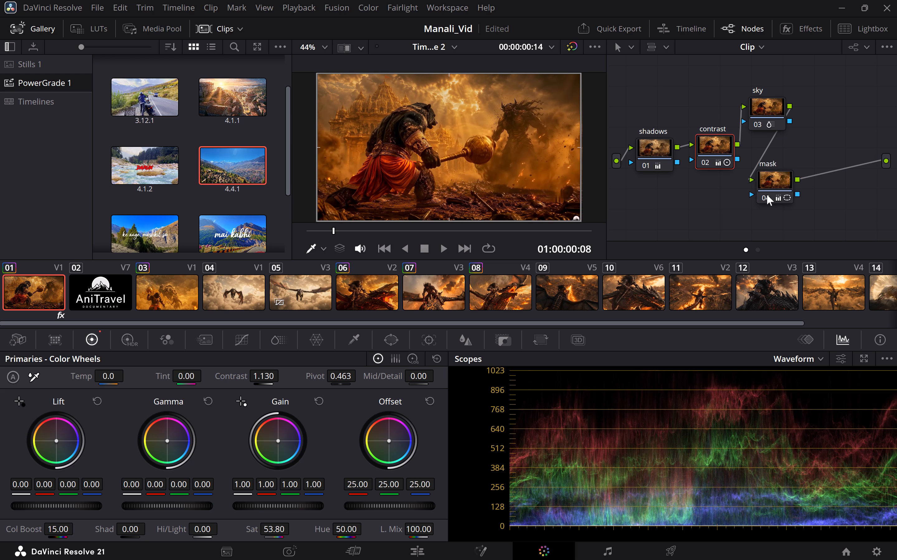
Compare clip 01 with its mask, contrast and shadows nodes on and off, leaving all of them enabled.
left_click(767, 194)
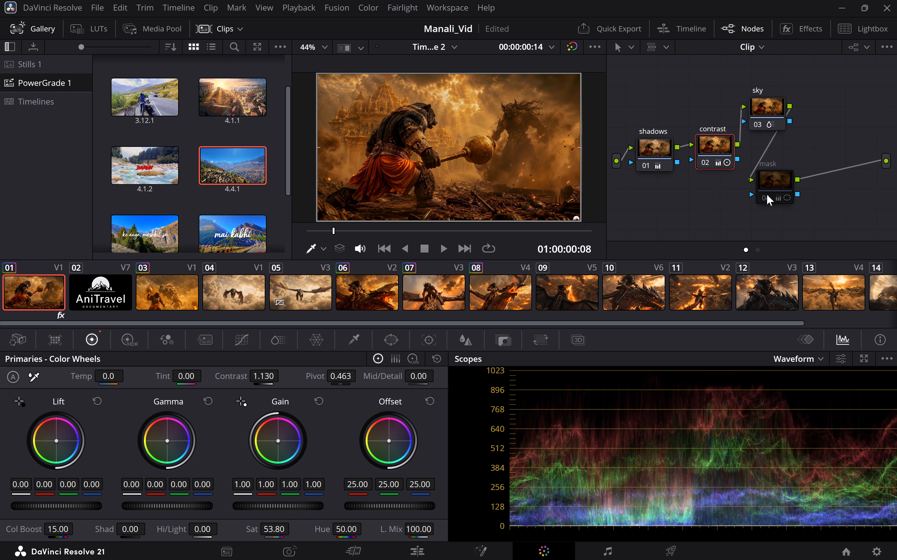
left_click(767, 194)
left_click(704, 159)
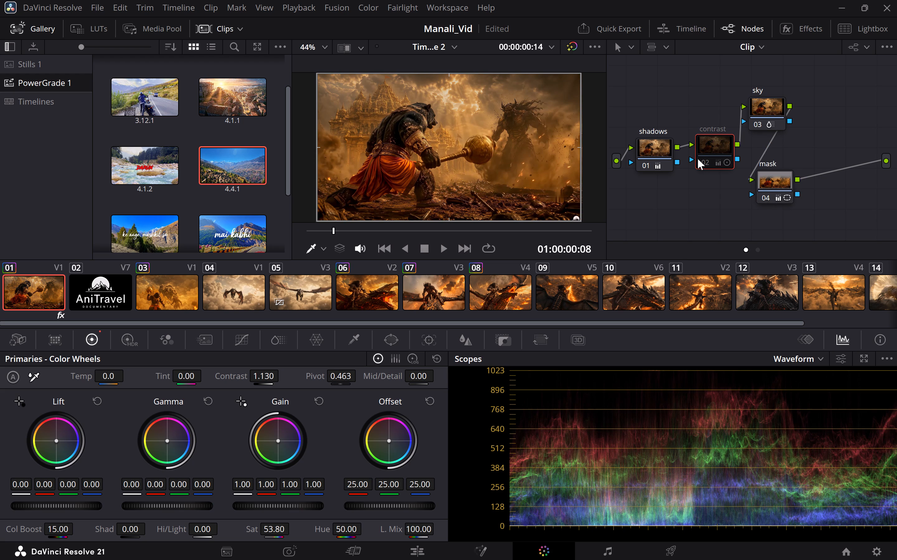
left_click(705, 161)
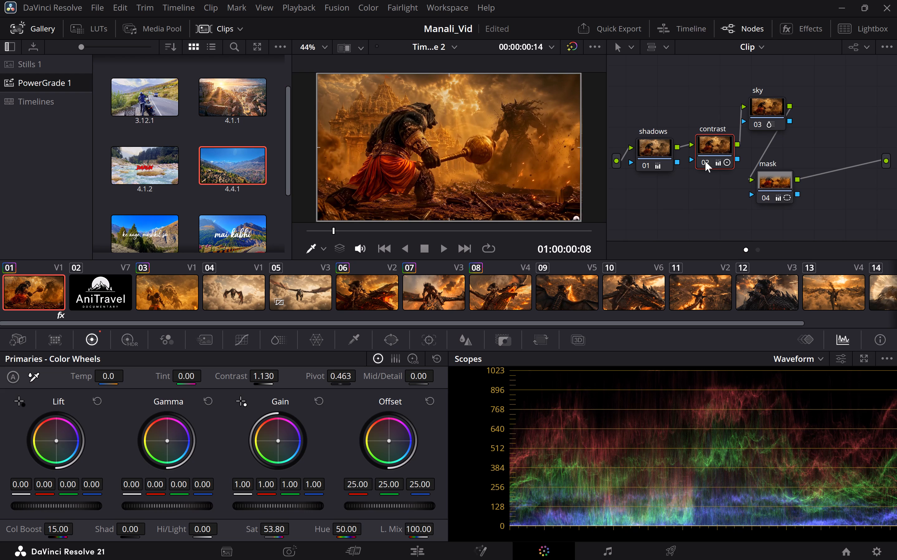
left_click(705, 161)
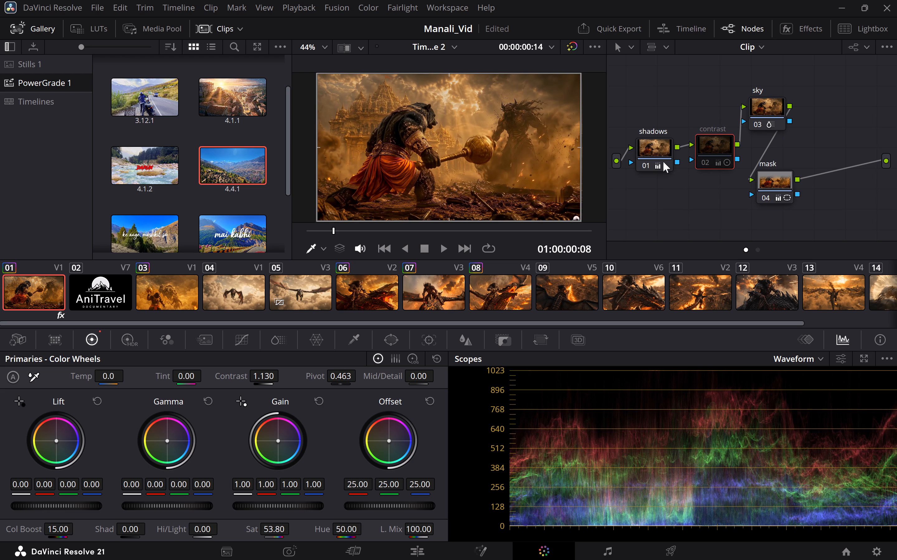
left_click(643, 162)
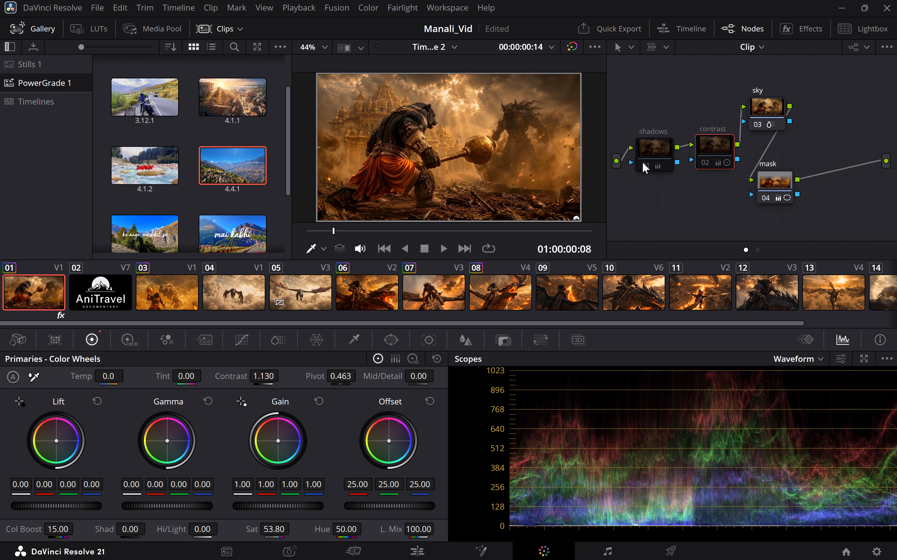
left_click(643, 162)
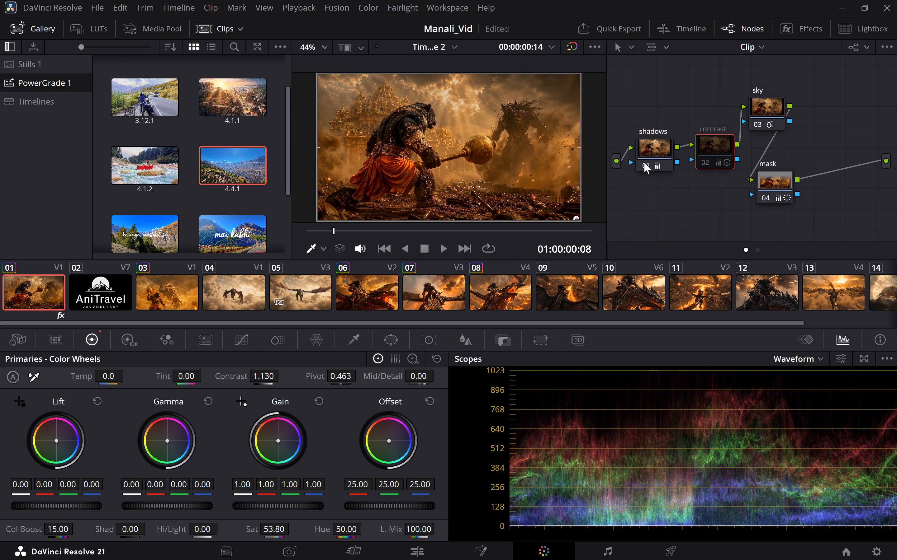
left_click(706, 164)
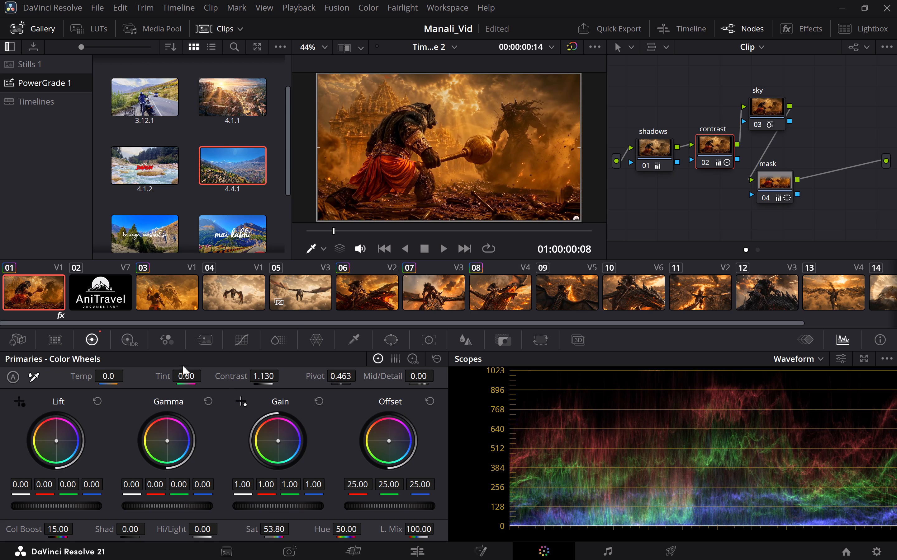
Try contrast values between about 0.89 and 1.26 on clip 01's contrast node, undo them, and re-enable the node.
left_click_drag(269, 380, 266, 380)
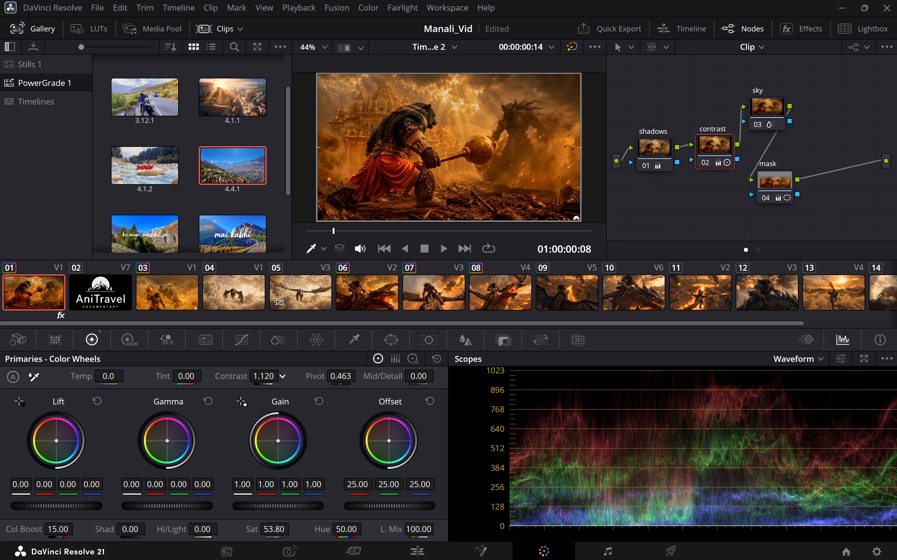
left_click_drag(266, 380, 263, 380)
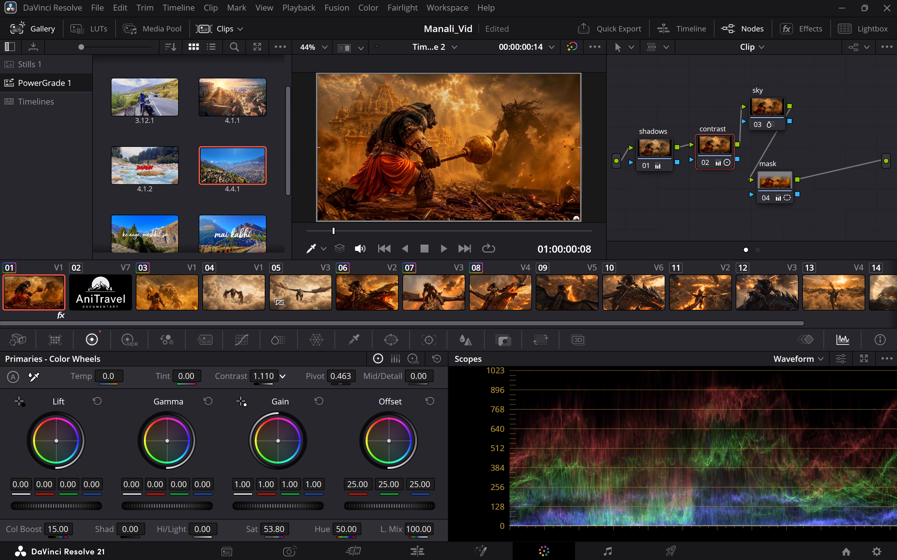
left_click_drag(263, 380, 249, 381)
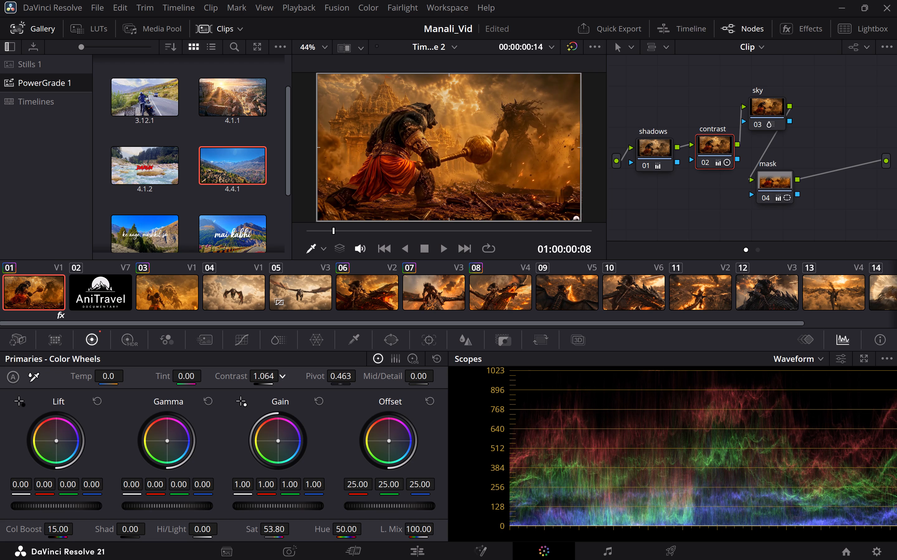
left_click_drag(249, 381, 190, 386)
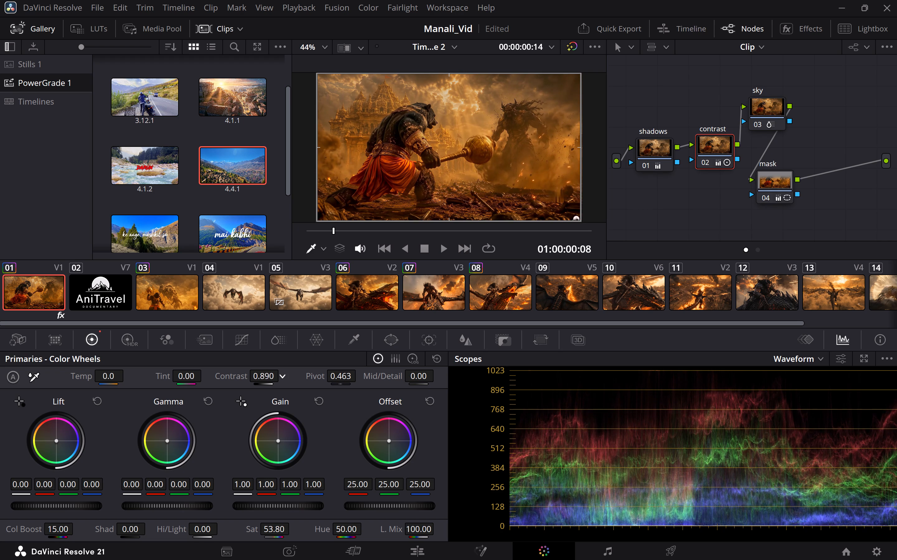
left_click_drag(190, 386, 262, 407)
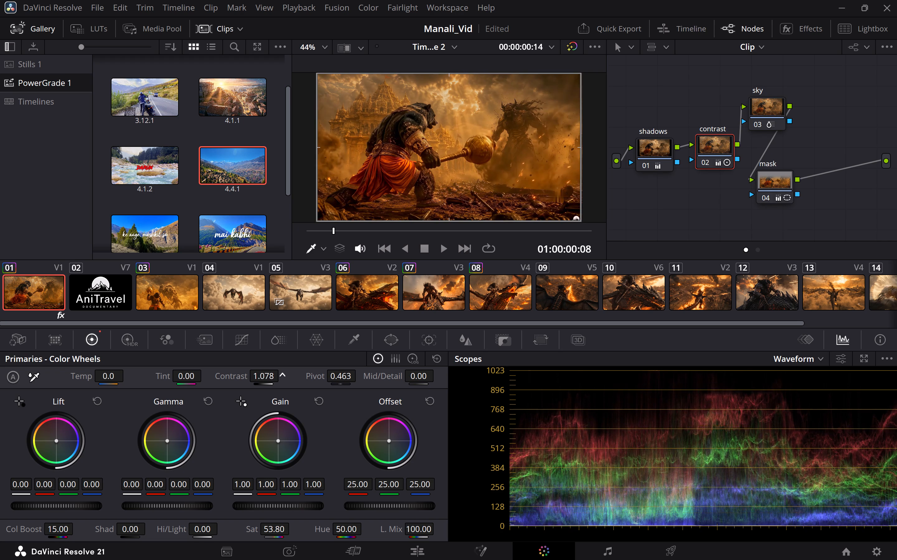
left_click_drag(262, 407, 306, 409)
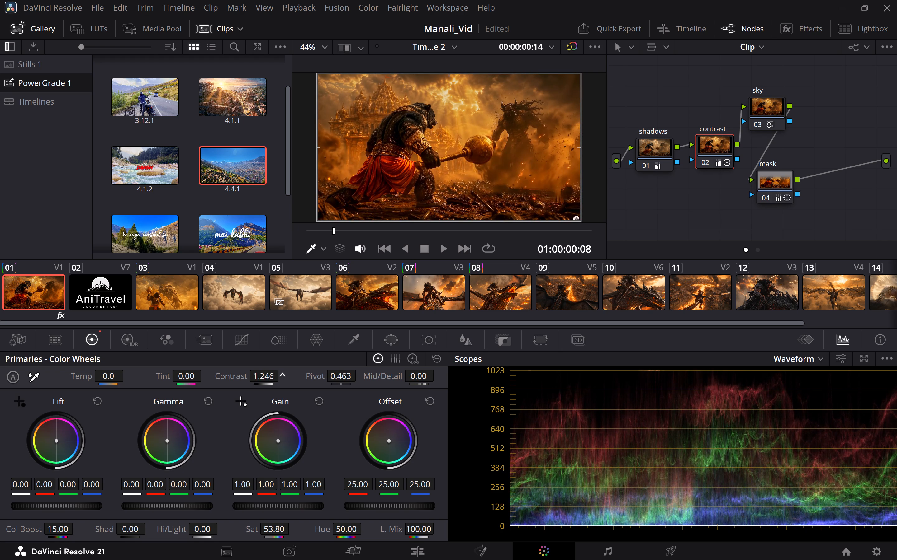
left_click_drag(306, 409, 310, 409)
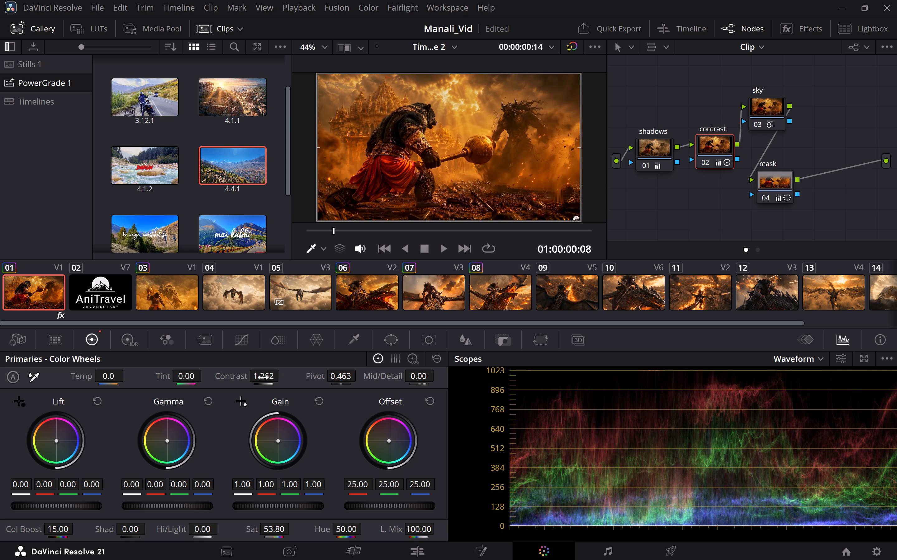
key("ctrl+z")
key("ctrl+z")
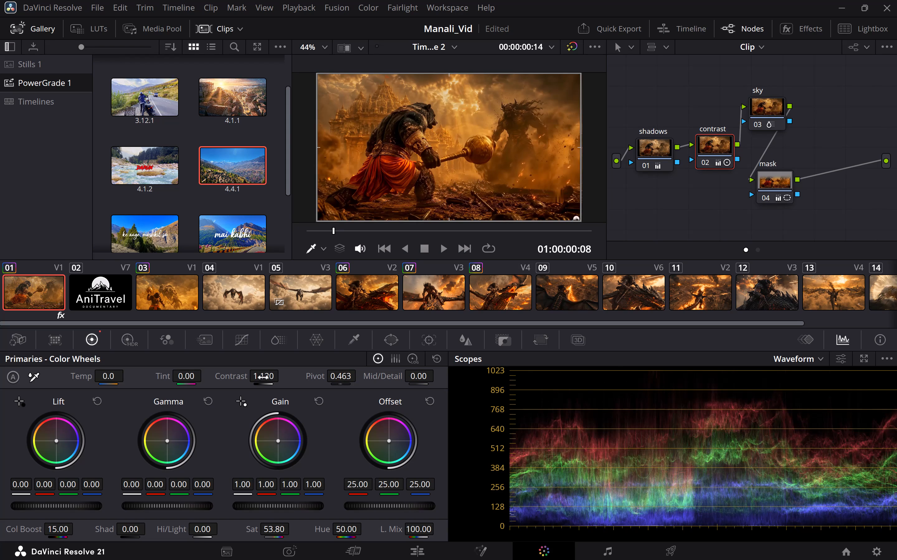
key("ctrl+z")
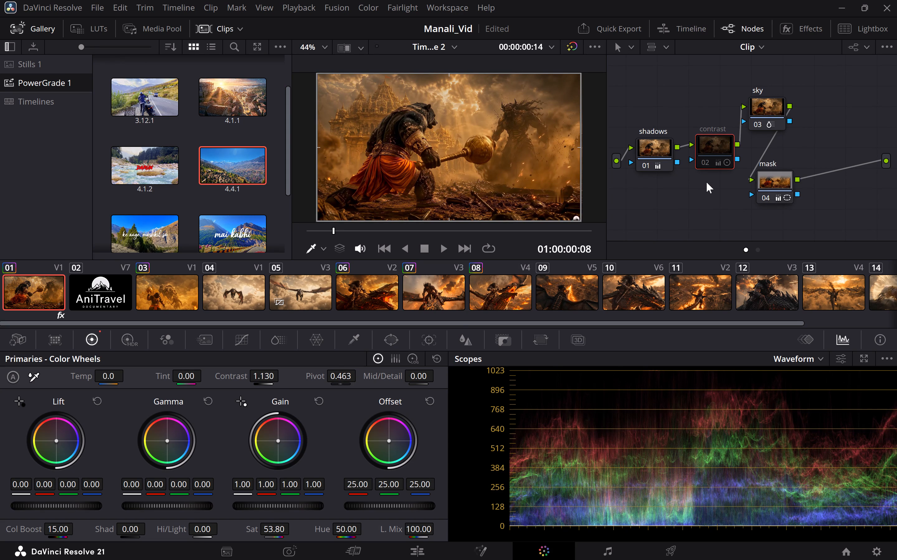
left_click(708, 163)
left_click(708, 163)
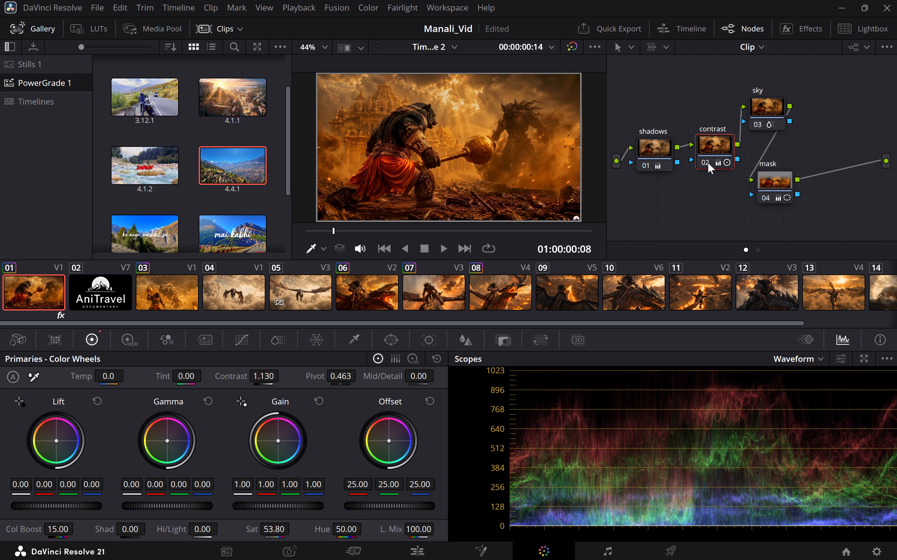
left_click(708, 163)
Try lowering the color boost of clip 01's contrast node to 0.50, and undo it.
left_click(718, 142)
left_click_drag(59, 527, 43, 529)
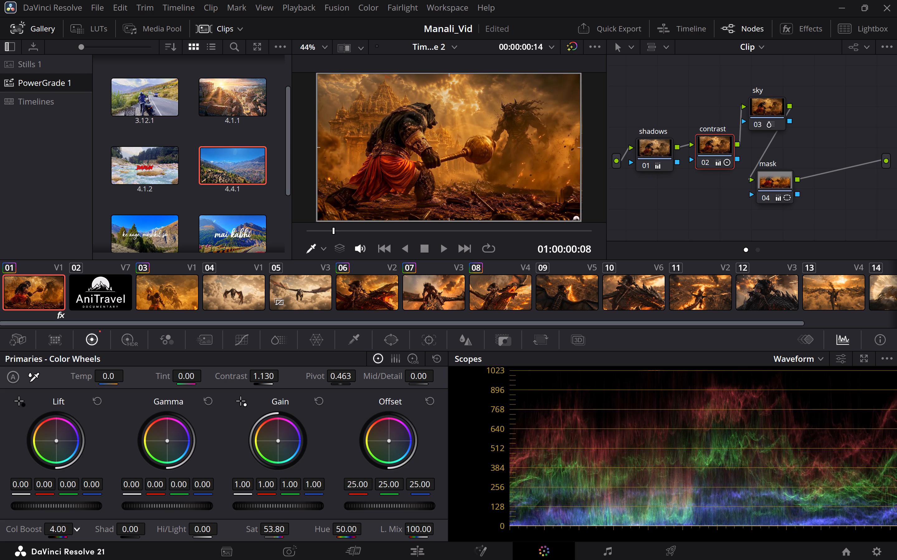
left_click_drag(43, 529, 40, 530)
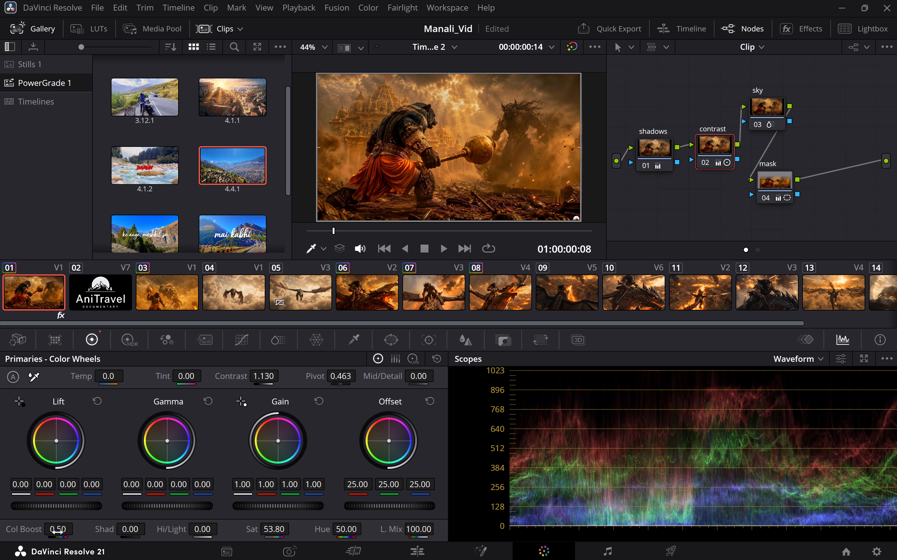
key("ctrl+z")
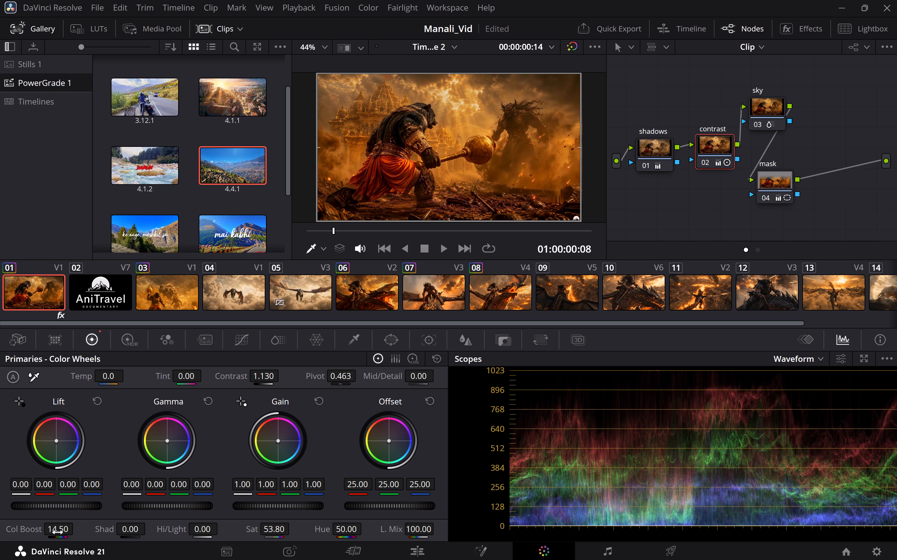
Set the color boost of clip 01's contrast node to 6.50.
left_click_drag(60, 529, 57, 530)
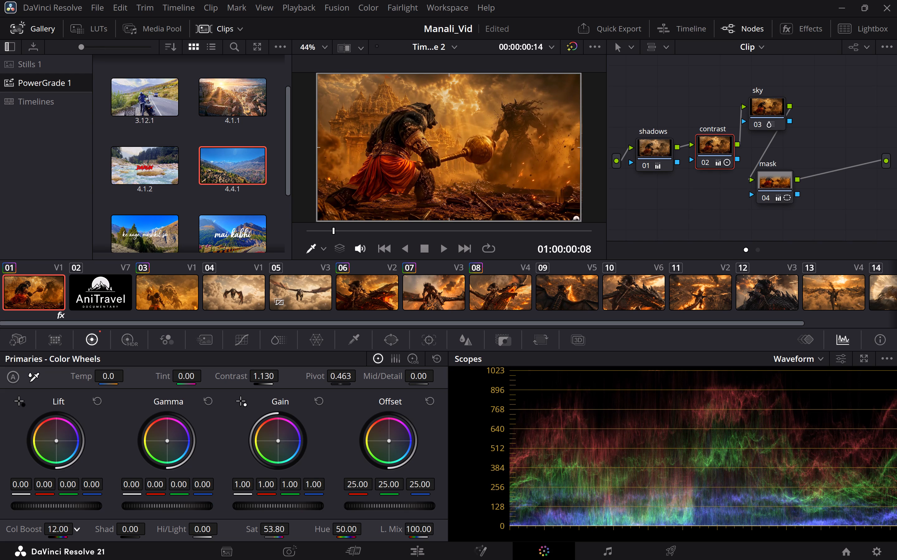
left_click_drag(57, 530, 50, 531)
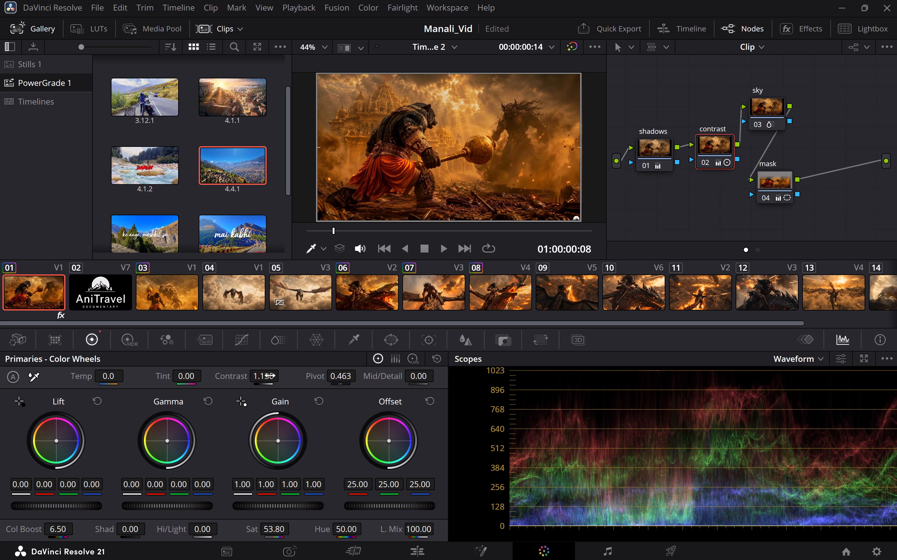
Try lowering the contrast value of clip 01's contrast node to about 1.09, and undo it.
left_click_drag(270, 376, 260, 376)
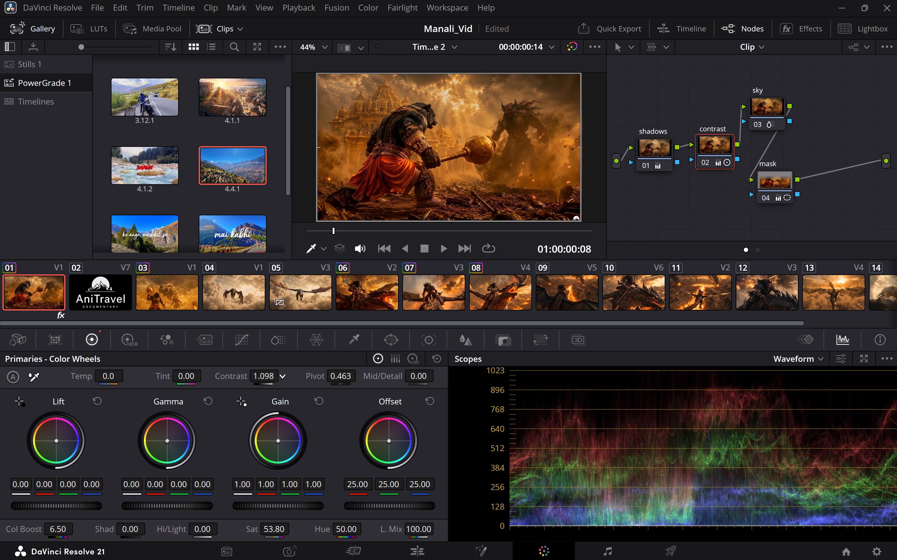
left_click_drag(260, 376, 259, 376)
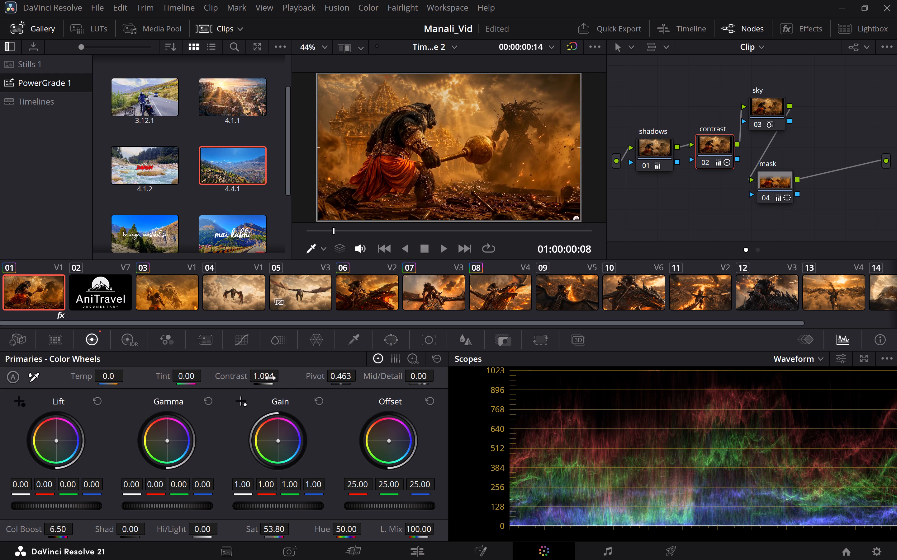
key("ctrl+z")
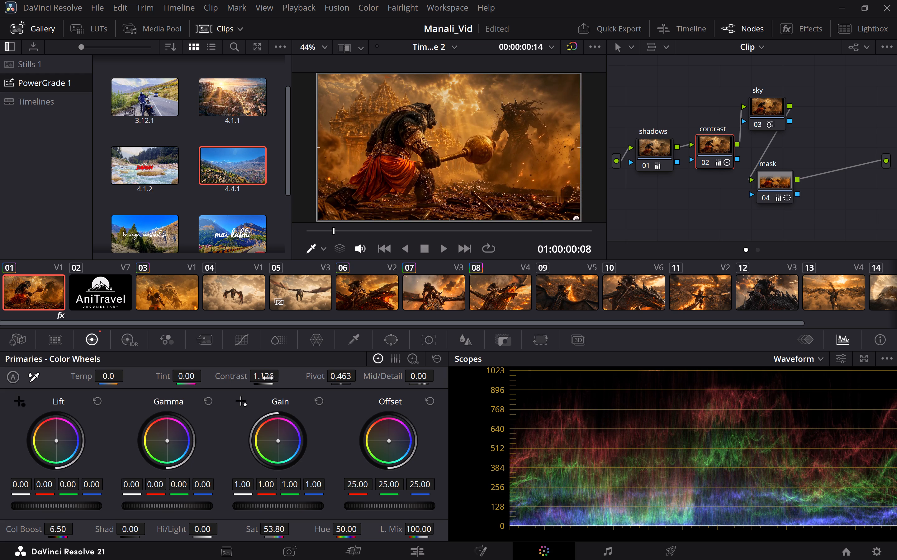
Set the contrast to 1.112 on clip 01's contrast node and compare the image with the node off and on.
left_click_drag(268, 378, 263, 378)
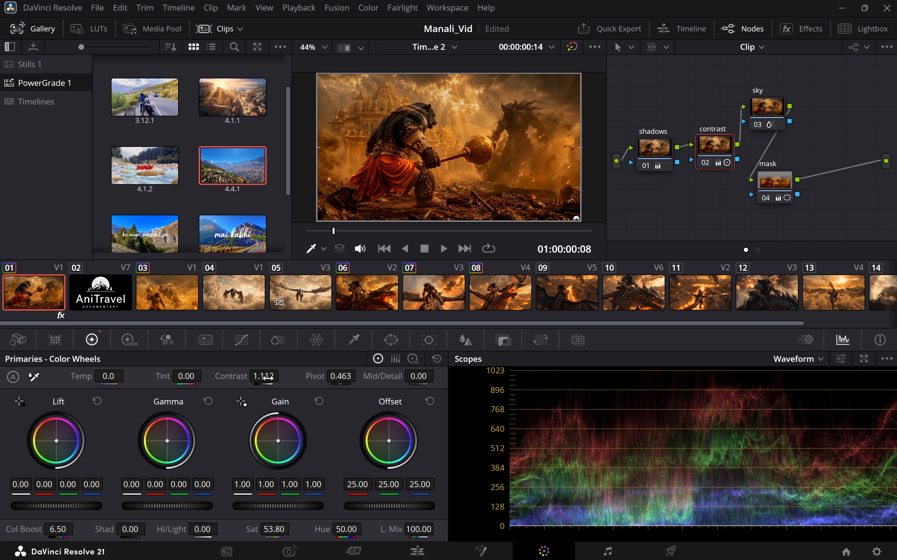
left_click(710, 161)
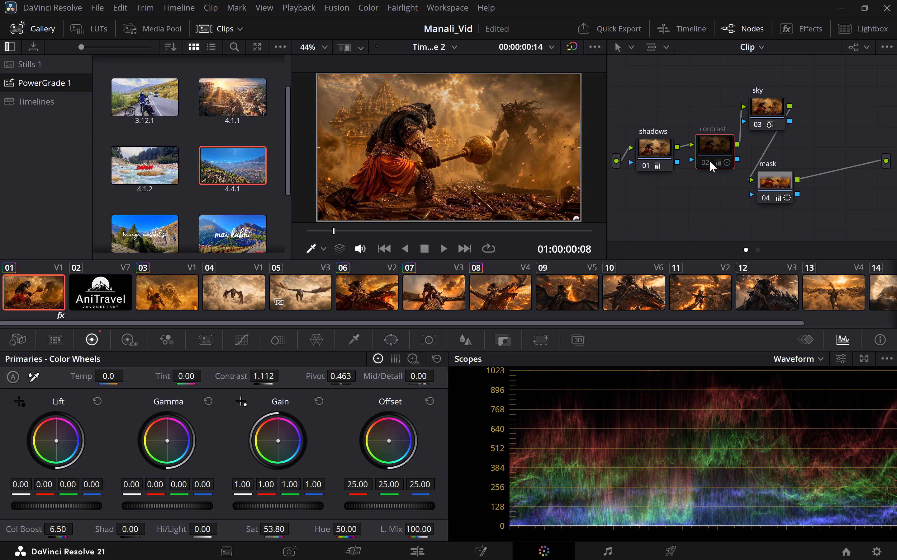
left_click(710, 161)
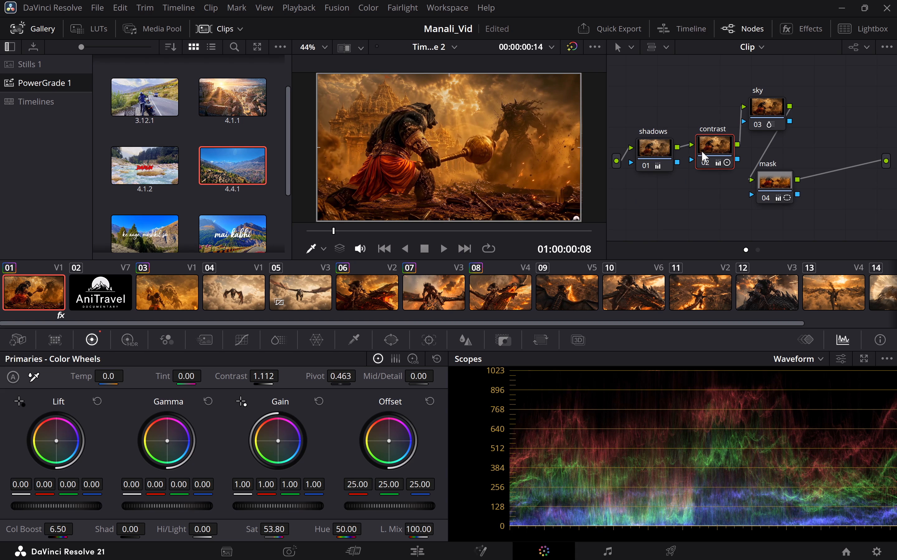
Set the midtone detail of clip 01's contrast node to 14.00.
left_click_drag(421, 377, 469, 375)
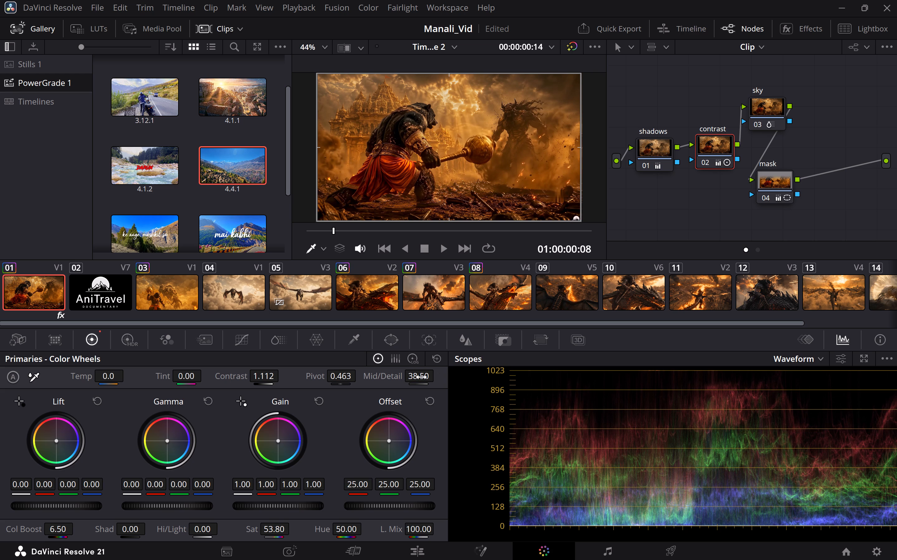
left_click_drag(422, 376, 421, 377)
left_click_drag(421, 377, 396, 383)
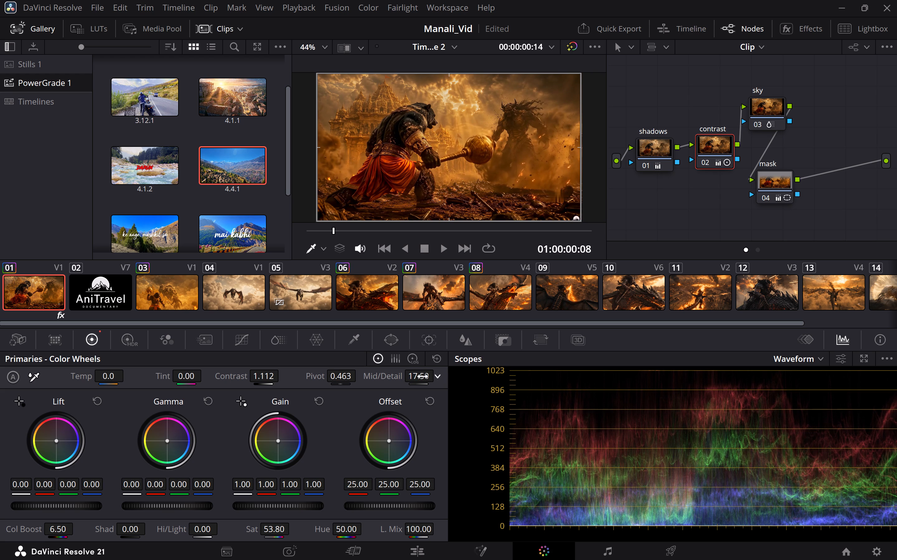
left_click_drag(422, 376, 418, 377)
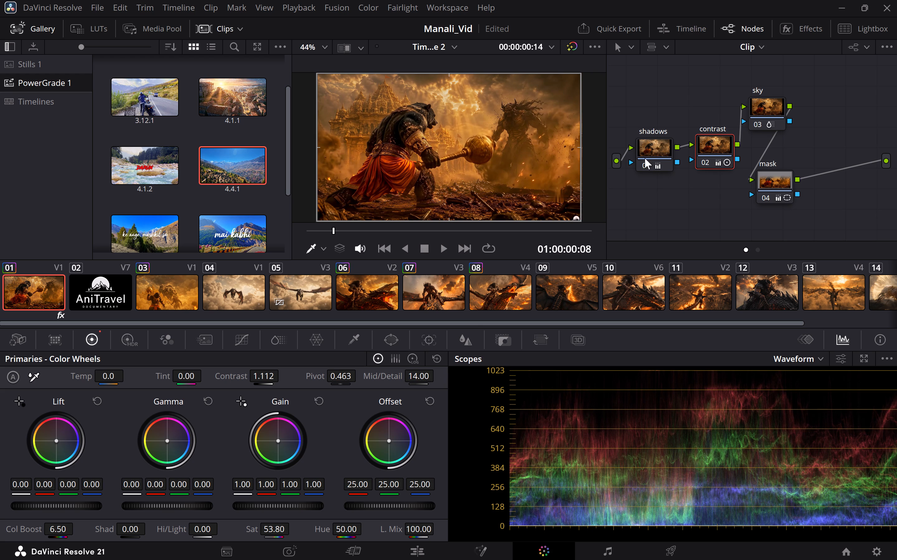
Compare clip 01's image with the shadows node off and on.
left_click(651, 149)
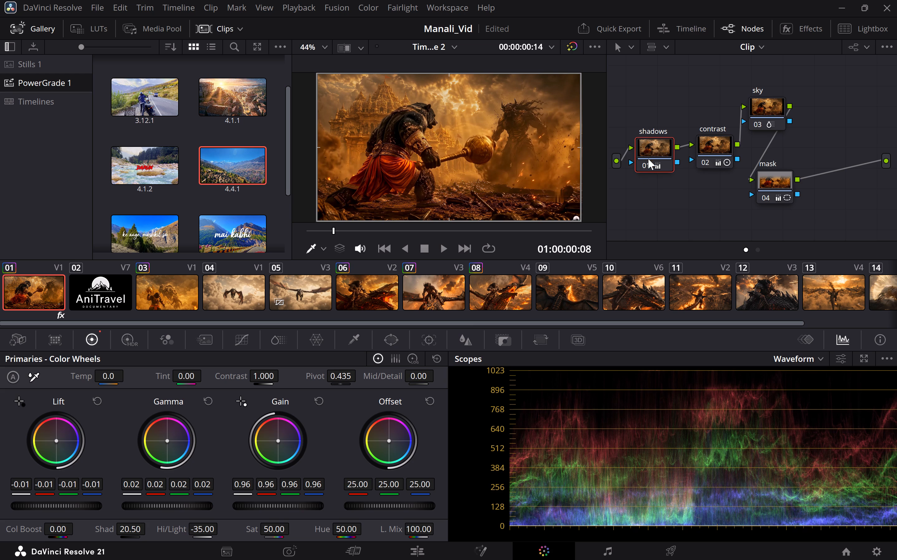
left_click(646, 163)
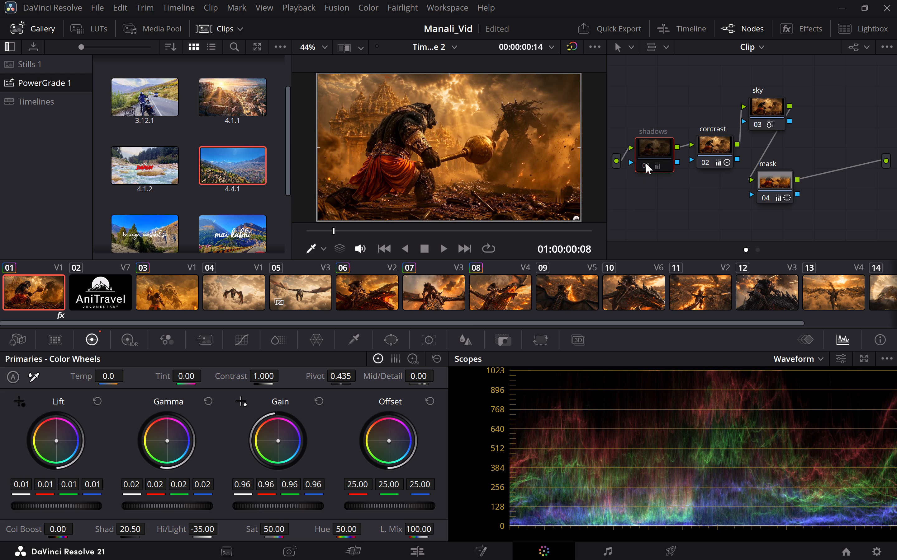
left_click(646, 163)
left_click(646, 163)
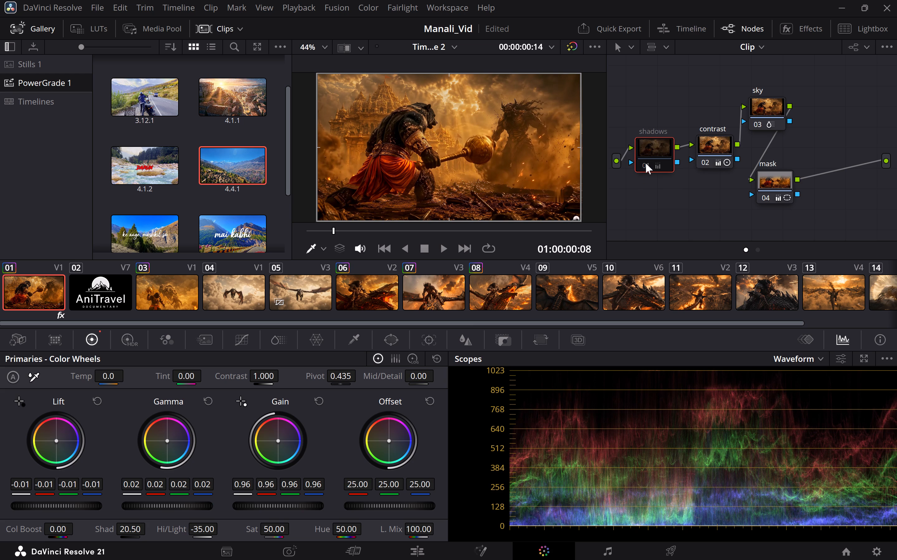
left_click(646, 163)
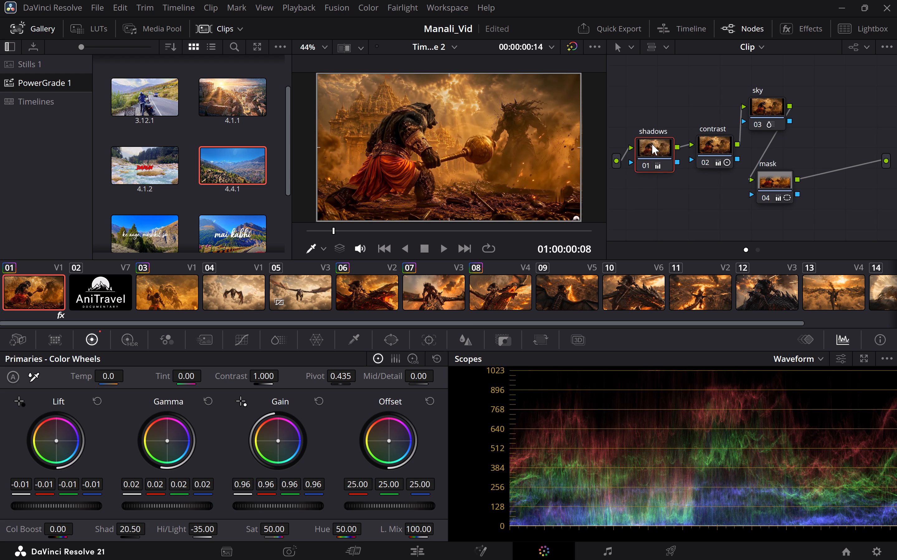
left_click(652, 144)
left_click(647, 164)
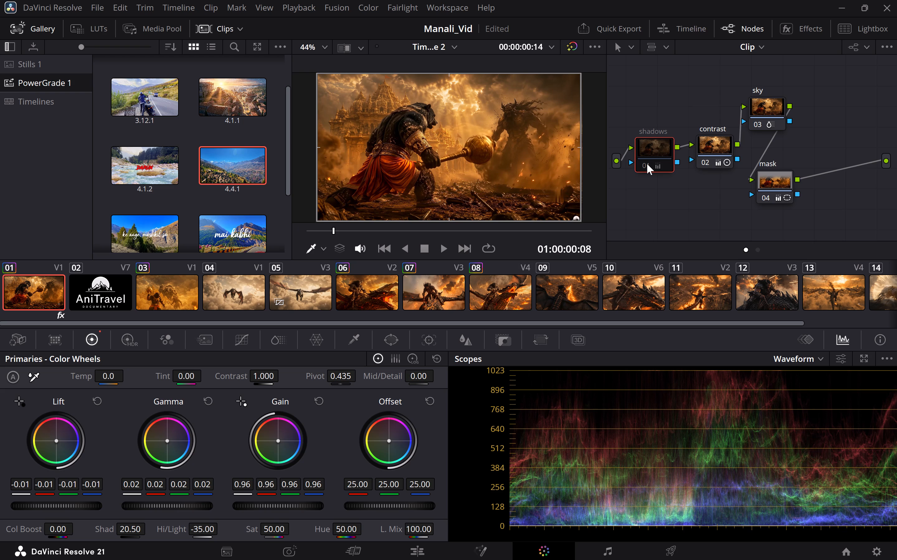
left_click(647, 164)
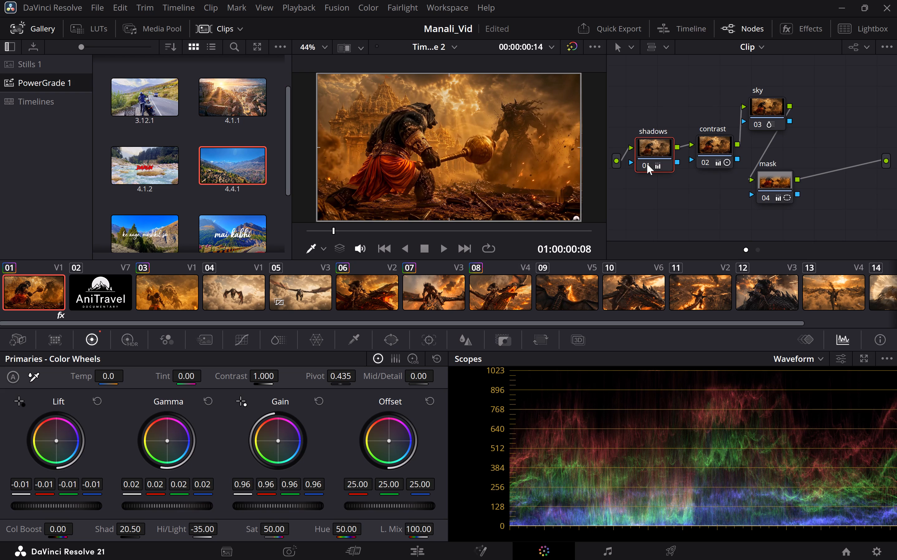
left_click(647, 164)
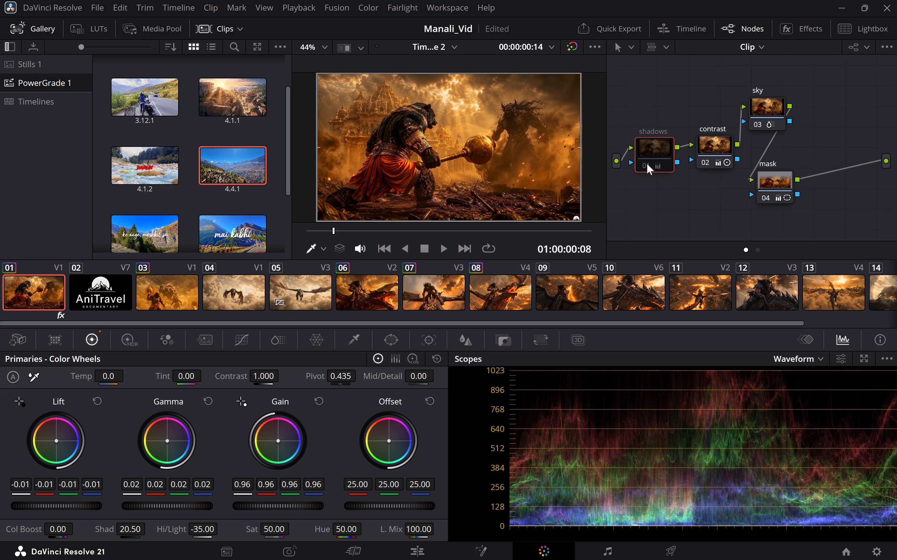
Delete the shadows node from clip 01's node graph.
left_click(647, 152)
key("BackSpace")
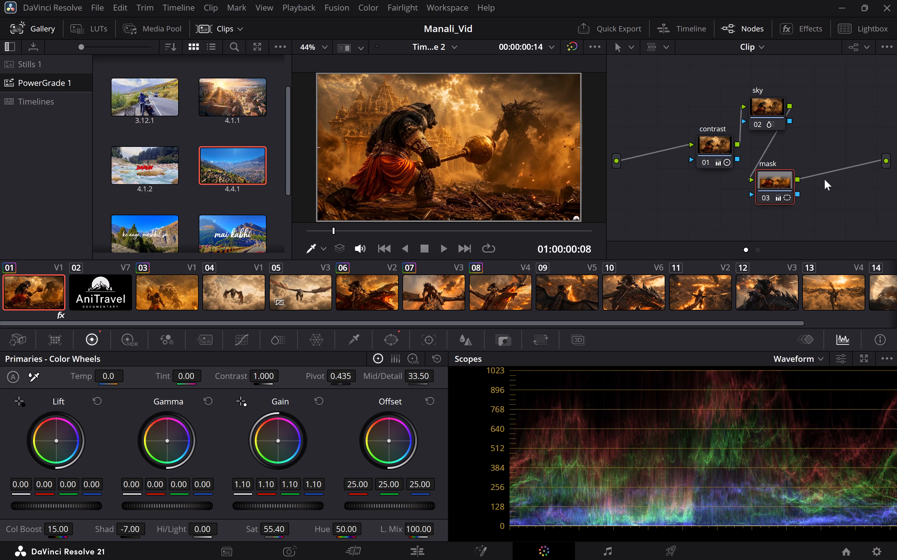
Add a serial node after the mask node in clip 01's node graph.
left_click(824, 179)
scroll(784, 115, "left", 1)
left_click(827, 185)
key("alt+s")
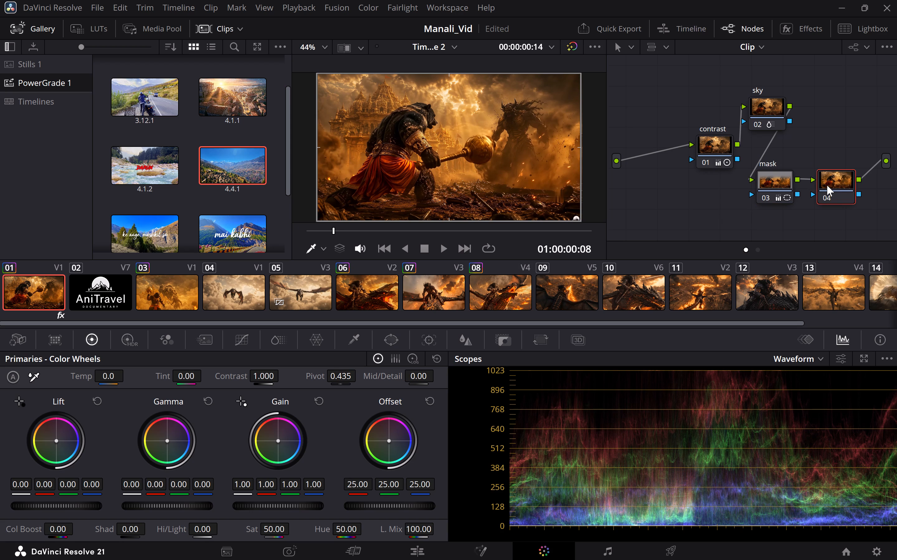
left_click(837, 185)
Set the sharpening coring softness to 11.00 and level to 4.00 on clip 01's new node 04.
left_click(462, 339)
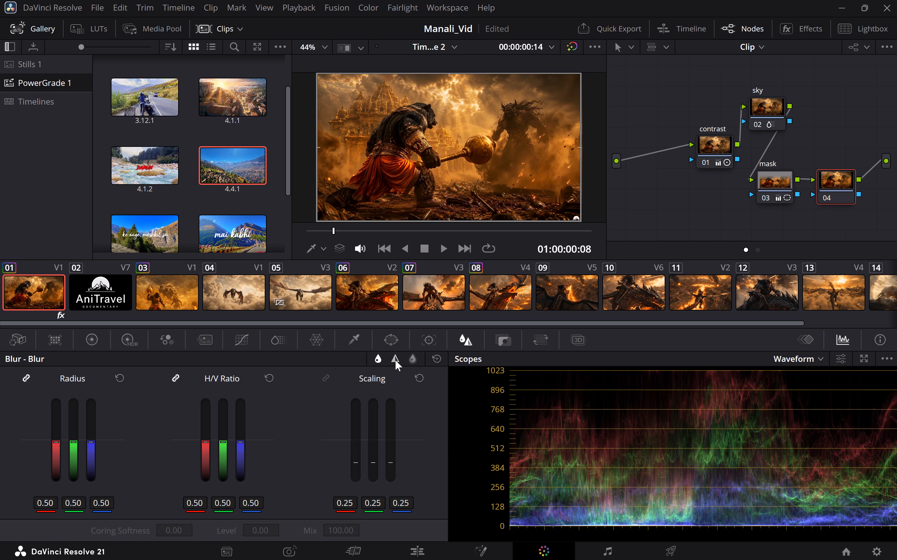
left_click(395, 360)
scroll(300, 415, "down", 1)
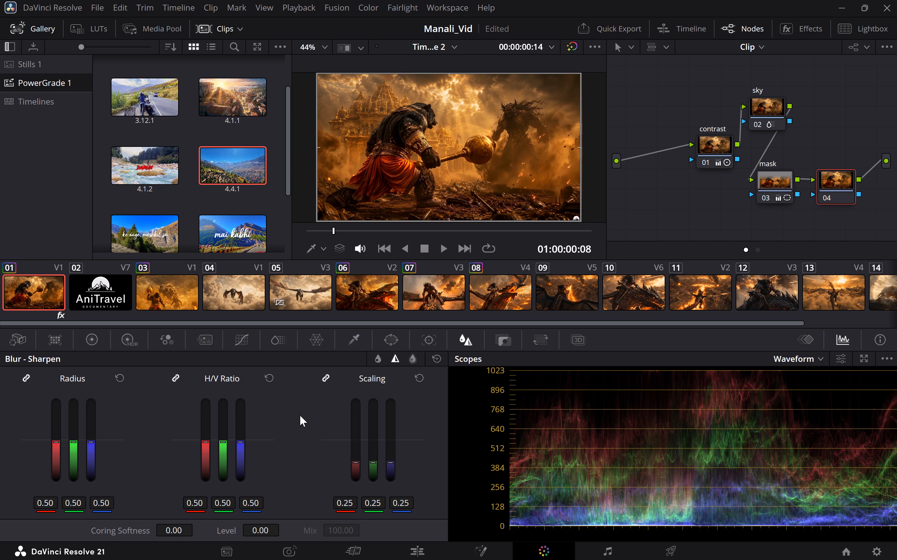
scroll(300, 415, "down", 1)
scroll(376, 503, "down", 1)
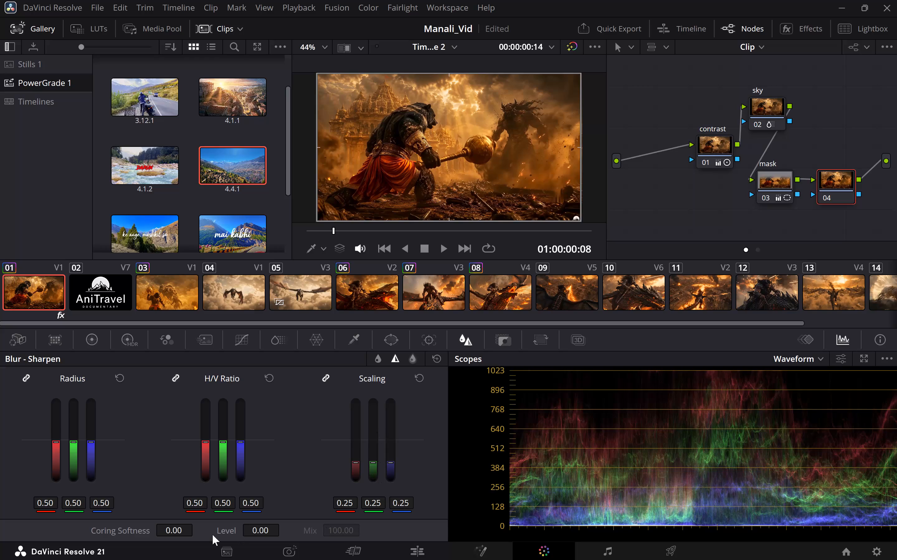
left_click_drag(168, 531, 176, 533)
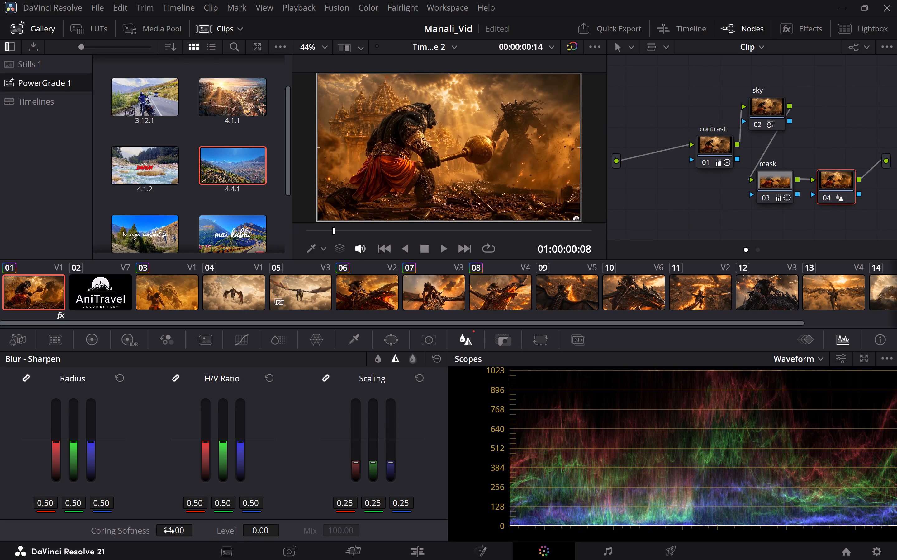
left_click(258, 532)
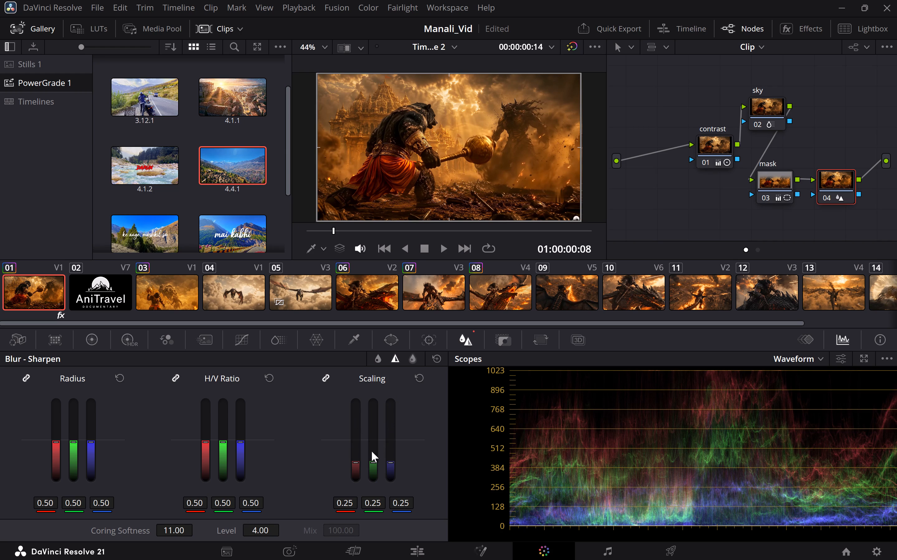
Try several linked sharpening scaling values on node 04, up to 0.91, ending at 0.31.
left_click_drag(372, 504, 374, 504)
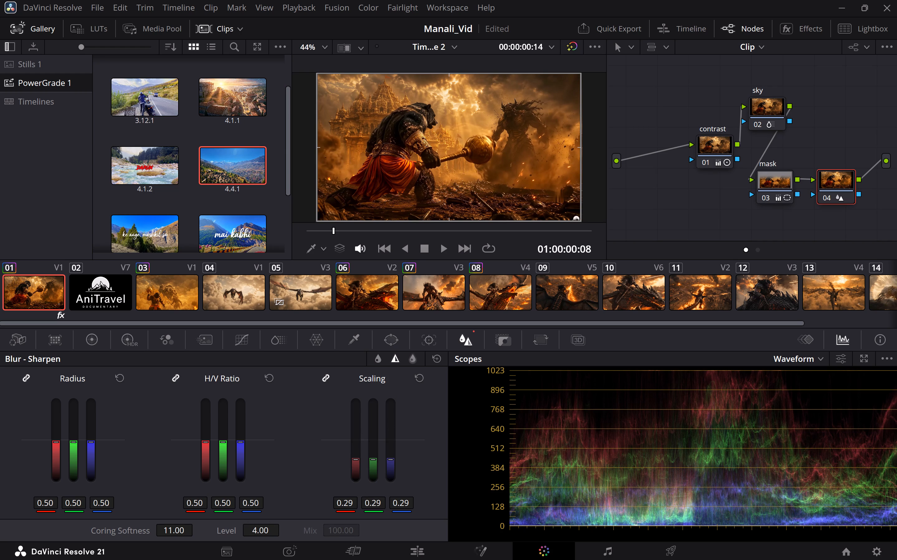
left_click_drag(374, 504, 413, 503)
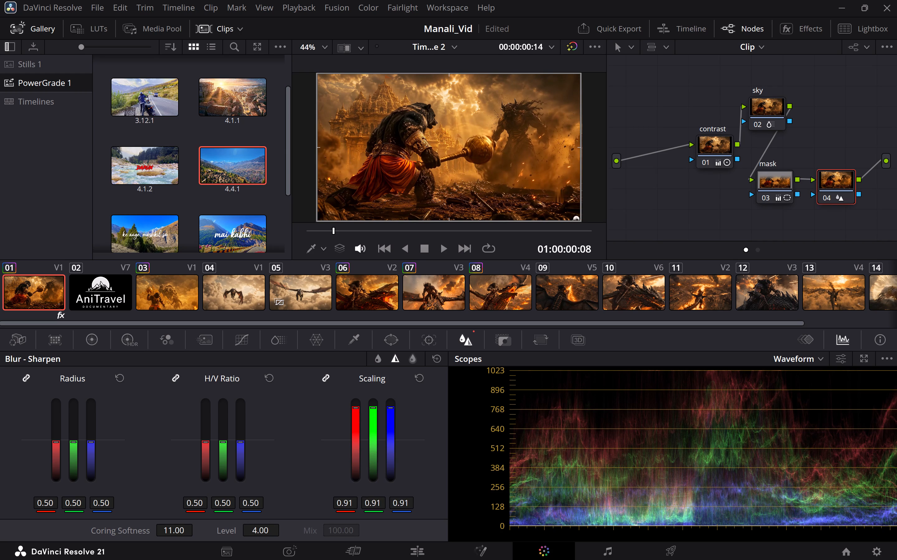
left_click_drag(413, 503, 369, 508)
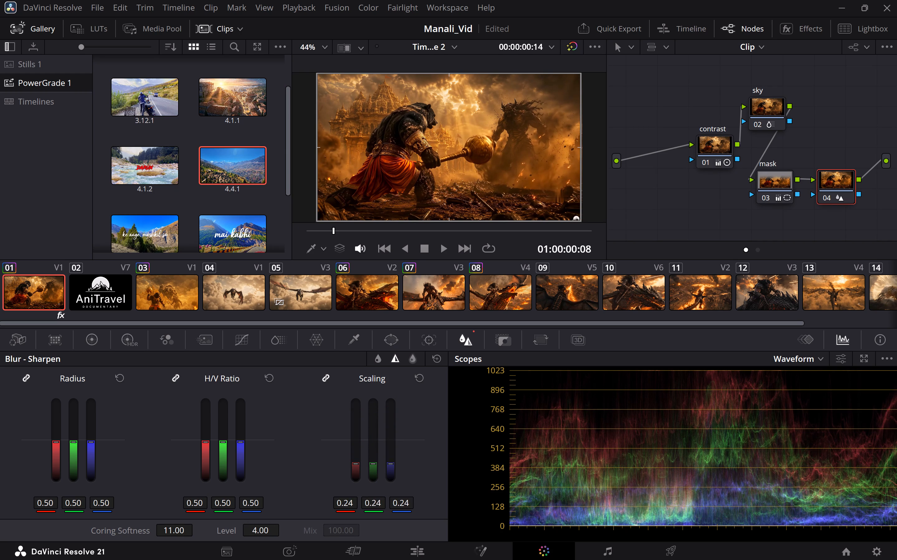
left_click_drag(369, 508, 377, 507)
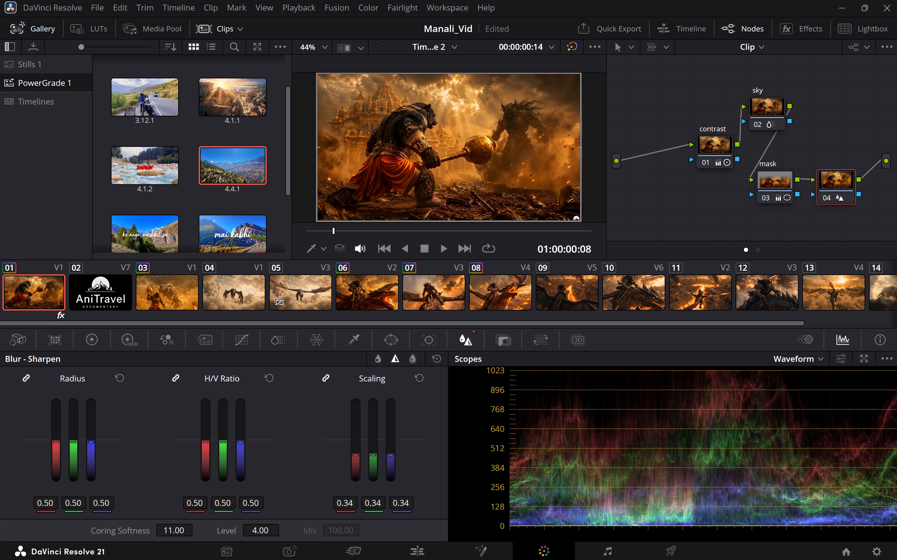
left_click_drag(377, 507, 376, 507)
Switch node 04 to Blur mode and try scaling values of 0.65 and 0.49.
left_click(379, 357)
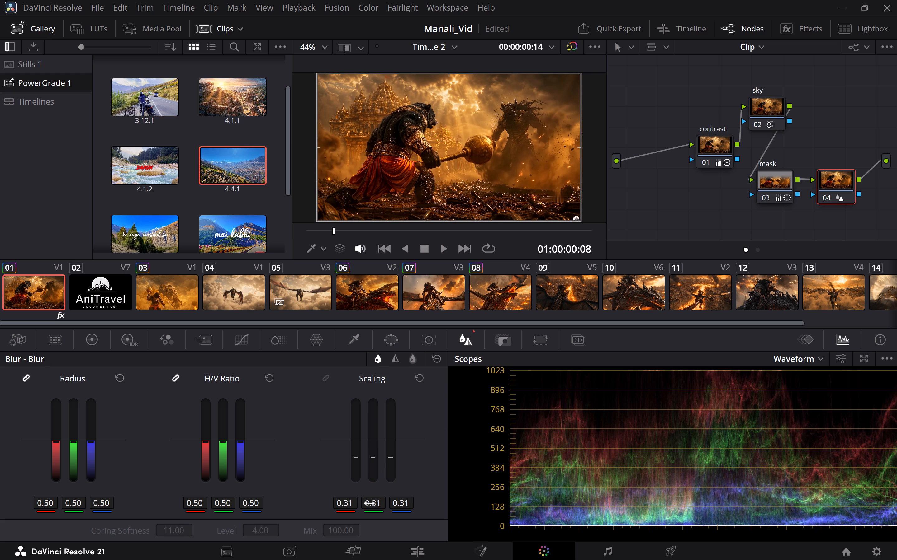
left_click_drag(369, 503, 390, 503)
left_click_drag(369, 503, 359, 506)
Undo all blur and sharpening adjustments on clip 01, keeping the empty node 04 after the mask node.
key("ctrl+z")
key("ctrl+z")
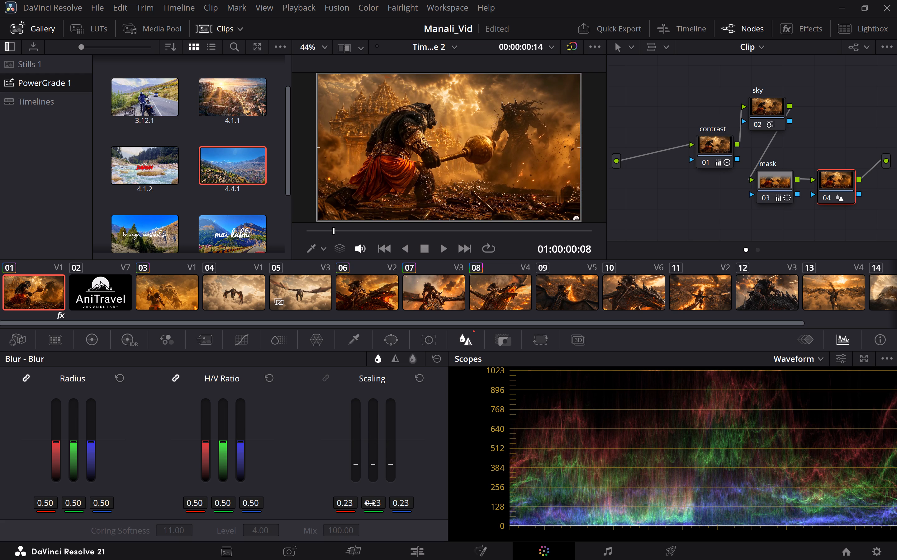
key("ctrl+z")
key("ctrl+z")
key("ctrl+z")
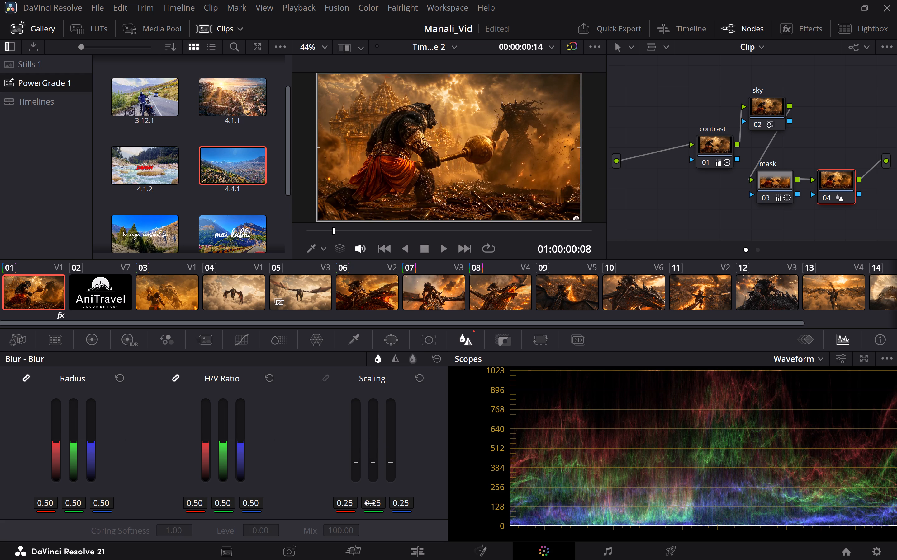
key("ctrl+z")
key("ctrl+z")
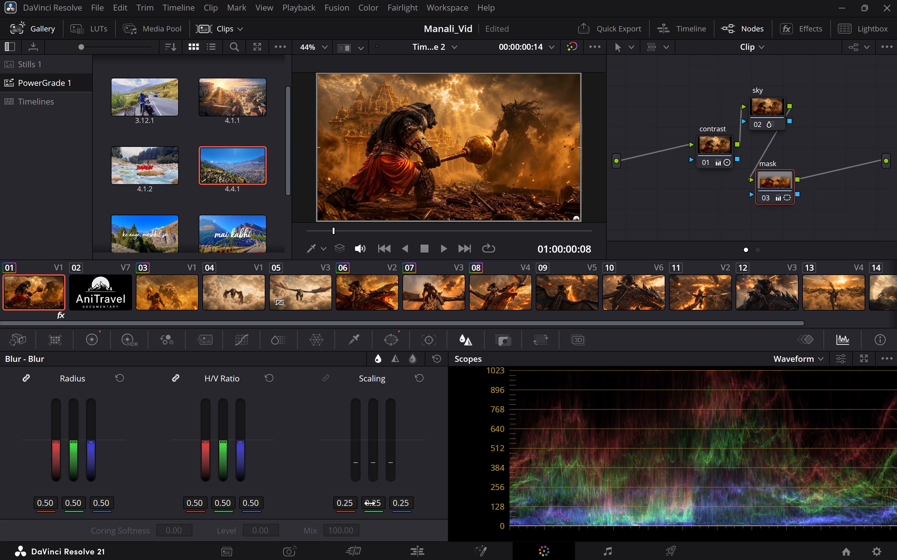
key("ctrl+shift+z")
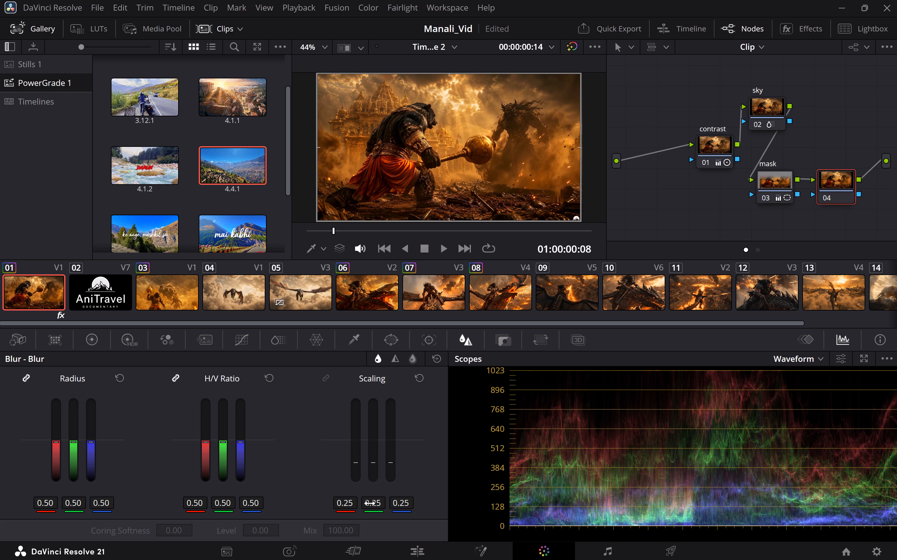
Sharpen clip 01's node 04 with coring softness 5.00, level 3.00 and linked scaling 0.28.
left_click(391, 359)
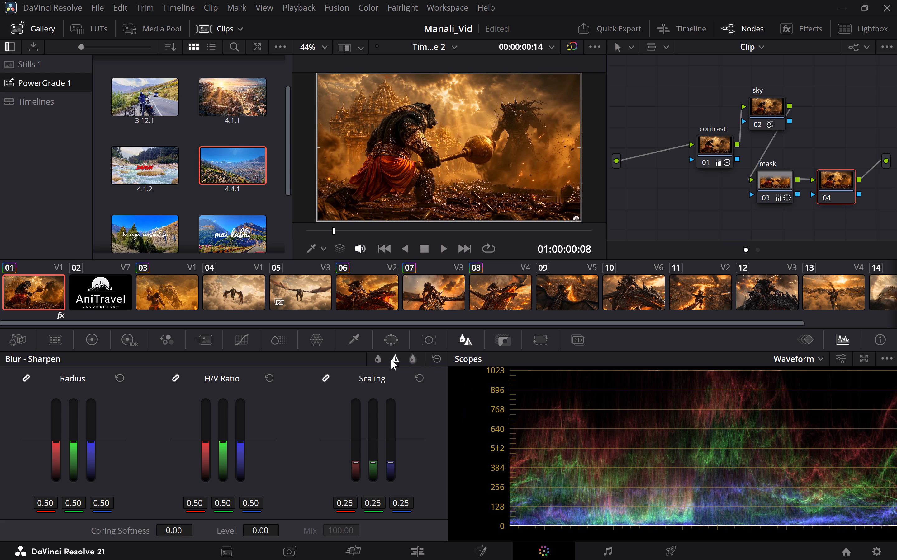
left_click_drag(173, 530, 176, 530)
left_click(257, 533)
left_click(375, 504)
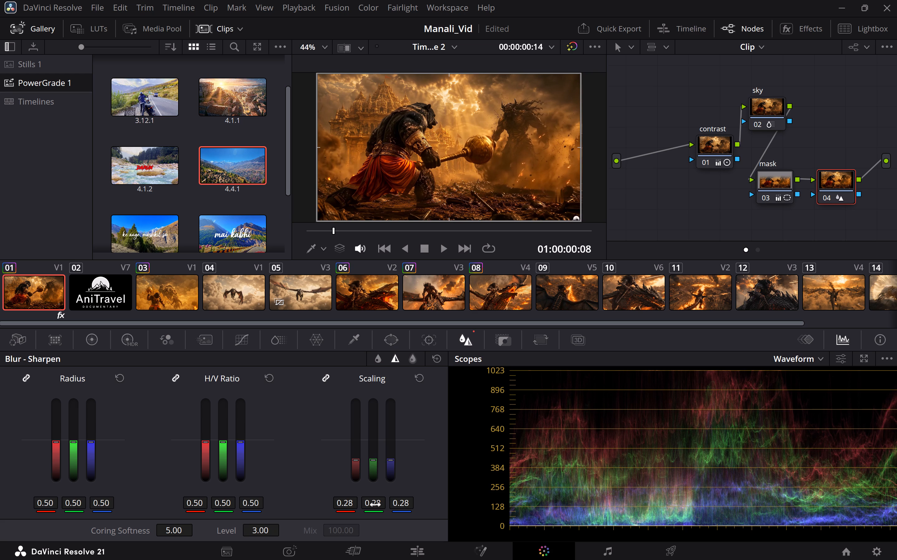
Play on to clip 03, toggle its shadows node to compare, and delete that node.
key("space")
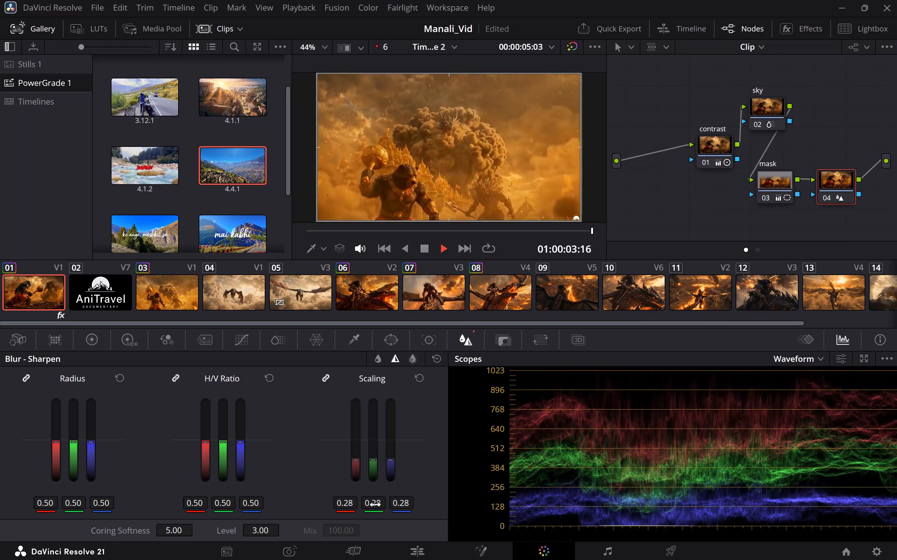
key("space")
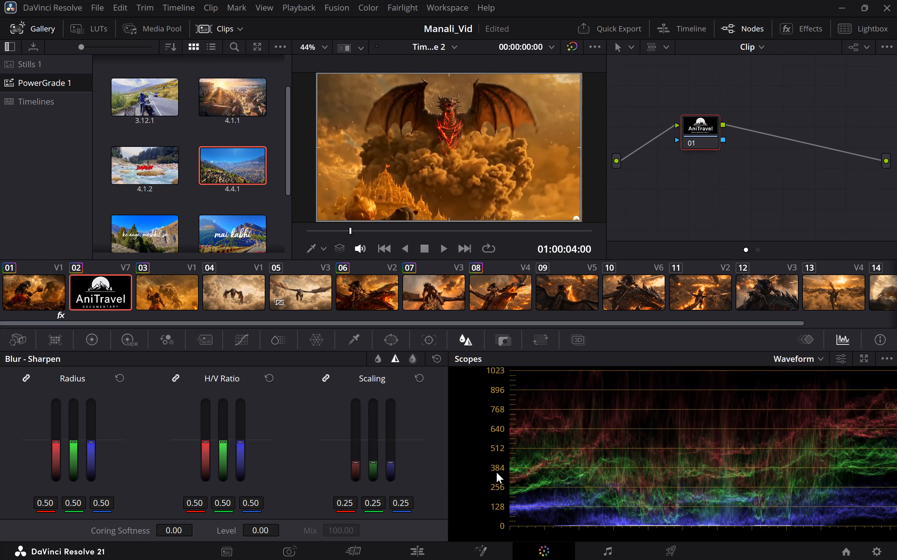
left_click(163, 277)
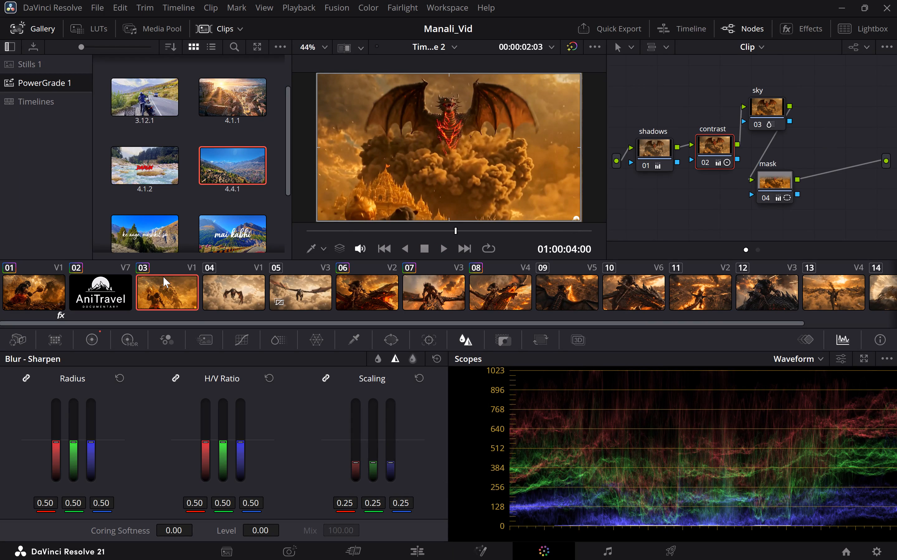
left_click(645, 164)
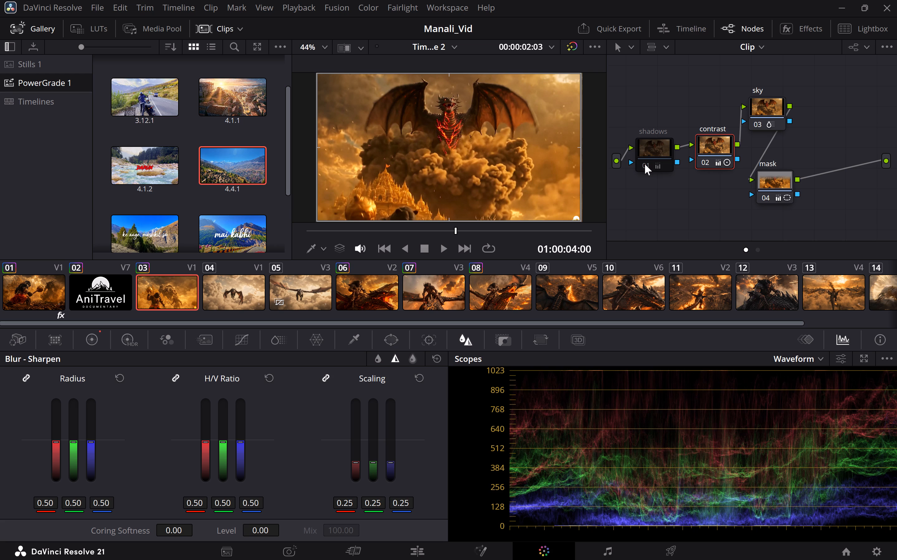
left_click(645, 164)
left_click(645, 164)
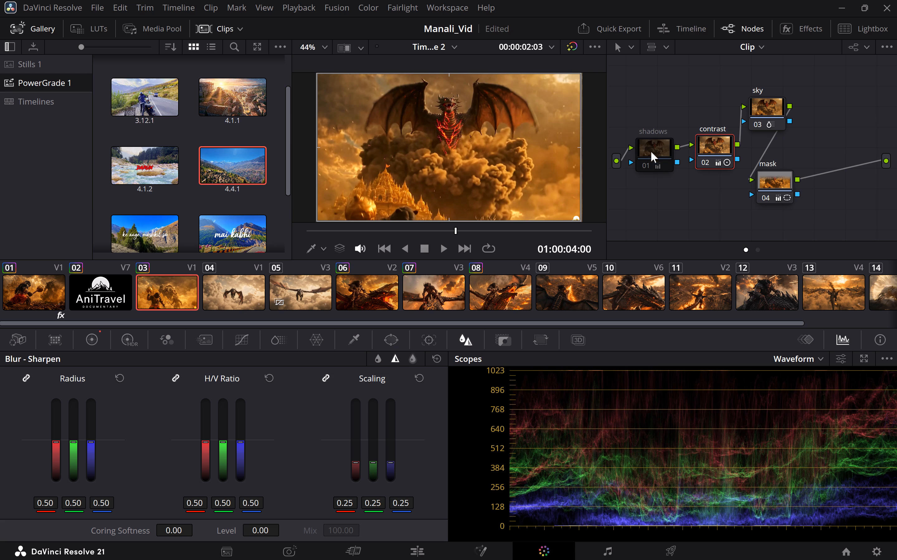
left_click(653, 145)
key("BackSpace")
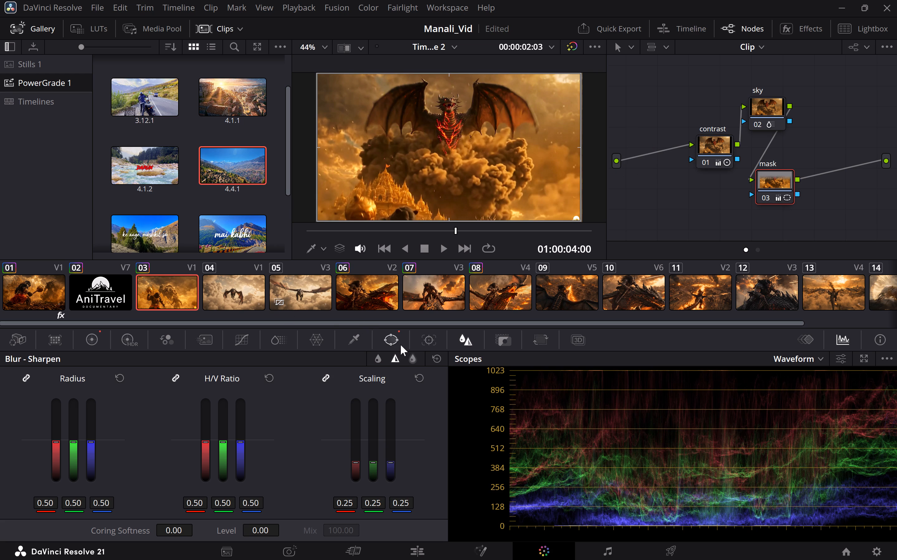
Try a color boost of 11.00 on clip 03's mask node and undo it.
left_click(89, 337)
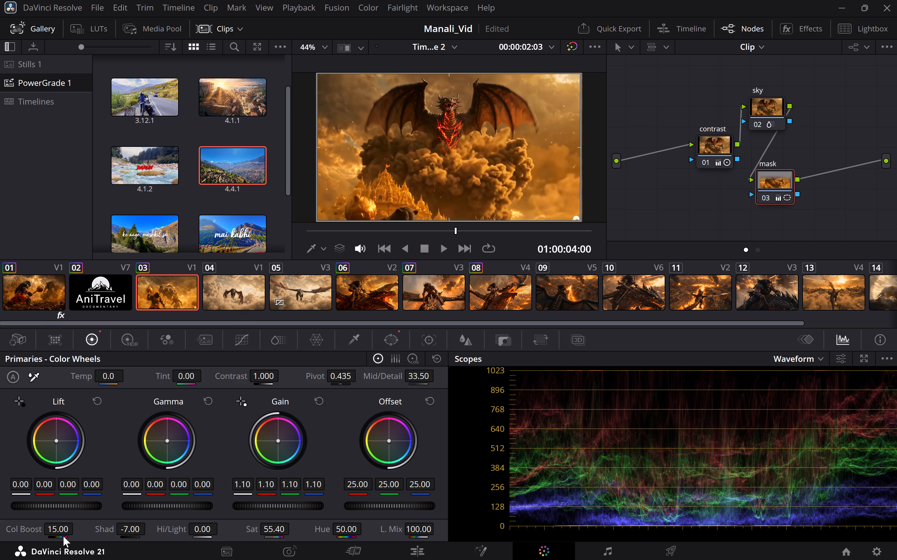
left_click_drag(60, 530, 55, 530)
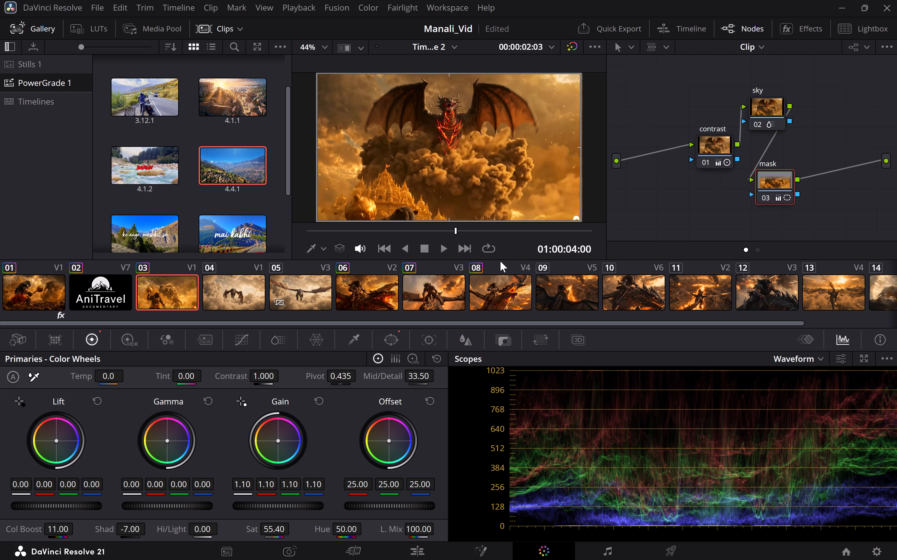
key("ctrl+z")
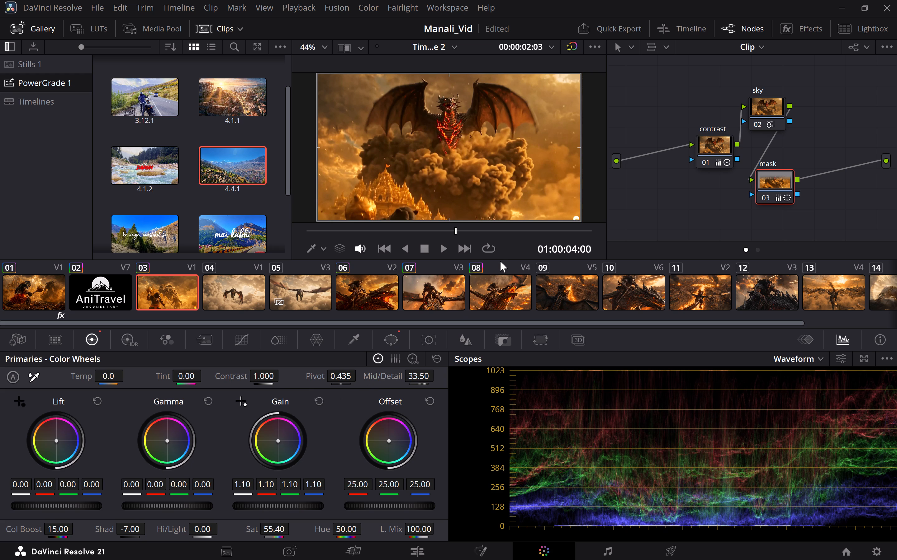
Set the contrast to 1.110 and color boost to 12.00 on clip 03's contrast node and briefly play the clip.
left_click(721, 146)
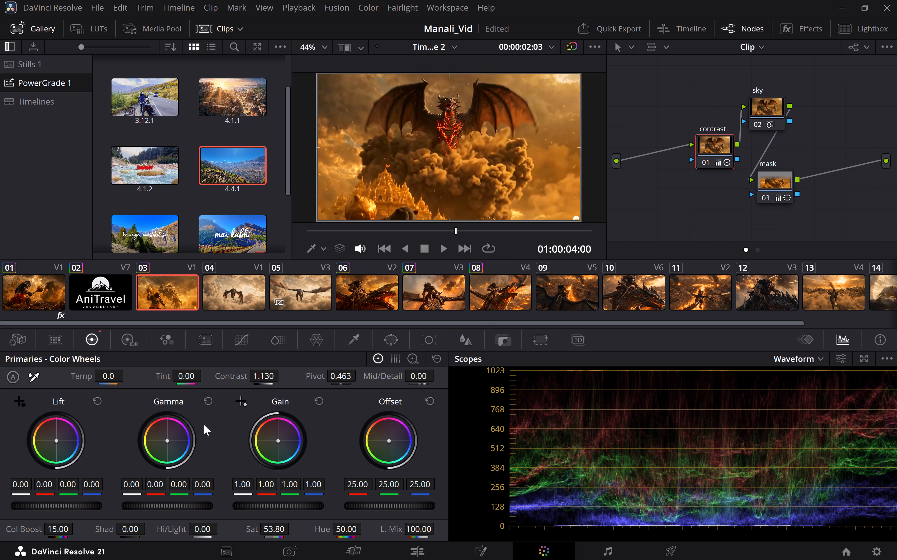
left_click_drag(270, 373, 263, 373)
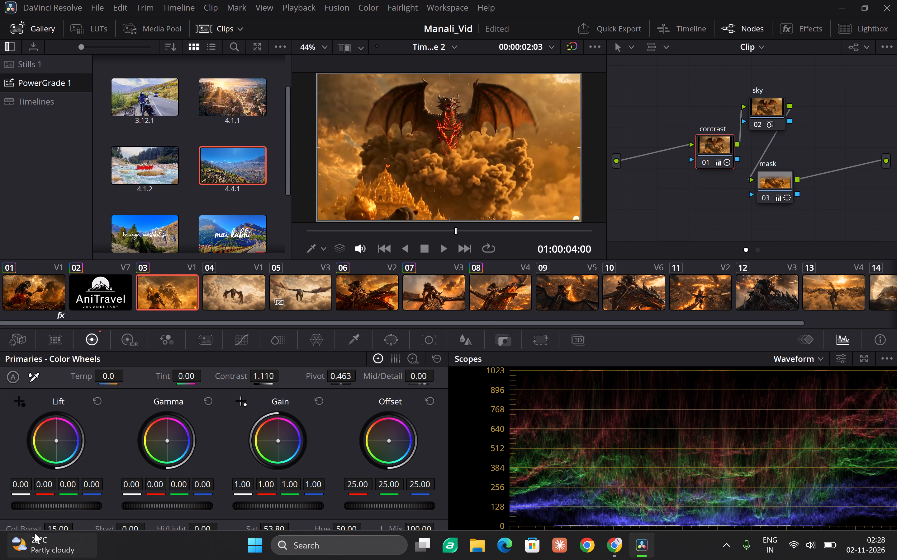
left_click_drag(57, 528, 53, 528)
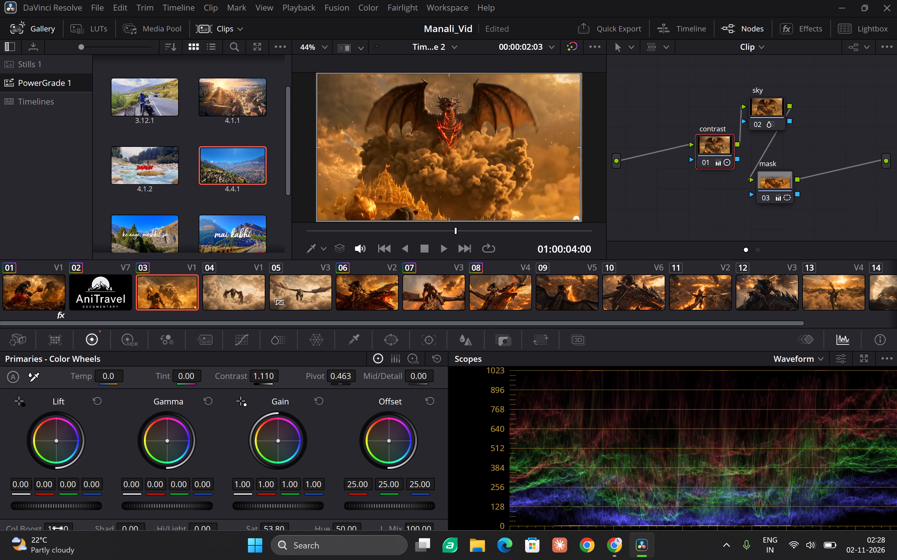
key("space")
key("space")
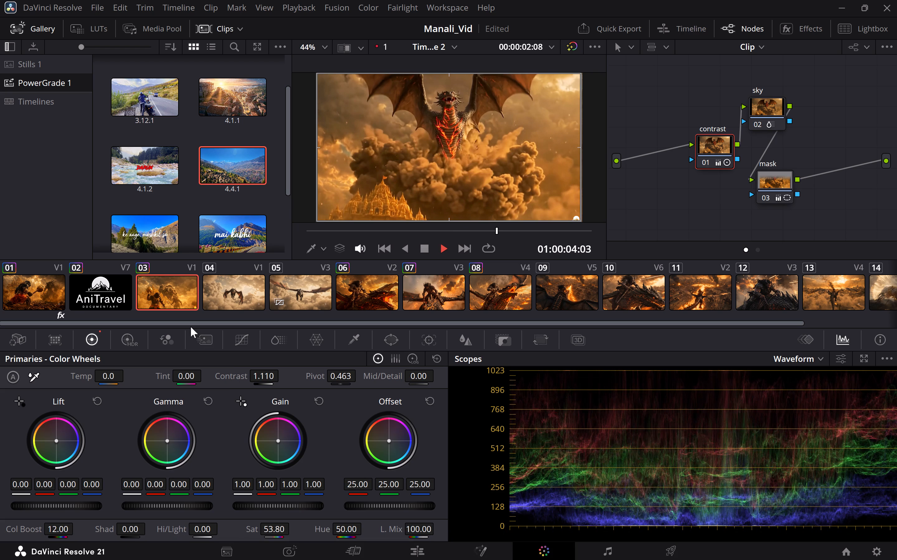
Add a serial node after clip 03's contrast node and place it above the contrast node in the graph.
left_click(845, 211)
key("alt+s")
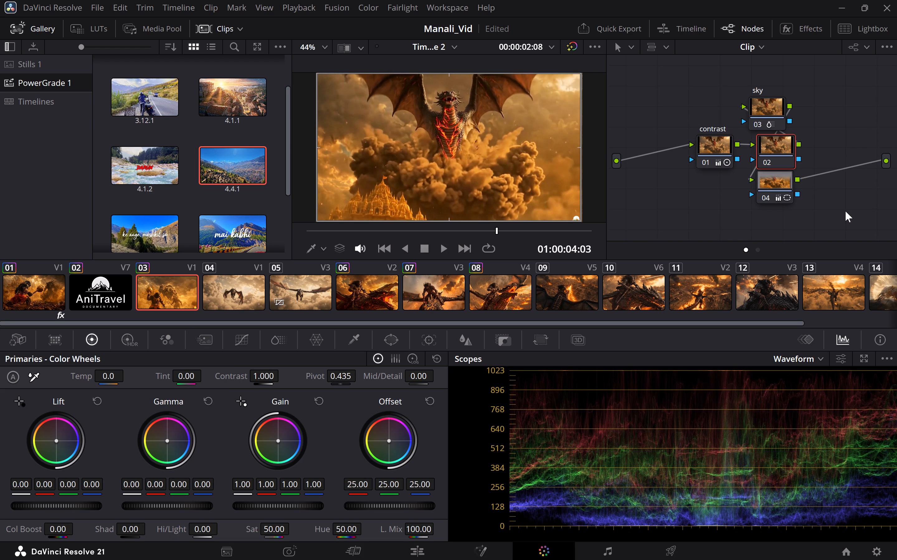
left_click(780, 152)
left_click_drag(778, 151, 694, 105)
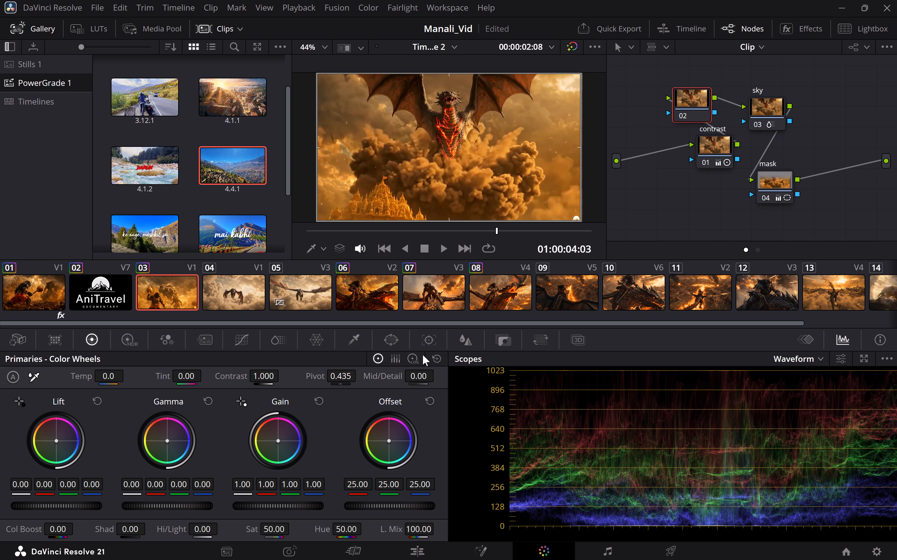
Sharpen clip 03's new node 02 with coring softness 6.00, level 3.00 and linked scaling 0.31.
left_click(457, 337)
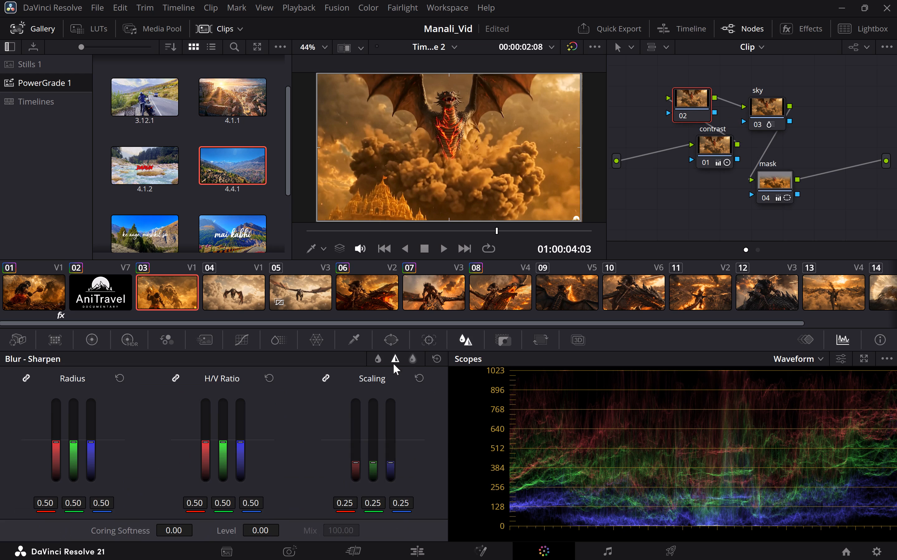
left_click_drag(173, 531, 177, 531)
double_click(173, 531)
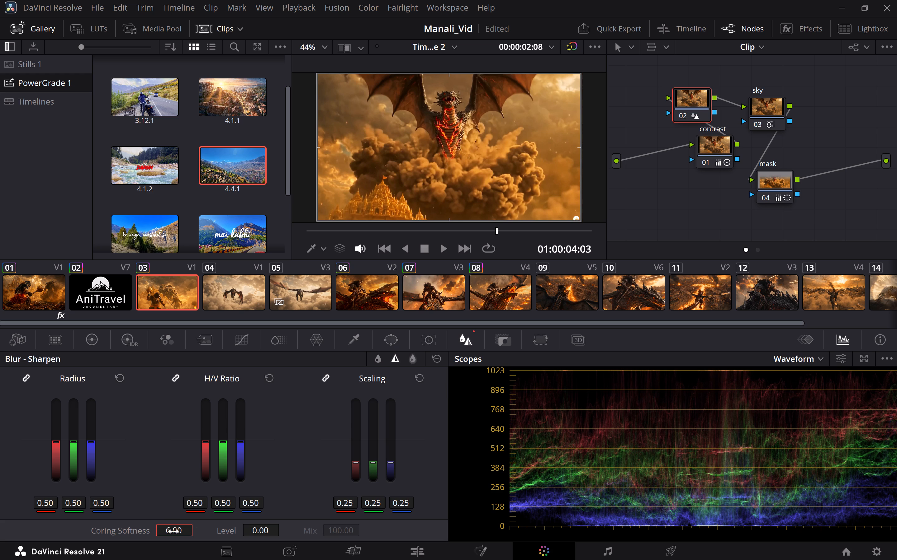
left_click(254, 528)
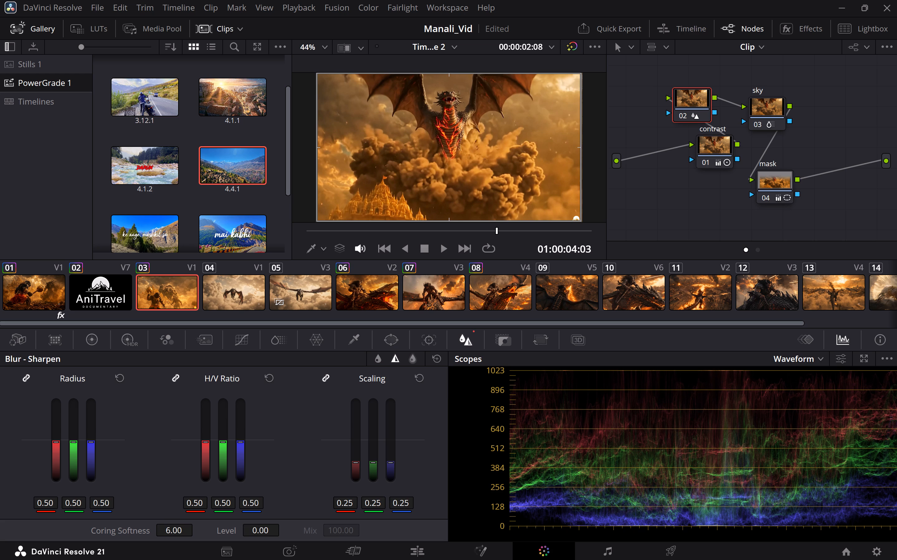
left_click(254, 528)
left_click_drag(374, 505, 379, 505)
left_click_drag(379, 505, 378, 505)
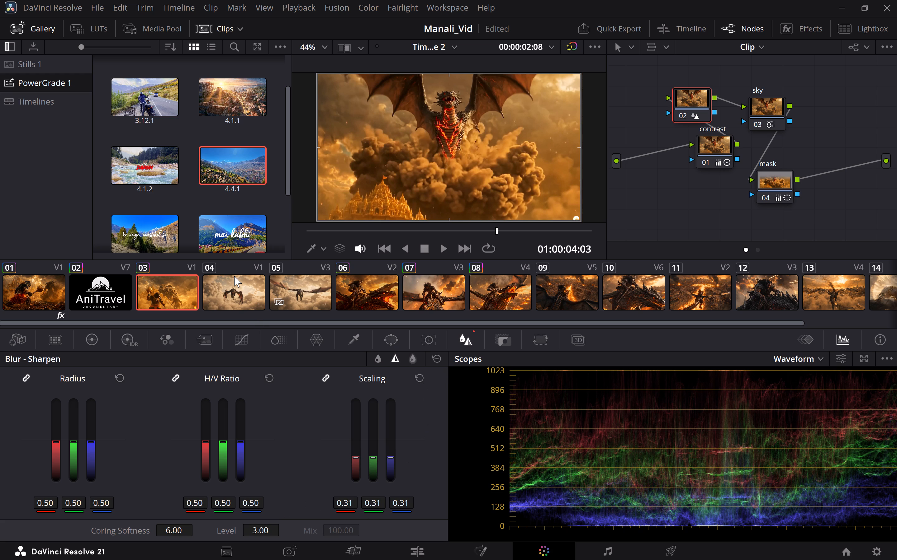
Apply PowerGrade 4.4.1 to clip 04, the flying dragon in the clouds.
left_click(234, 276)
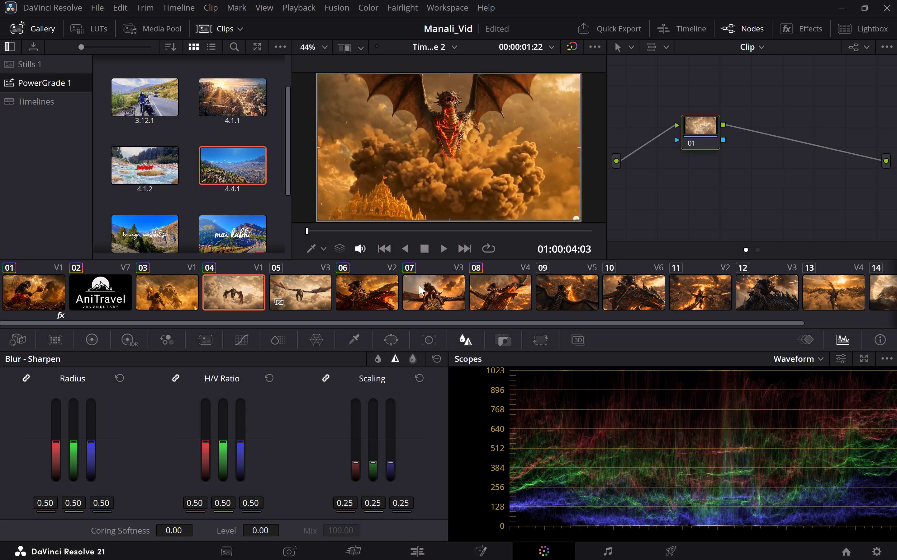
left_click(382, 232)
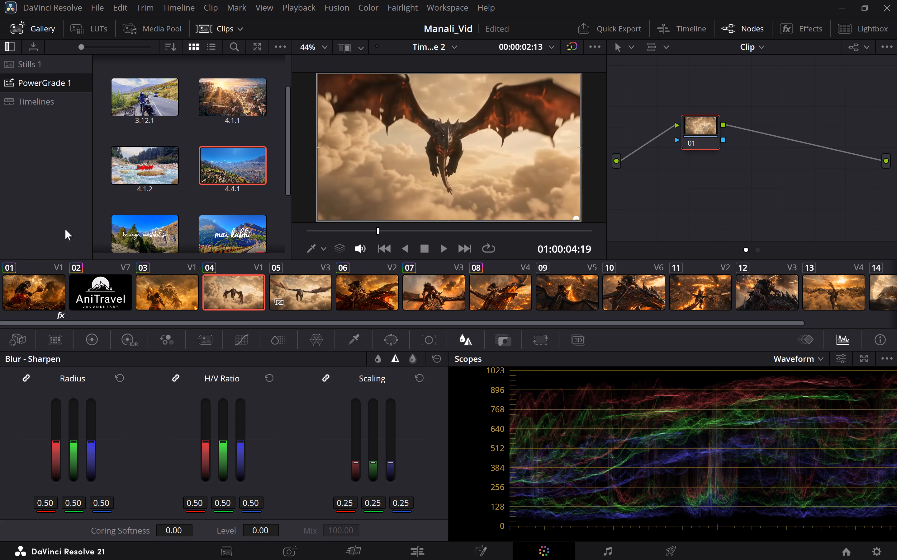
left_click_drag(241, 170, 257, 283)
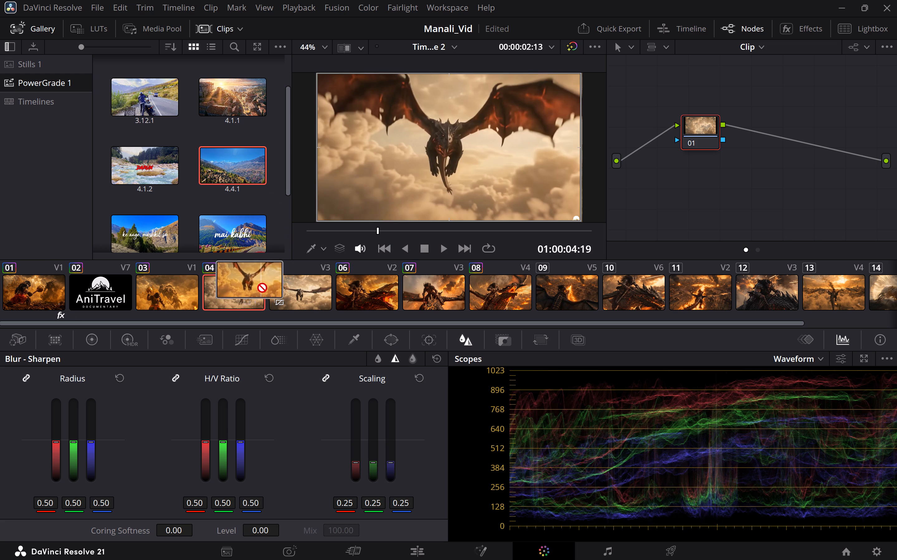
left_click_drag(257, 283, 241, 297)
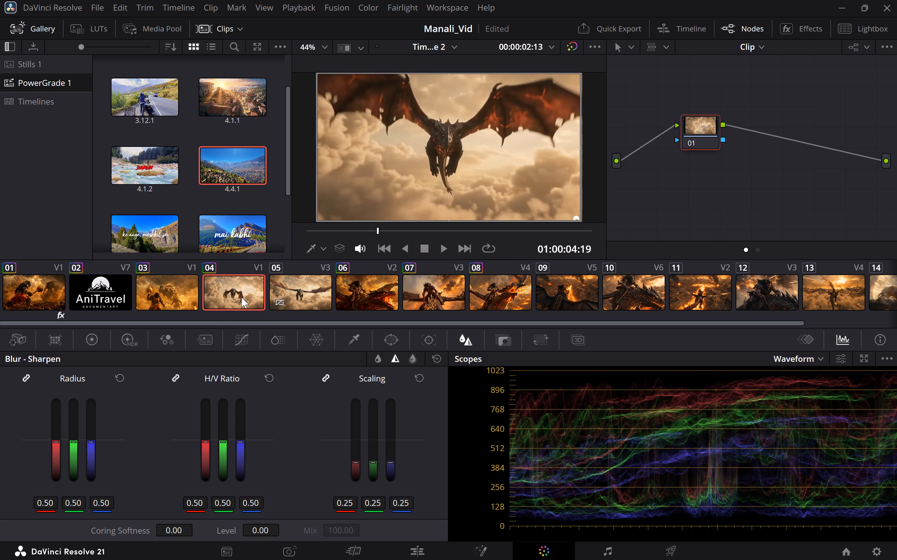
left_click_drag(237, 164, 413, 153)
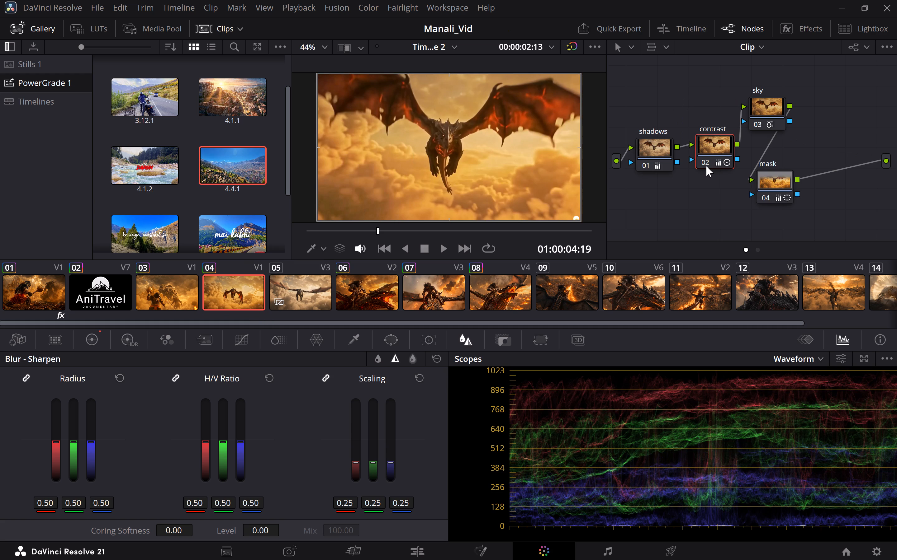
Toggle the shadows and contrast nodes on clip 04 to compare the grade, leaving both disabled.
left_click(706, 166)
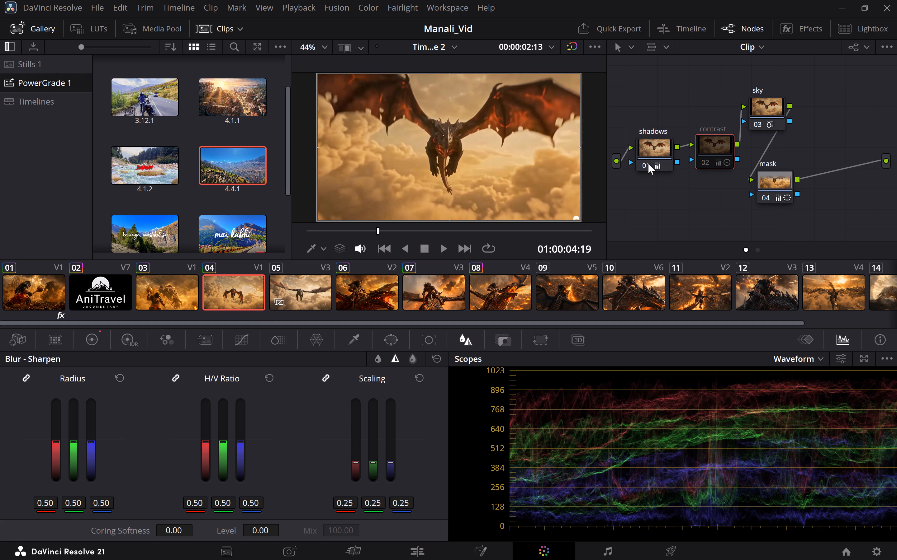
left_click(647, 163)
left_click(647, 163)
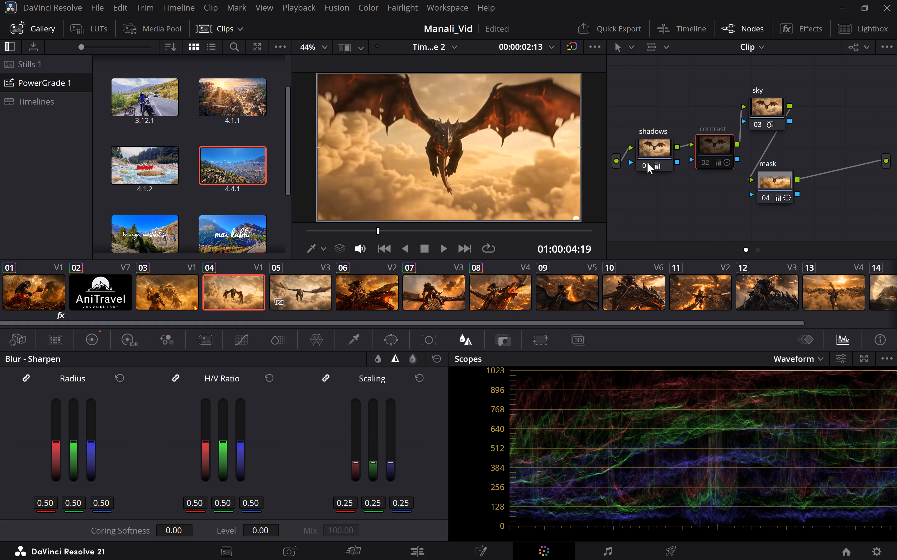
left_click(639, 168)
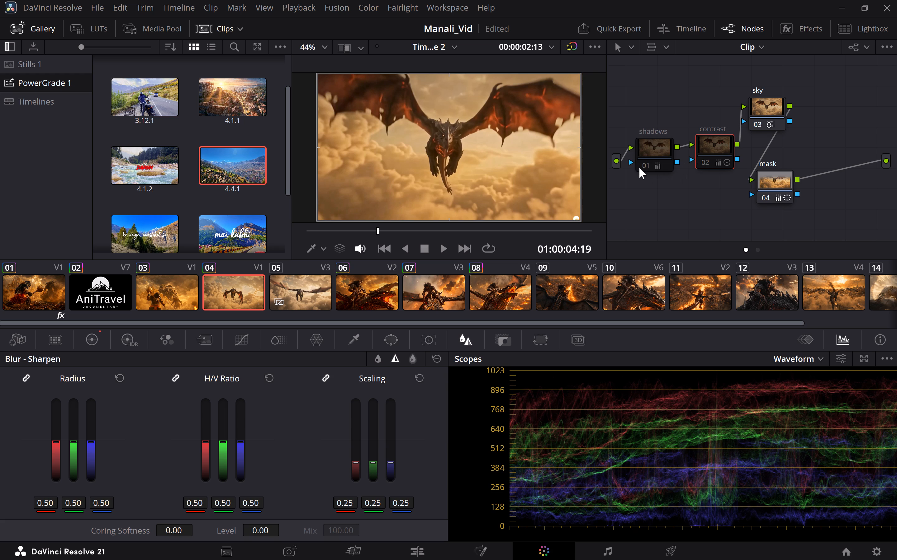
left_click(703, 162)
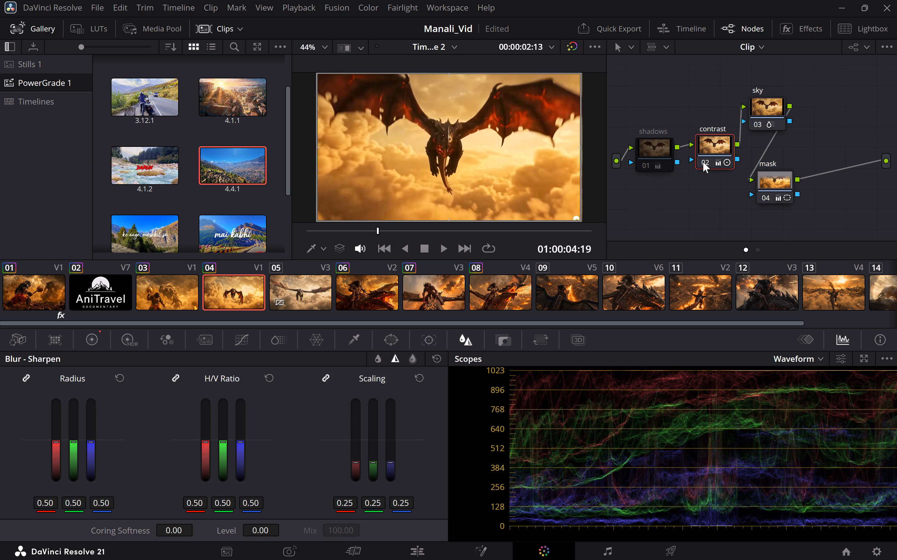
left_click(703, 162)
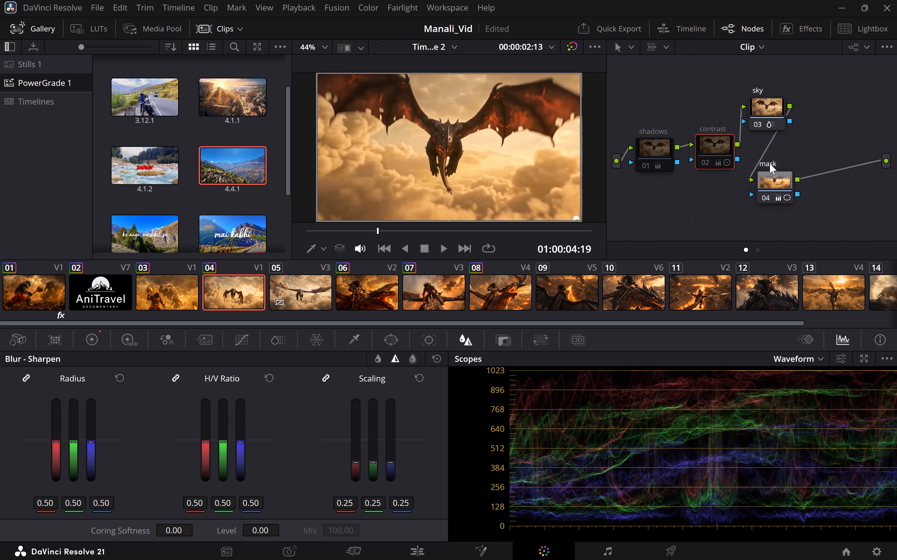
Check clip 03's node graph for reference and delete the contrast node from clip 04.
left_click(162, 288)
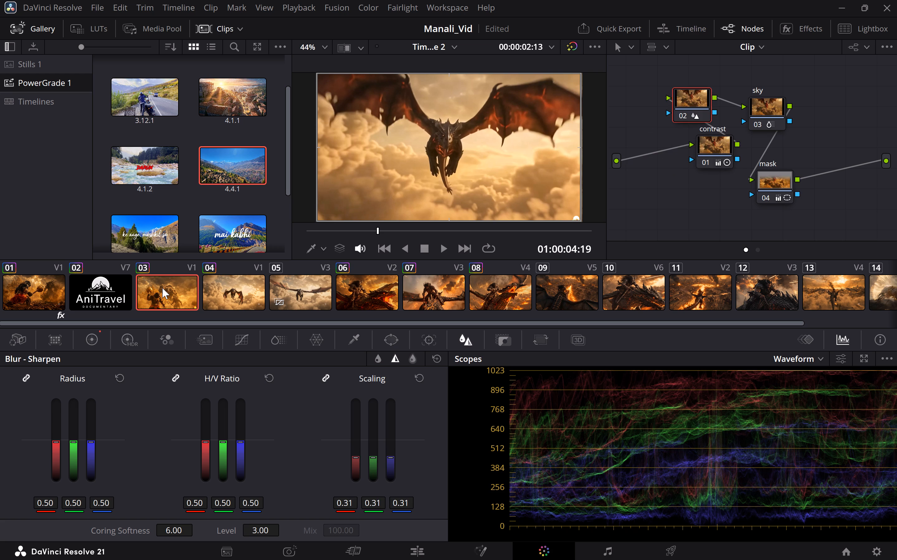
left_click(228, 296)
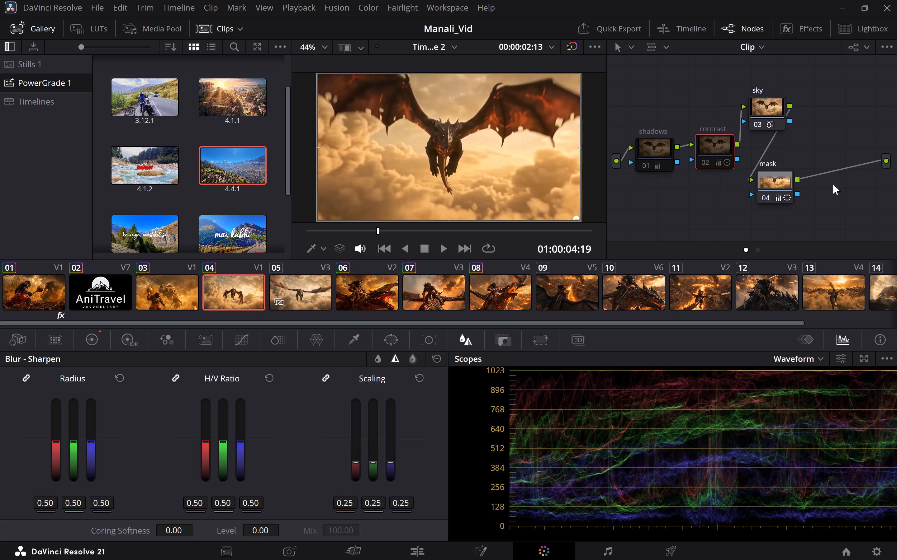
left_click(706, 165)
key("BackSpace")
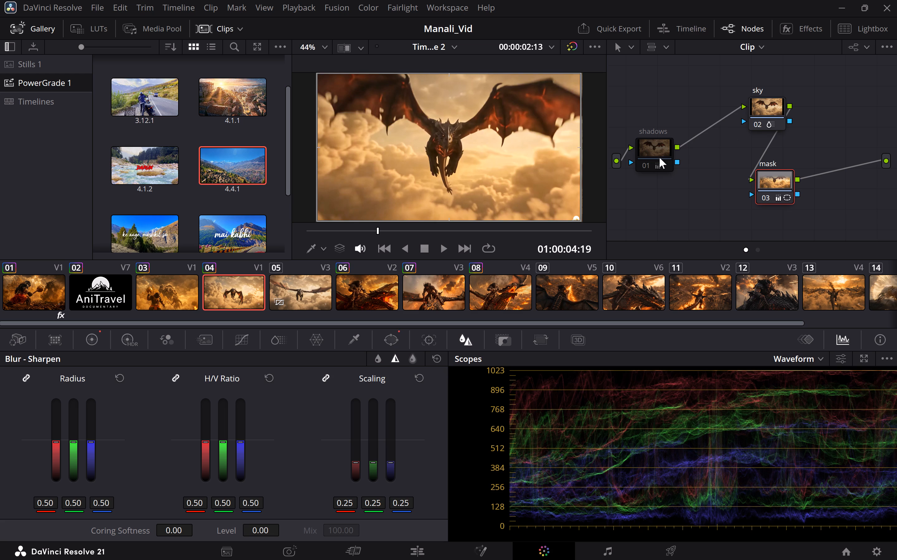
Toggle clip 04's shadows node to compare the look, and delete that node from the graph.
left_click(644, 164)
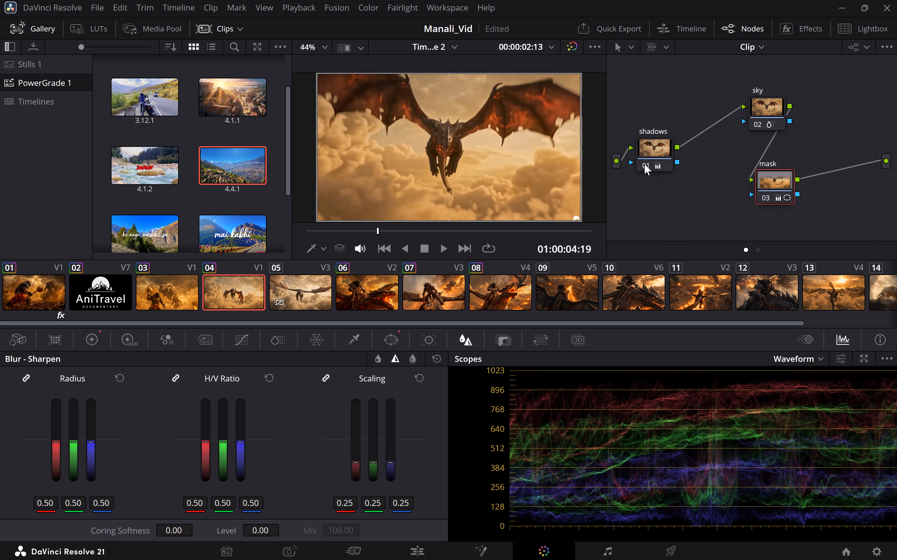
left_click(644, 164)
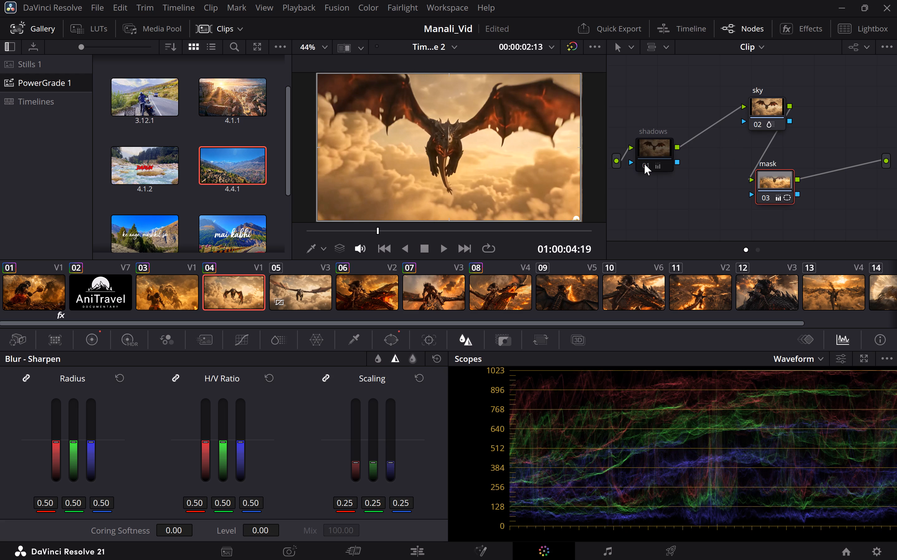
left_click(659, 143)
key("BackSpace")
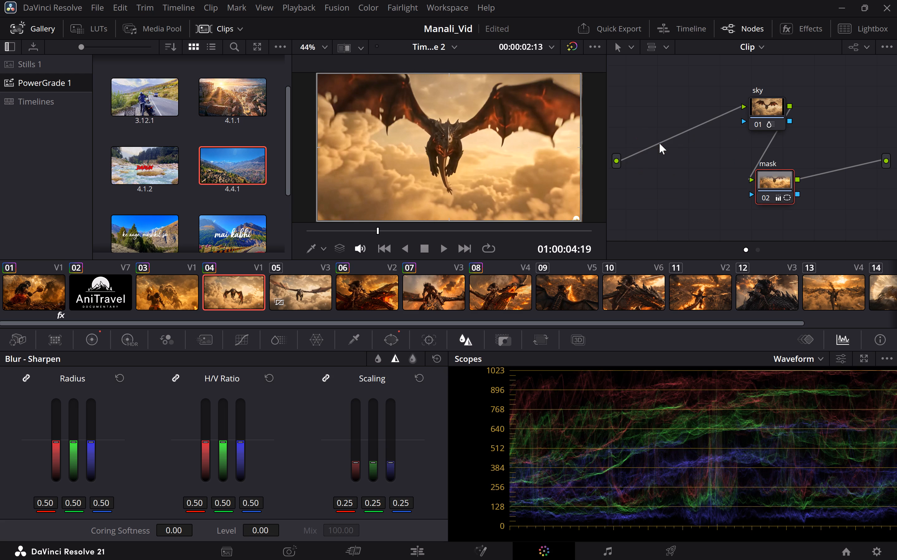
Add a serial node after clip 04's mask node and sharpen it with coring softness 3.00, level 2.00 and linked scaling 0.34.
left_click(846, 179)
key("alt+s")
left_click(828, 189)
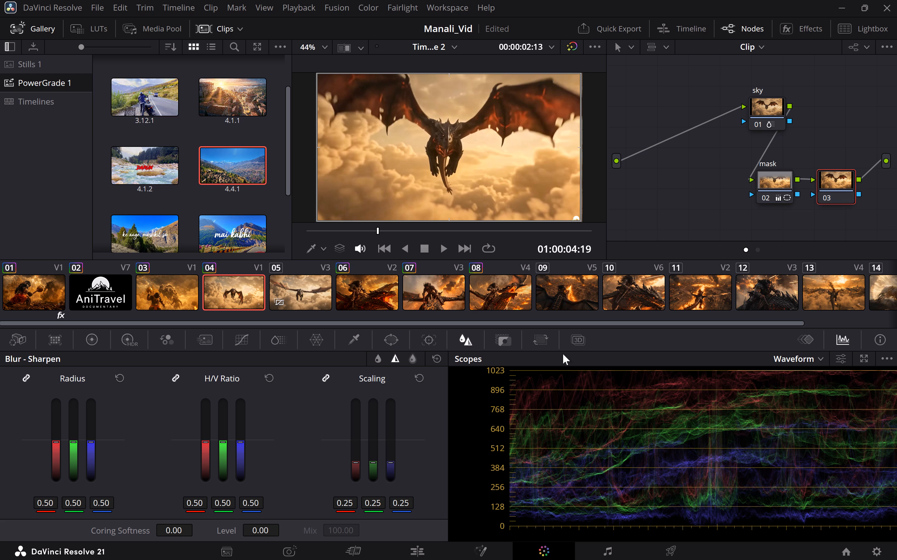
left_click(171, 527)
left_click(256, 526)
left_click_drag(374, 502, 384, 502)
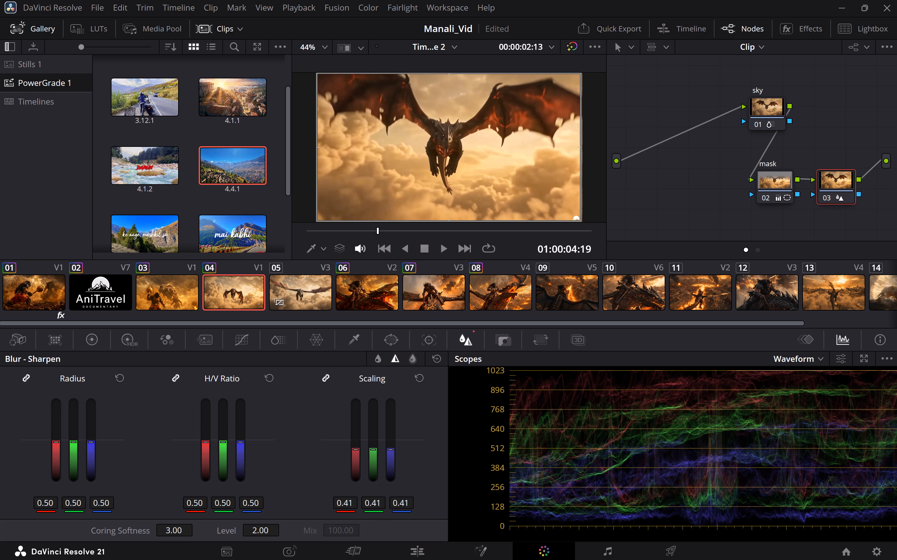
left_click_drag(384, 502, 380, 504)
Apply PowerGrade 4.4.1 to clip 05, the dragon flying toward the camera.
left_click(301, 287)
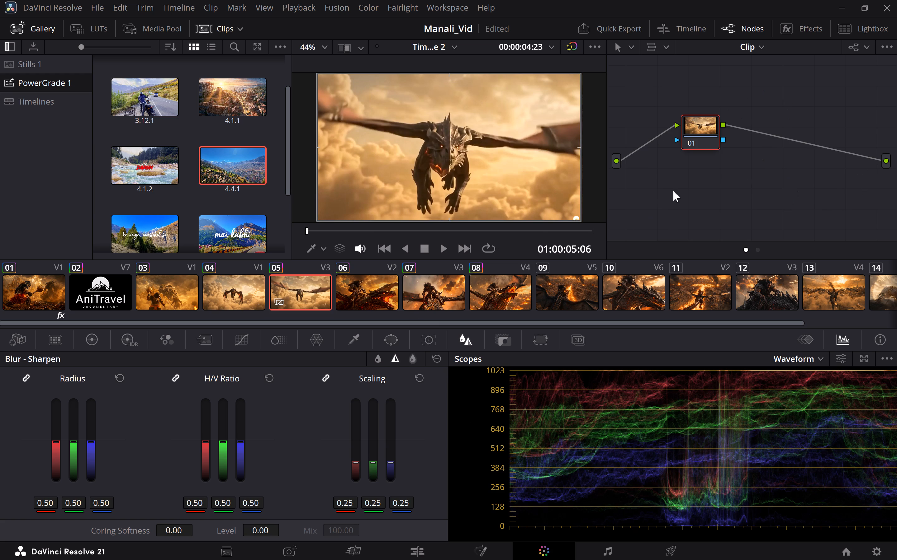
left_click_drag(223, 148, 288, 281)
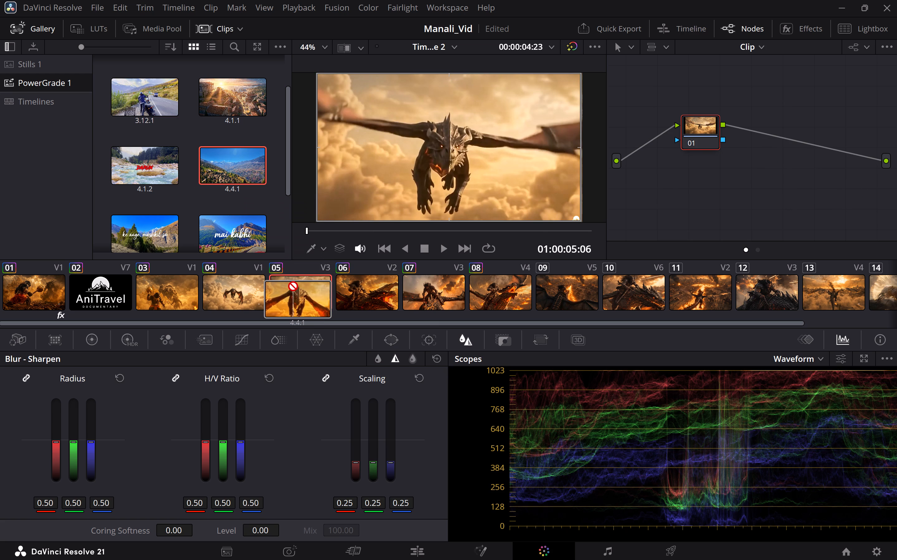
left_click_drag(288, 281, 443, 119)
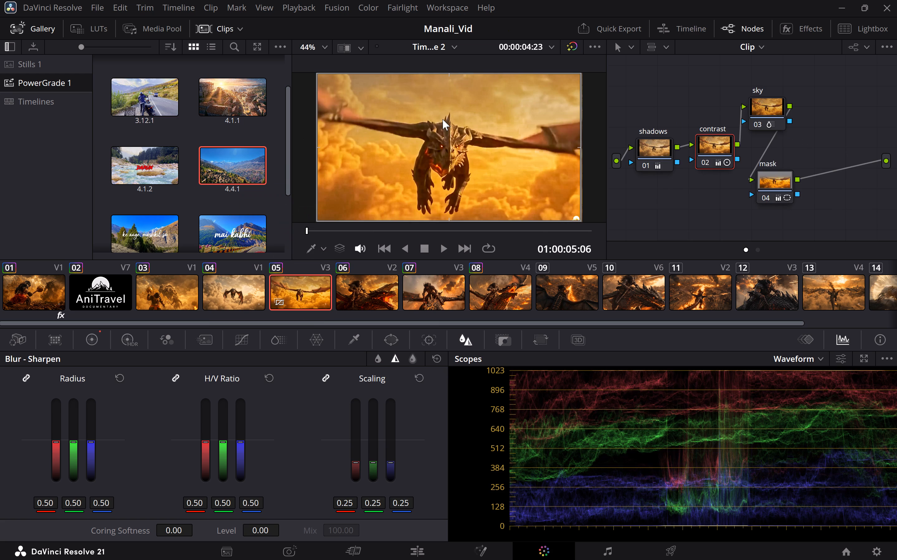
Delete the contrast and shadows nodes from clip 05, keeping only the sky and mask nodes.
left_click(707, 156)
key("BackSpace")
left_click(651, 153)
key("BackSpace")
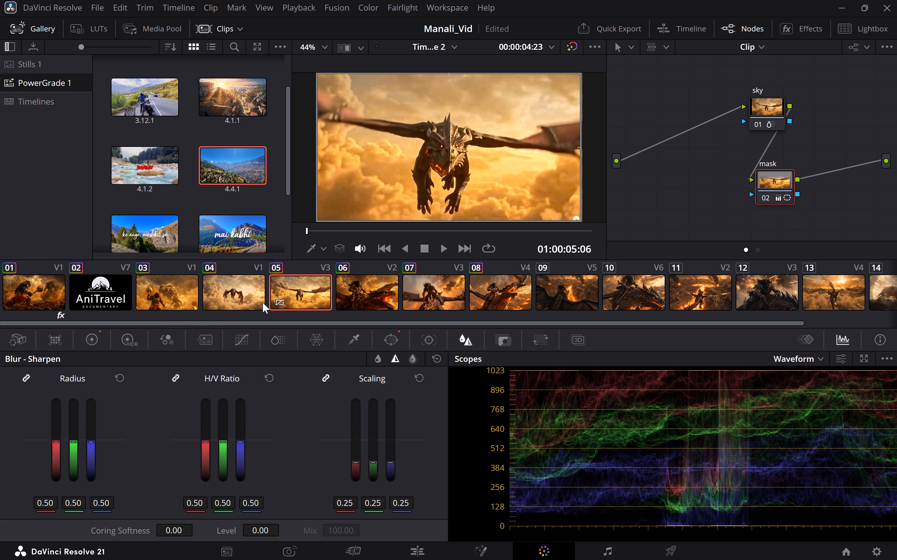
Delete the unnamed first node ahead of the shadows node in clip 06's node graph.
left_click(368, 297)
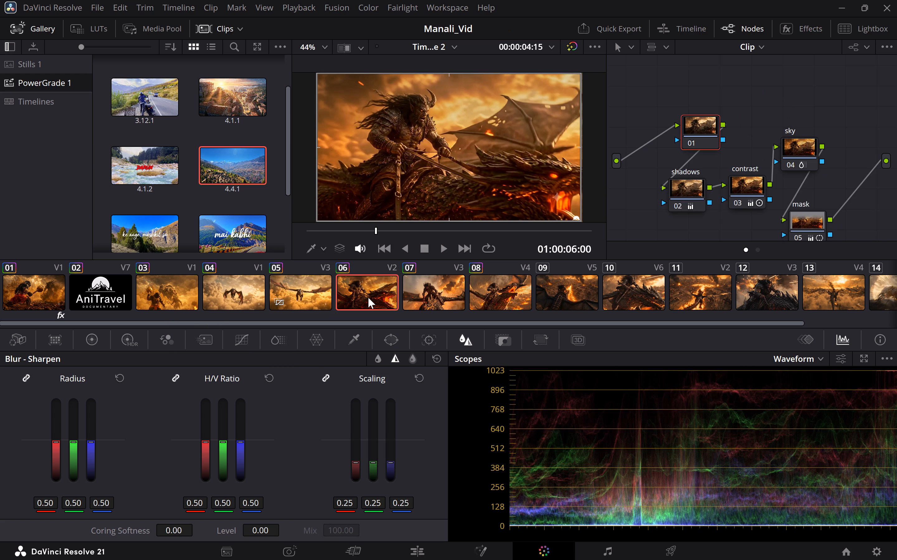
scroll(727, 126, "down", 2)
scroll(727, 126, "up", 1)
scroll(727, 126, "down", 1)
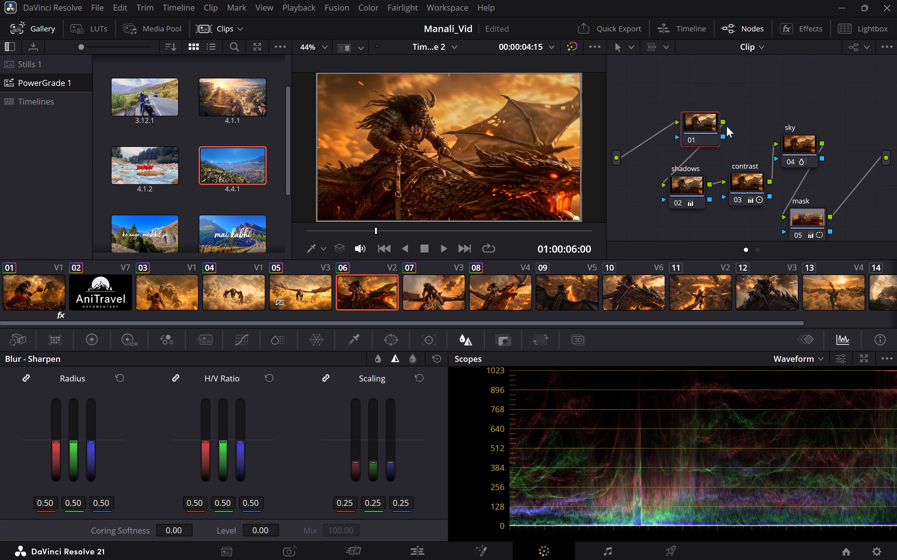
left_click_drag(704, 128, 675, 127)
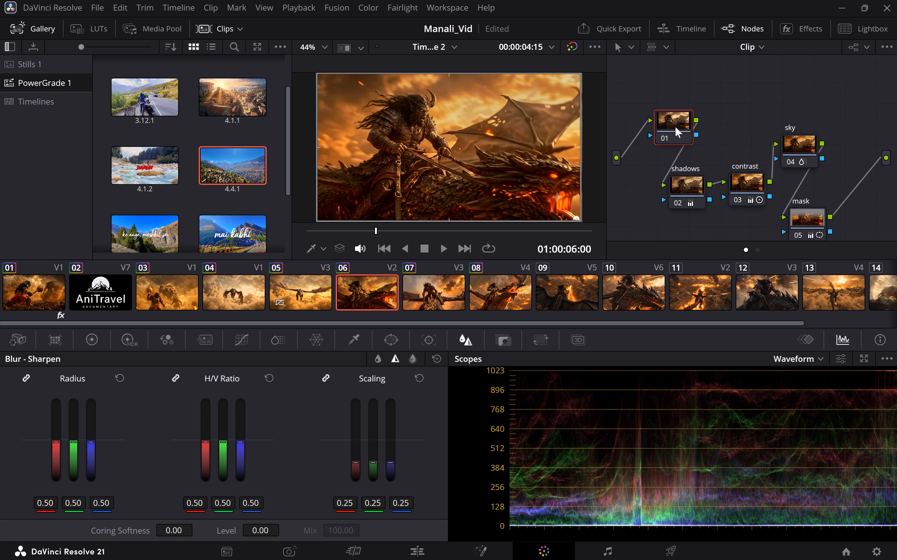
left_click(672, 125)
key("BackSpace")
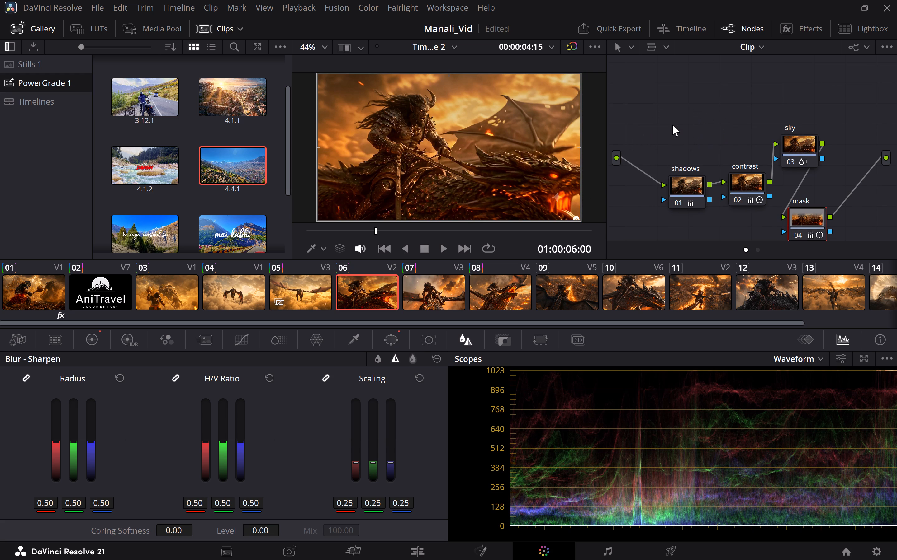
Toggle the shadows, contrast and sky nodes off and back on in clip 06 to compare their effect.
left_click(678, 201)
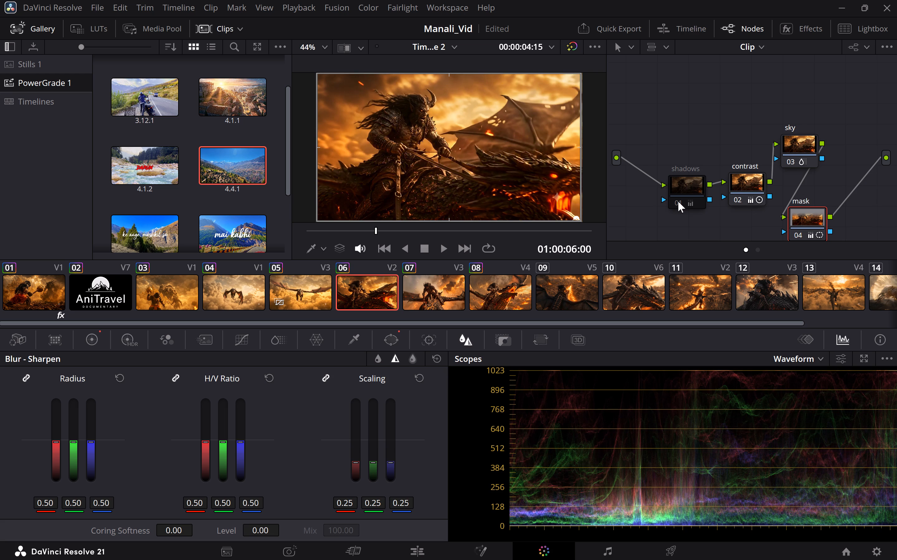
left_click(678, 201)
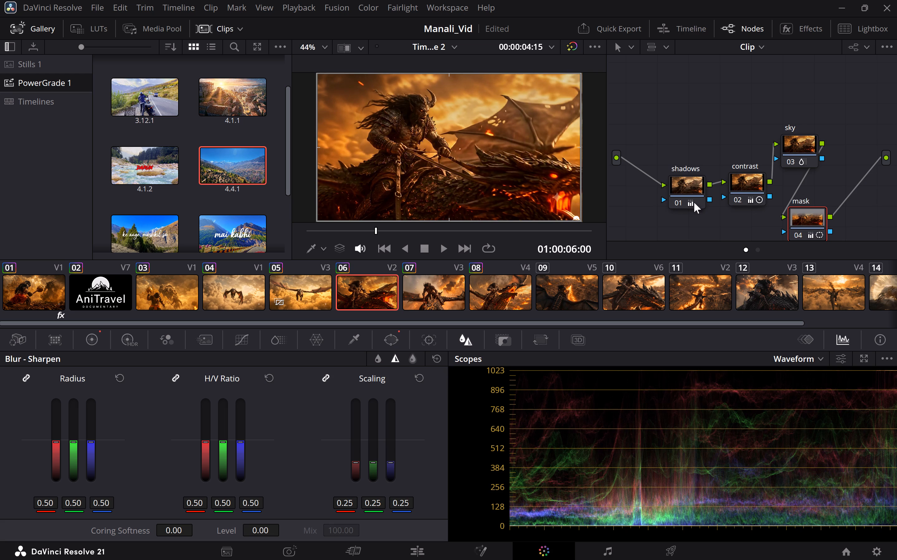
left_click(739, 199)
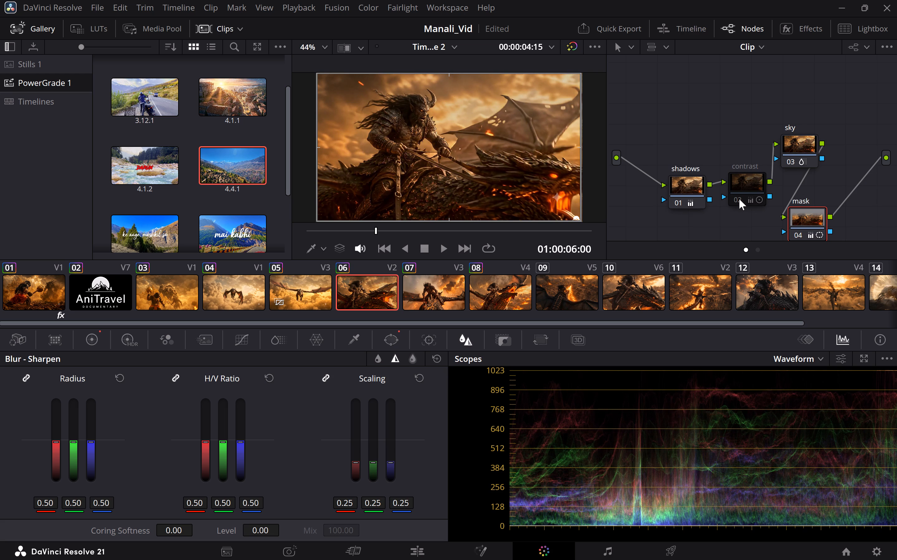
left_click(739, 199)
left_click(790, 161)
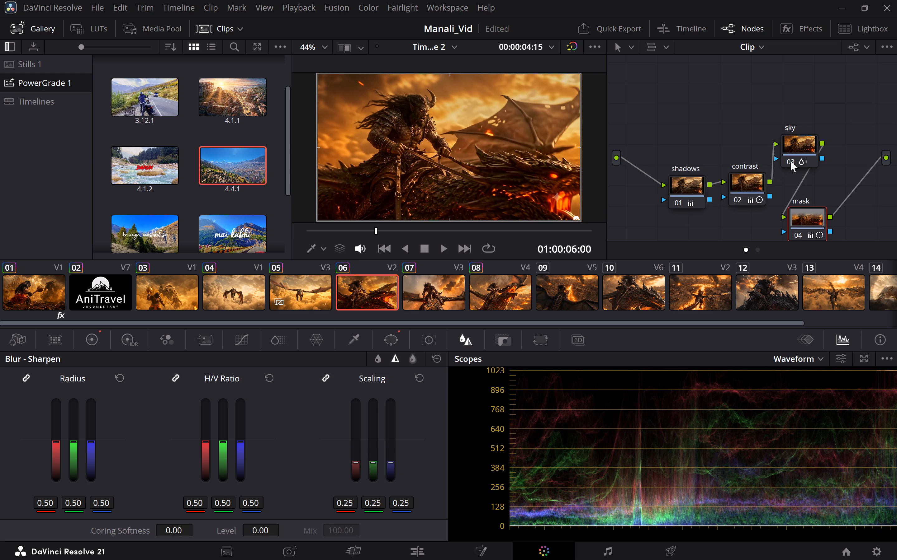
left_click(790, 161)
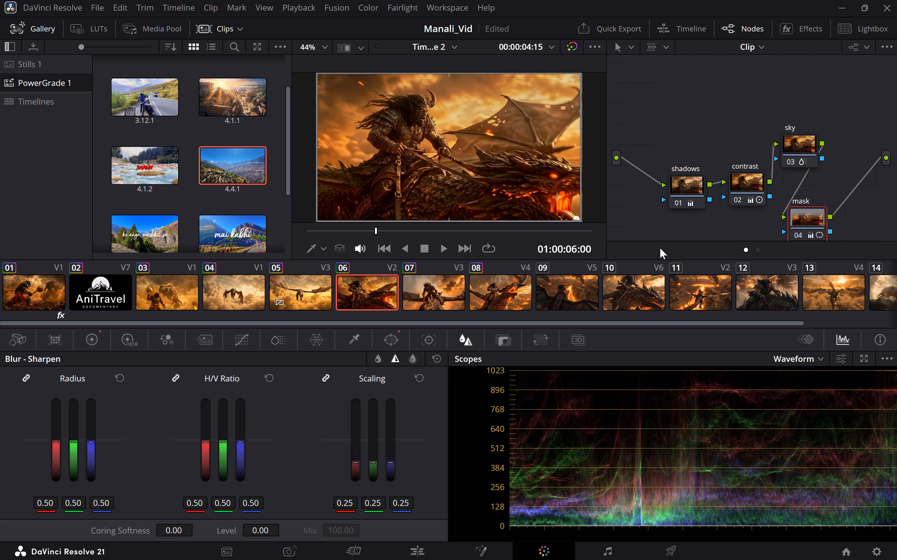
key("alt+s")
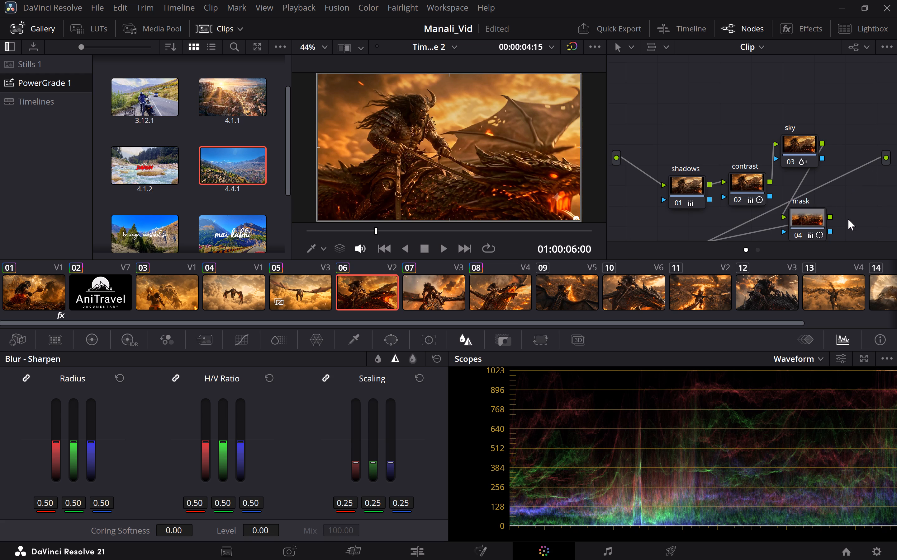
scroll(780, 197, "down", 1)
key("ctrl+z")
Add a serial node after clip 06's mask node and sharpen it with coring softness 4.00, level 3.00 and linked scaling 0.32.
left_click(815, 219)
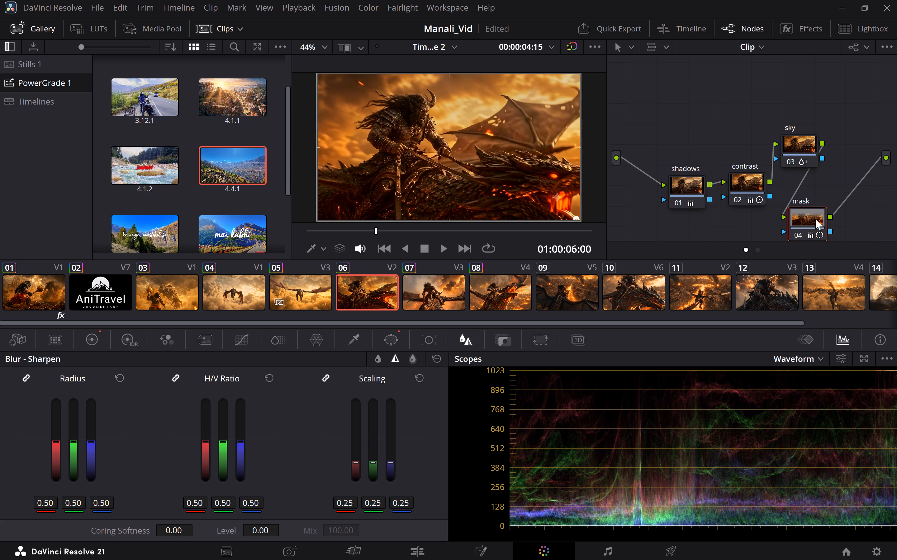
key("alt+s")
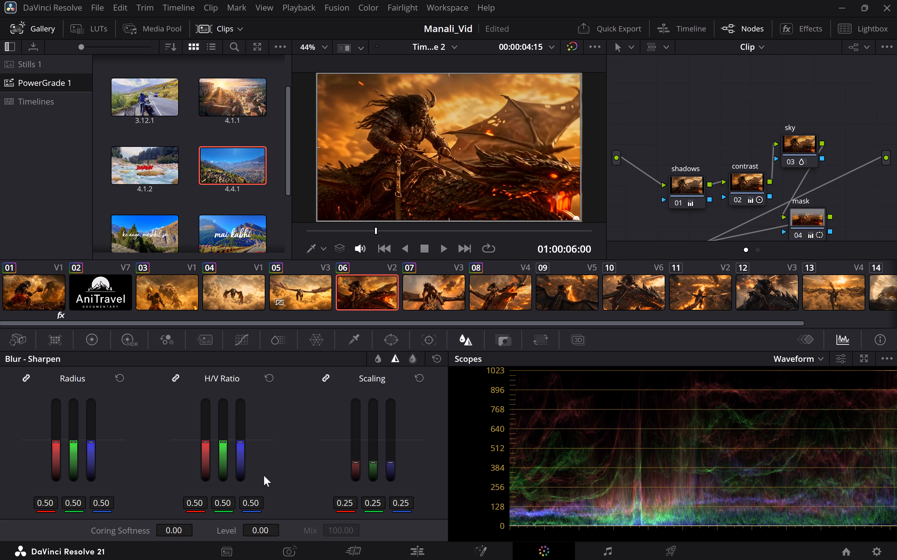
left_click_drag(172, 530, 174, 531)
left_click(256, 532)
left_click_drag(373, 500, 380, 500)
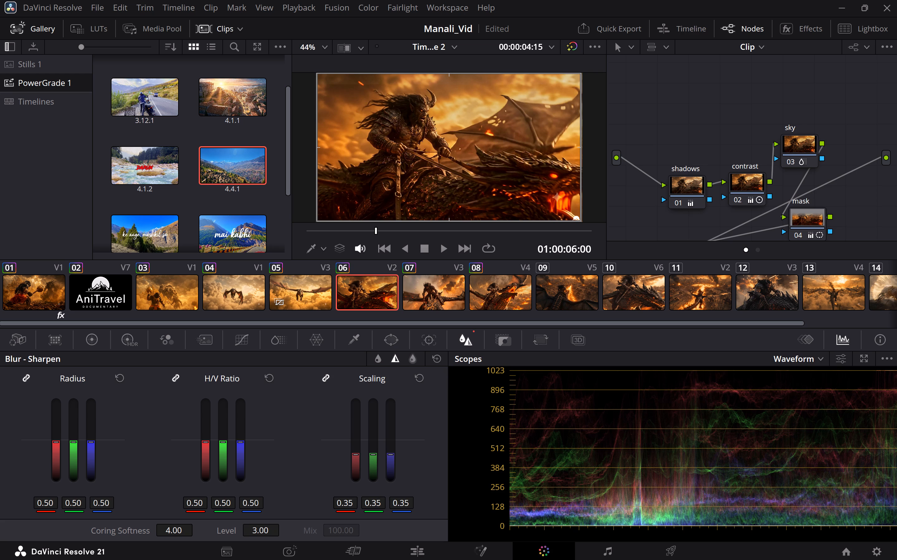
left_click_drag(380, 500, 378, 500)
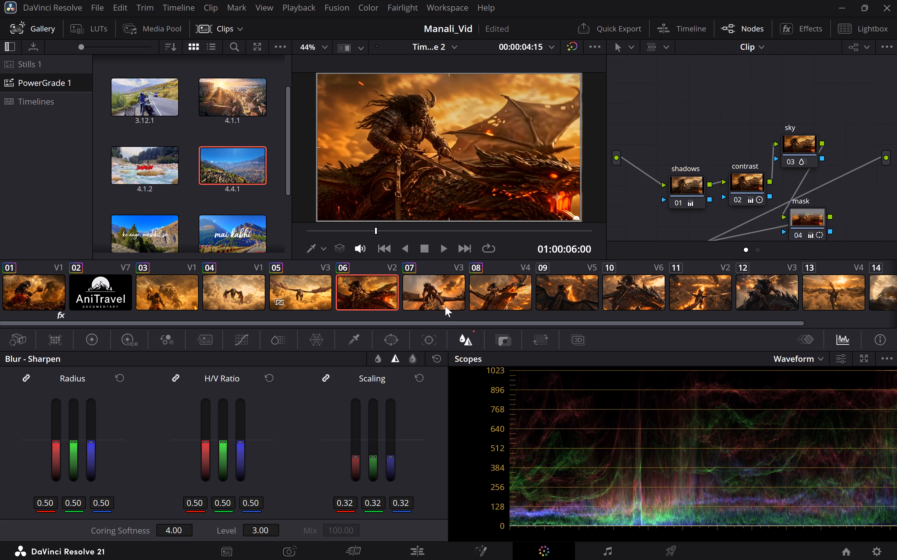
Add a serial node after clip 07's mask node and sharpen it with coring softness 5.00, level 3.00 and raised linked scaling.
left_click(445, 302)
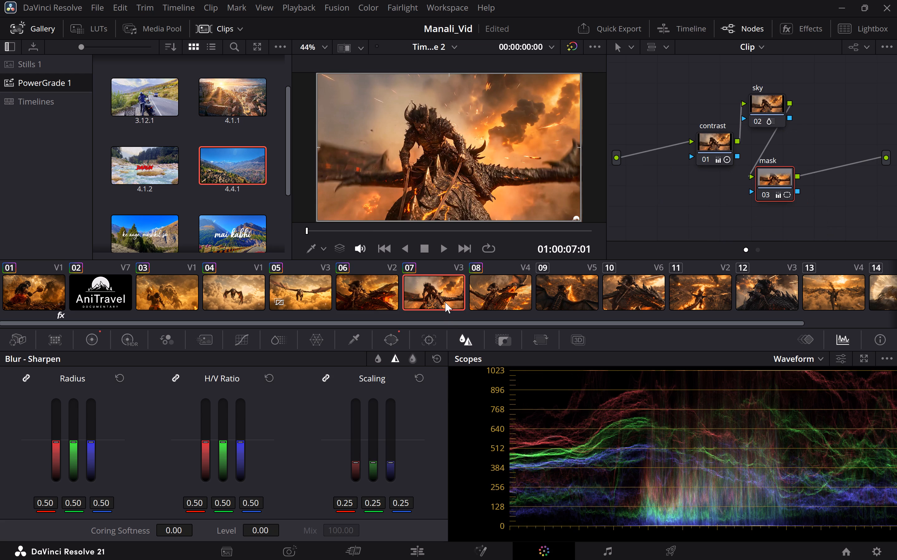
key("alt+s")
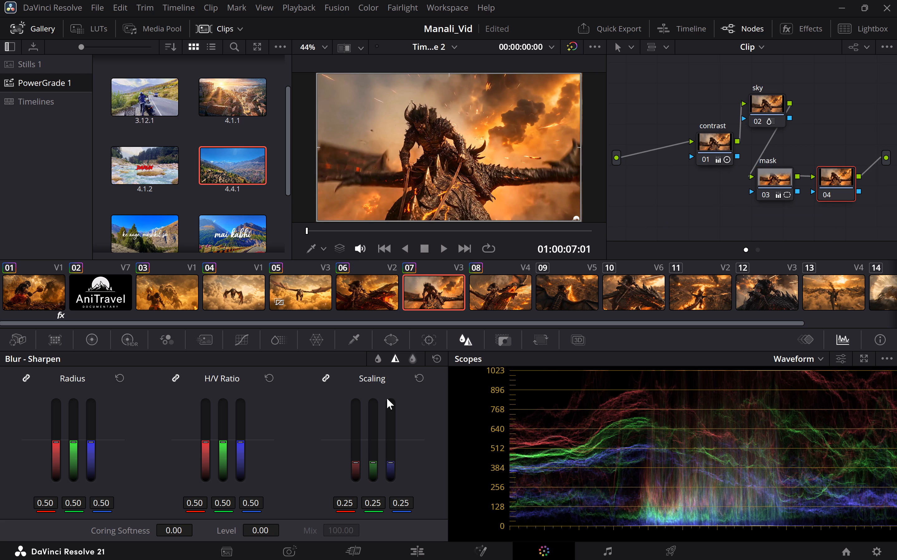
left_click_drag(171, 530, 171, 530)
left_click_drag(171, 530, 173, 530)
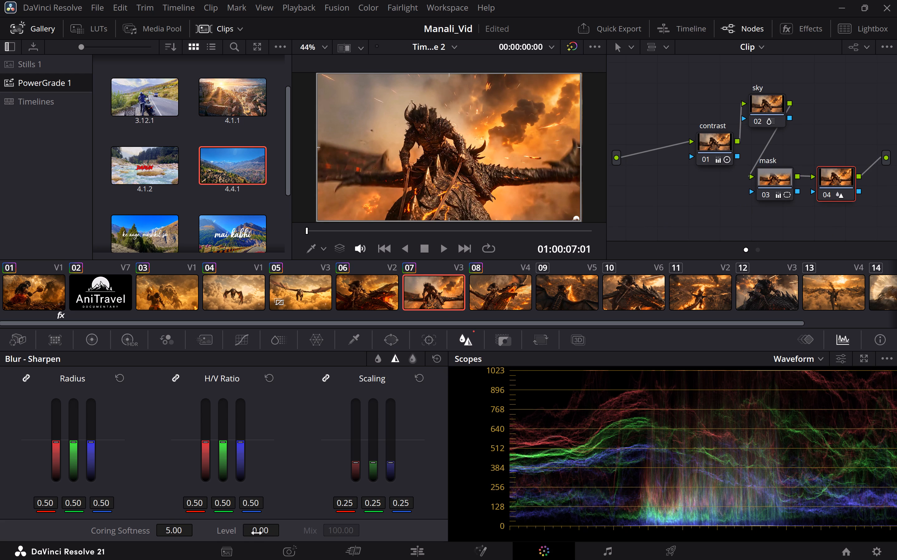
left_click(256, 533)
left_click_drag(371, 500, 376, 500)
Add a serial node after clip 08's mask node and sharpen it with coring softness 5.00, level 4.00 and linked scaling 0.31.
left_click(501, 299)
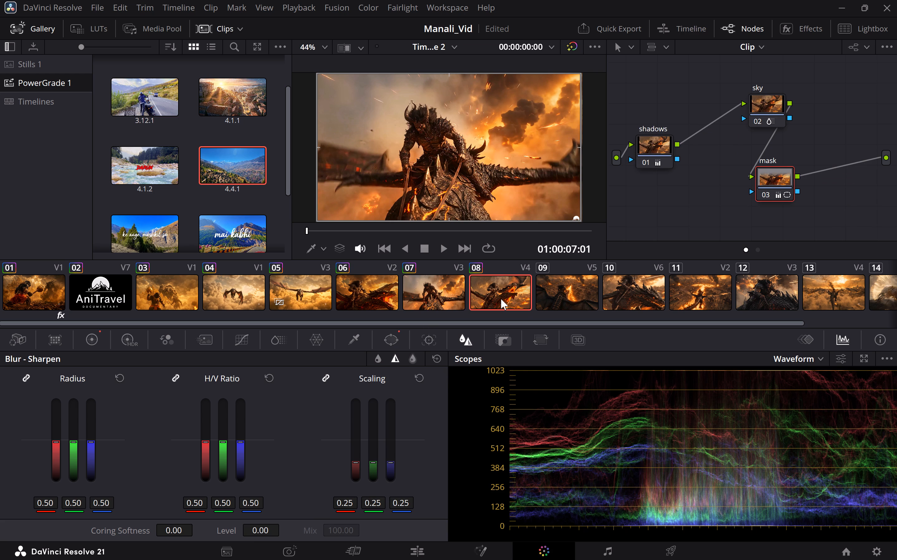
key("alt+s")
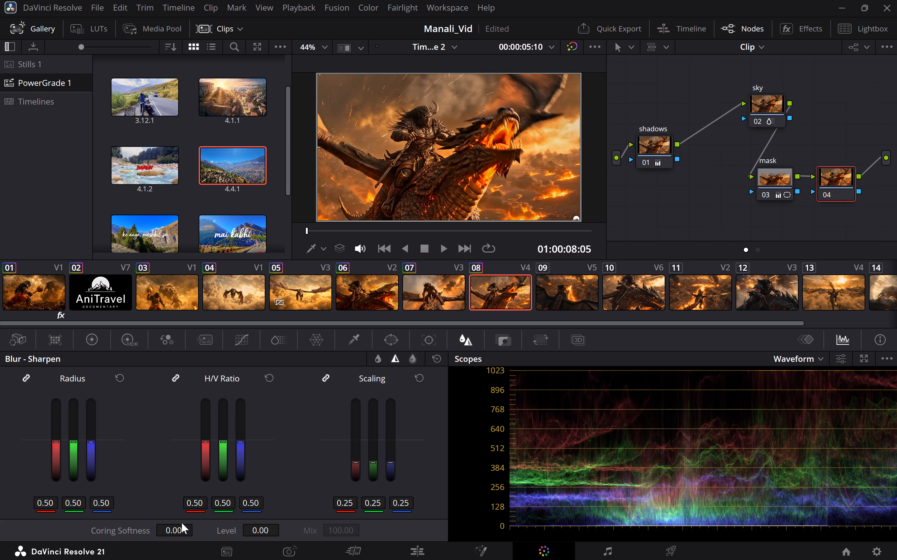
left_click_drag(174, 528, 177, 528)
left_click(257, 530)
left_click_drag(371, 502, 374, 502)
left_click_drag(374, 502, 376, 502)
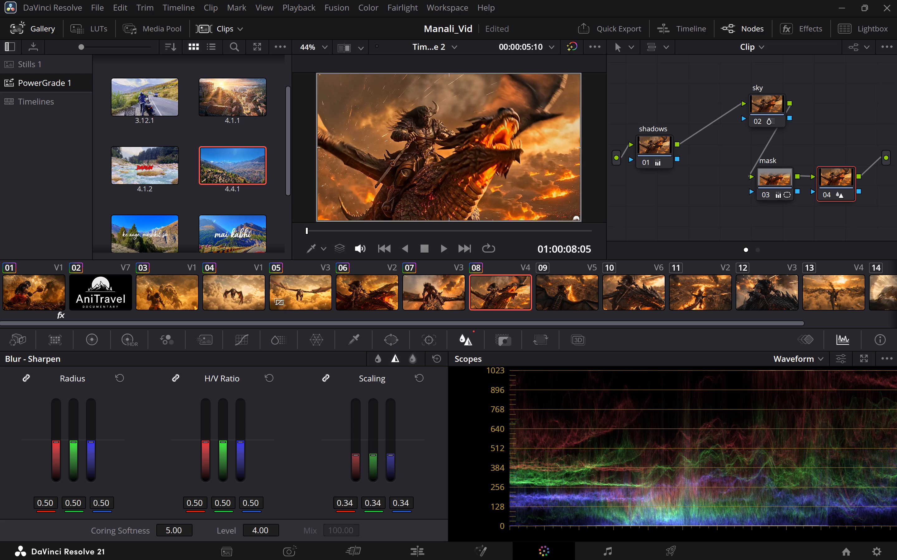
left_click_drag(376, 502, 374, 502)
Switch back and forth between clips 08 and 09 to compare the graded shot with the ungraded one.
scroll(550, 302, "left", 1)
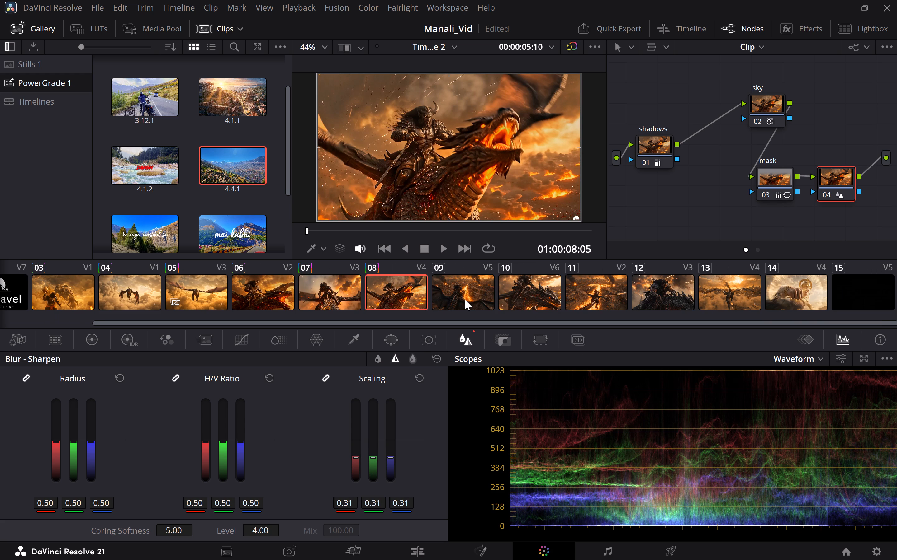
left_click(465, 299)
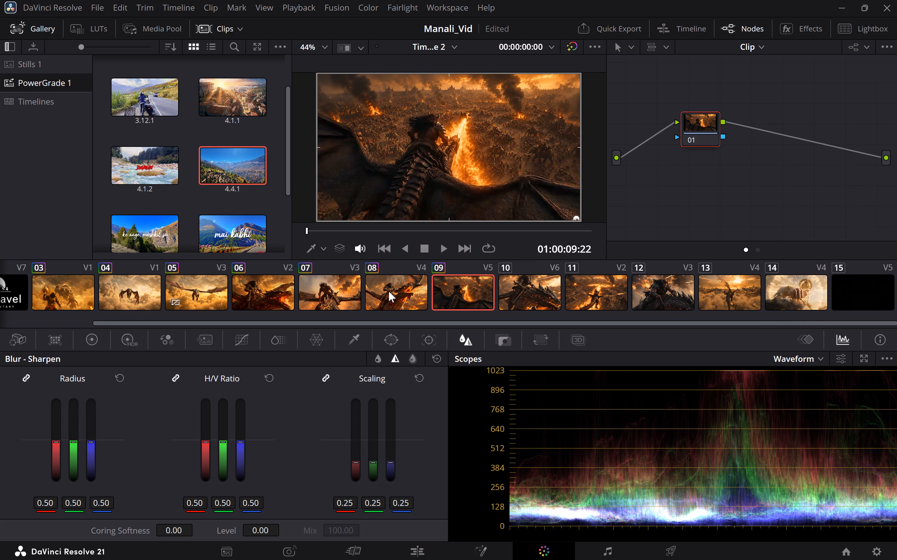
left_click(389, 291)
left_click(333, 291)
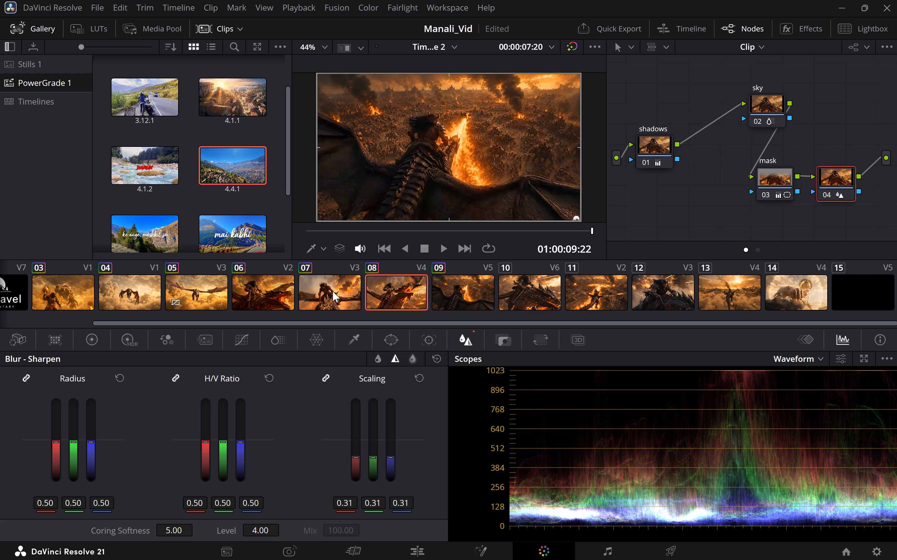
left_click(392, 293)
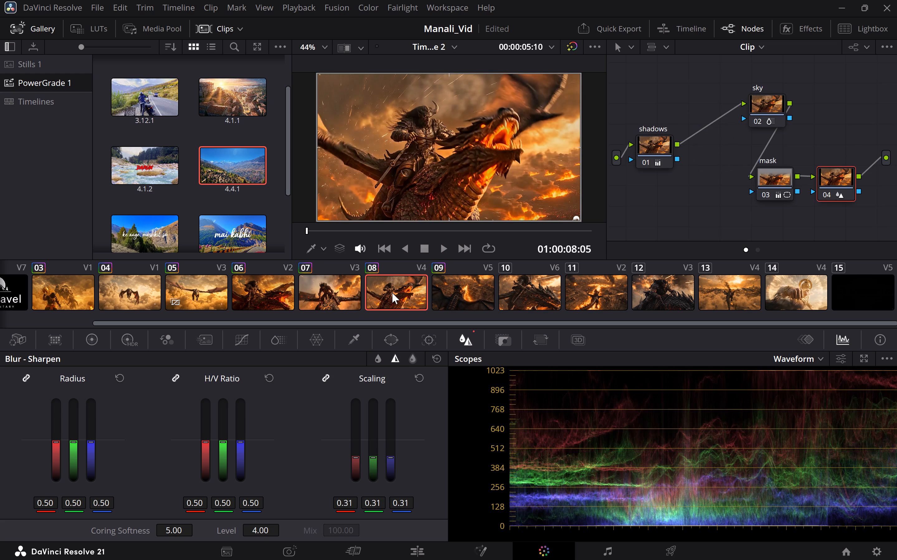
left_click(471, 293)
left_click(393, 303)
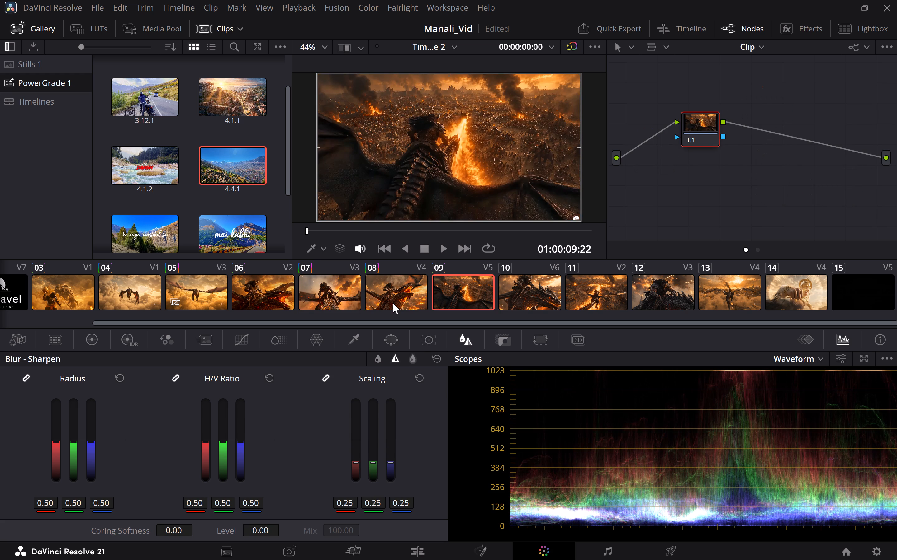
Toggle all of clip 08's nodes off and back on, and compare its frame with clip 09's.
left_click_drag(622, 95, 884, 201)
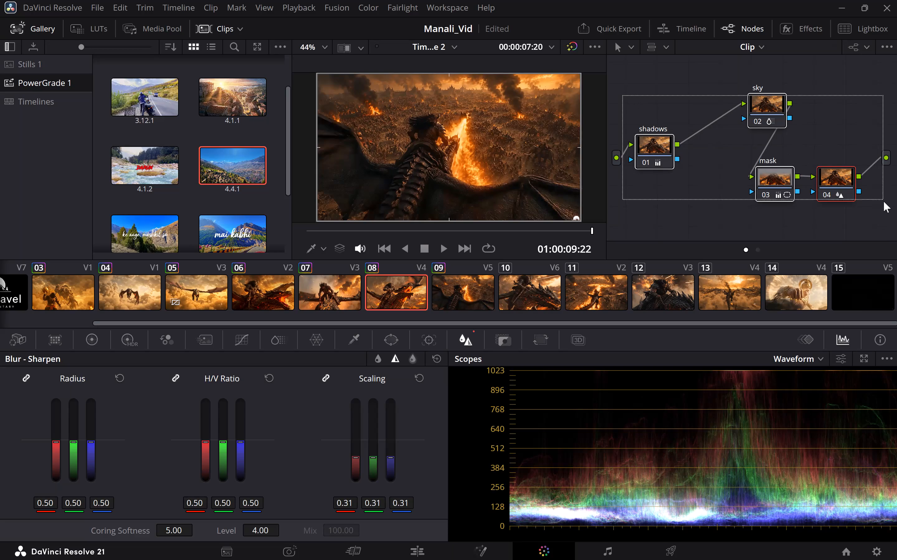
left_click_drag(884, 201, 887, 212)
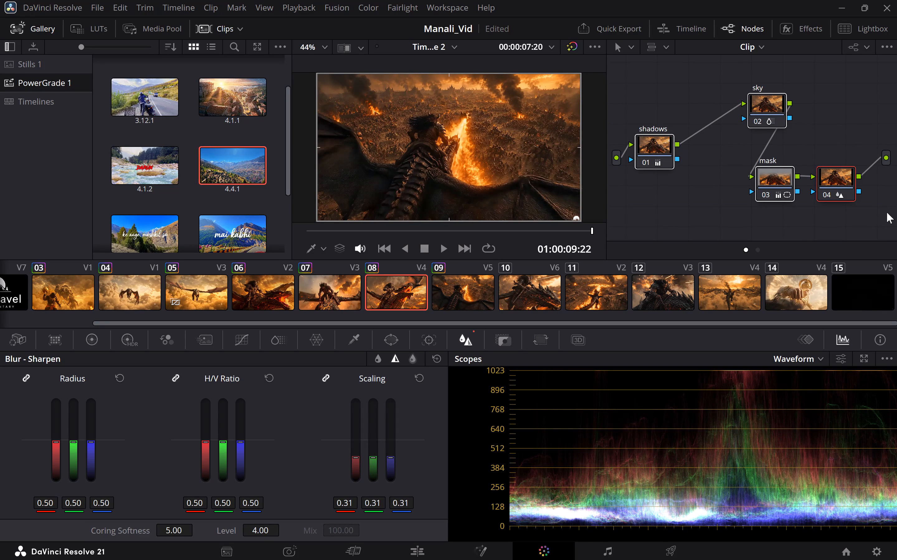
key("ctrl+d")
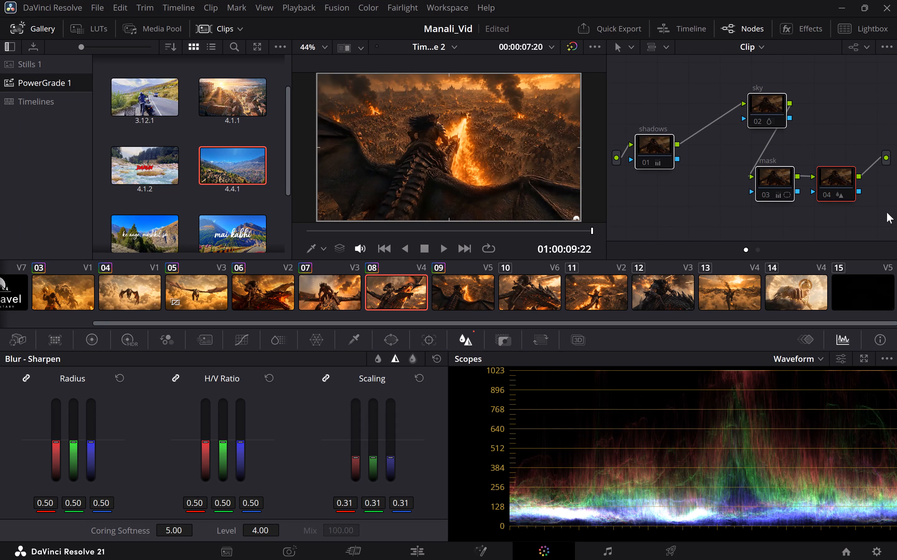
key("ctrl+d")
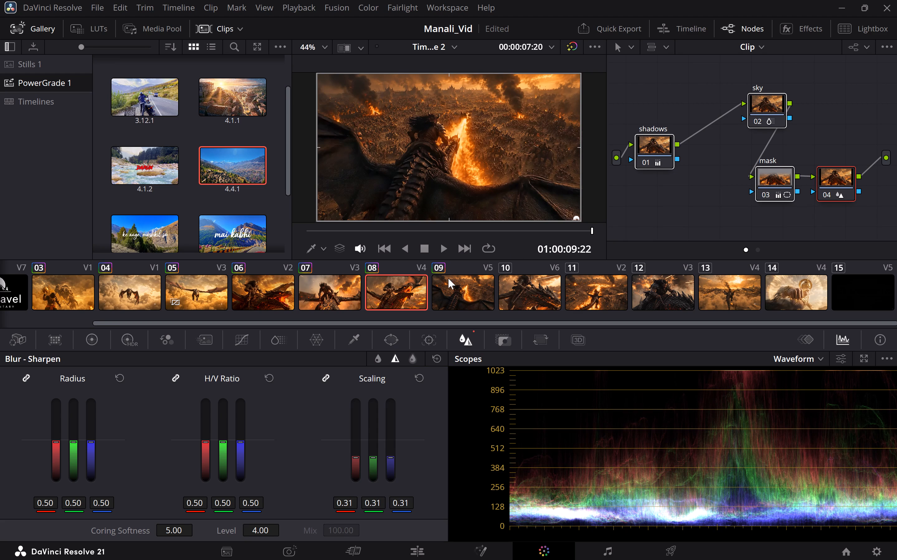
left_click(458, 294)
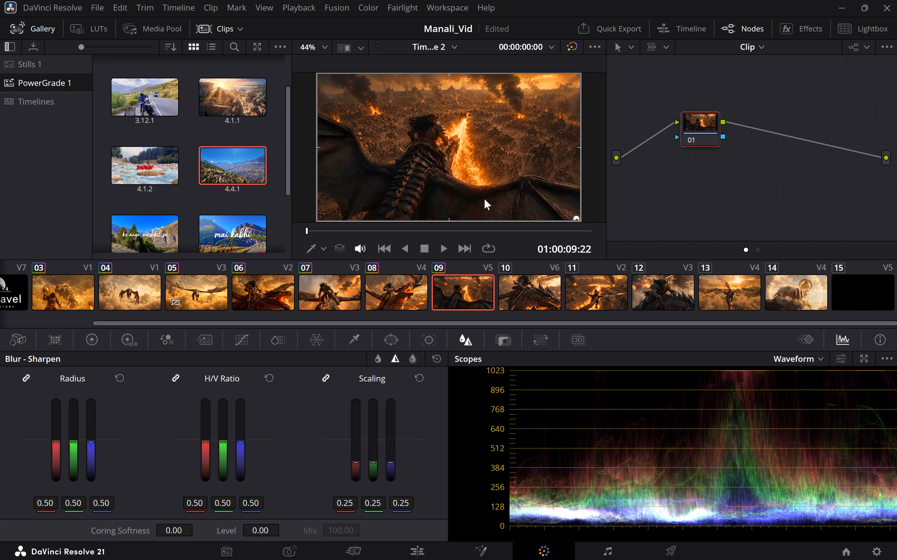
left_click(392, 299)
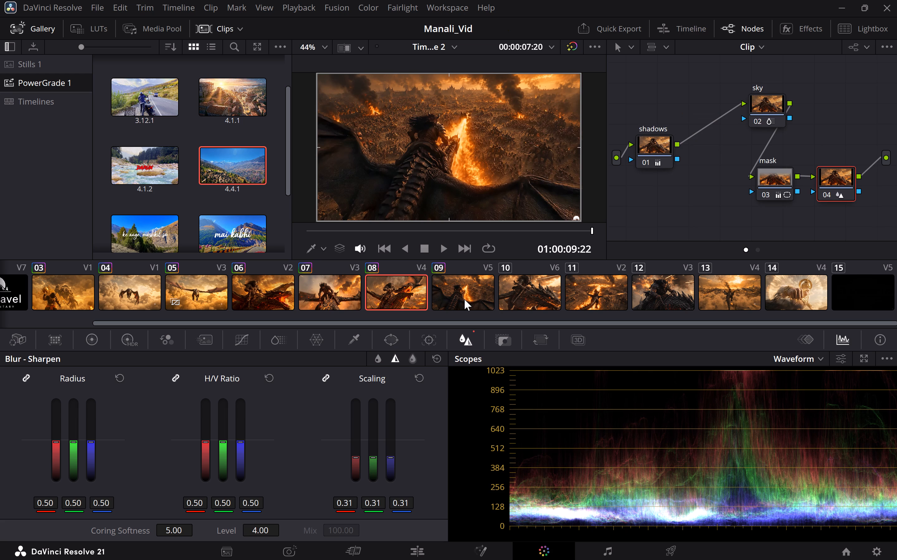
Play the timeline from clip 09 up to clip 14 to review the remaining dragon battle shots.
left_click(464, 299)
scroll(464, 299, "left", 1)
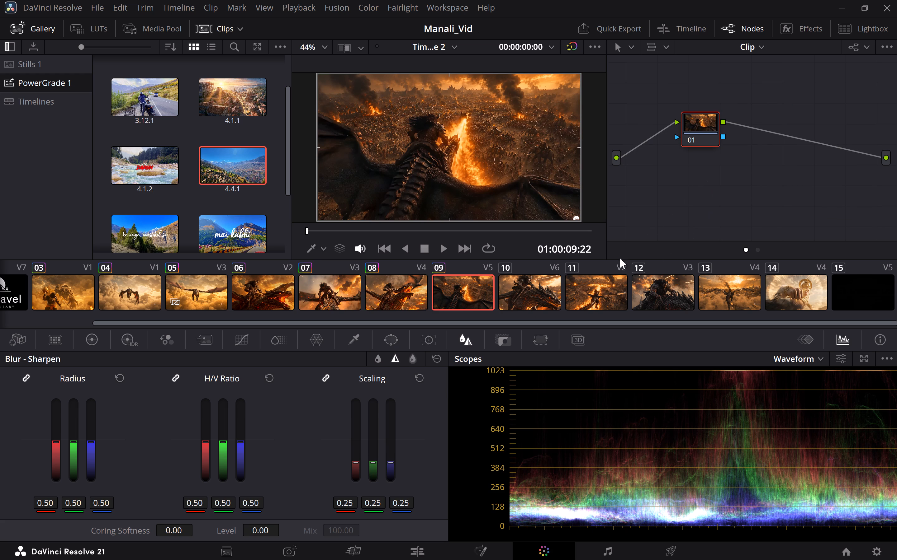
key("space")
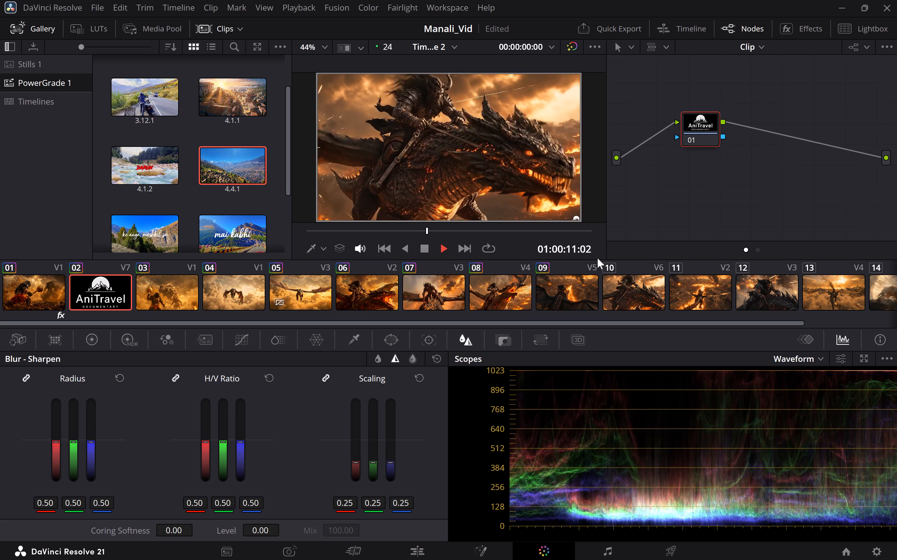
key("space")
key("space")
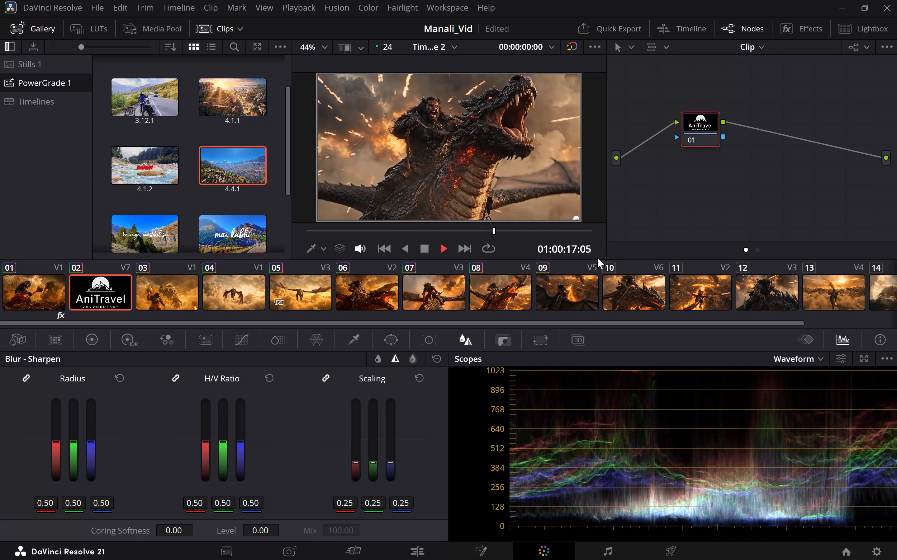
key("space")
scroll(711, 315, "left", 2)
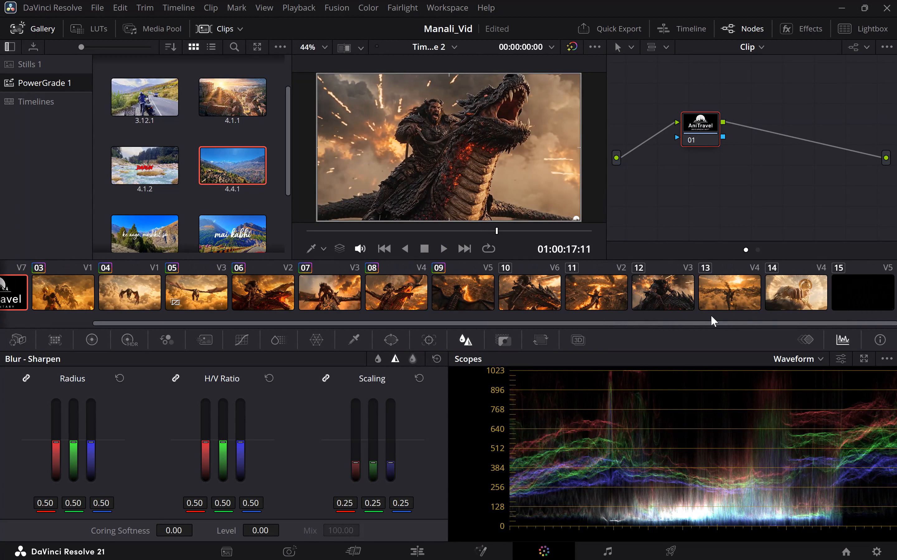
left_click(672, 285)
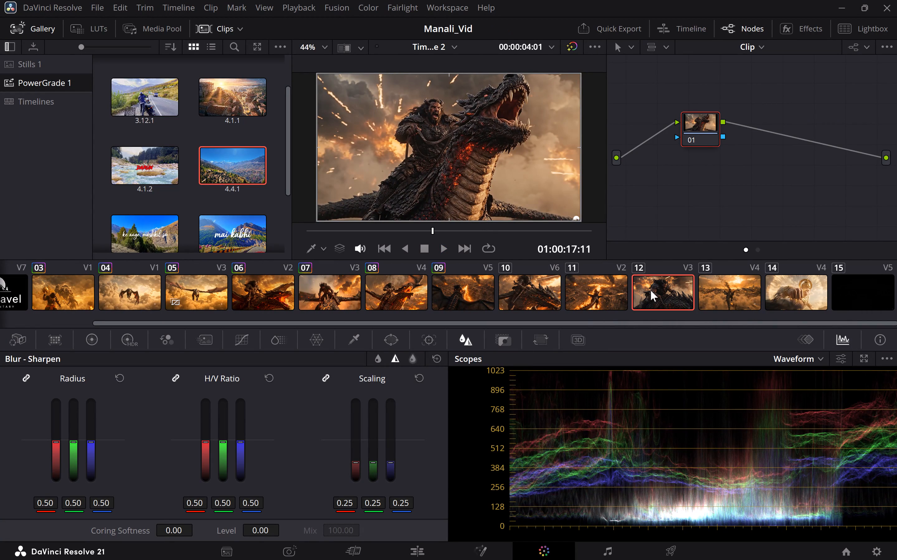
key("space")
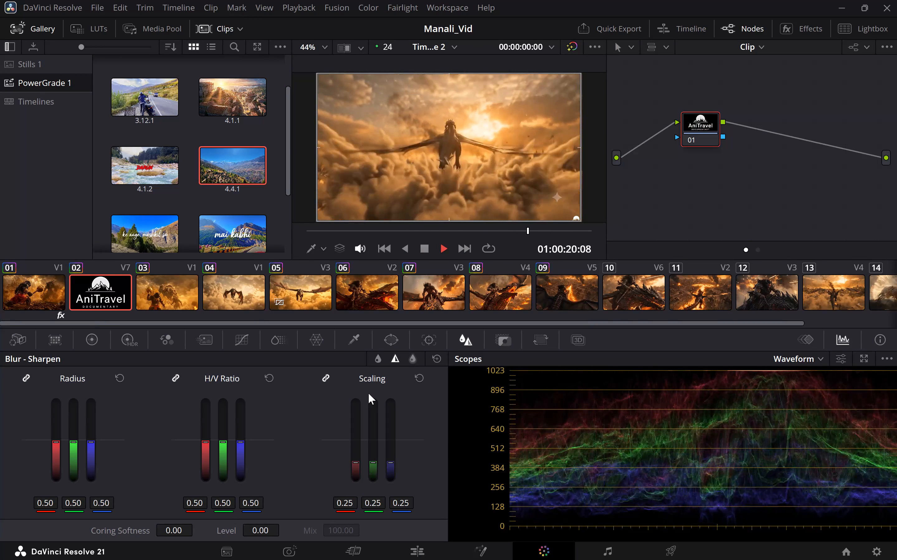
key("space")
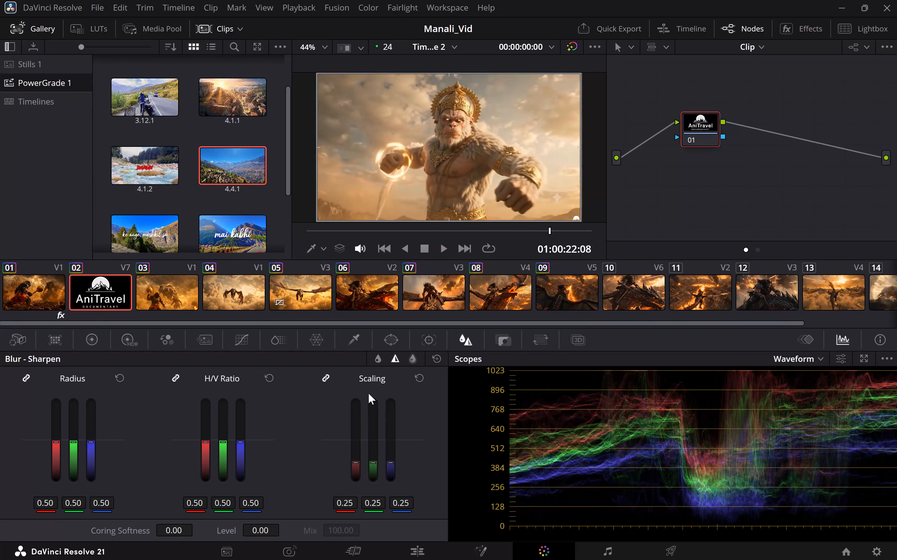
scroll(580, 290, "left", 3)
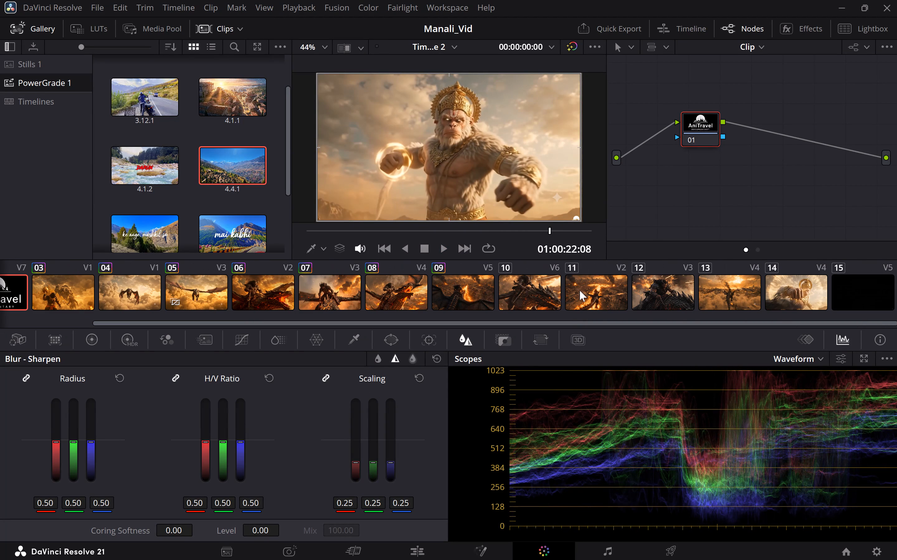
Apply PowerGrade 4.4.1 to clip 14, the shot of Hanuman with the glowing fist.
left_click(800, 287)
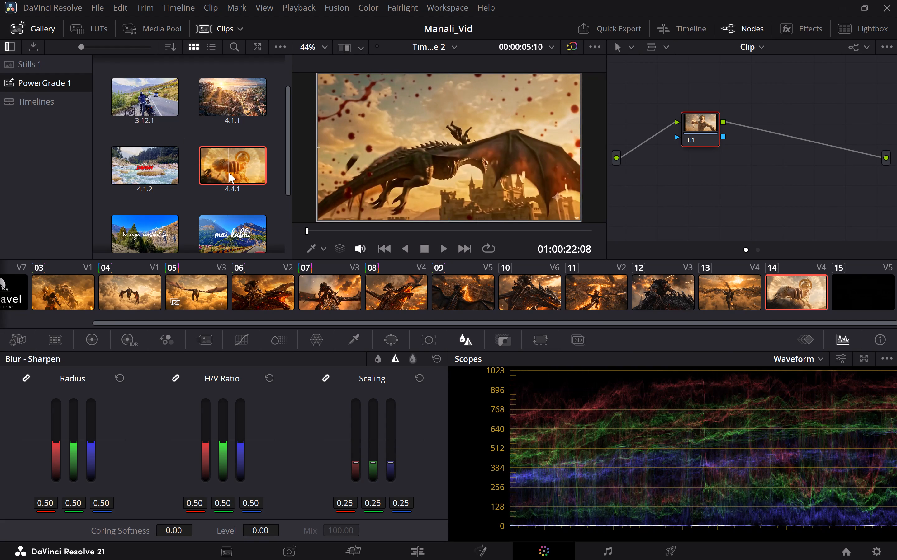
left_click_drag(229, 172, 403, 160)
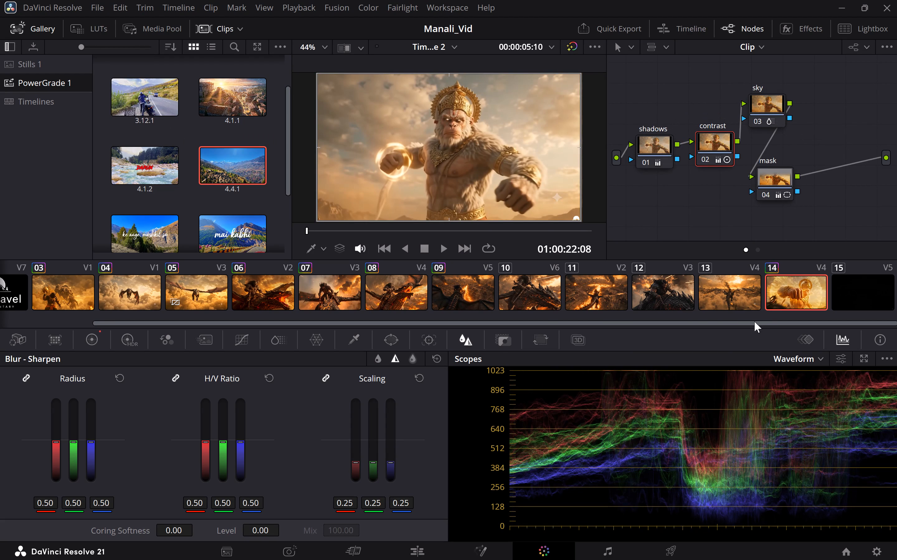
Play the timeline from clip 14 through the remaining dragon shots to the HANUMAN title to review the grade.
scroll(759, 299, "left", 1)
key("space")
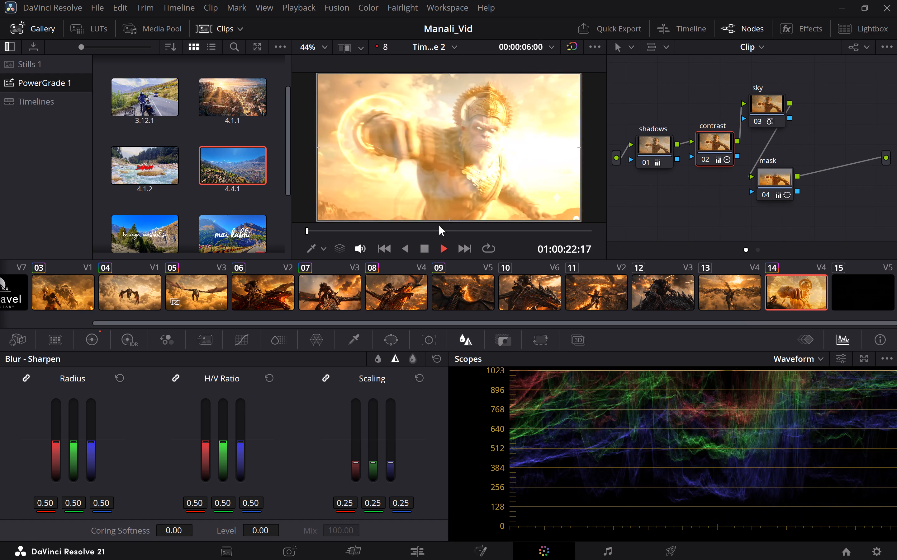
key("space")
key("space")
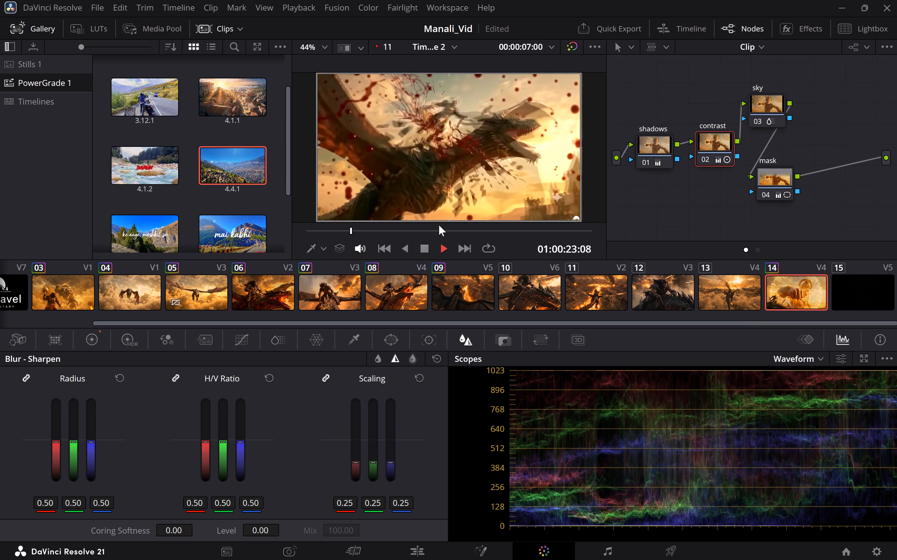
key("space")
key("space")
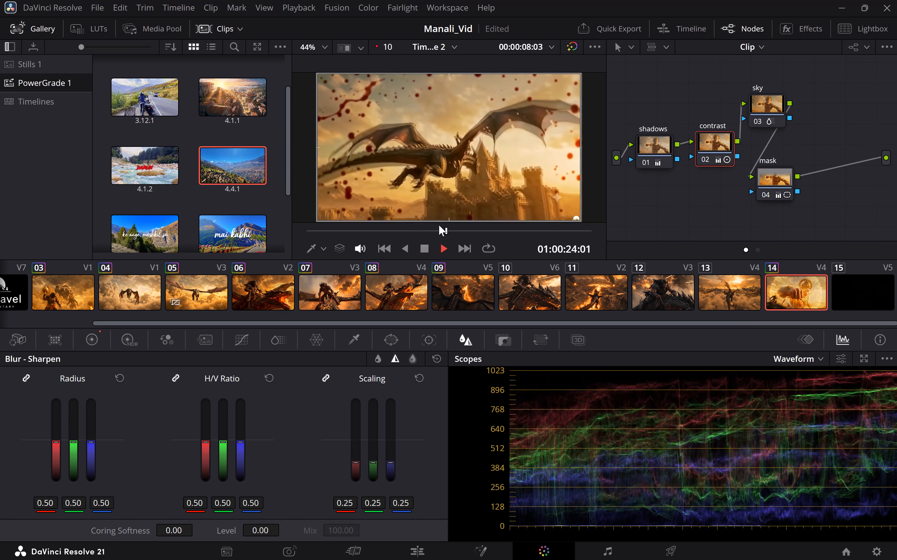
key("space")
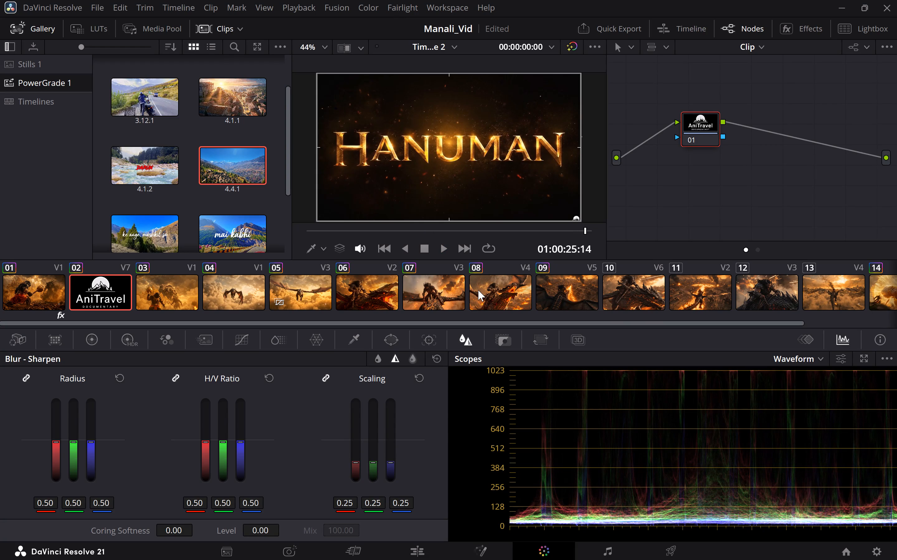
scroll(478, 290, "right", 2)
scroll(270, 292, "right", 3)
Save the project.
key("ctrl+s")
On the Edit page, fit the frame in the viewer and play Timeline 2 full screen from the start.
left_click(422, 551)
scroll(423, 390, "right", 1)
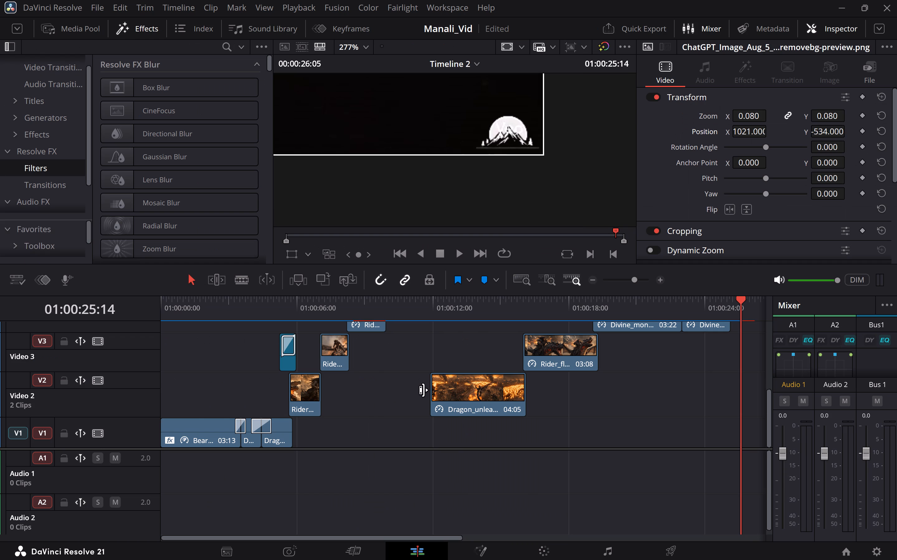
scroll(423, 390, "right", 2)
scroll(328, 369, "up", 2)
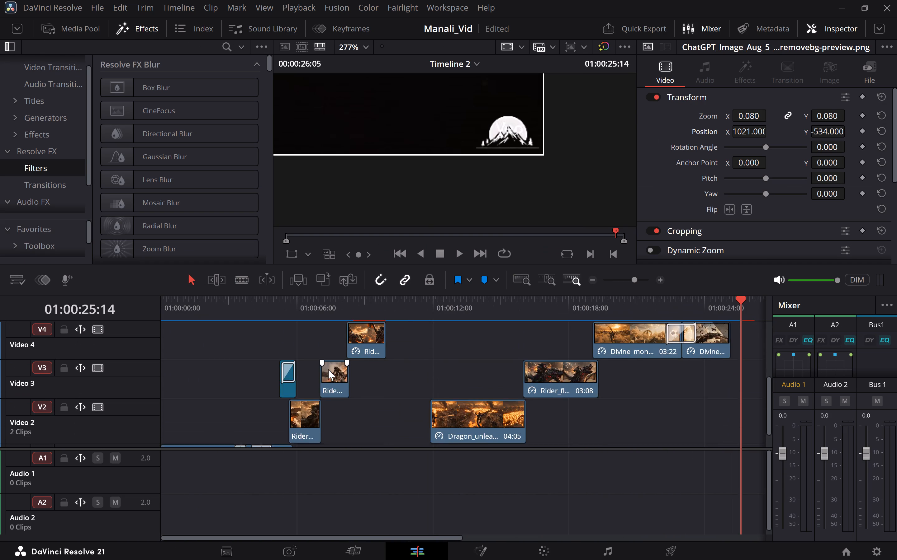
scroll(328, 369, "up", 1)
key("z")
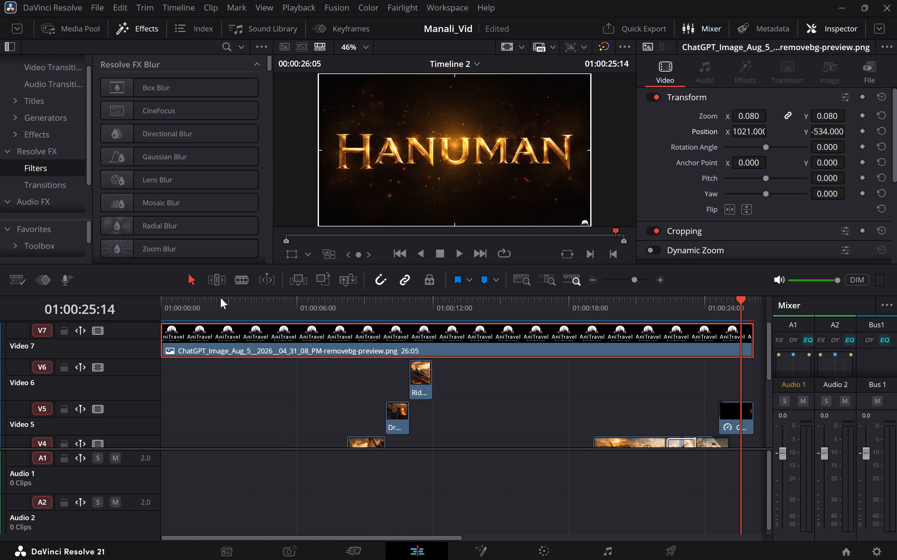
left_click(167, 302)
scroll(264, 427, "up", 1)
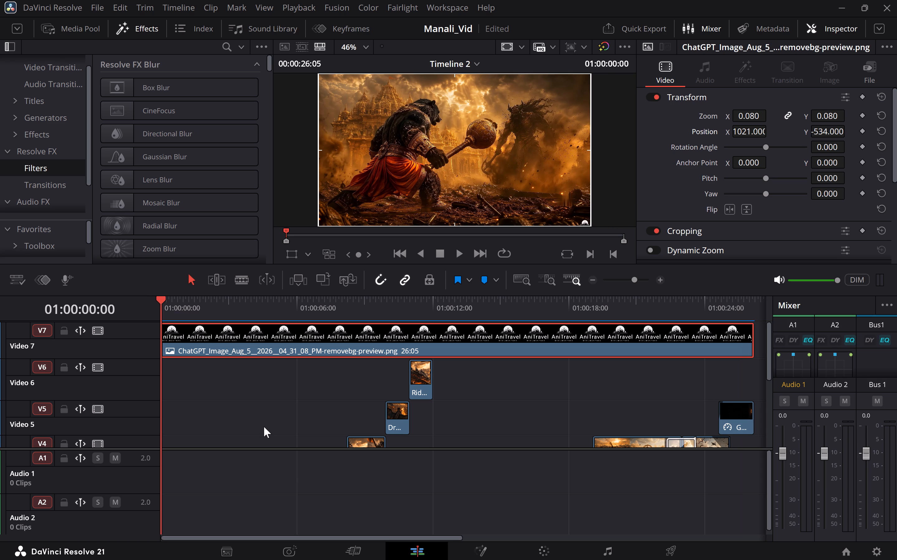
key("ctrl+f")
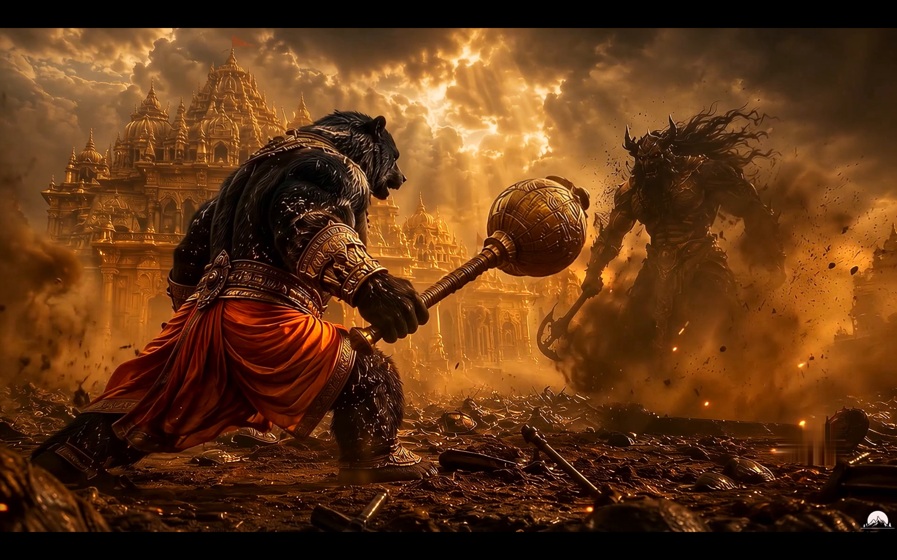
key("space")
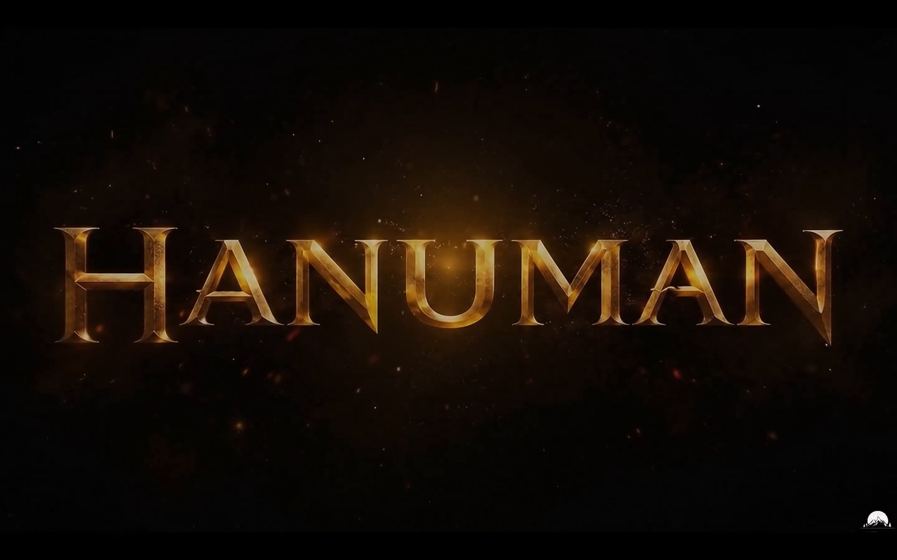
key("ctrl+f")
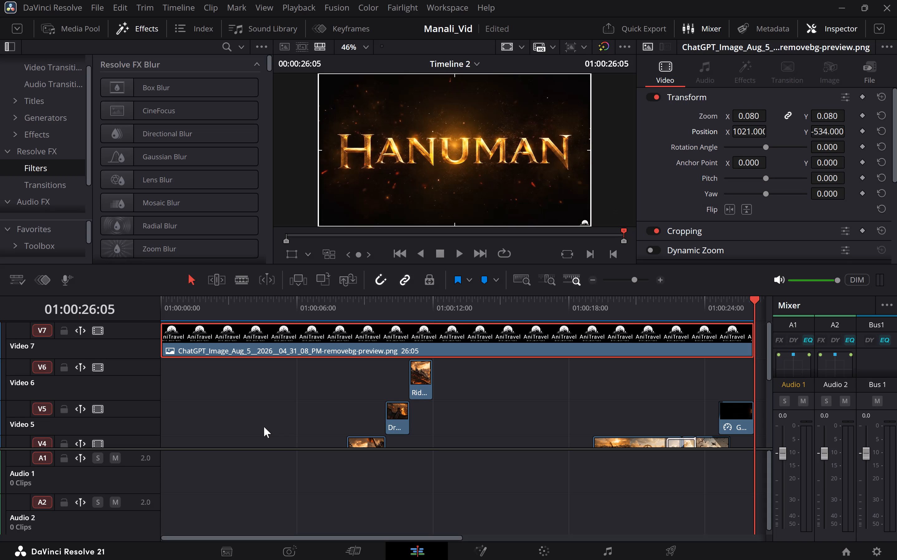
Find the "HANUMAN __A tribute to Hanuman" video in the Master bin and load it into the source viewer.
left_click(76, 30)
scroll(154, 183, "down", 1)
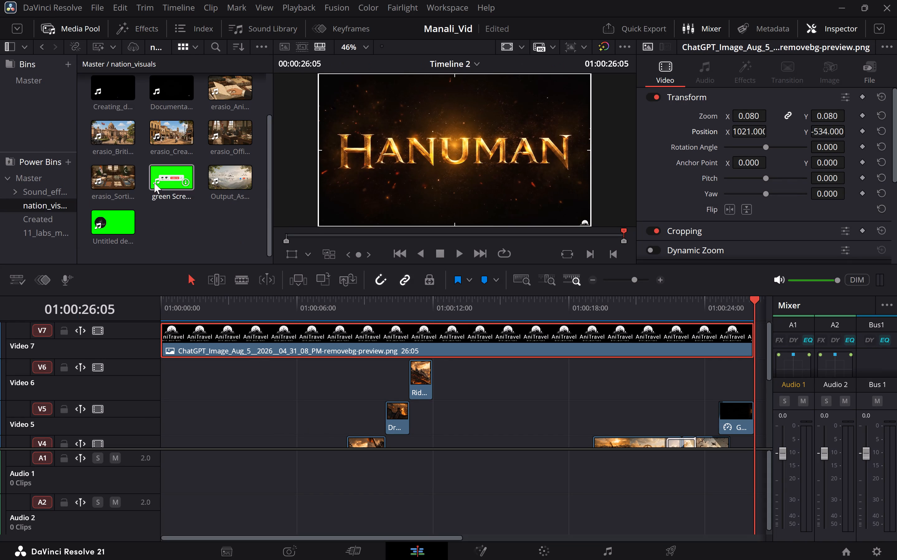
left_click(30, 74)
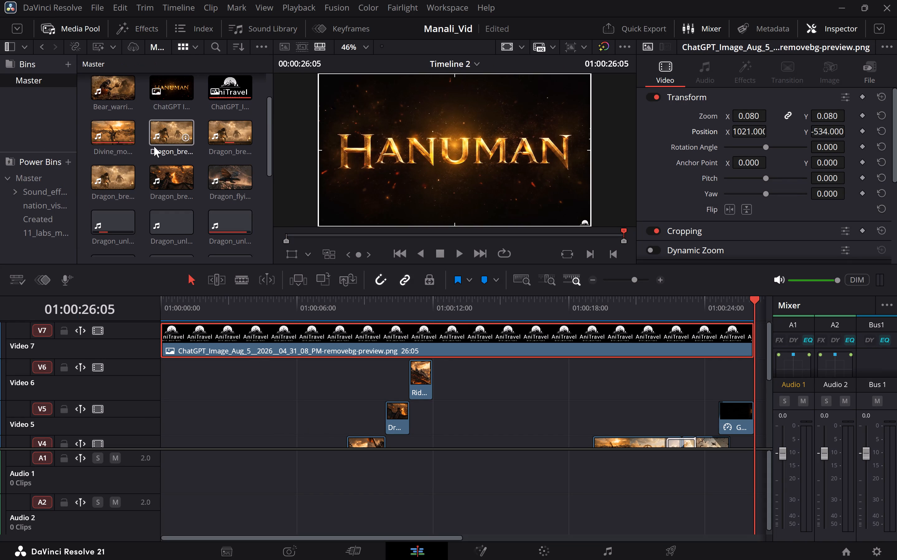
scroll(154, 146, "down", 1)
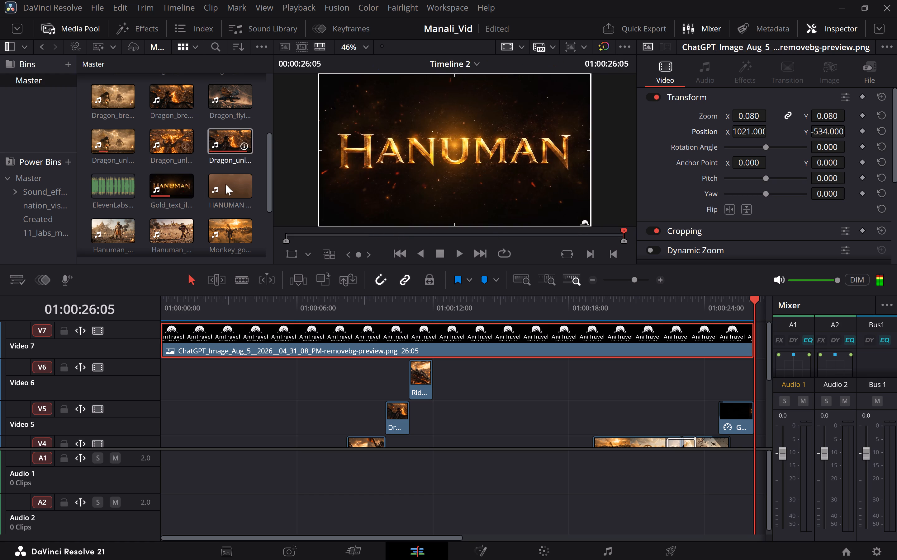
scroll(221, 186, "down", 1)
scroll(169, 185, "up", 1)
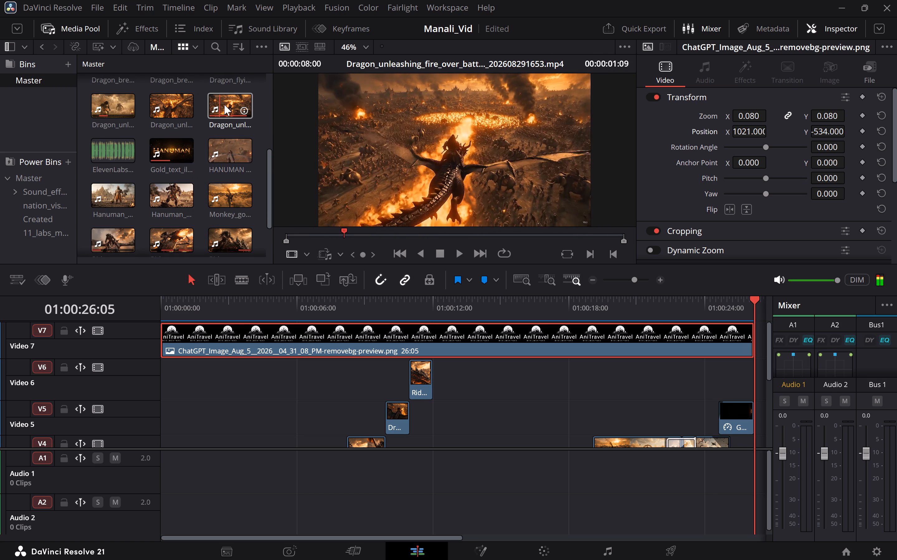
scroll(225, 105, "up", 1)
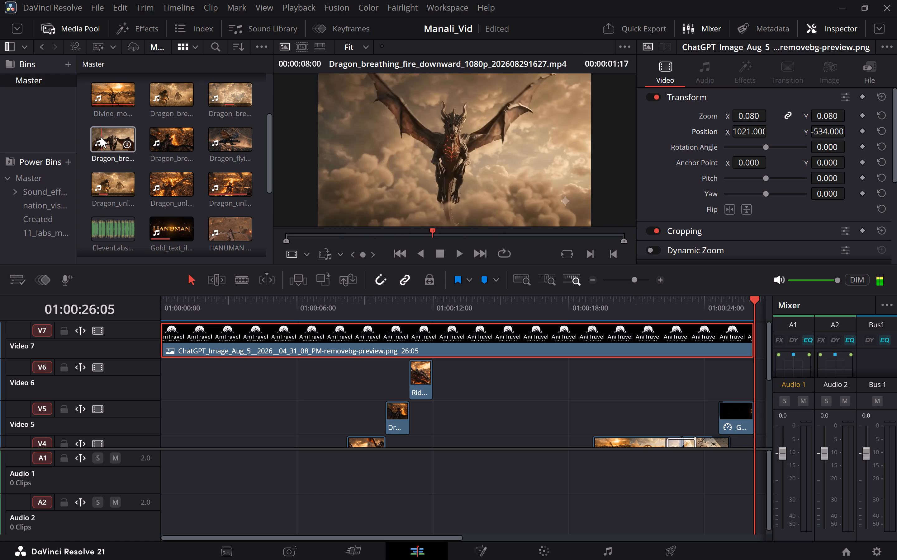
scroll(238, 132, "down", 1)
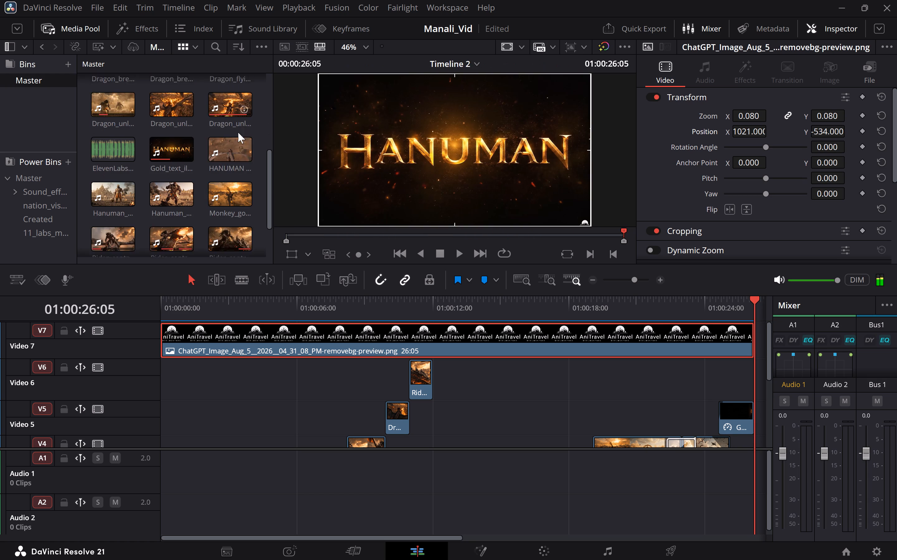
scroll(238, 132, "down", 1)
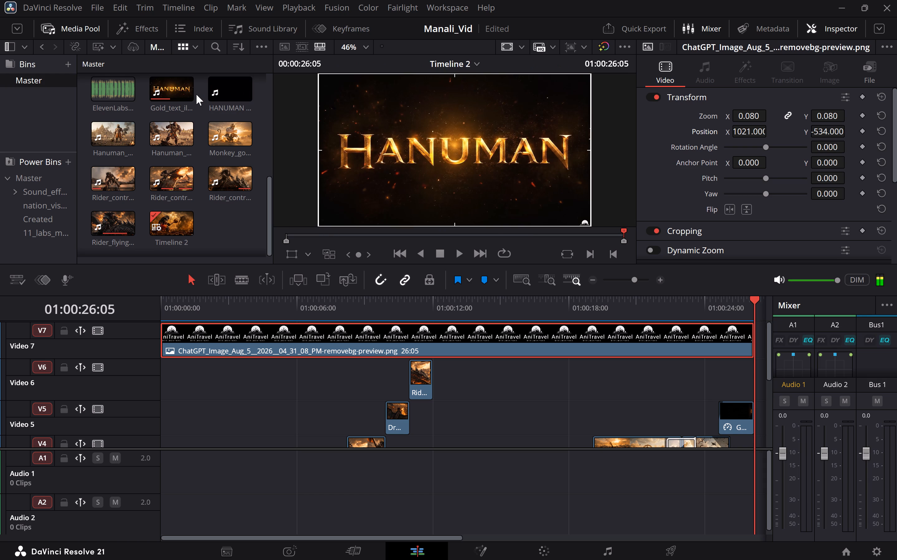
double_click(217, 91)
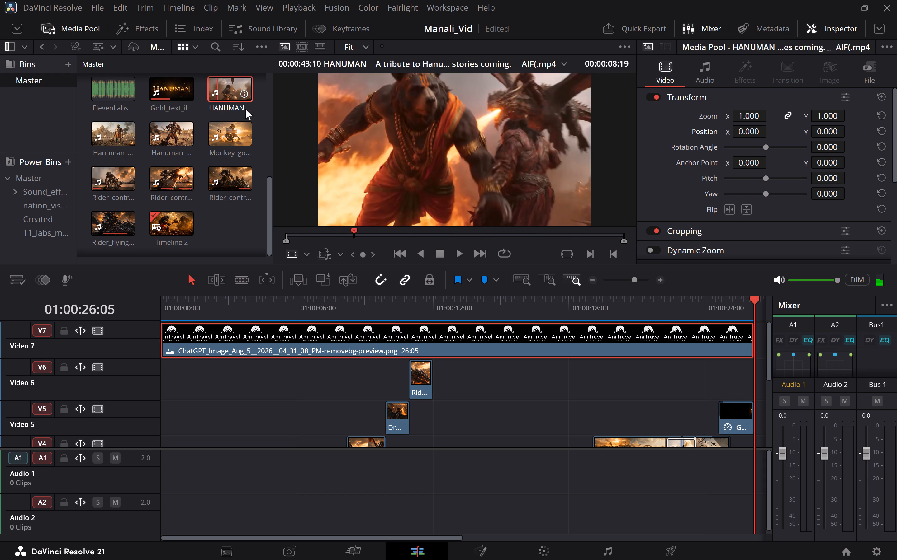
Place only the audio of the HANUMAN tribute video on Audio 1, aligned to the timeline start at 01:00:00:00.
left_click(339, 255)
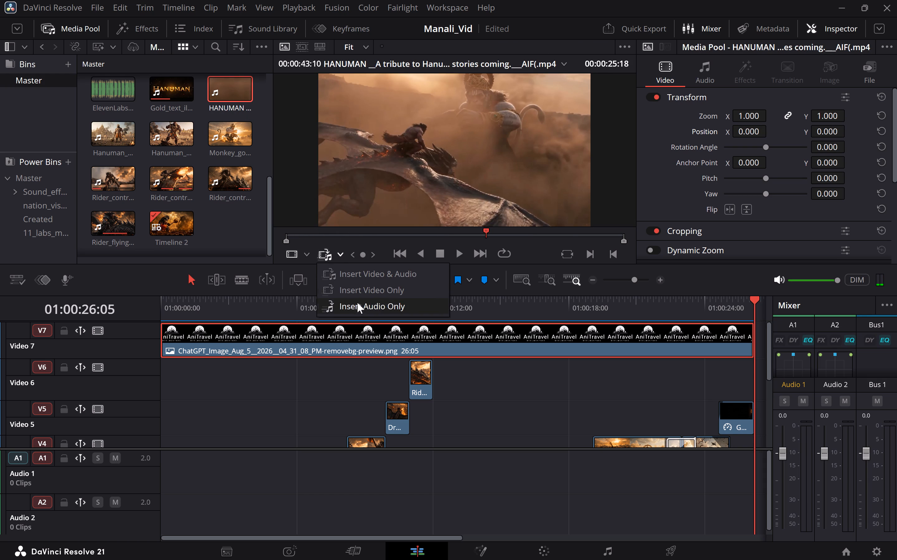
left_click(358, 305)
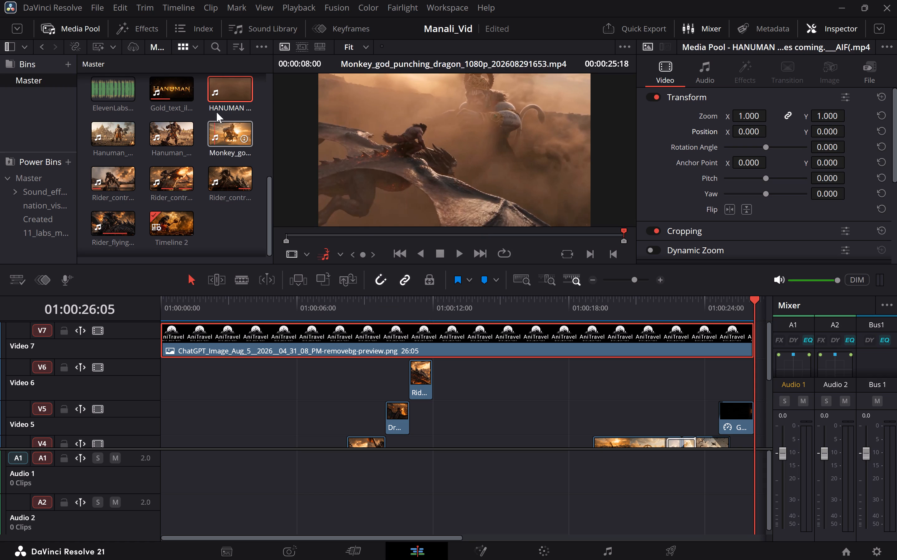
left_click_drag(219, 91, 230, 472)
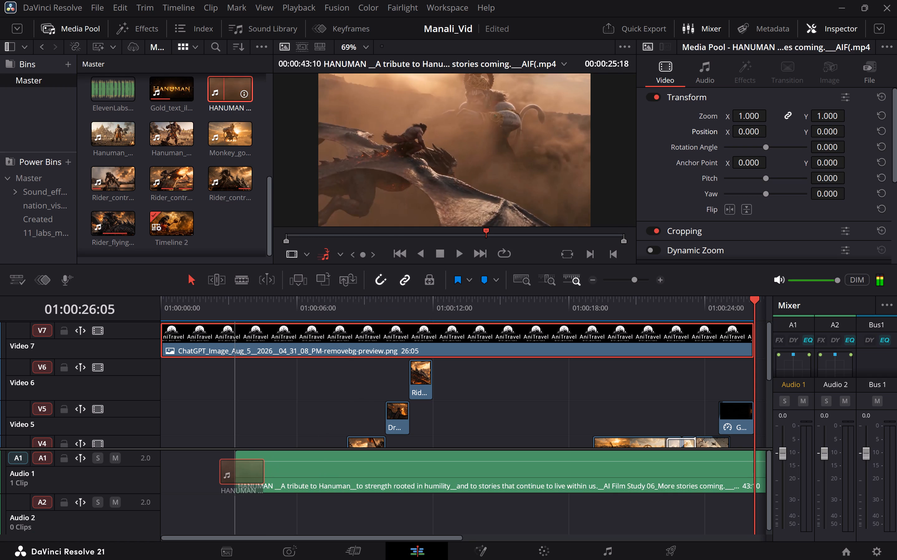
left_click_drag(230, 472, 148, 472)
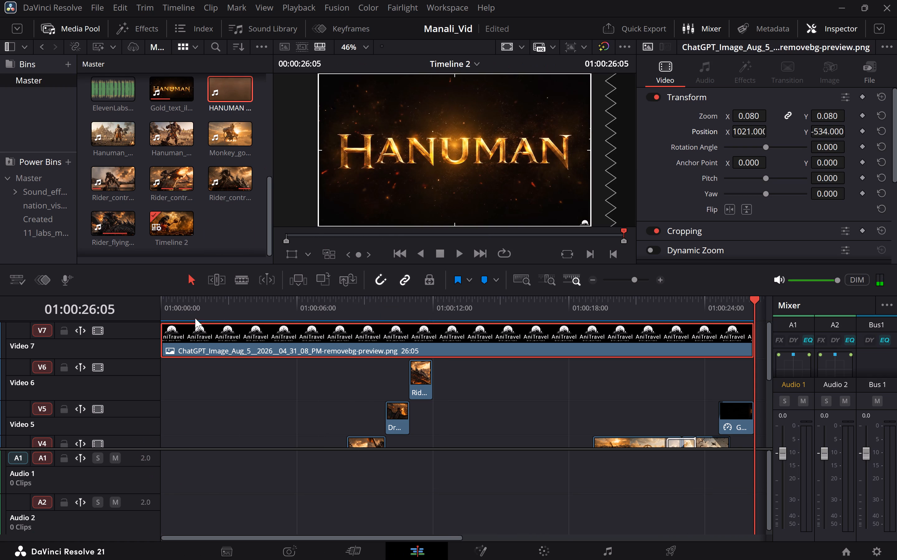
left_click_drag(218, 82, 192, 452)
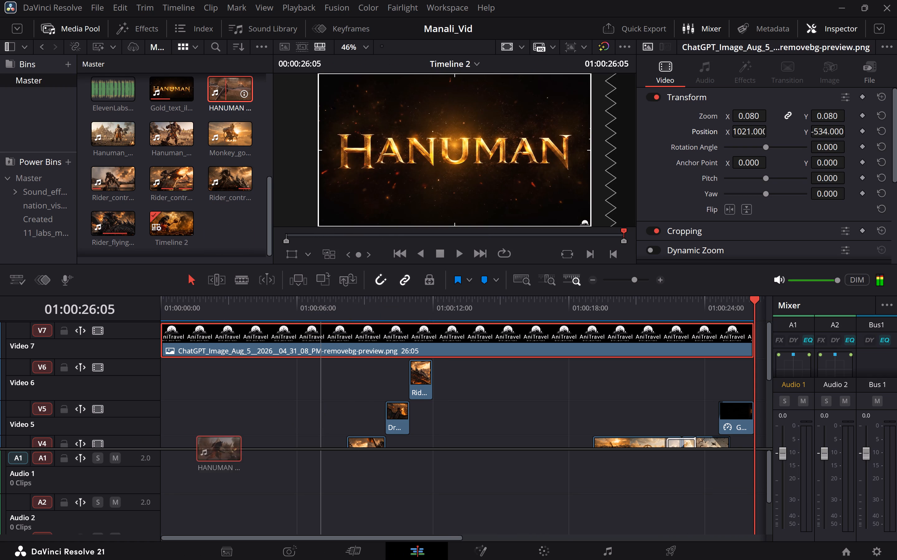
left_click_drag(192, 452, 169, 458)
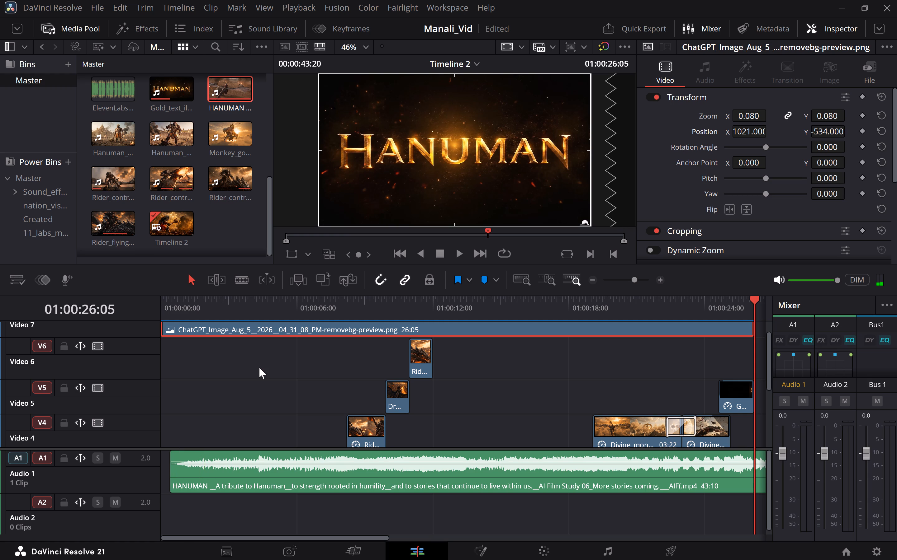
scroll(259, 367, "right", 2)
left_click_drag(292, 482, 260, 482)
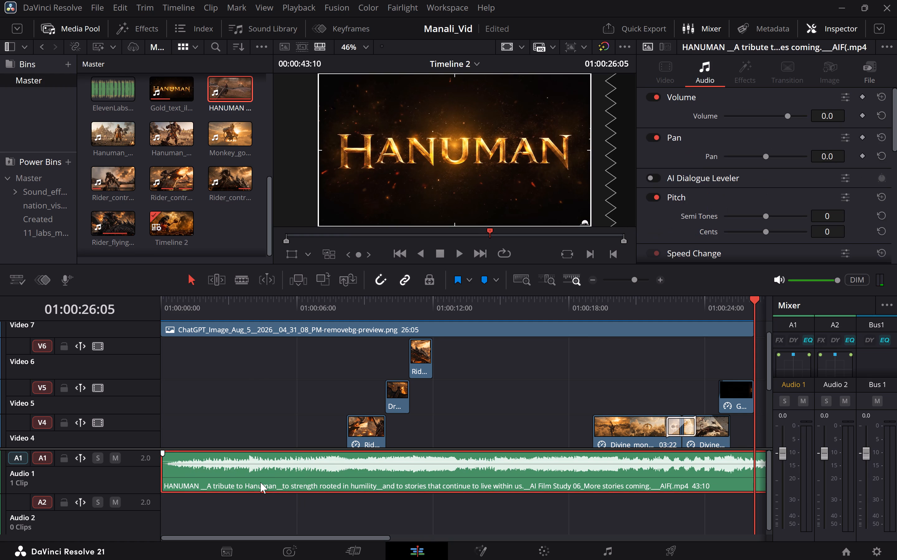
Move the playhead to the timeline start at 01:00:00:00 and return to the Color page.
left_click(172, 309)
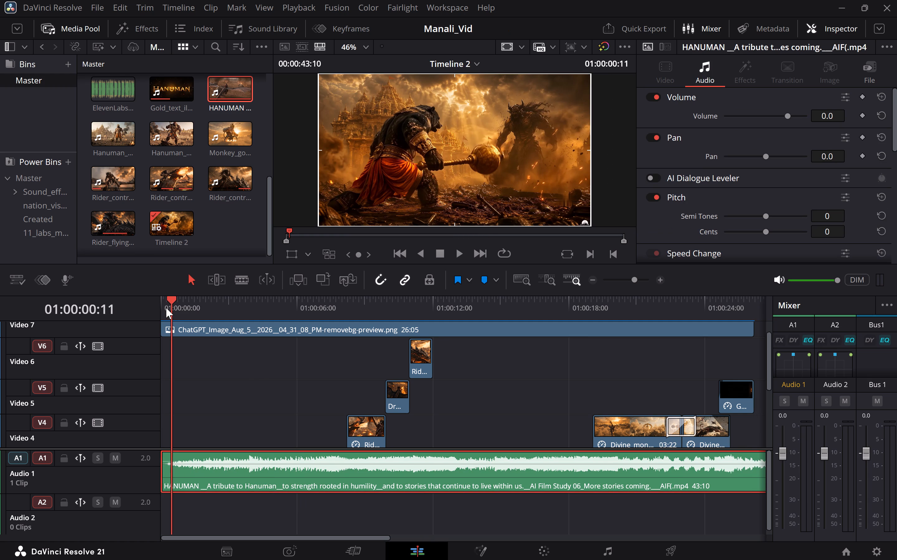
left_click(166, 308)
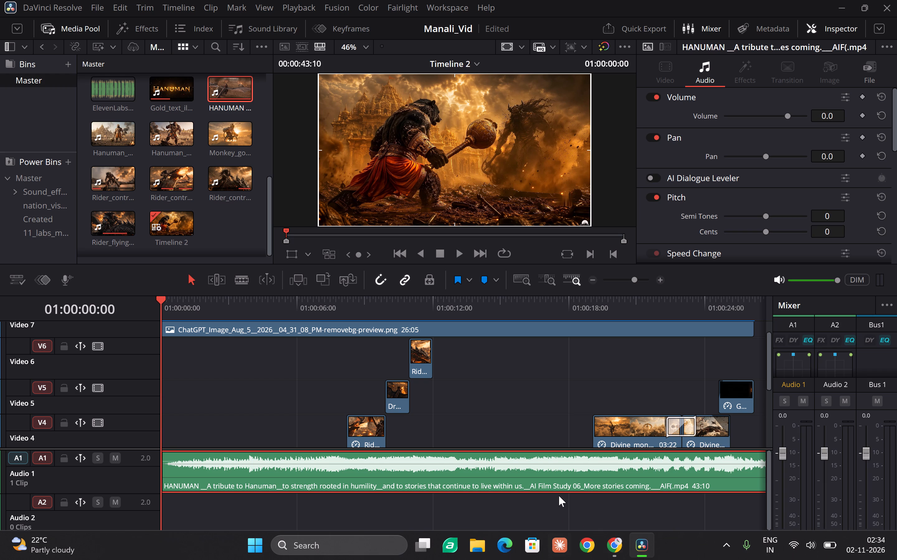
left_click(549, 555)
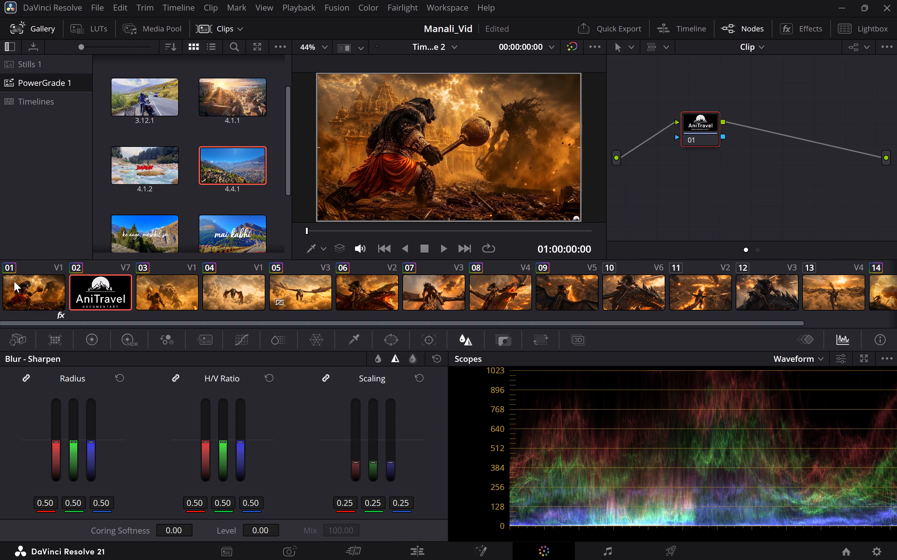
On the first clip, compare the grade with and without the contrast node, and delete that node.
left_click(16, 289)
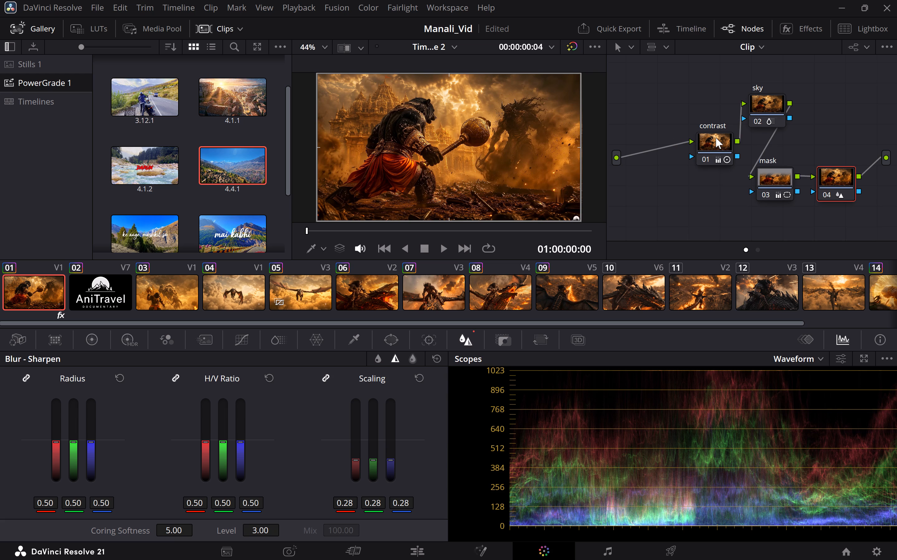
left_click(702, 157)
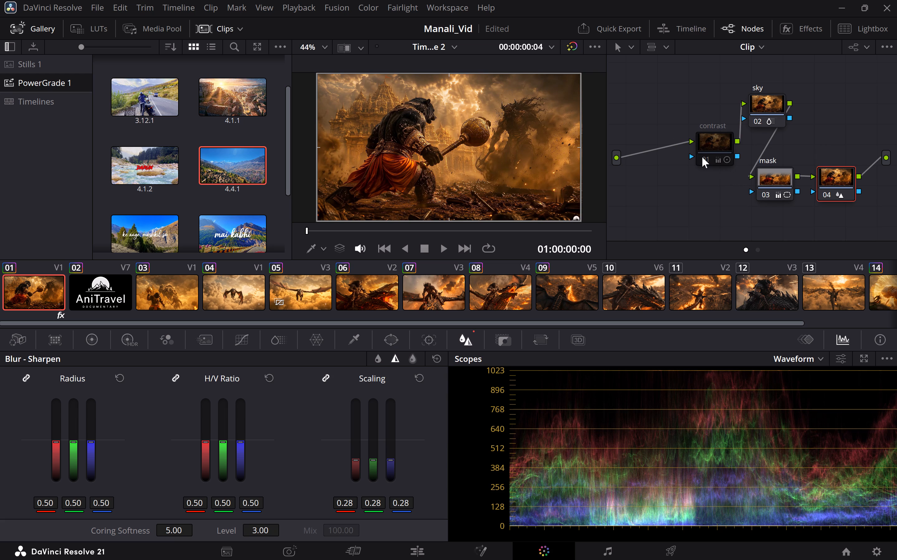
left_click(702, 157)
left_click(702, 157)
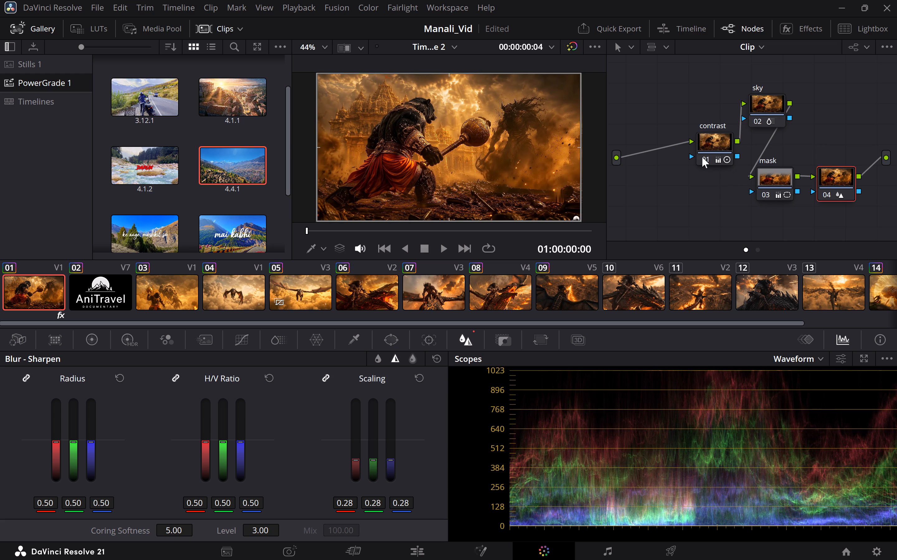
left_click(714, 142)
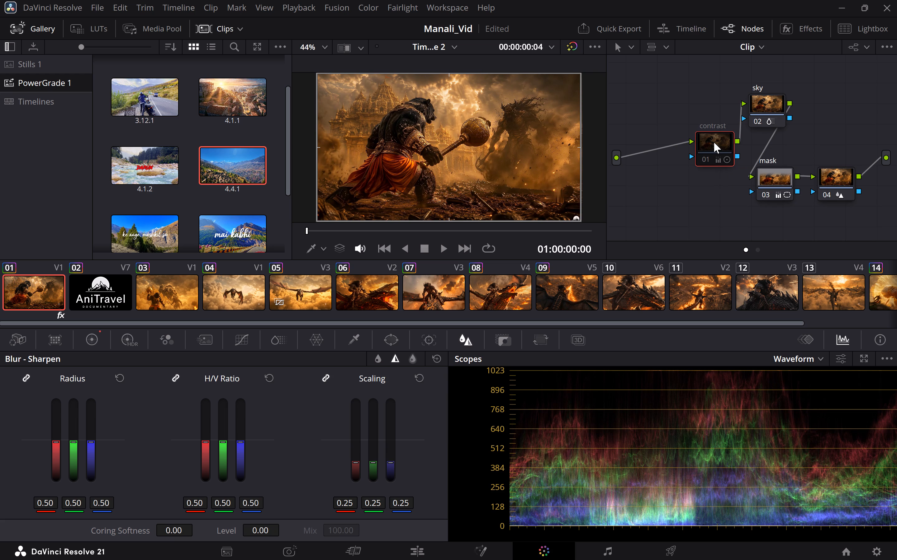
key("BackSpace")
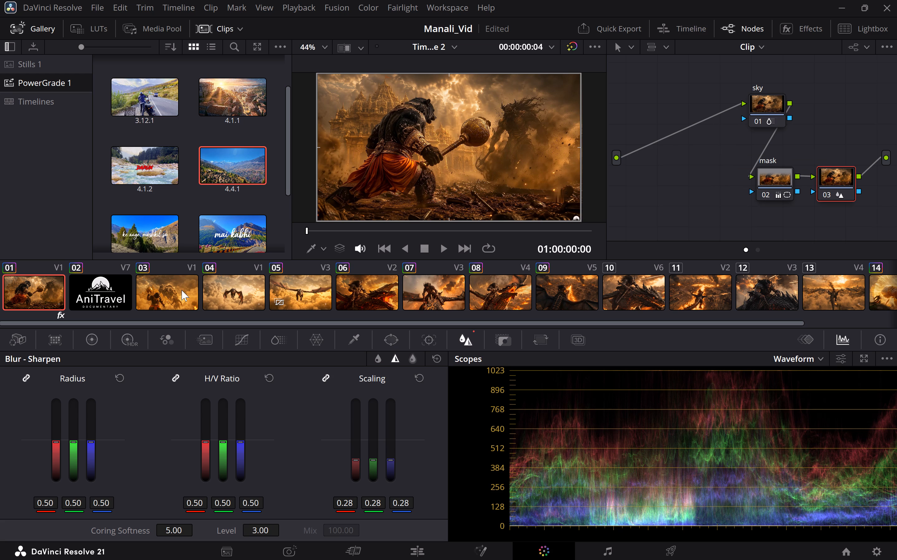
On clip 03's risen-dragon frame at 01:00:04:00, compare the image with the contrast, sky and mask nodes toggled off and on.
left_click(182, 290)
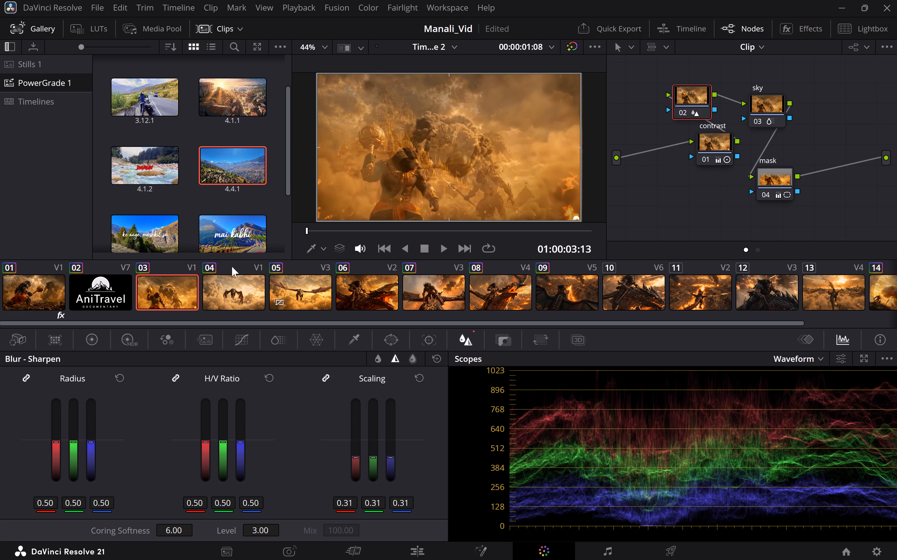
left_click(412, 229)
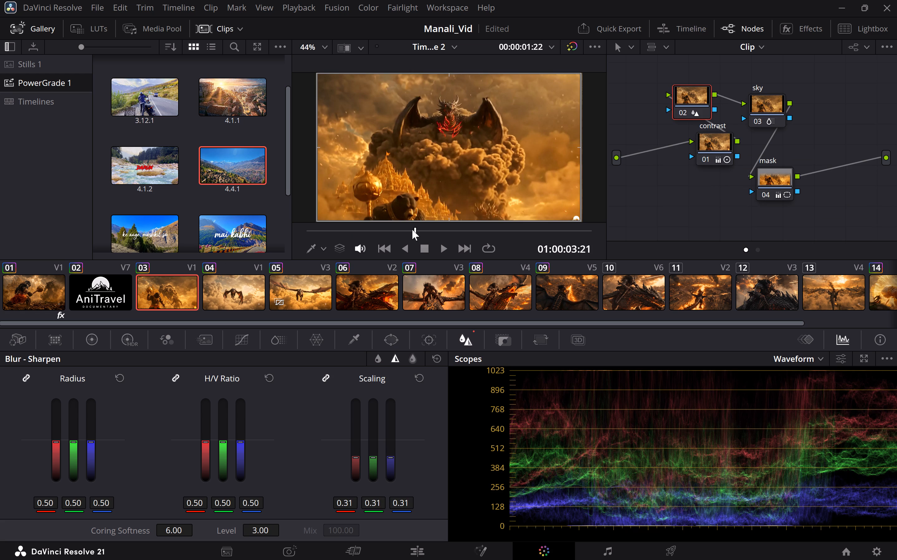
left_click(450, 228)
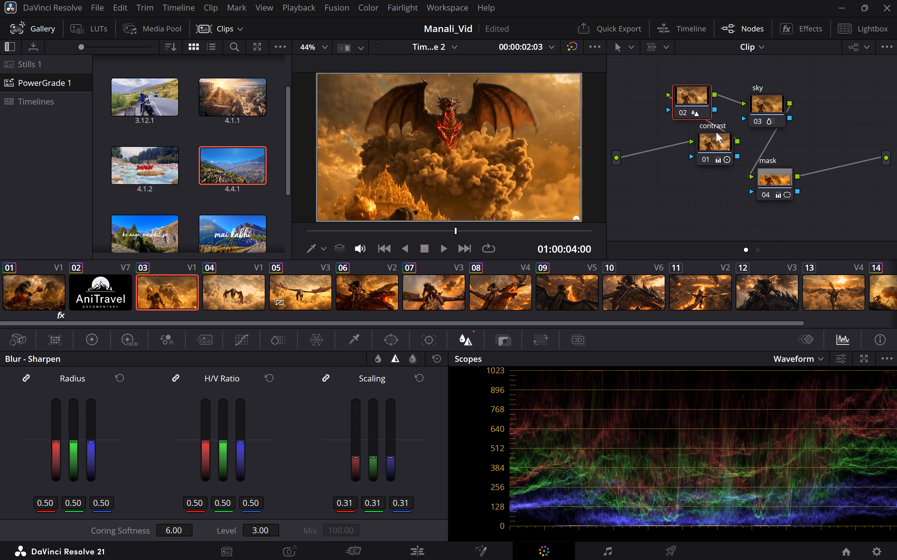
left_click(707, 157)
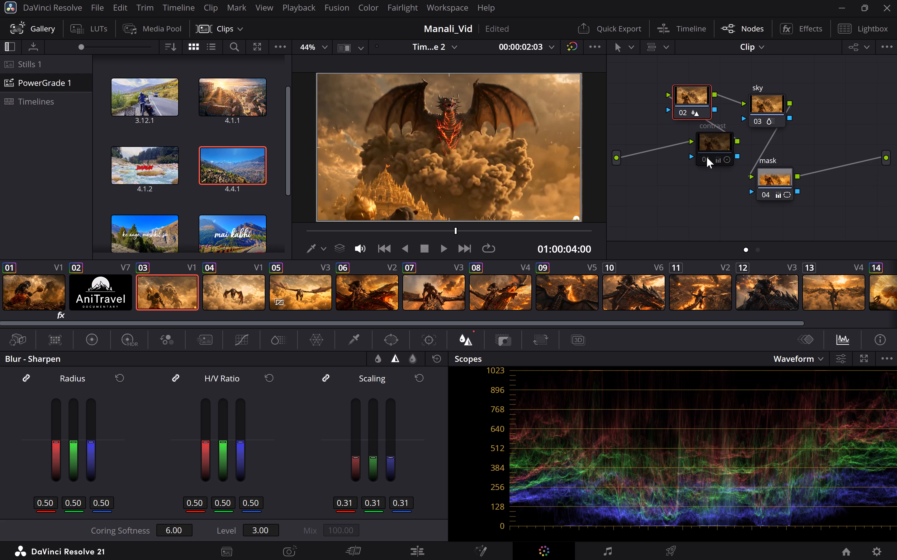
left_click(707, 157)
left_click(707, 157)
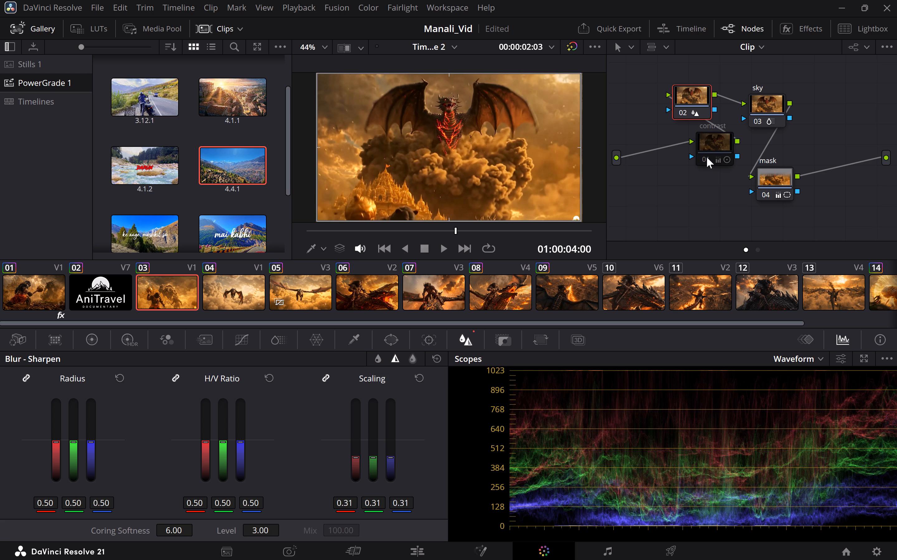
left_click(707, 157)
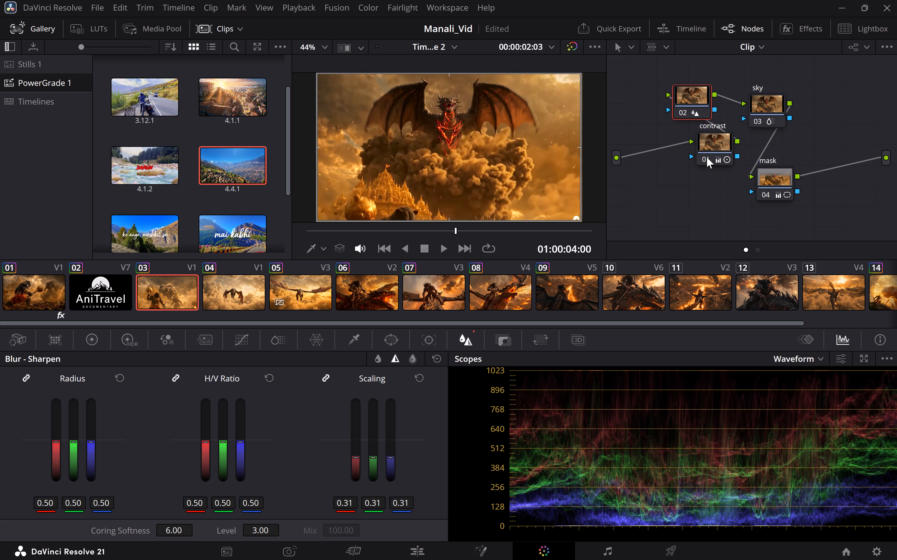
left_click(764, 111)
left_click(758, 122)
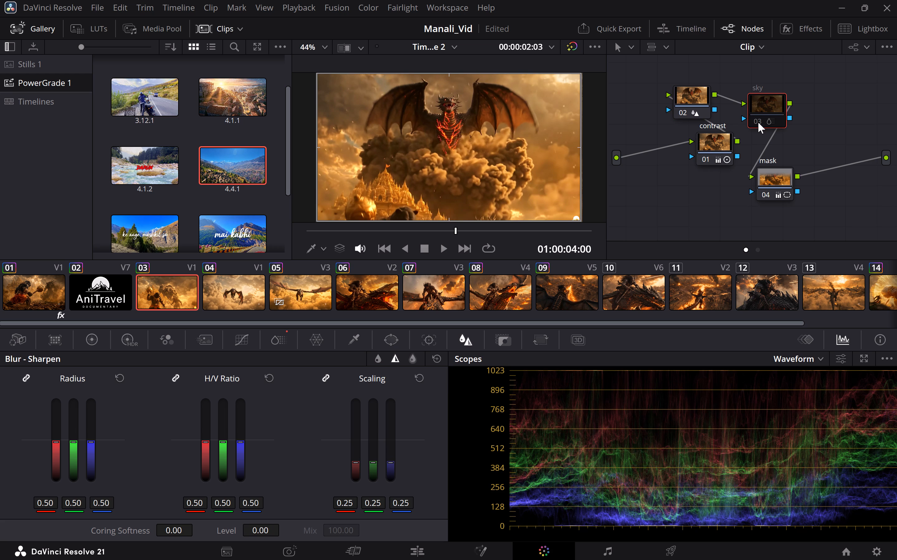
left_click(758, 122)
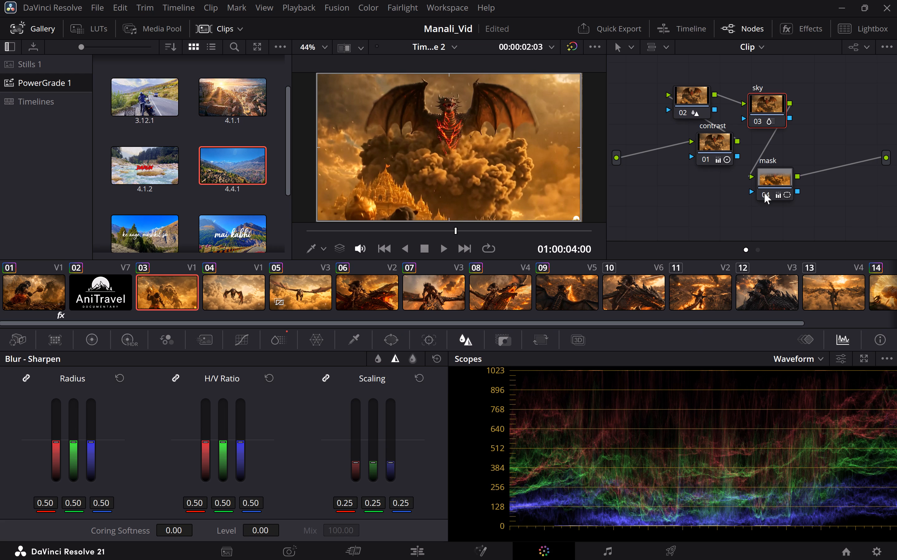
left_click(764, 193)
left_click(764, 193)
On clip 03's mask node, set Color Boost to 10.50 and lower the master Gain to 1.04.
left_click(771, 176)
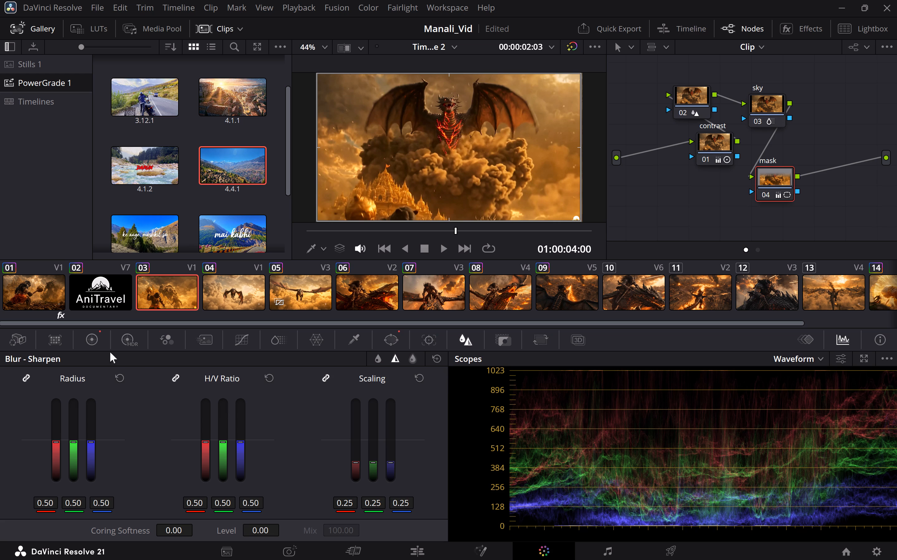
left_click(92, 341)
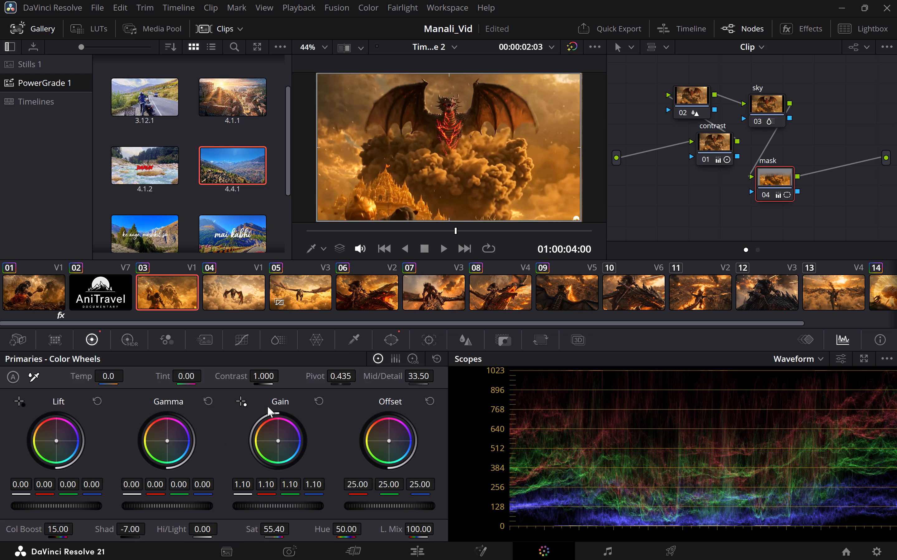
left_click_drag(57, 528, 56, 528)
left_click_drag(56, 528, 51, 529)
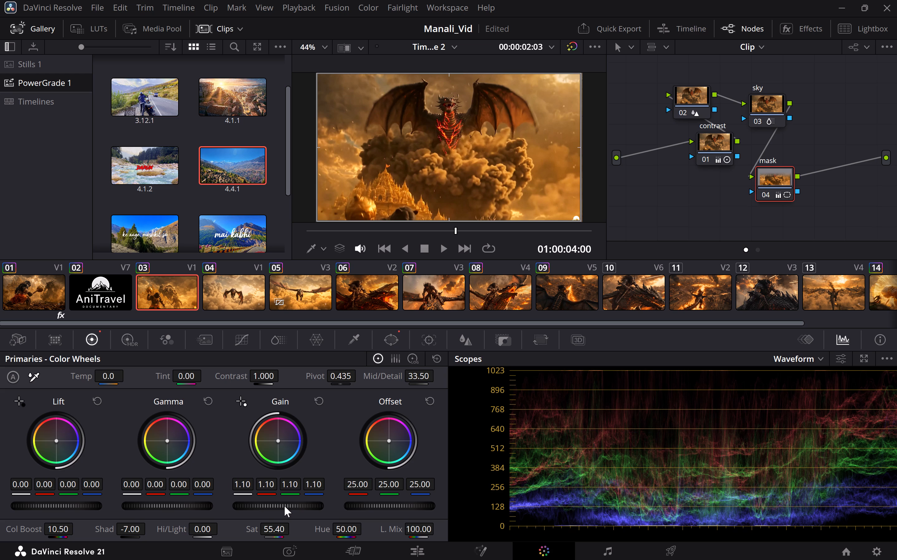
left_click_drag(284, 506, 241, 506)
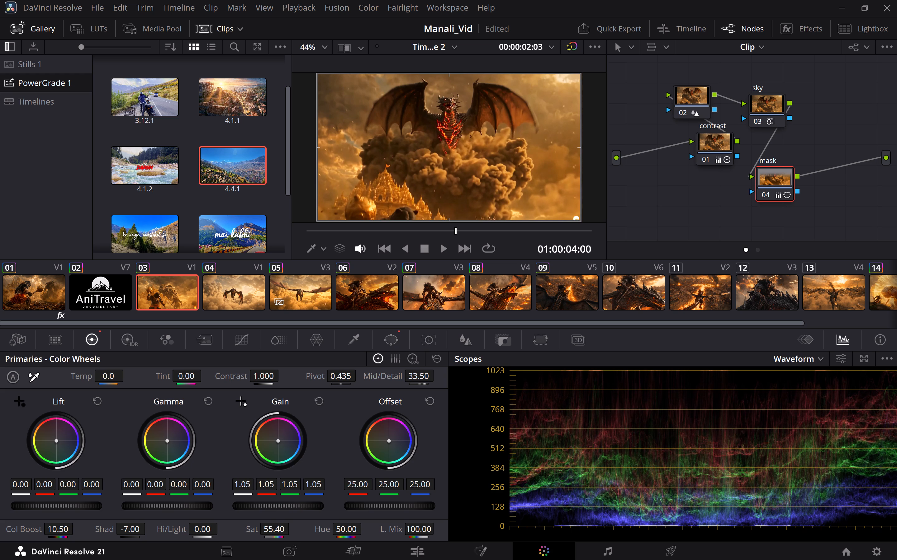
left_click_drag(241, 506, 238, 506)
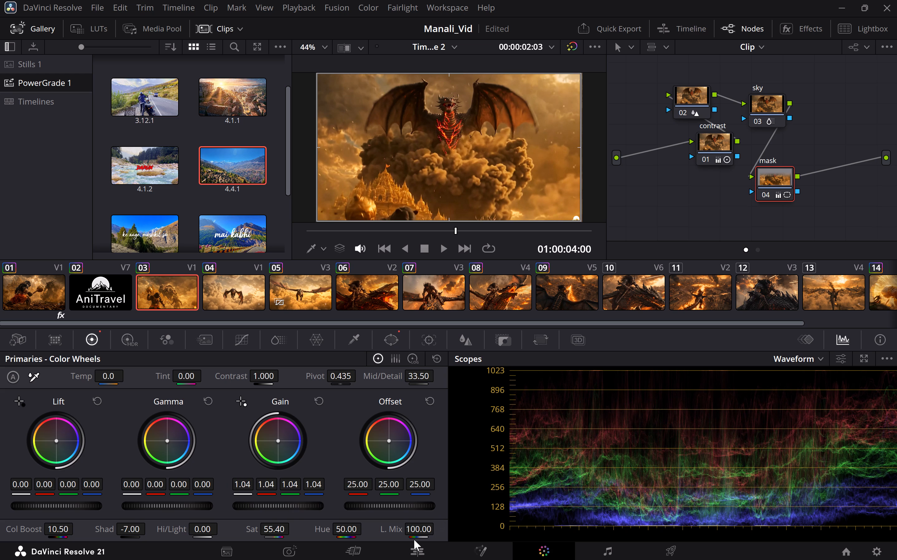
On the Edit page, scrub through the opening shots and inspect the mace-strike frame at 01:00:01:20 full screen.
left_click(413, 551)
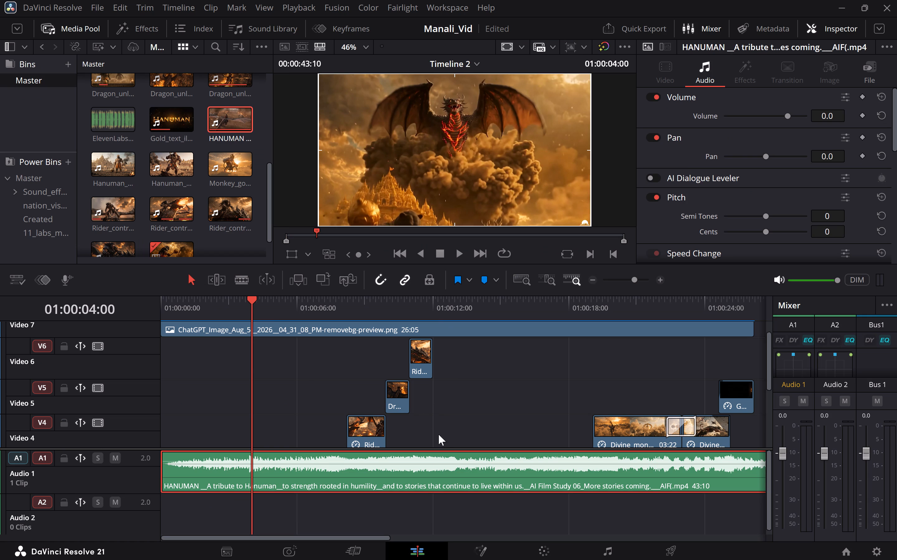
scroll(226, 378, "right", 3)
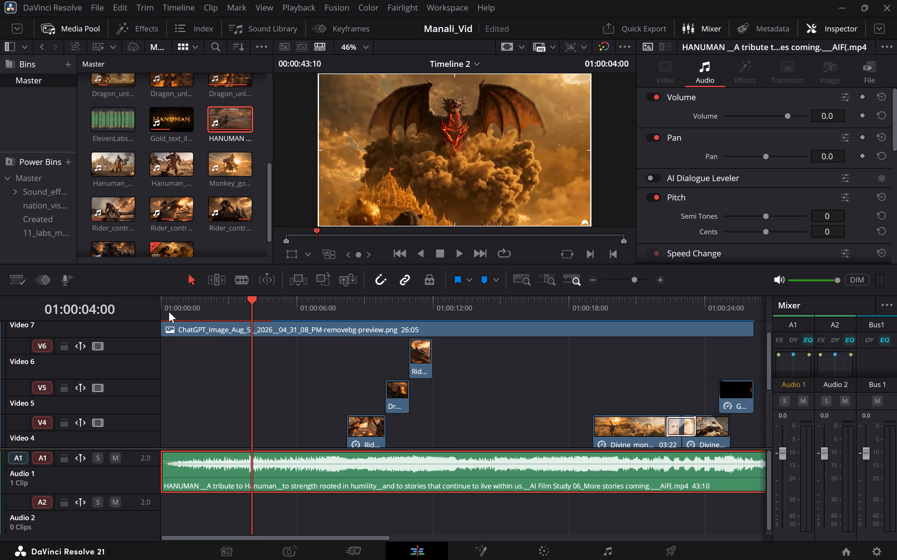
left_click(169, 312)
left_click(195, 311)
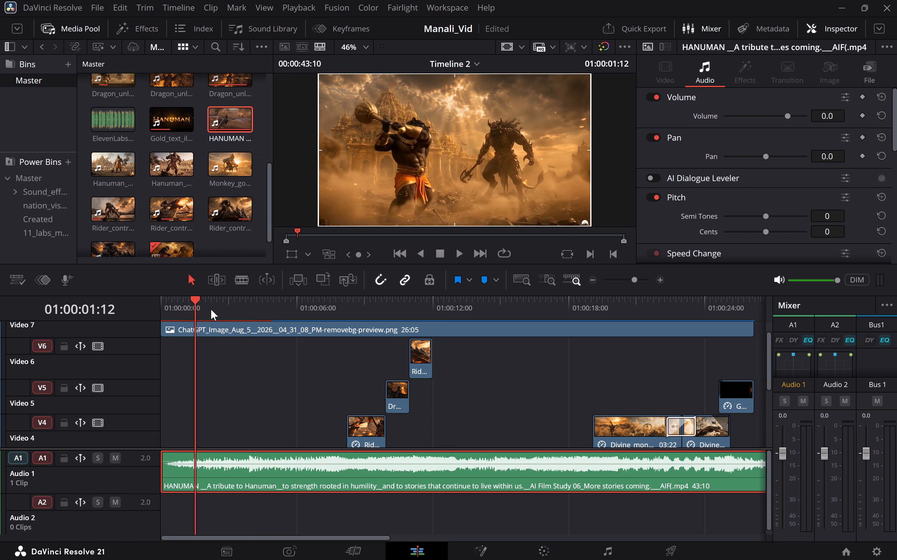
left_click(216, 309)
left_click(247, 301)
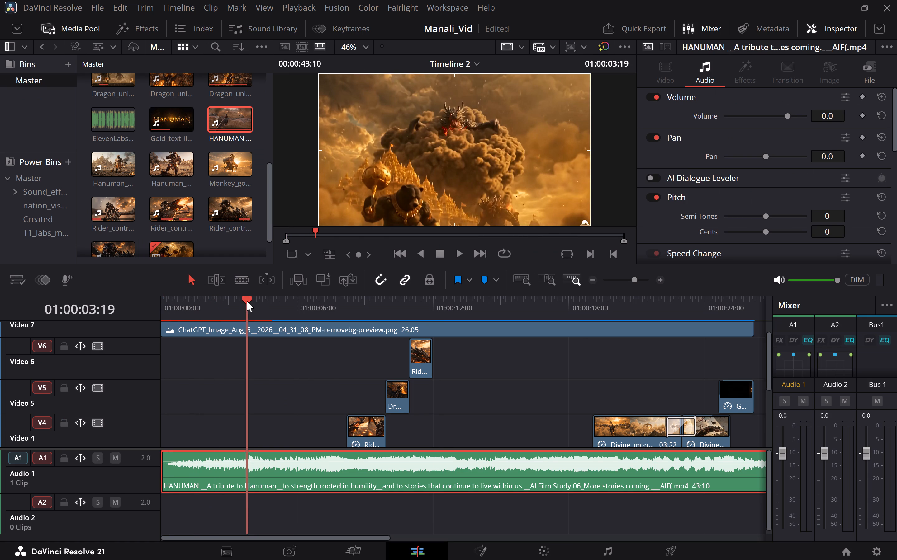
left_click(203, 309)
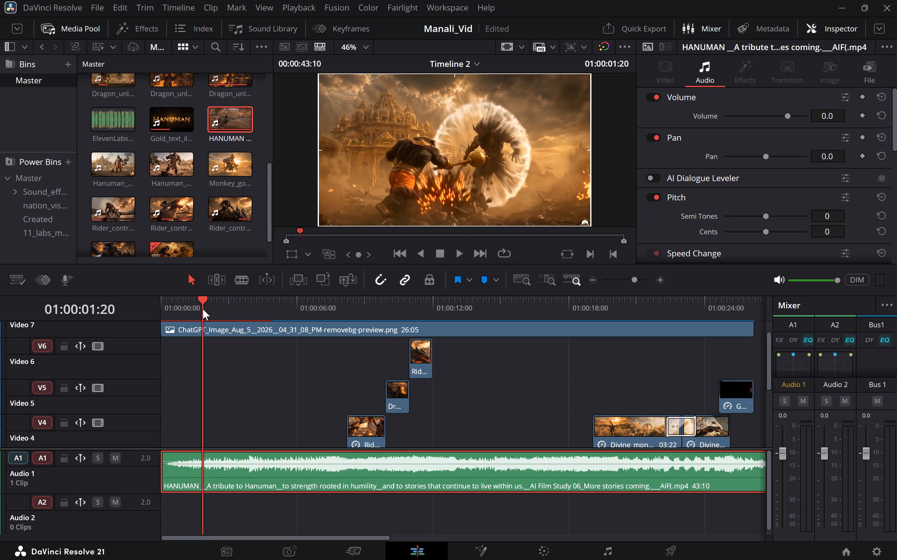
key("ctrl+f")
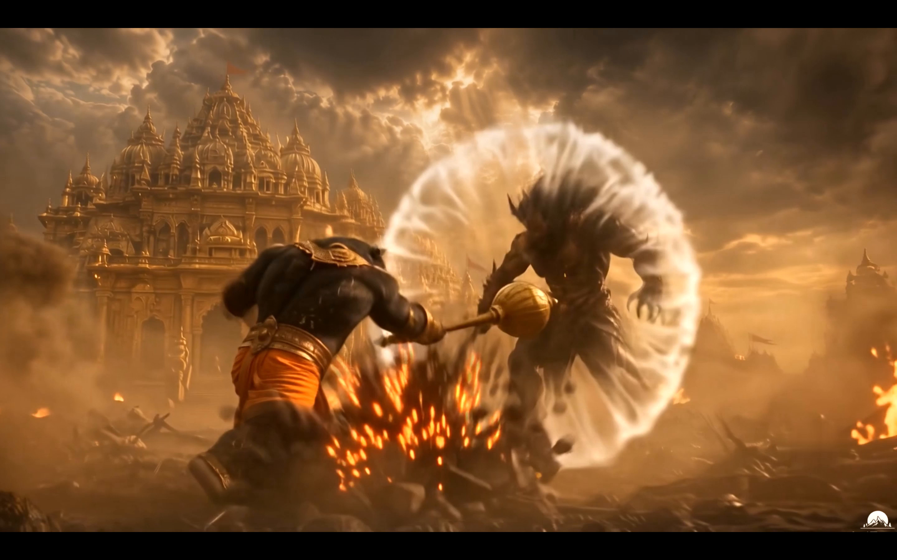
key("ctrl+f")
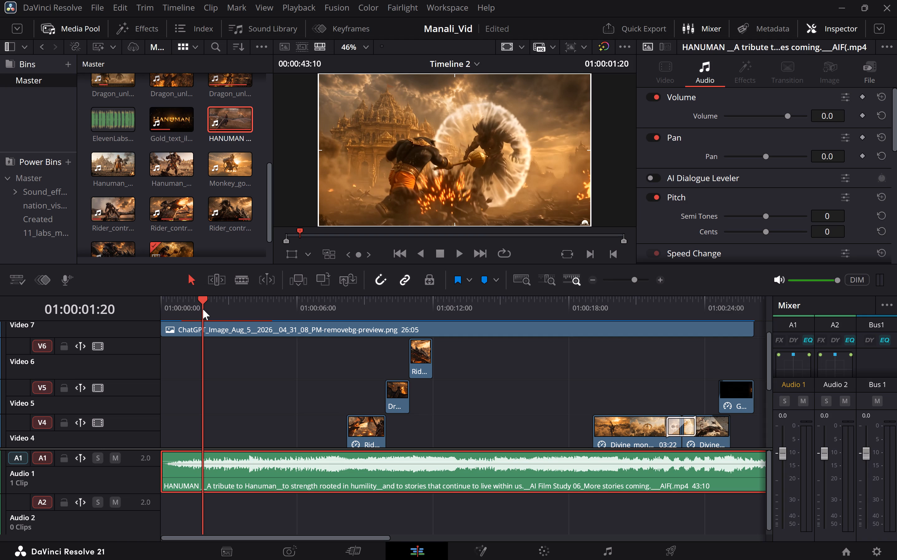
Play the opening of Timeline 2 full screen from 01:00:00:00 to about 01:00:03:06.
left_click(164, 300)
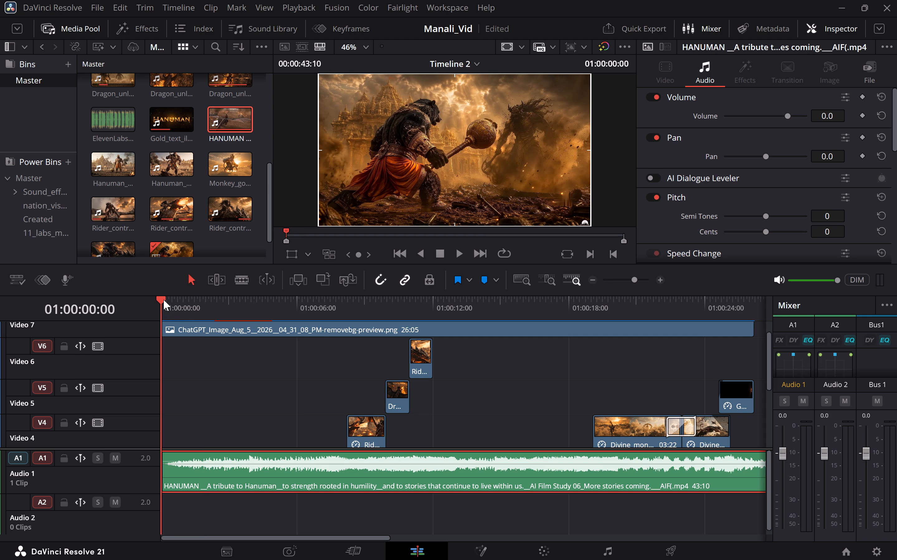
key("ctrl+f")
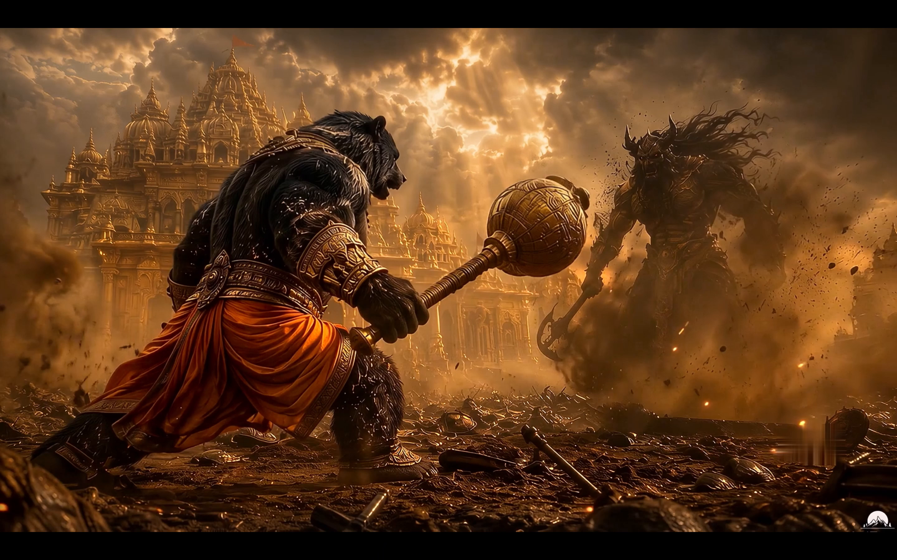
key("space")
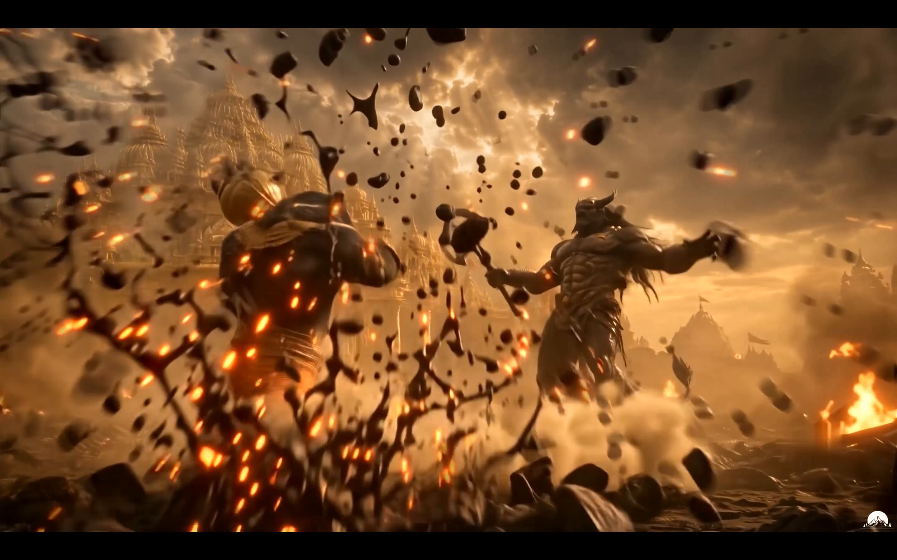
key("space")
key("ctrl+f")
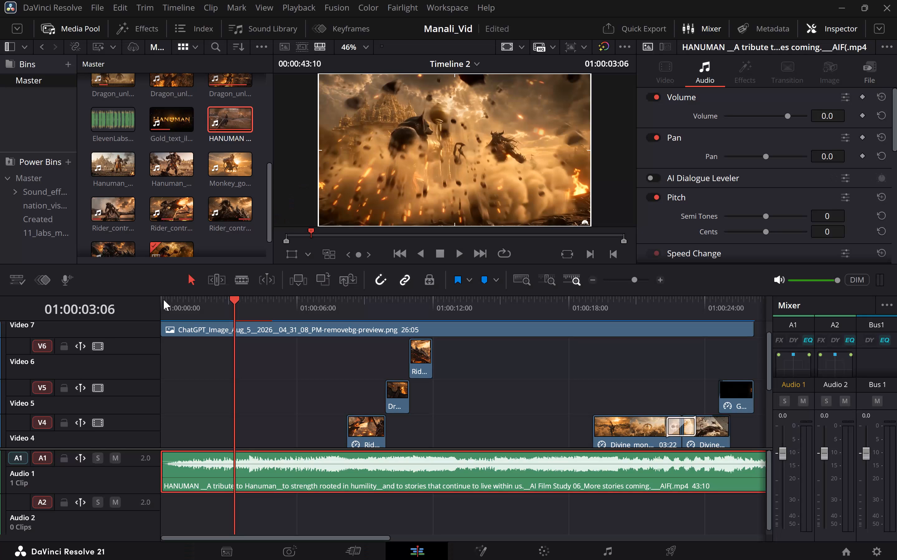
Check the frames from 01:00:03:19 to 01:00:06:00 and look over the clip layout across Timeline 2's video tracks.
left_click(247, 305)
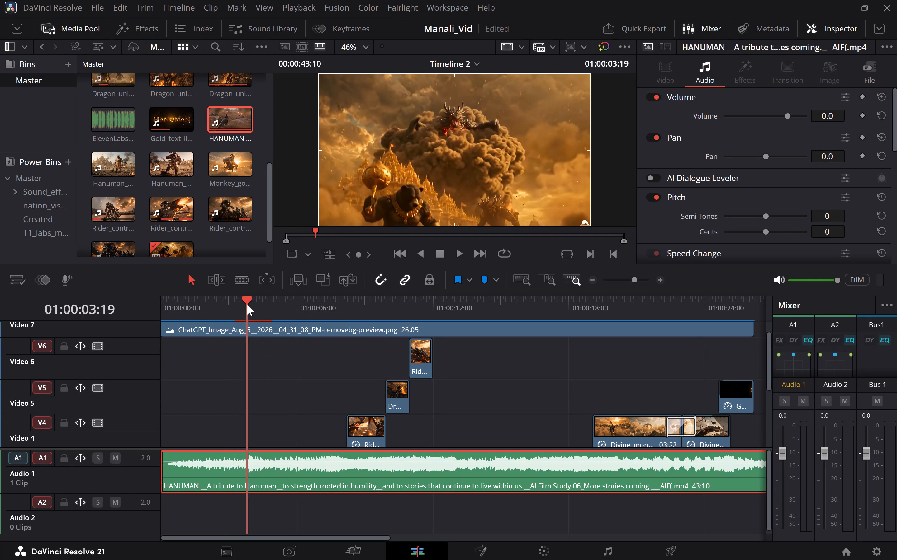
left_click(262, 302)
left_click(302, 298)
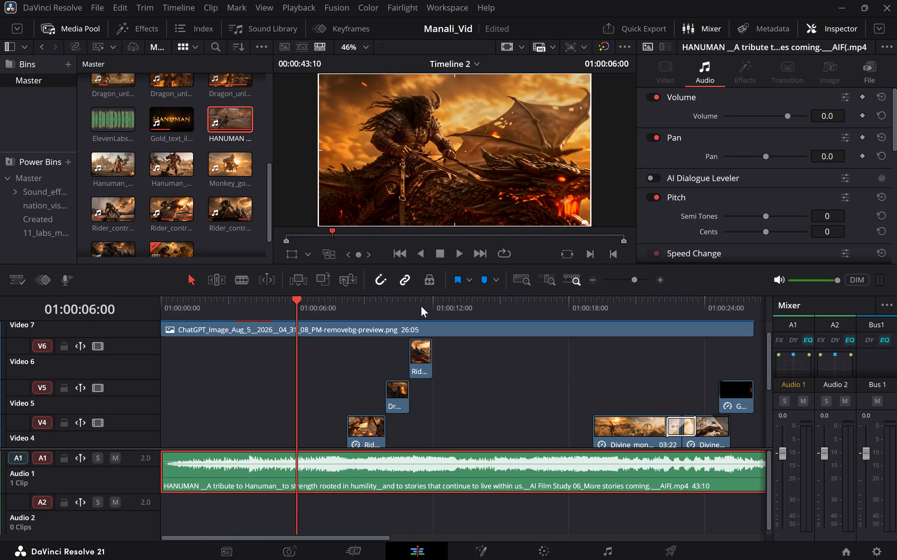
scroll(421, 306, "left", 3)
scroll(421, 306, "right", 1)
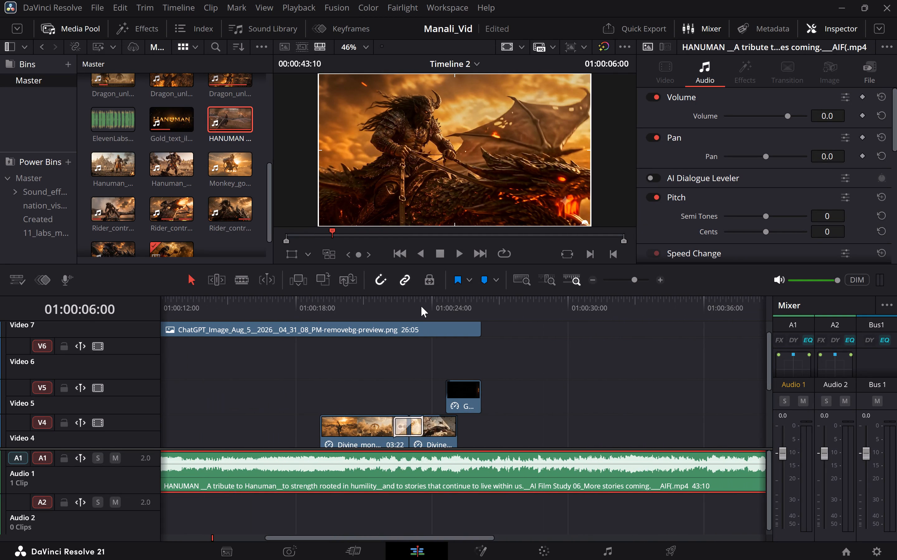
scroll(496, 343, "down", 1)
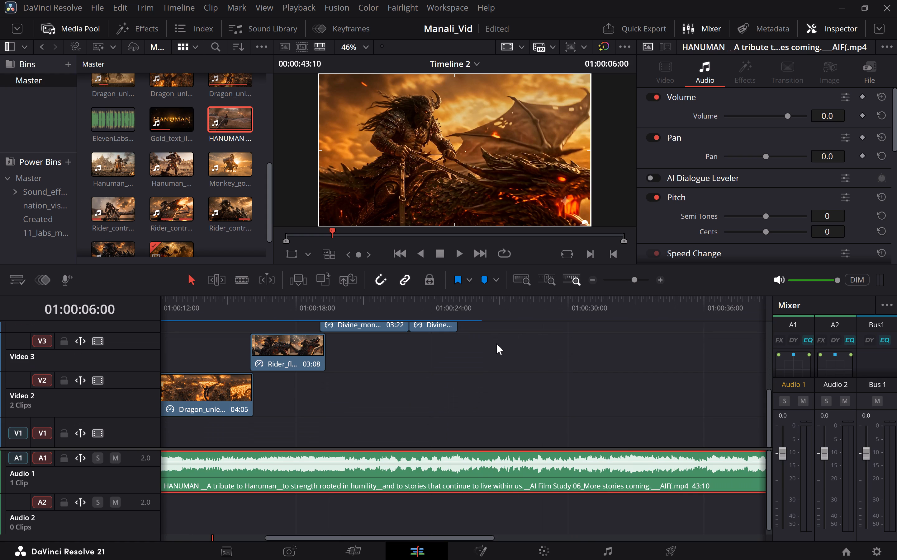
scroll(368, 419, "right", 3)
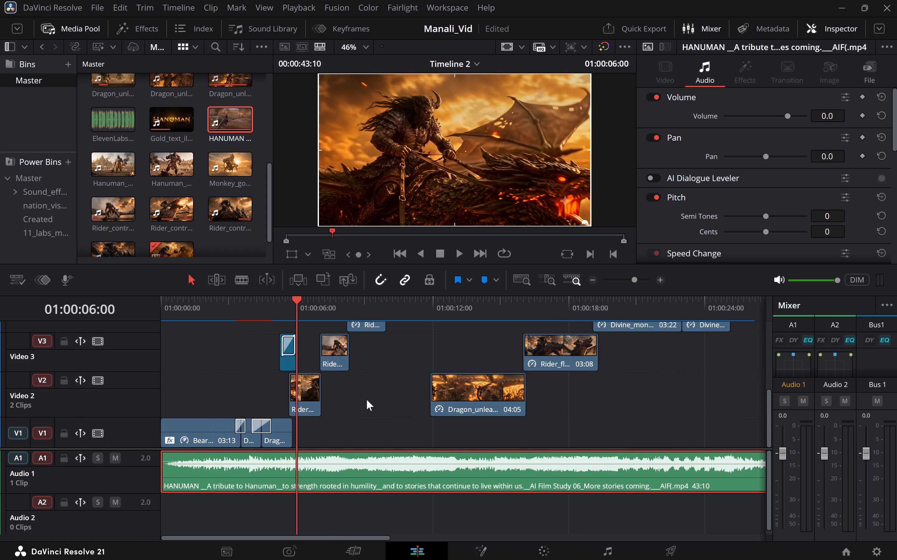
scroll(367, 399, "up", 3)
scroll(195, 352, "up", 1)
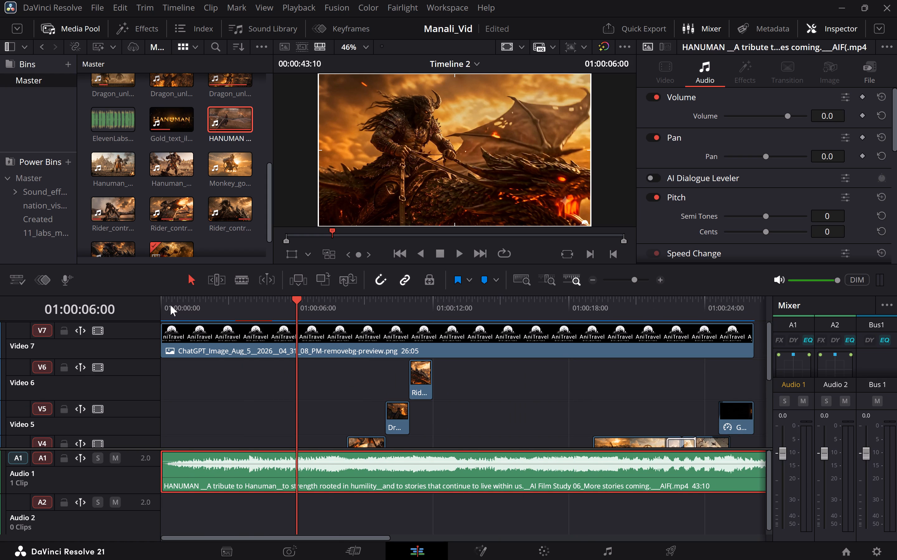
Scrub the opening from its start through the dragon shots to 01:00:04:22 and inspect the clips on Video 1 to Video 3.
left_click(164, 305)
left_click(249, 304)
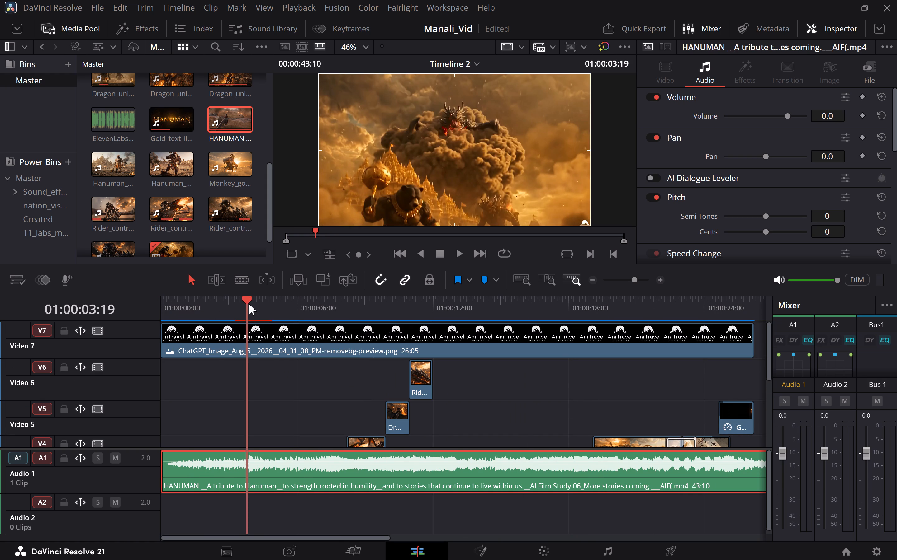
left_click(253, 304)
left_click(257, 304)
left_click(274, 304)
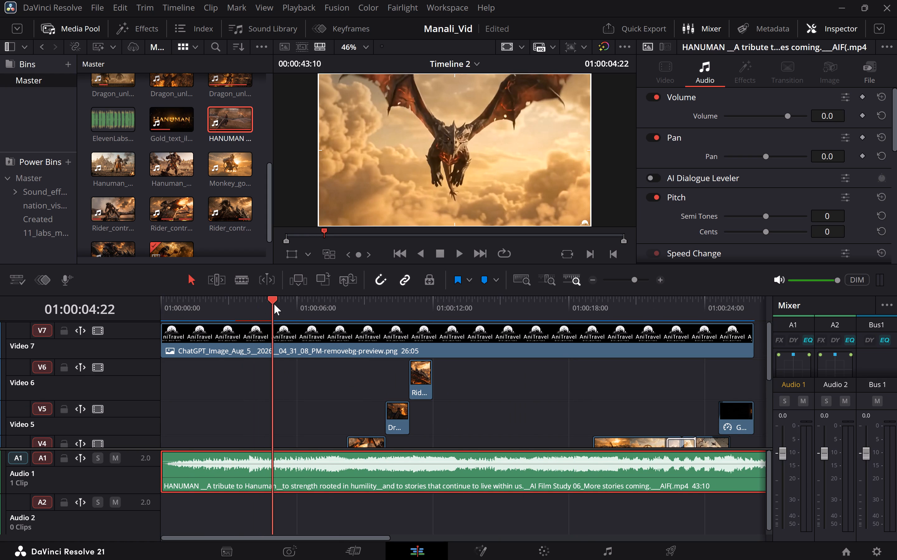
scroll(411, 311, "down", 1)
scroll(389, 422, "down", 1)
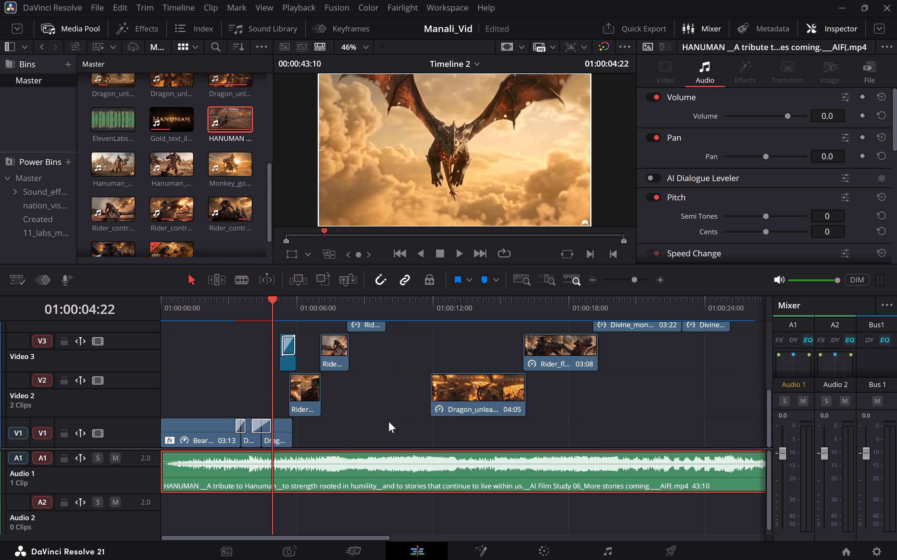
scroll(389, 422, "down", 1)
scroll(389, 422, "right", 1)
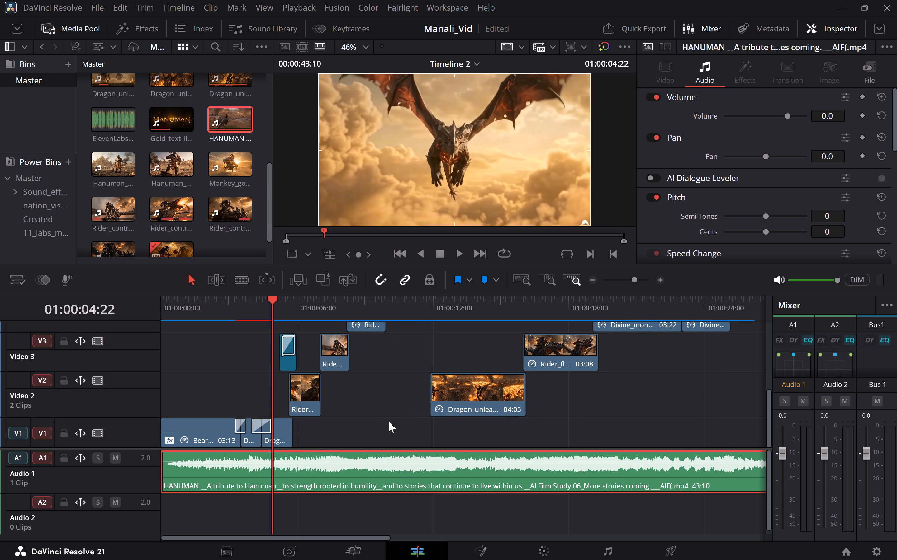
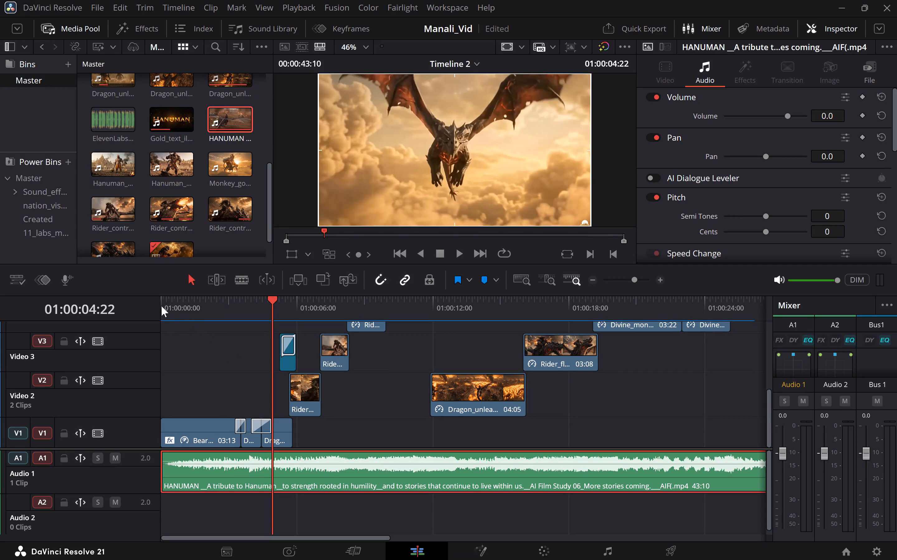
Play Timeline 2 full screen from the beginning through the HANUMAN title to review the edit.
left_click(161, 306)
key("ctrl+f")
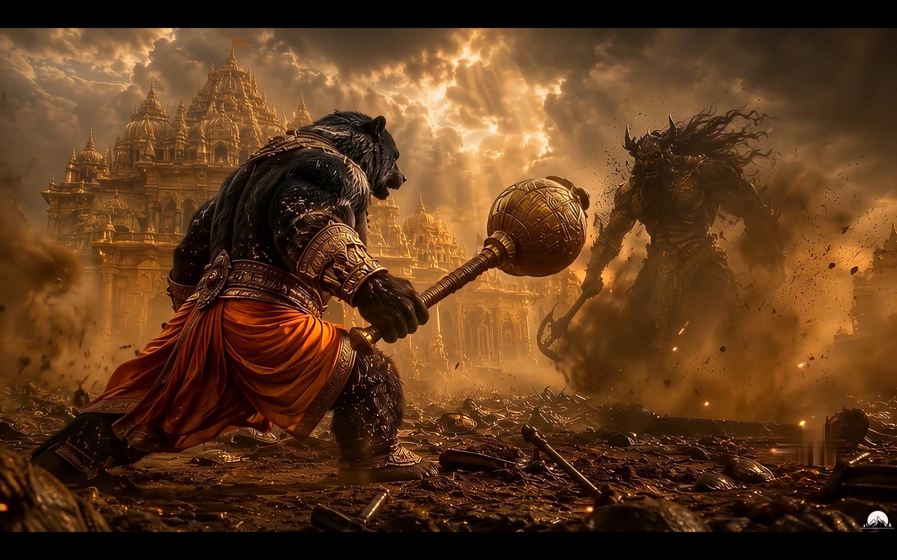
key("space")
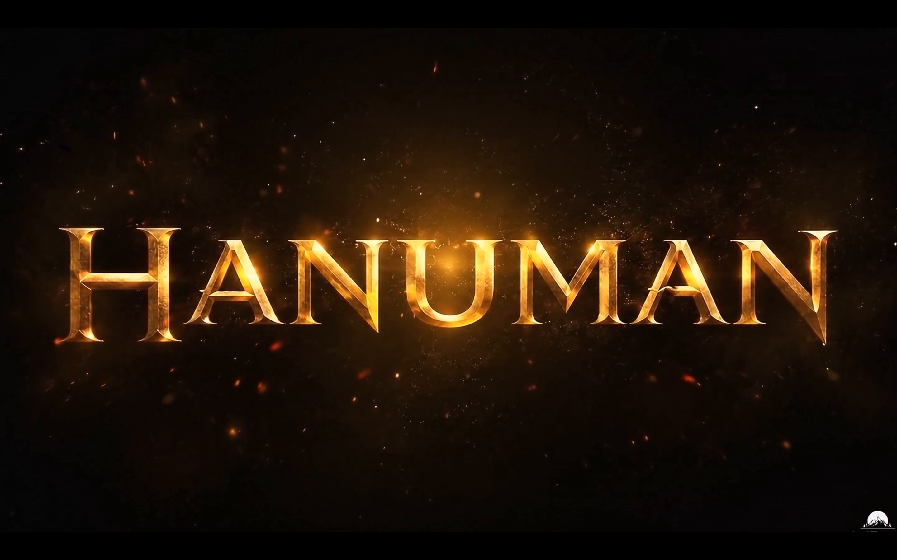
key("space")
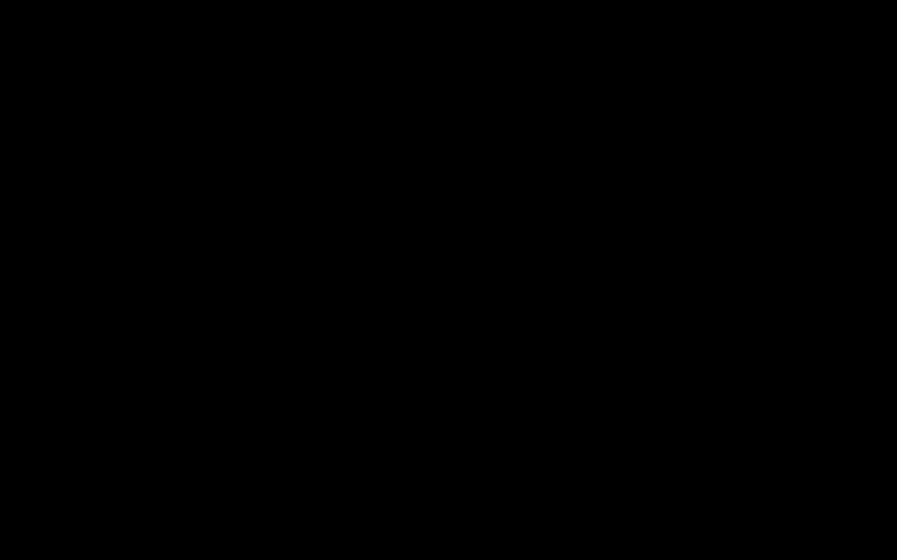
key("ctrl+f")
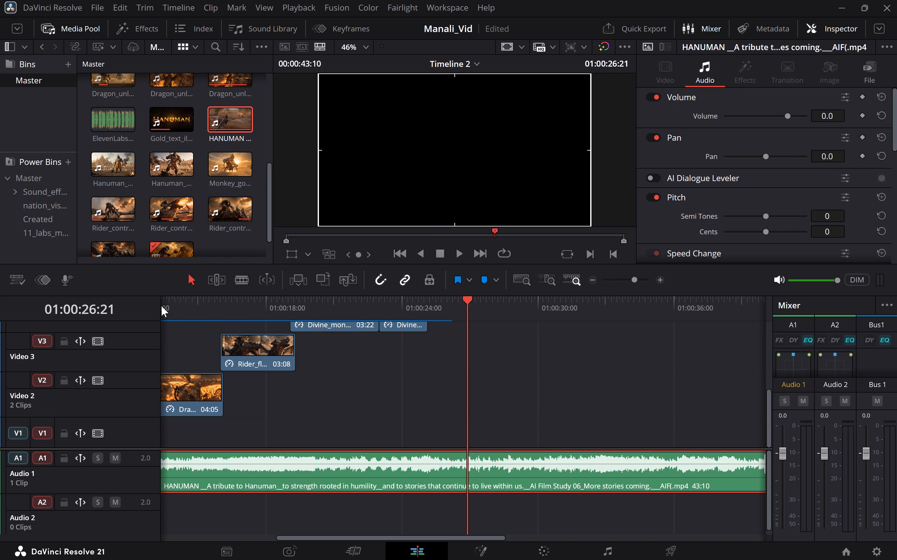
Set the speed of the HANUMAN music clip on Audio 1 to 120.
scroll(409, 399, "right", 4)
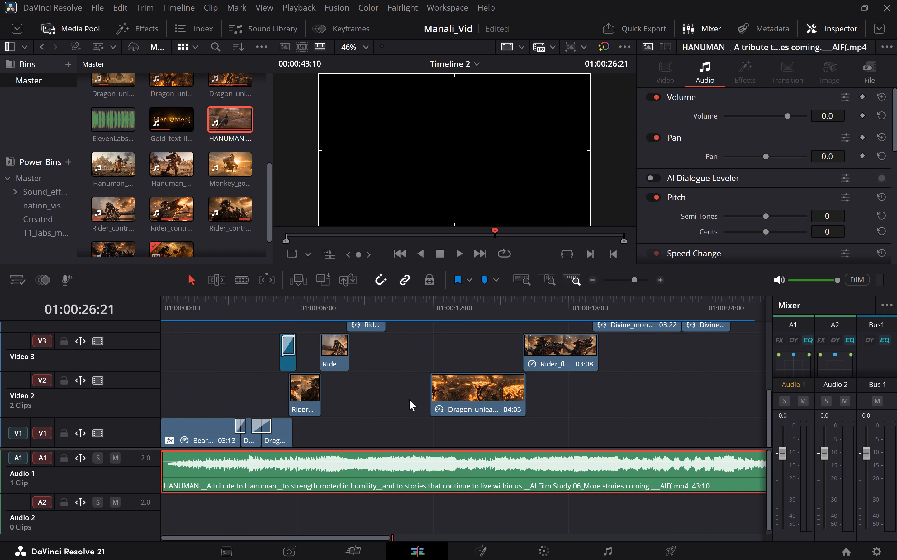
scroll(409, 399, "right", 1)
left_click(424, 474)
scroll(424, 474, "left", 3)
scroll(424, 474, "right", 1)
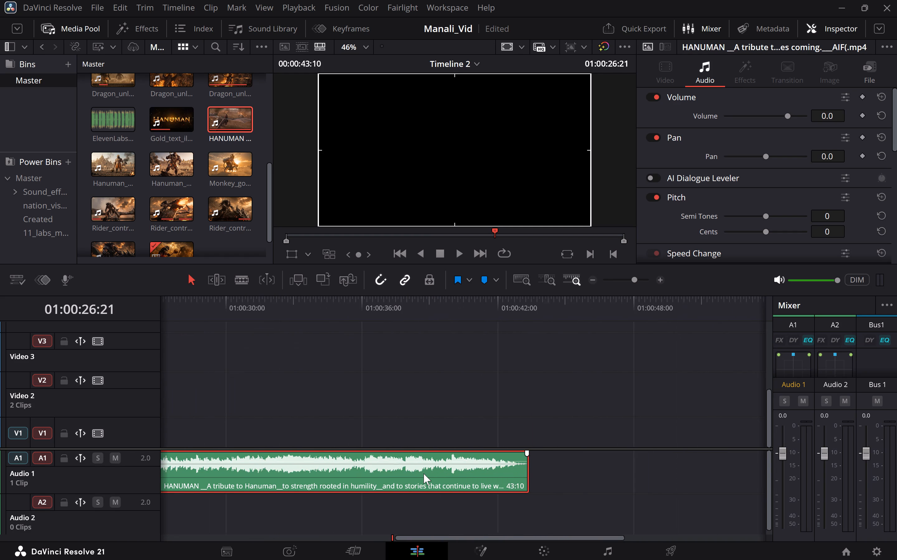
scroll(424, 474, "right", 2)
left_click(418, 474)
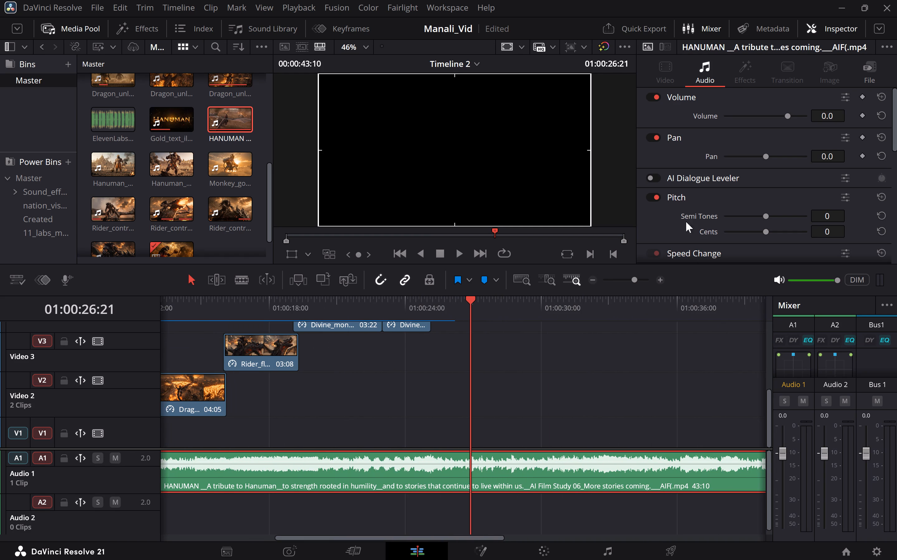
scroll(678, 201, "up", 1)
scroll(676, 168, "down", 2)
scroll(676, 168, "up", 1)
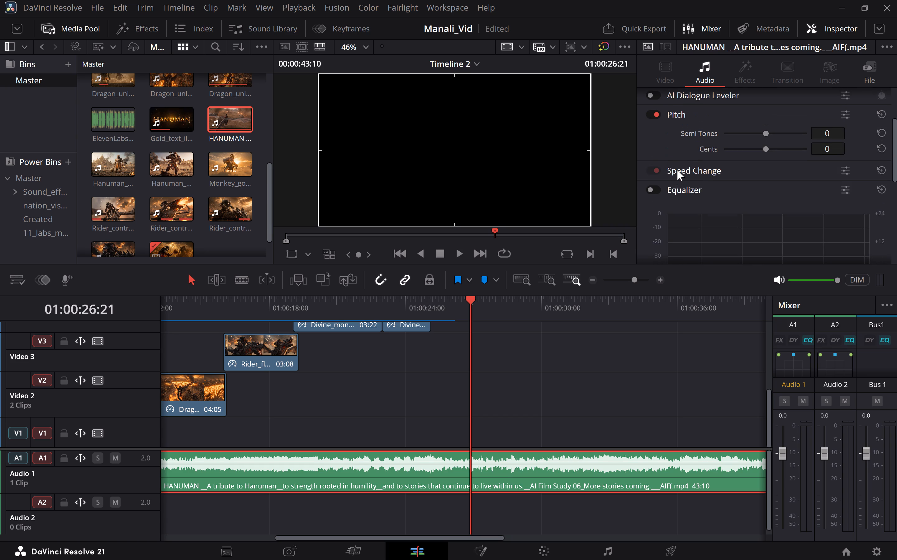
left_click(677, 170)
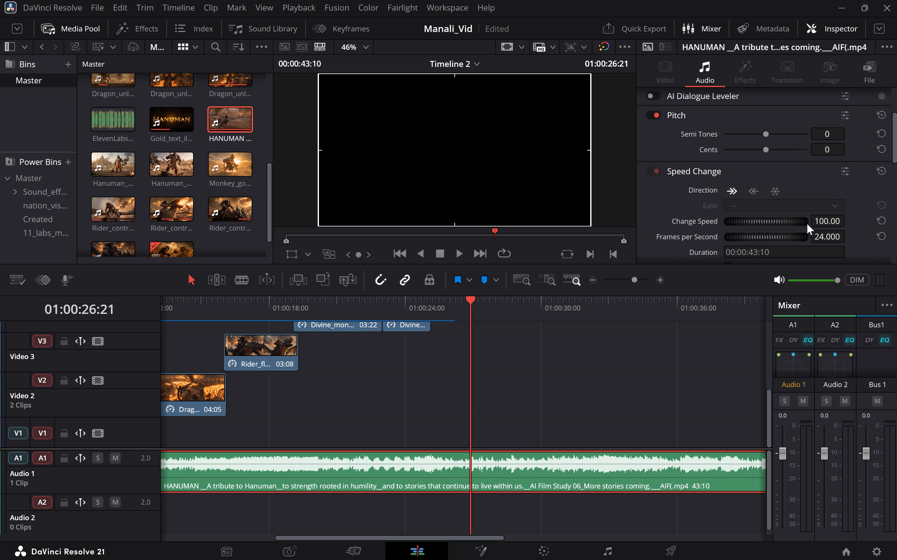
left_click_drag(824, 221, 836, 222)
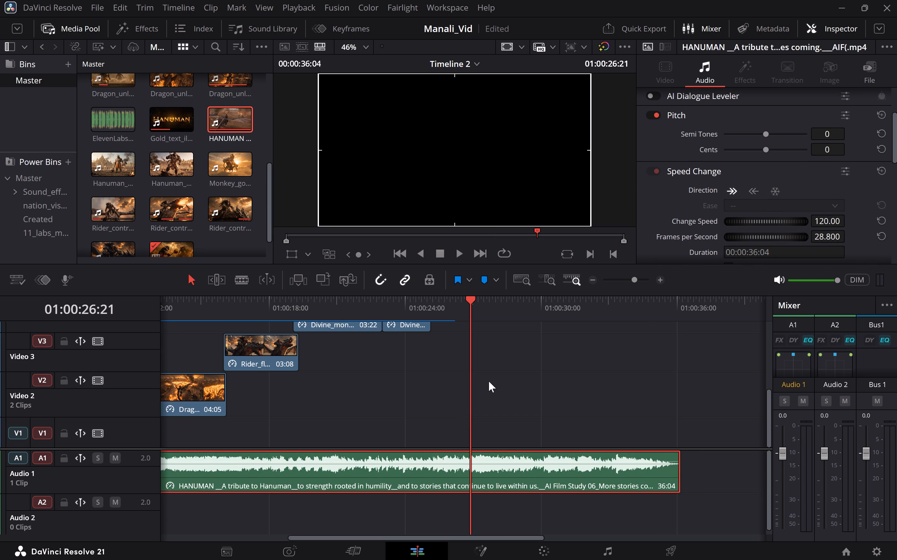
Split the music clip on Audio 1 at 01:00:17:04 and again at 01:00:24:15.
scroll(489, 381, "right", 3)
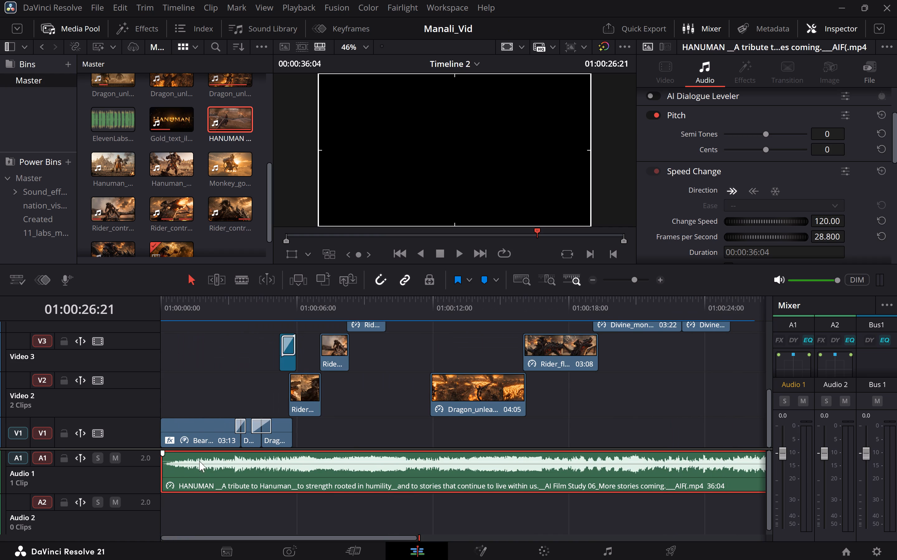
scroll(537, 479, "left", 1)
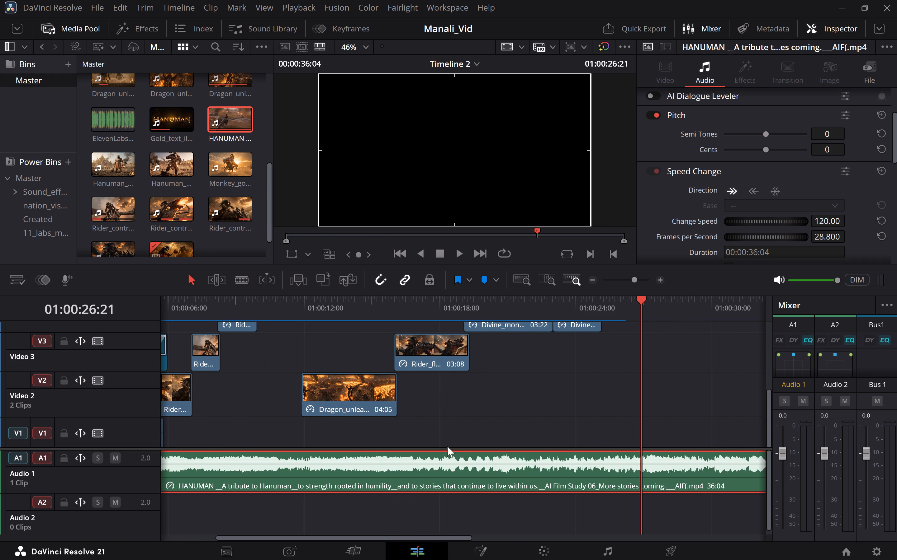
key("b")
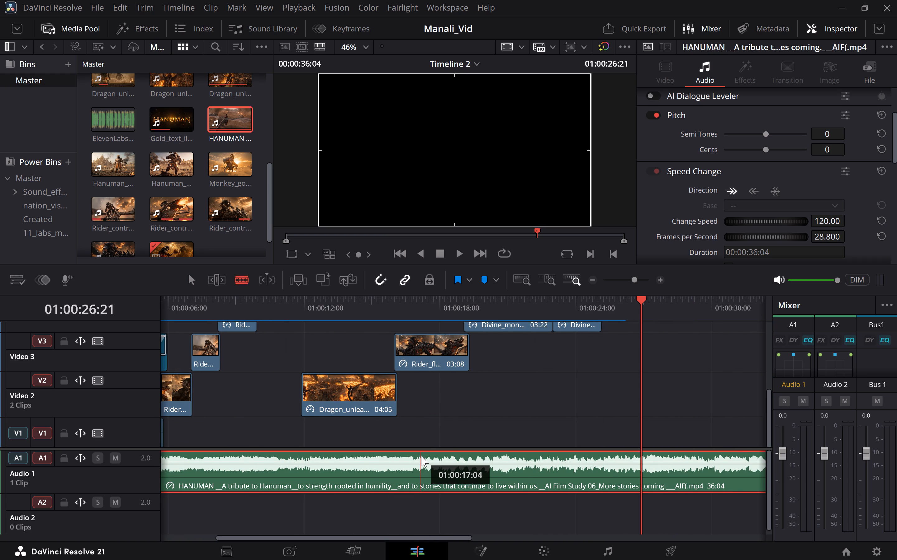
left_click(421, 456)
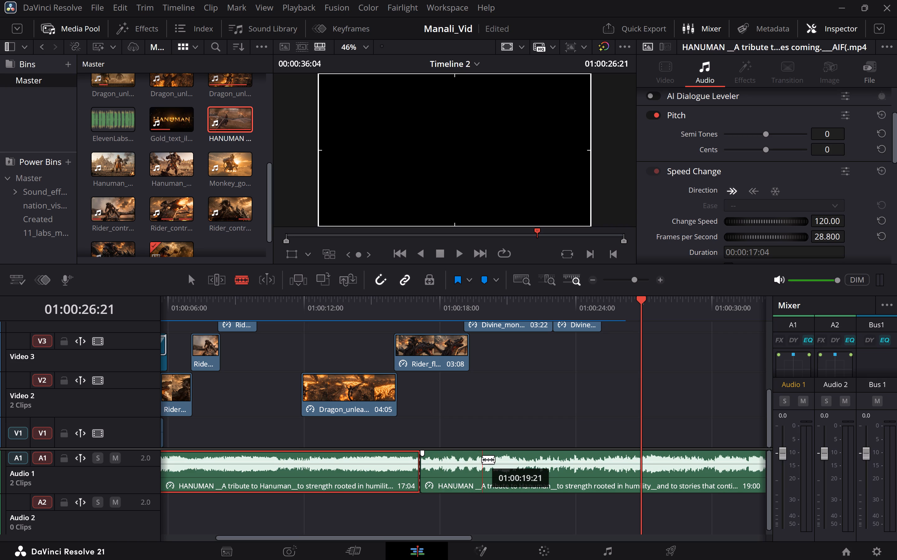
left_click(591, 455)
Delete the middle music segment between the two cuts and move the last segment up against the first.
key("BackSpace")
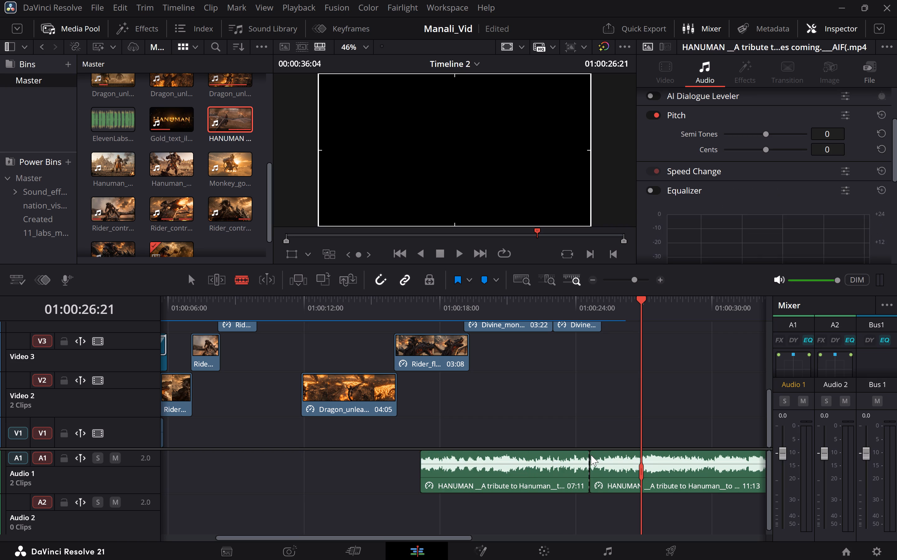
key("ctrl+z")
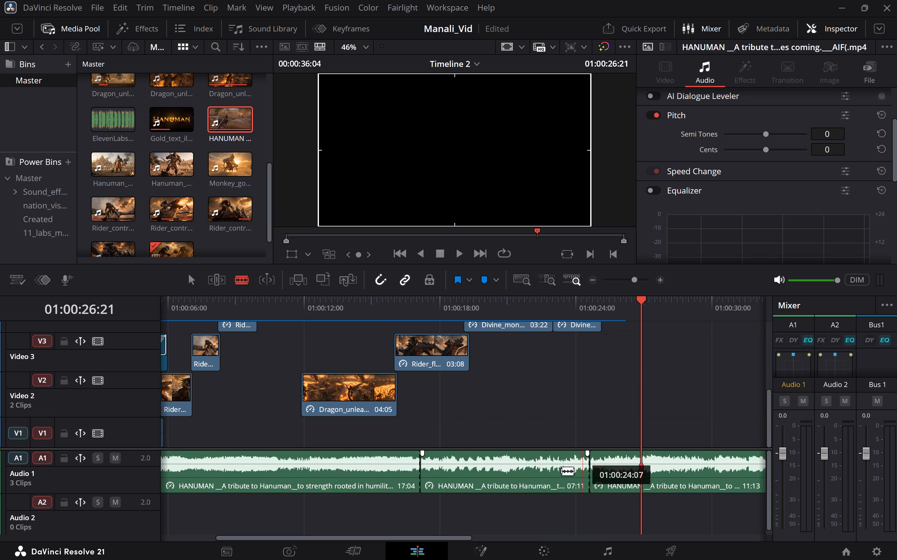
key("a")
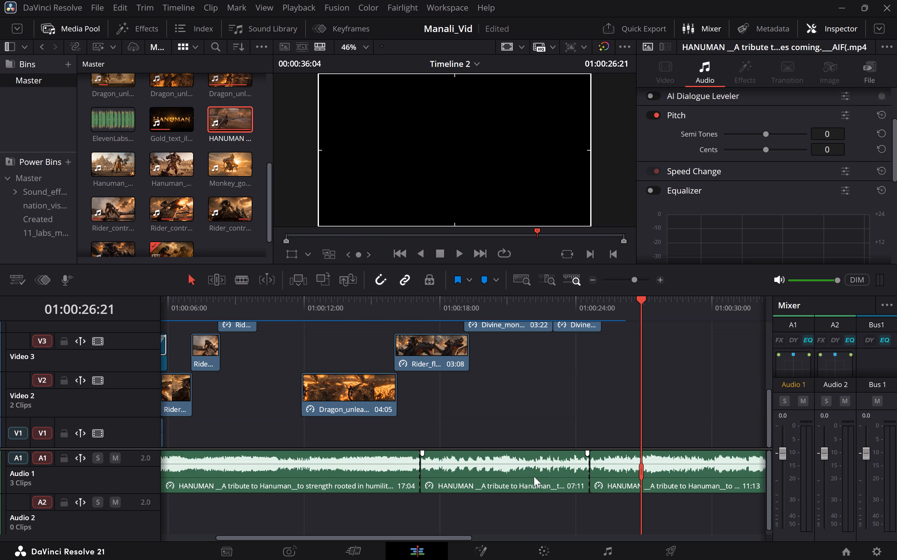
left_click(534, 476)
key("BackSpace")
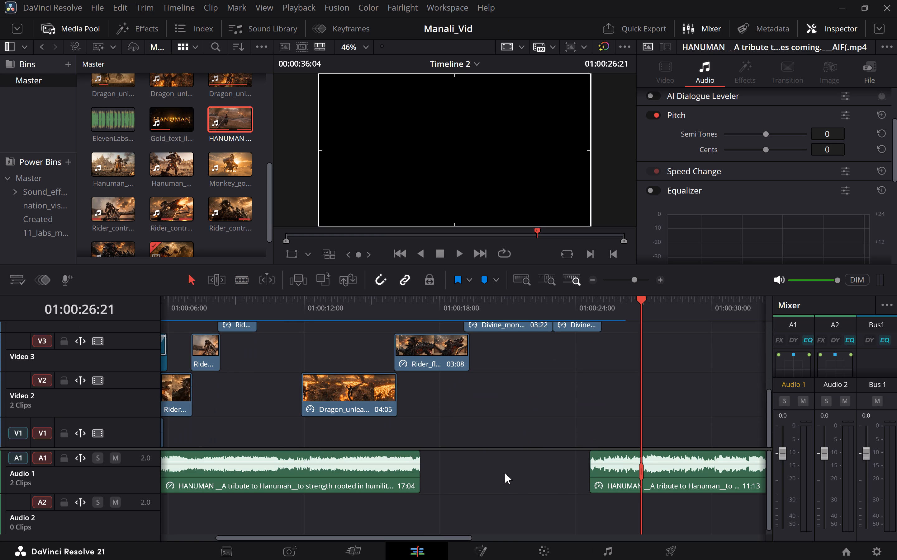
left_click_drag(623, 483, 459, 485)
Play the timeline's opening seconds from the start to check the shortened music.
scroll(459, 485, "right", 1)
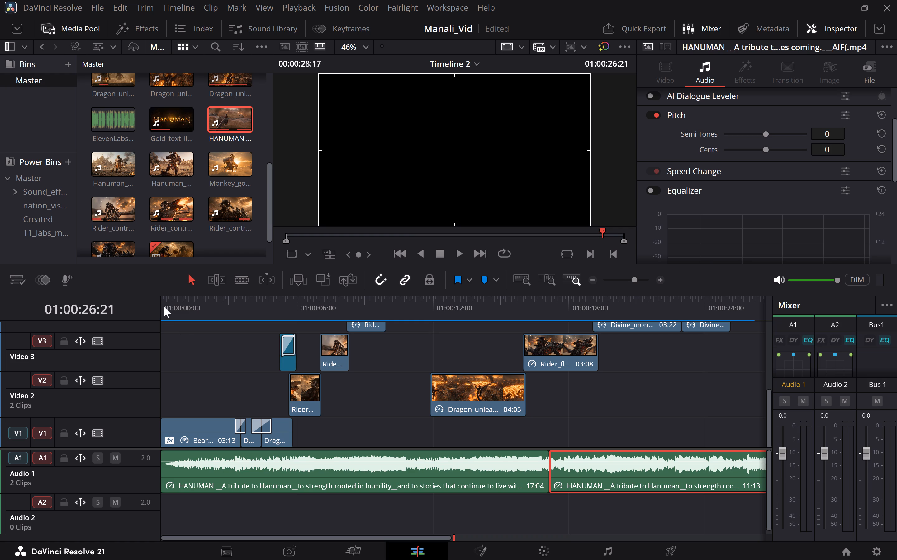
left_click(163, 301)
key("space")
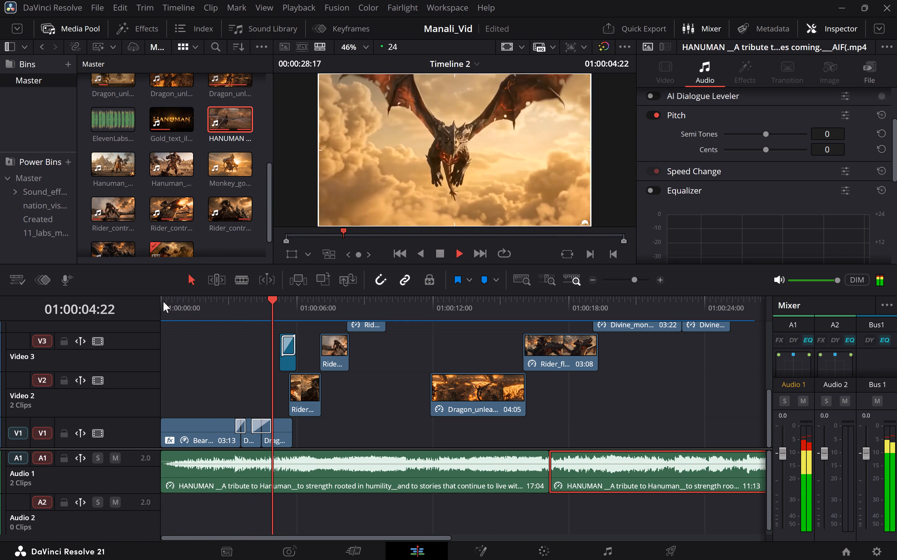
key("space")
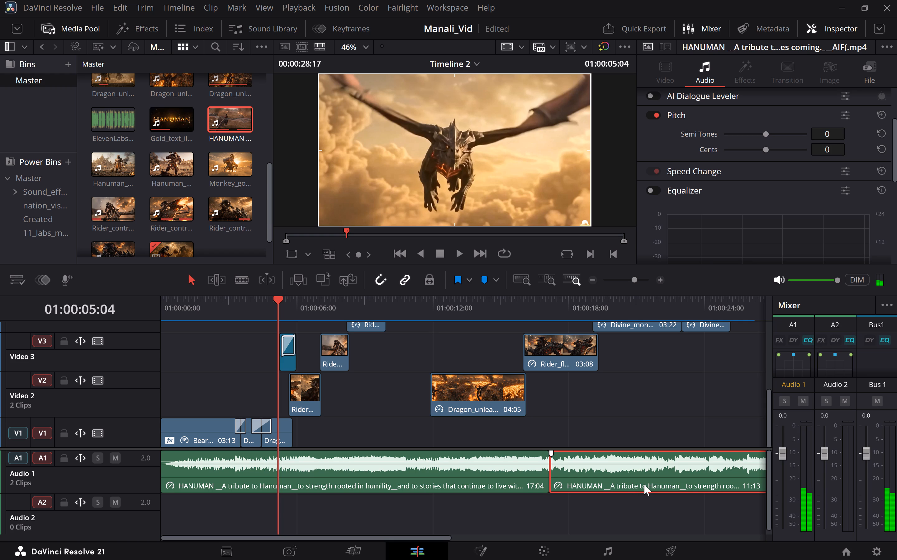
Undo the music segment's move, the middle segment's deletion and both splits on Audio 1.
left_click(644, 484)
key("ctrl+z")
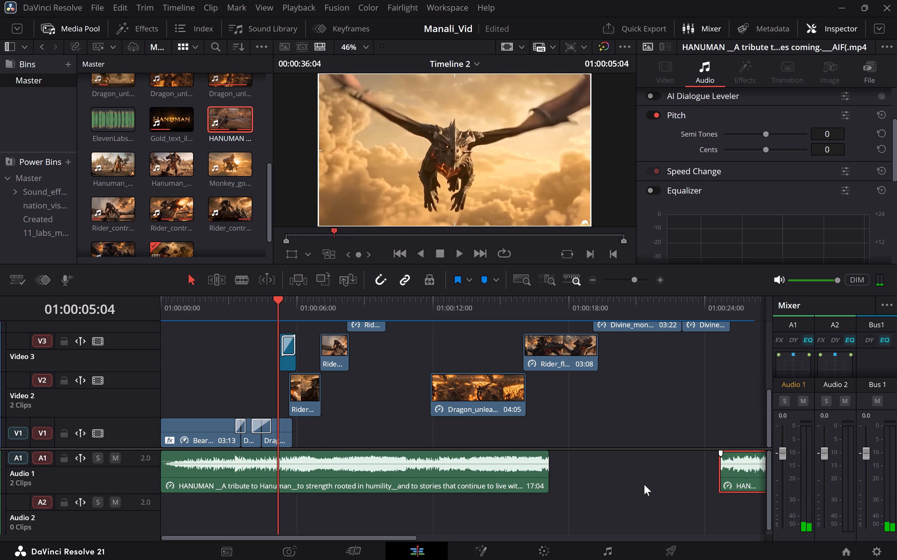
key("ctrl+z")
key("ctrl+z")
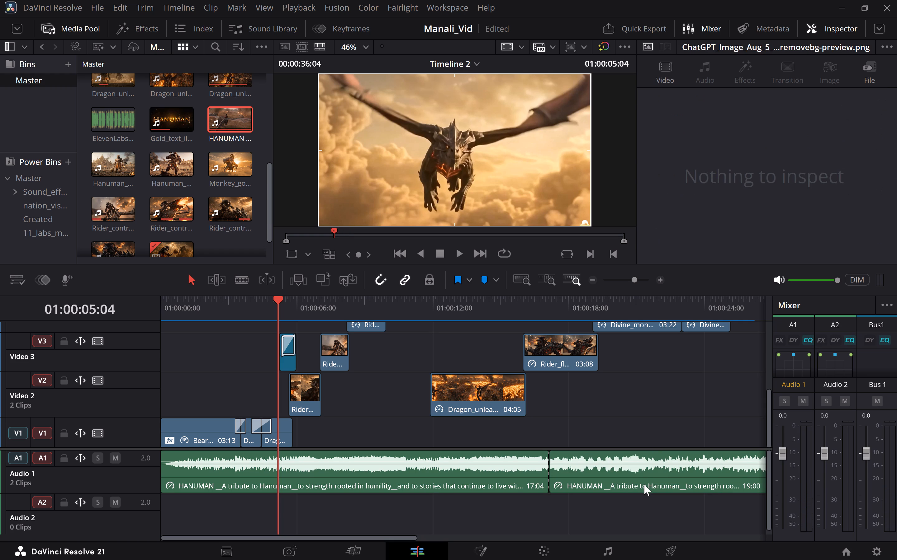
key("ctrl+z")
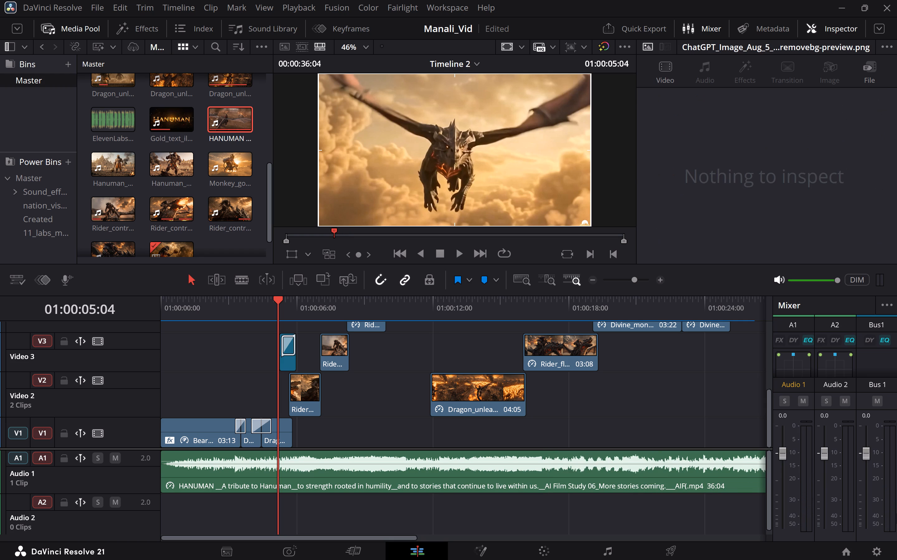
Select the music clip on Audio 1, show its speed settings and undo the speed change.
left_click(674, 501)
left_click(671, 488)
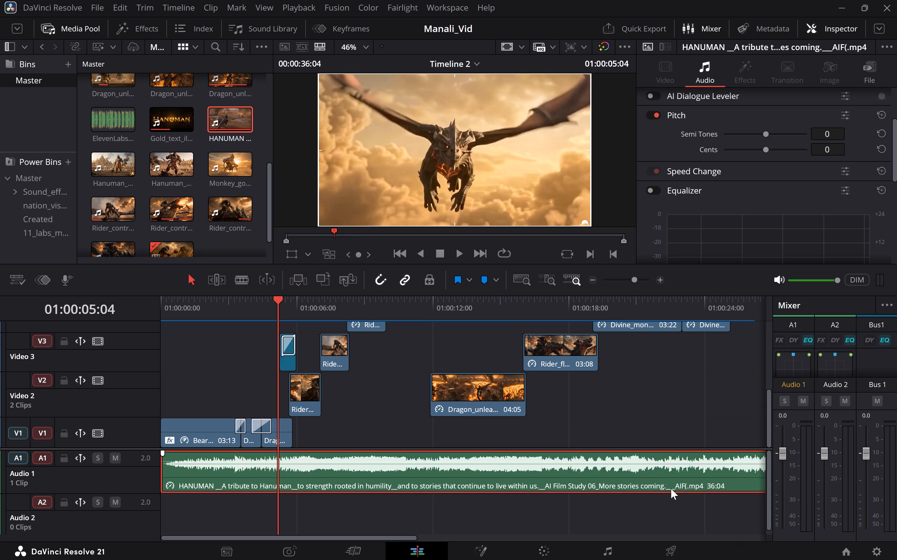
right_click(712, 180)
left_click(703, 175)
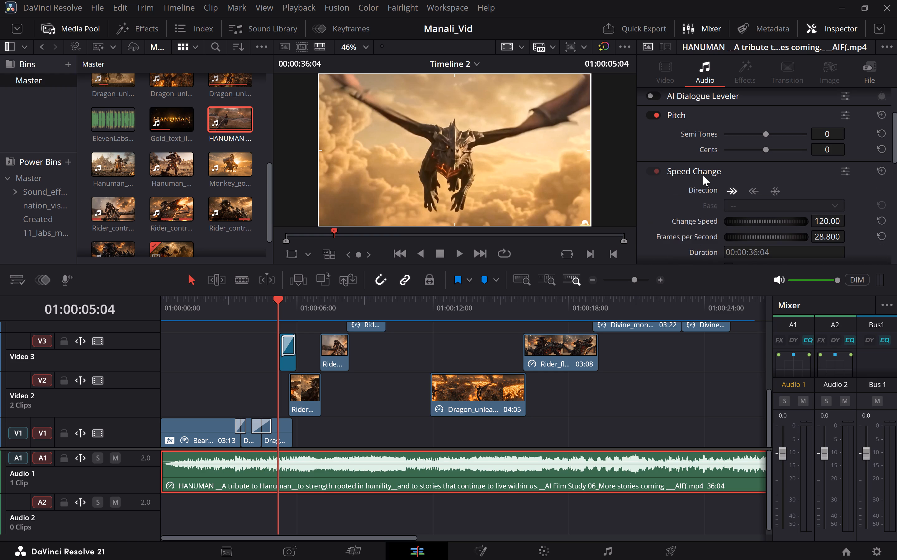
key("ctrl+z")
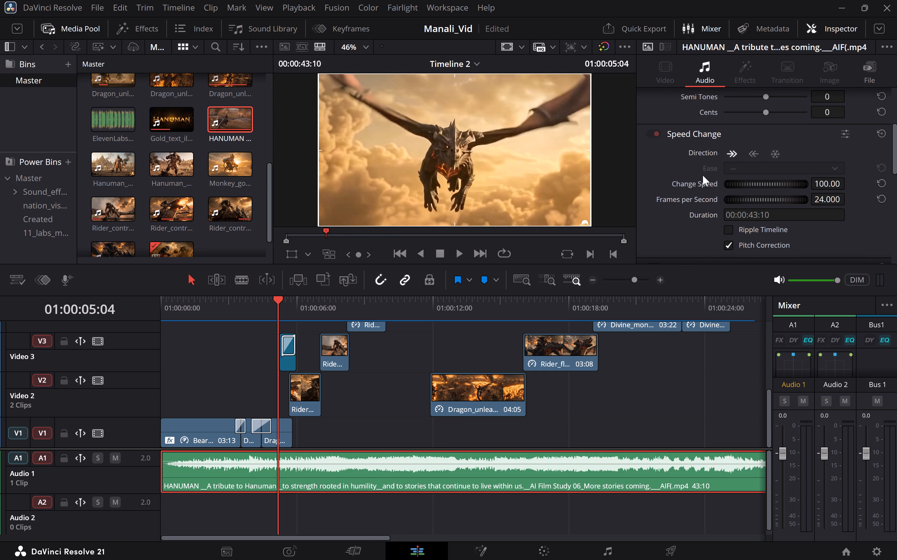
Play the timeline from about 5 seconds in, again from slightly earlier, and from the start to review the music against the shots.
scroll(599, 430, "left", 1)
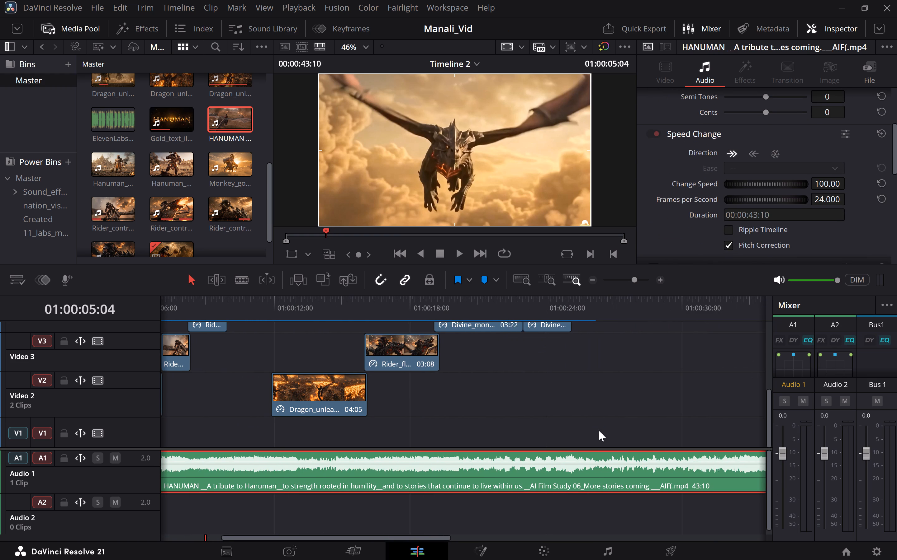
key("space")
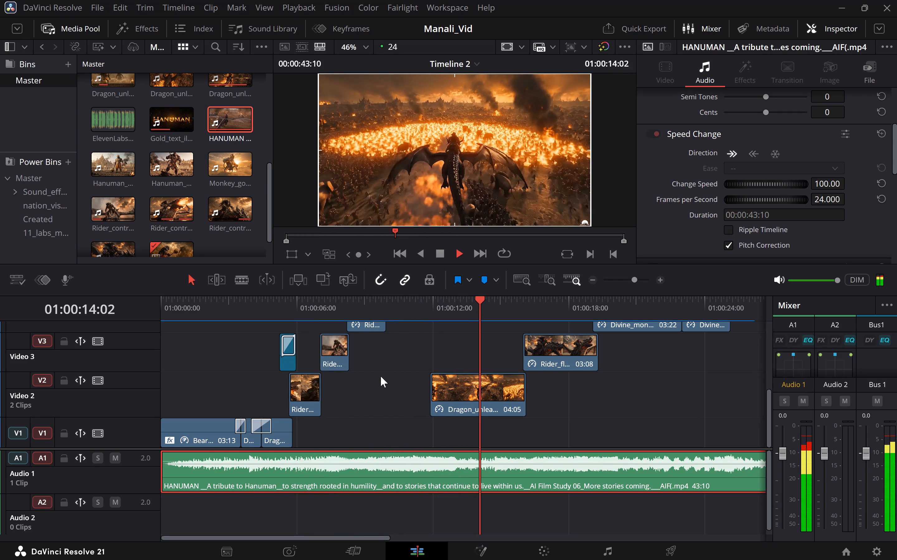
key("space")
left_click(265, 310)
key("space")
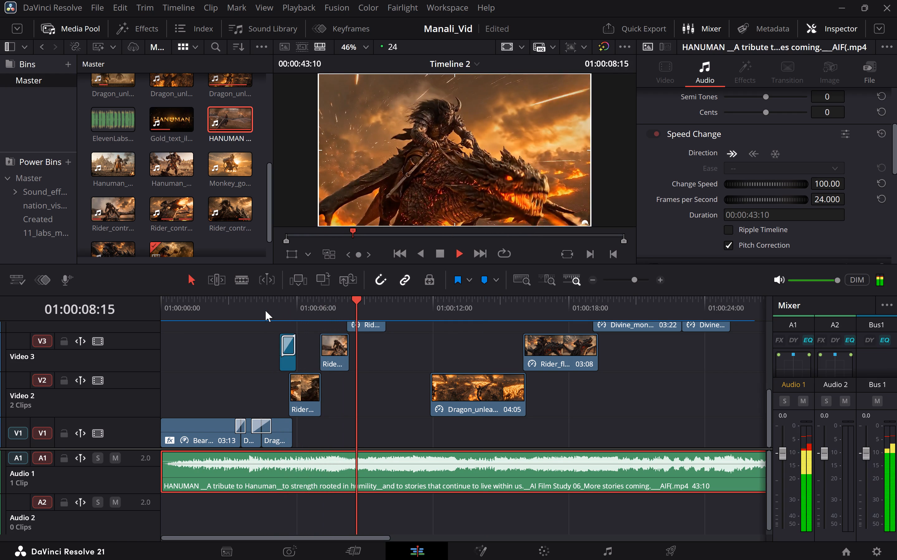
key("space")
left_click(166, 306)
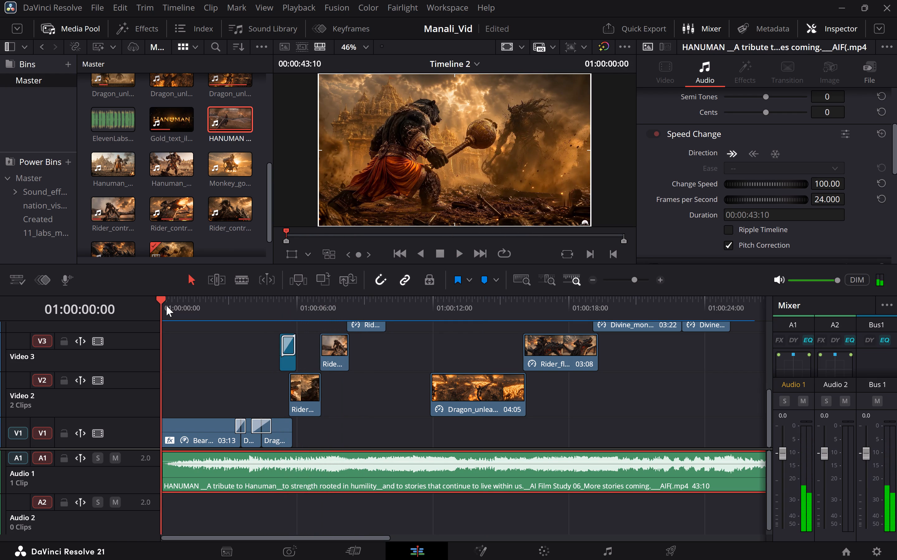
key("space")
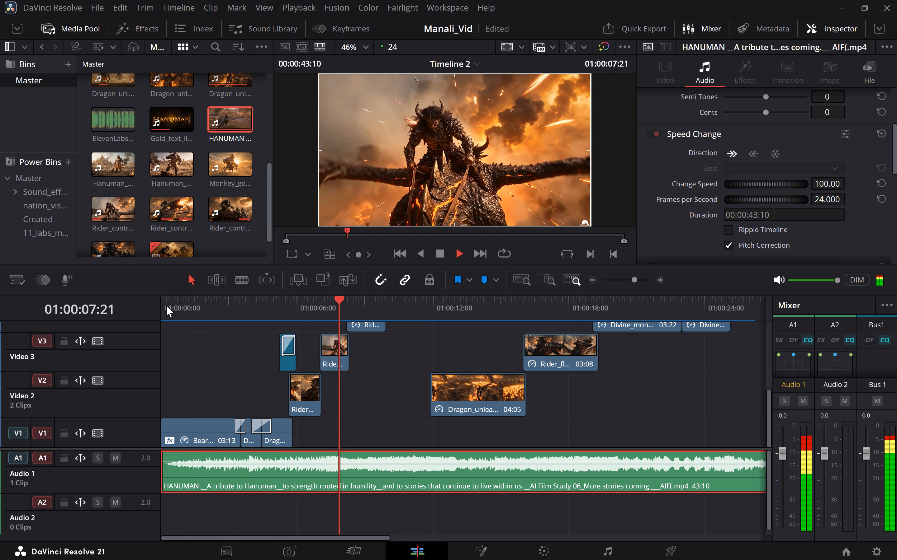
key("space")
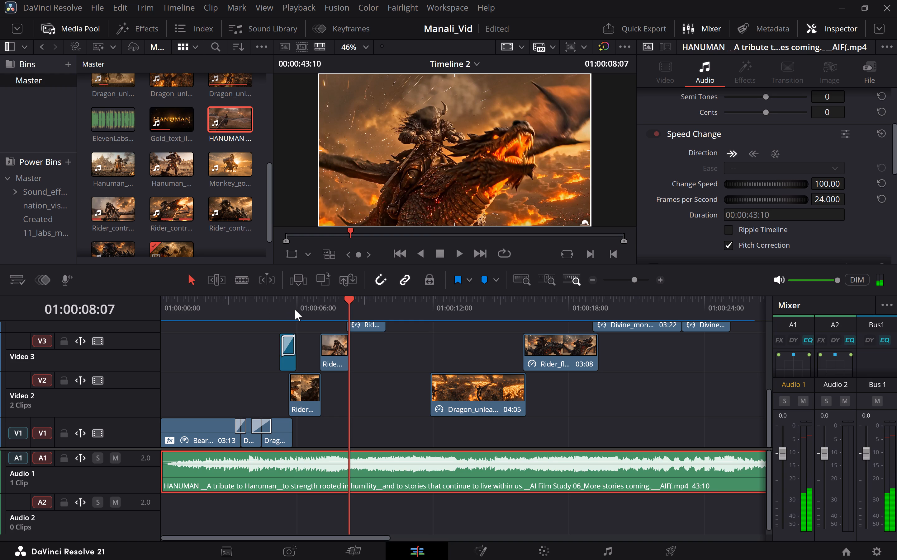
Play the timeline from about 6, 10 and 8 seconds in to review the full music against the dragon and Hanuman shots.
left_click(295, 310)
key("space")
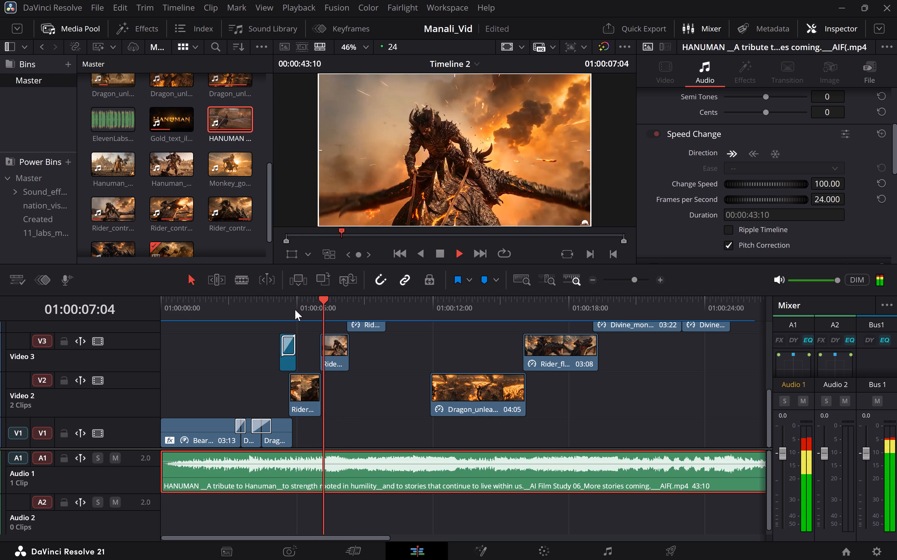
key("space")
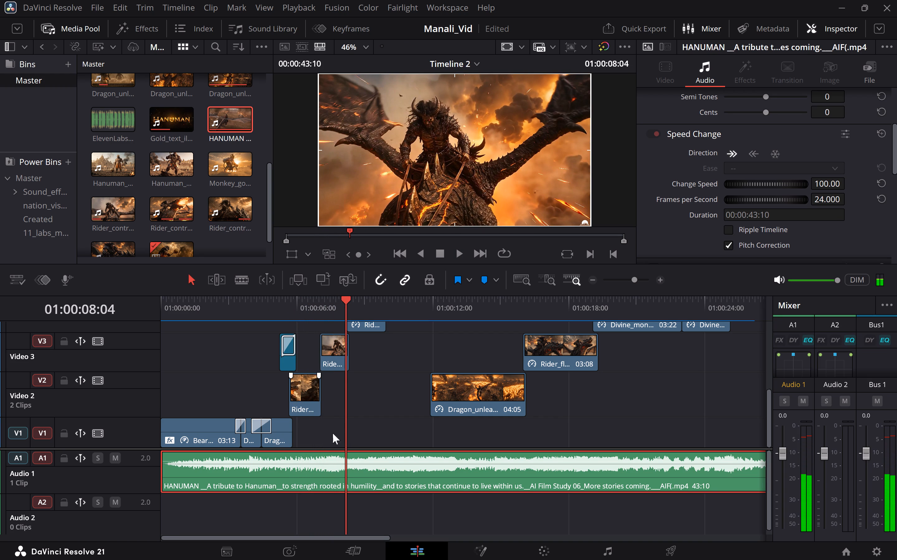
key("space")
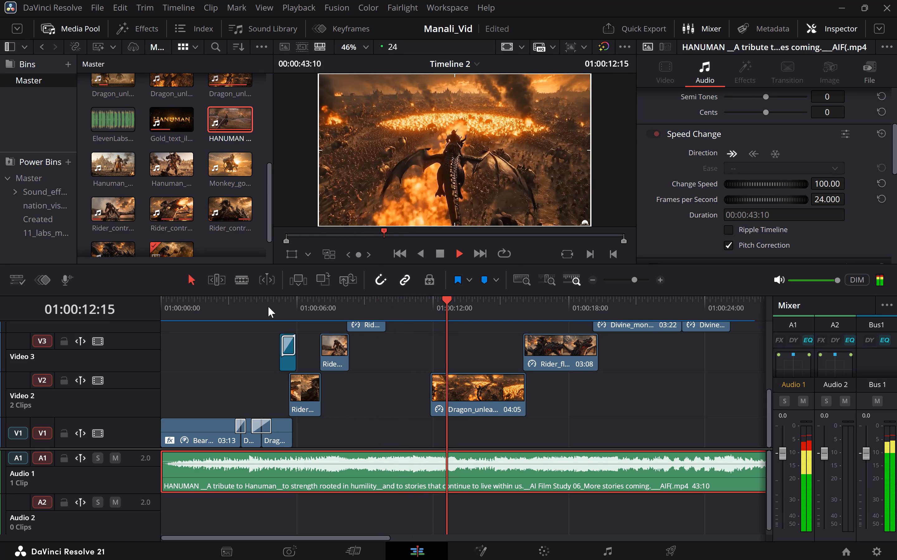
key("space")
left_click(387, 299)
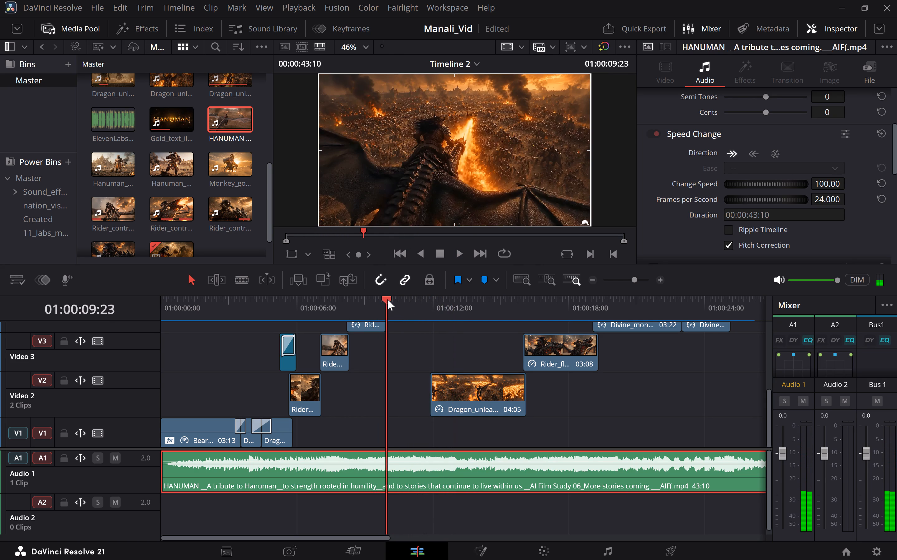
key("space")
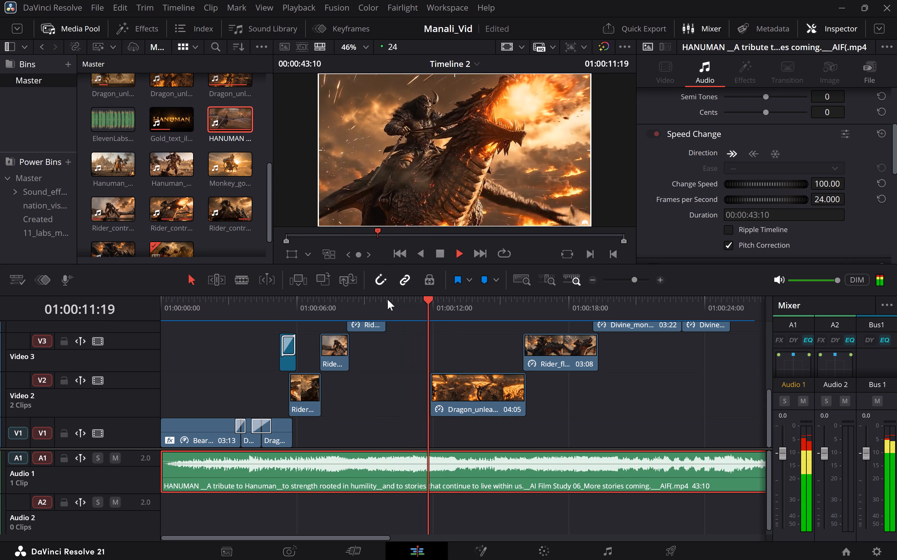
key("space")
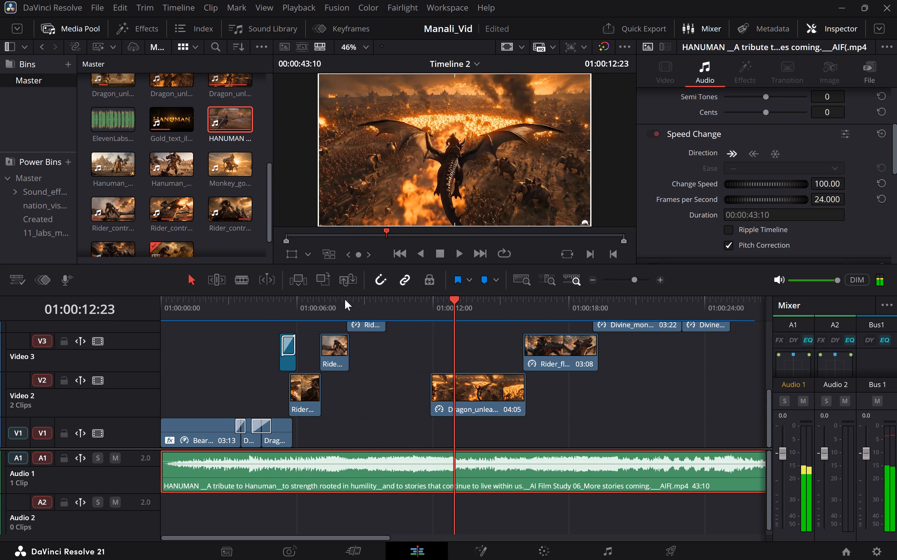
left_click(344, 300)
key("space")
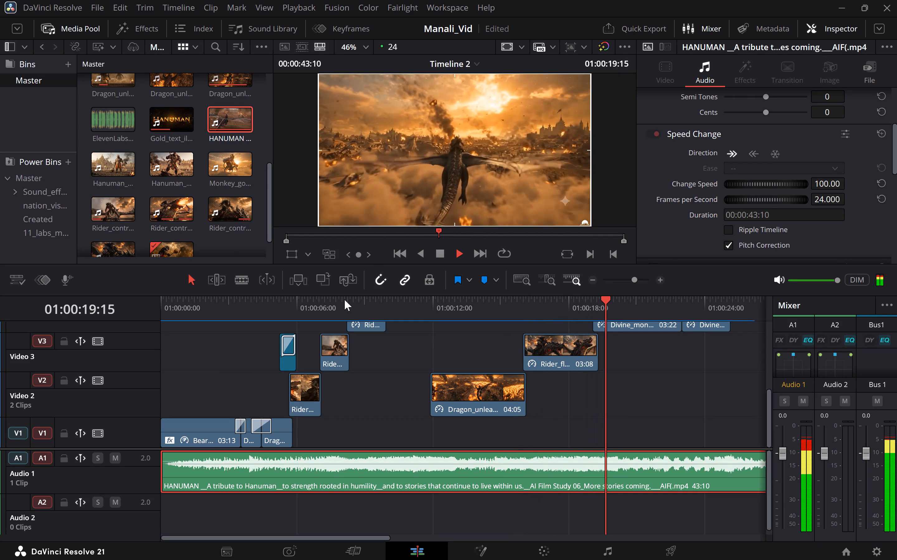
scroll(344, 300, "left", 1)
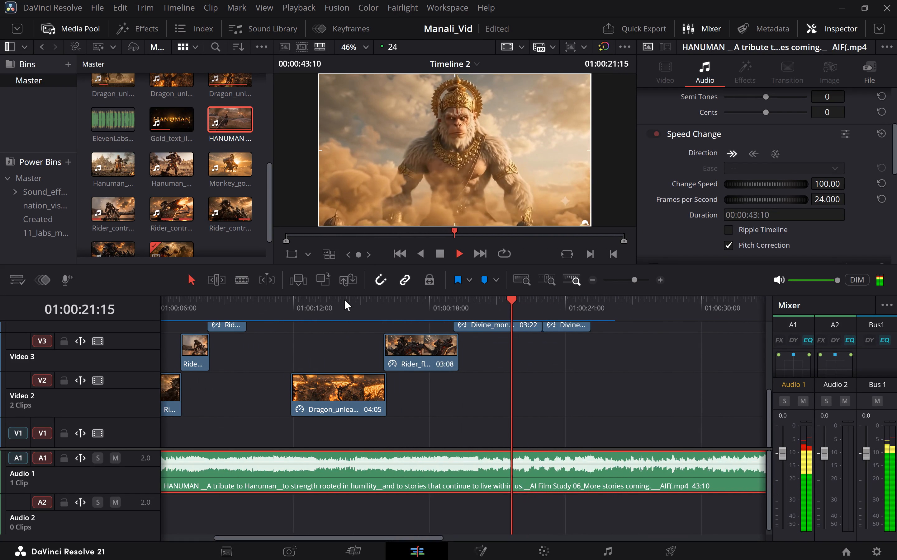
key("space")
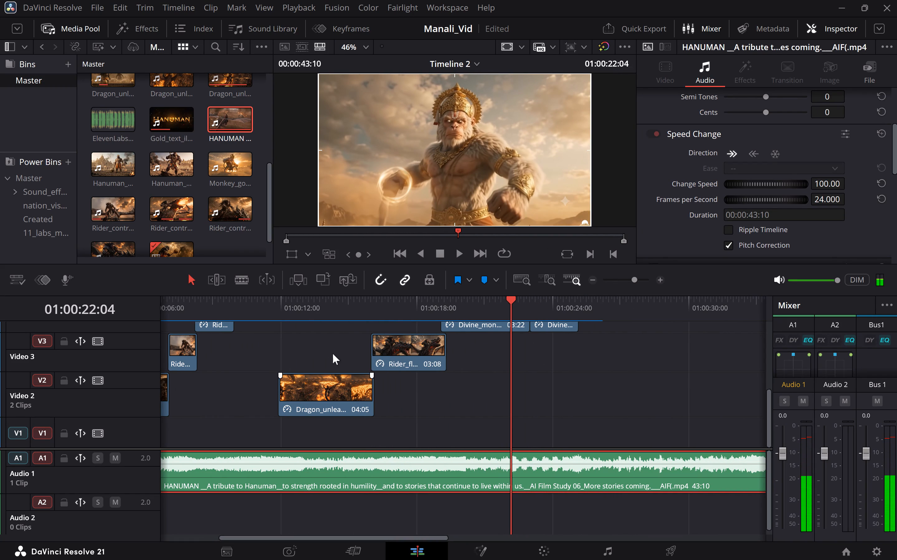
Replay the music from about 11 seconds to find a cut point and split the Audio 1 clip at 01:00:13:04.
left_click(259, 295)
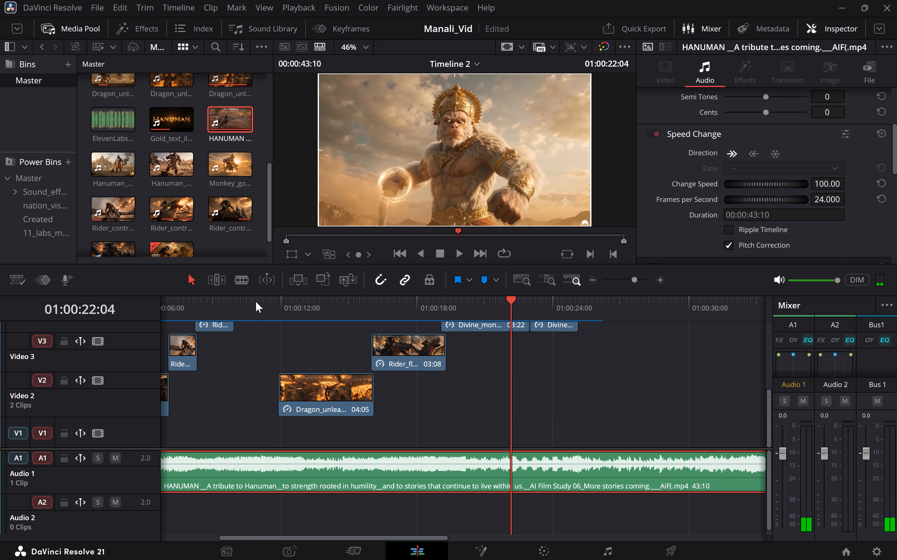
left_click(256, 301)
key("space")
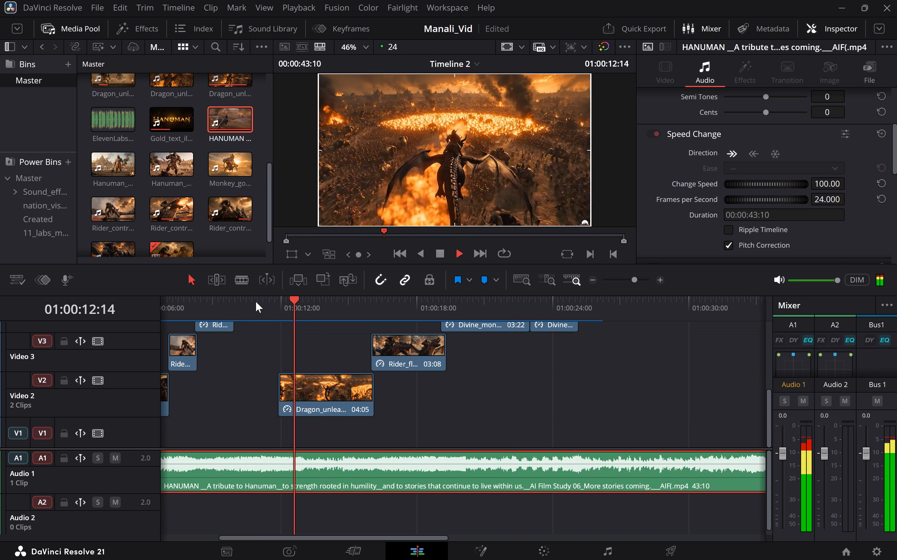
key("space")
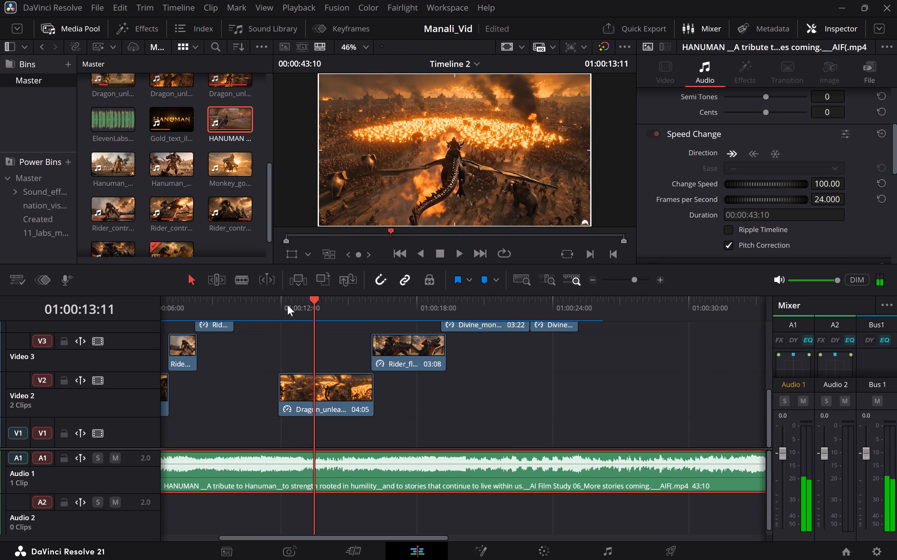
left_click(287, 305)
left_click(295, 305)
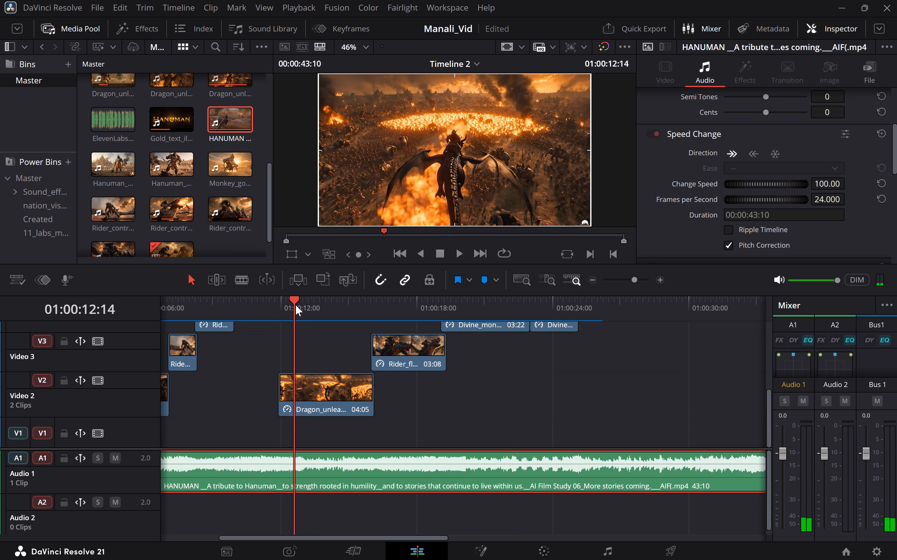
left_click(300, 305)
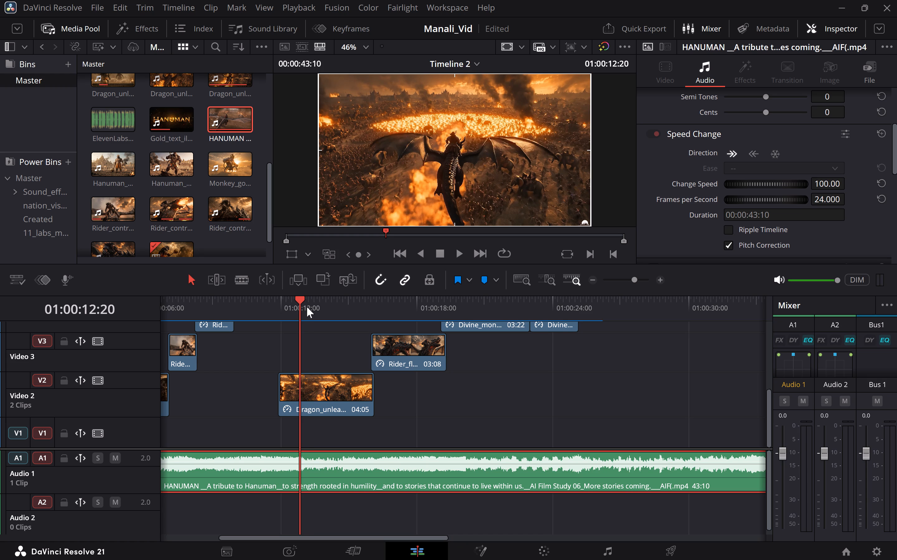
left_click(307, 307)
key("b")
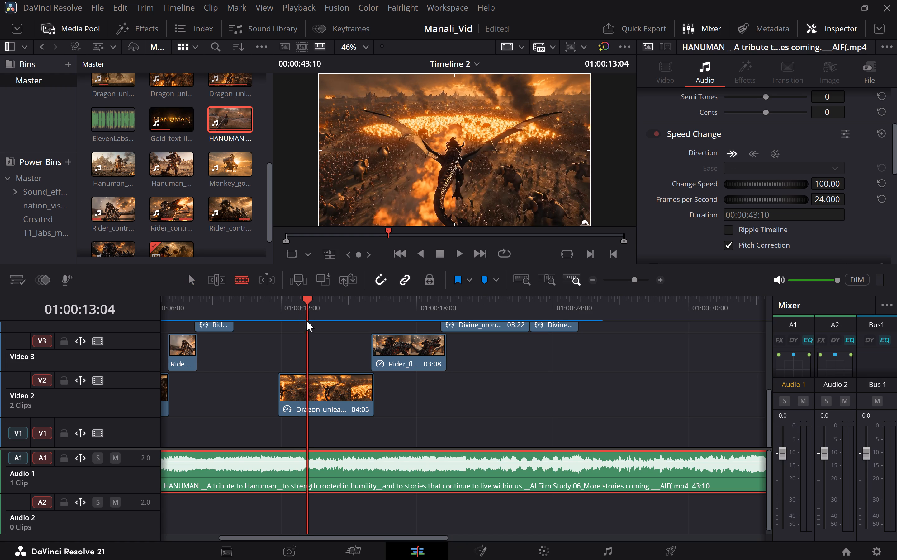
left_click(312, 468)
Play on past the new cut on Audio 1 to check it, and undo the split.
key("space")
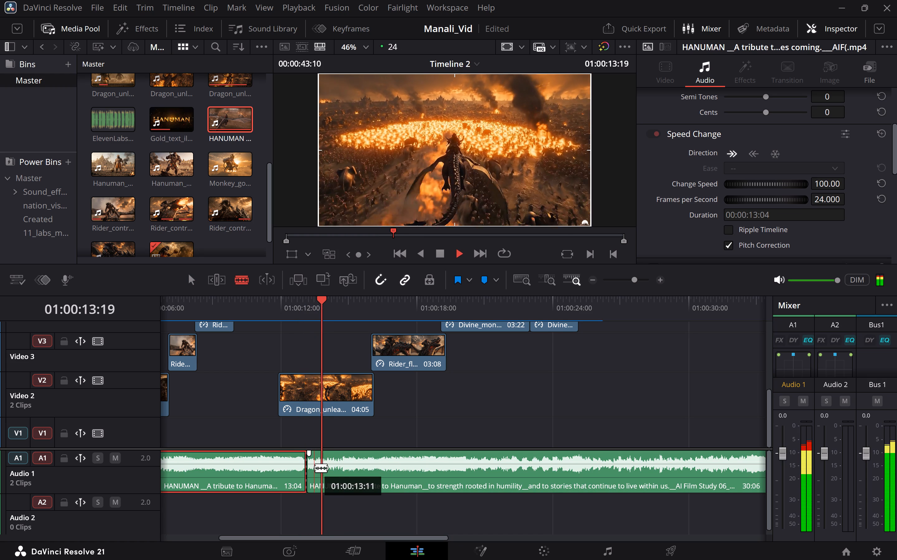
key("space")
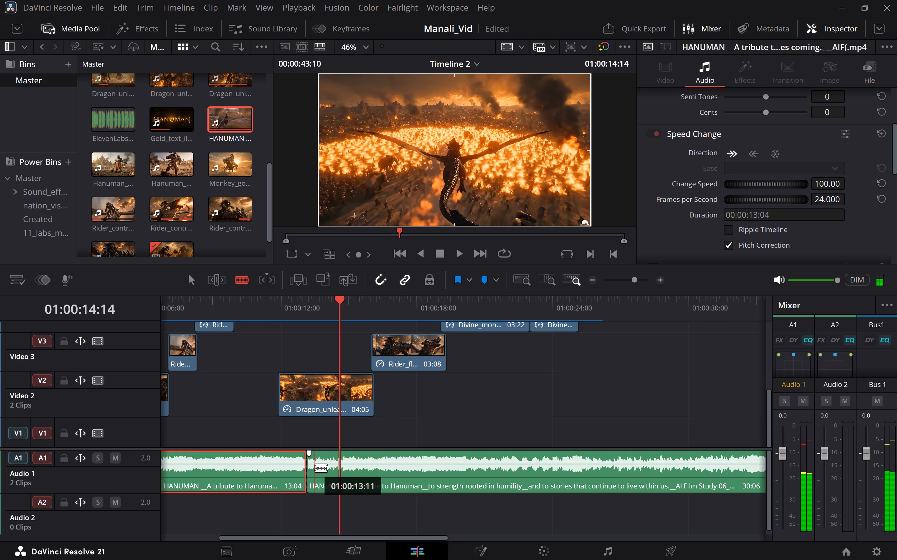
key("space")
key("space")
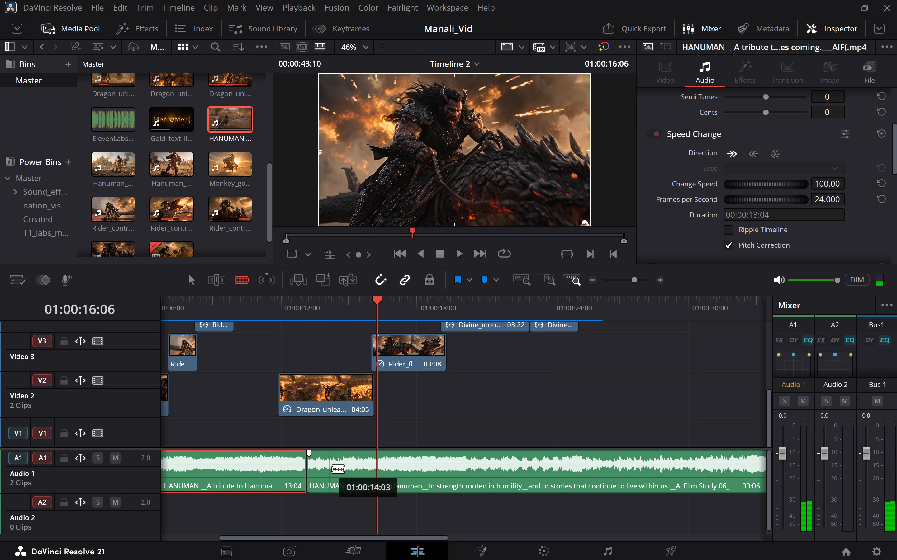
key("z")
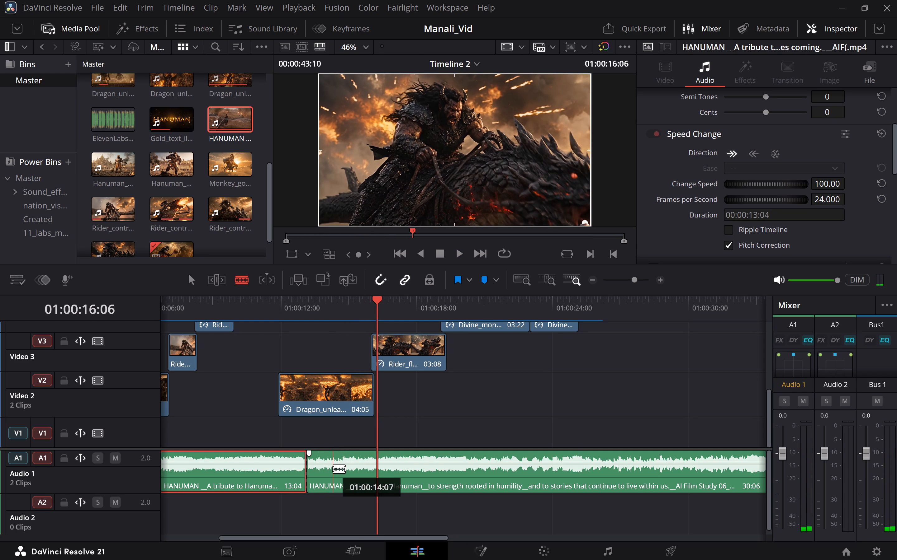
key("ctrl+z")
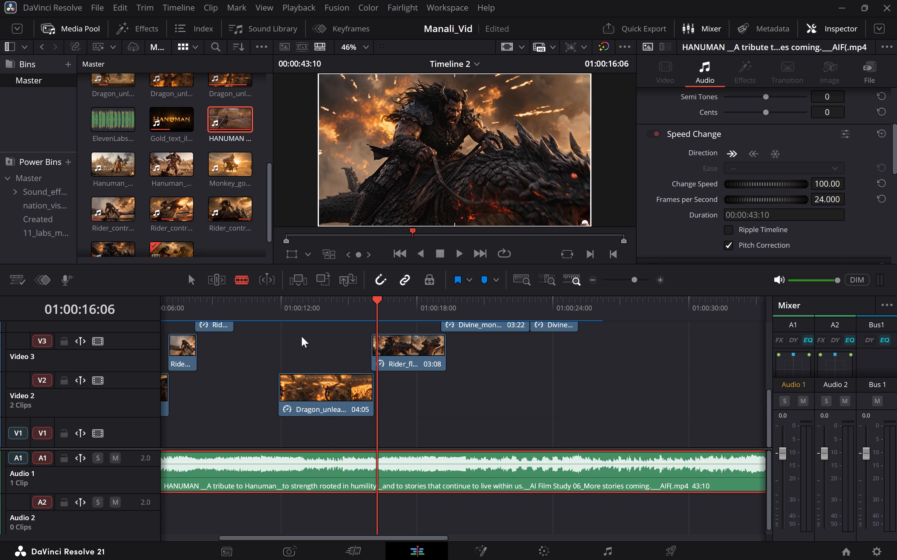
Play the timeline from about 12 seconds in up to the dragon shot over the castle to review the music.
left_click(283, 305)
key("space")
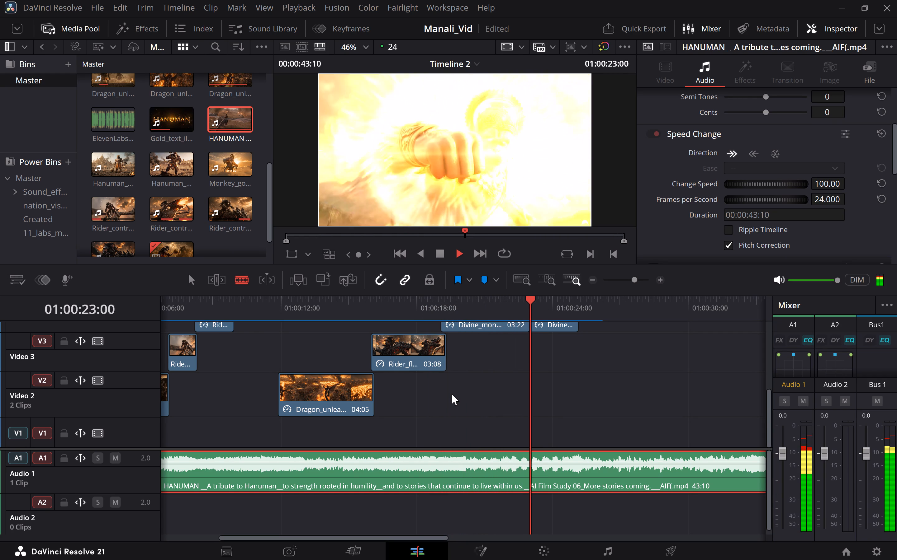
key("space")
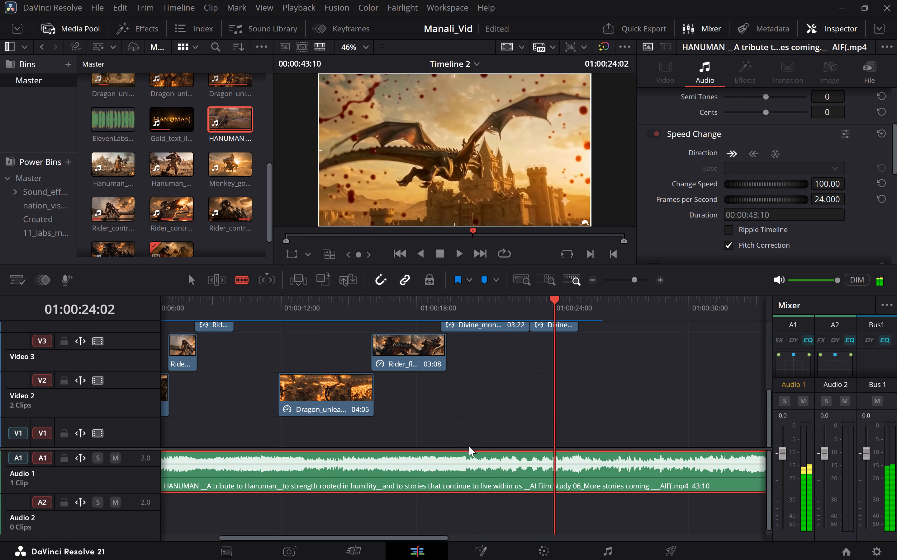
Split the music clip on Audio 1 at 01:00:20:06.
key("b")
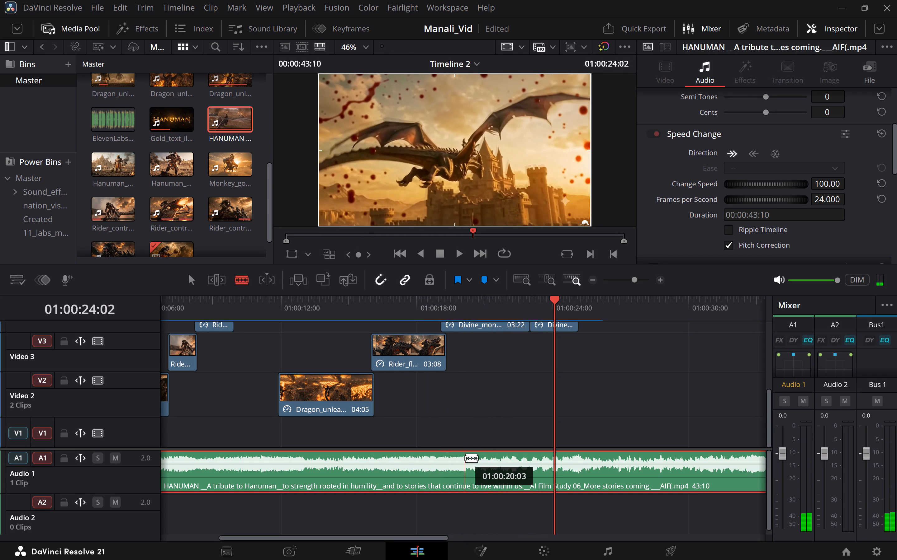
left_click(469, 460)
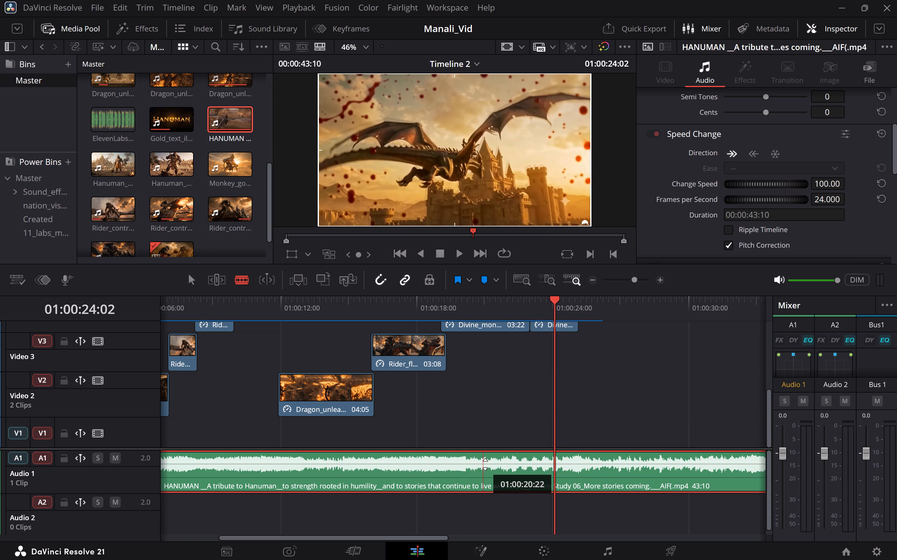
key("b")
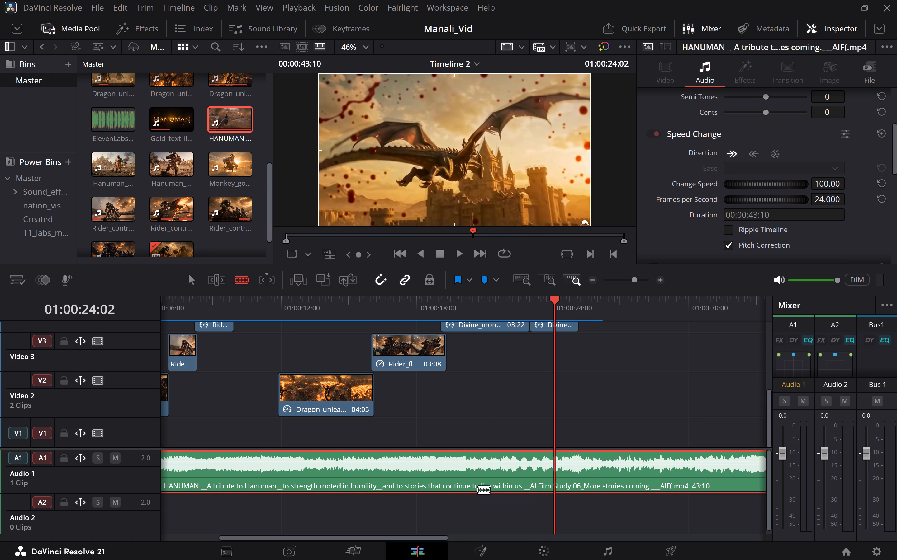
left_click(468, 483)
Play the ending around the HANUMAN title, including from about 25 and 23 seconds in, to find the second music cut point.
key("space")
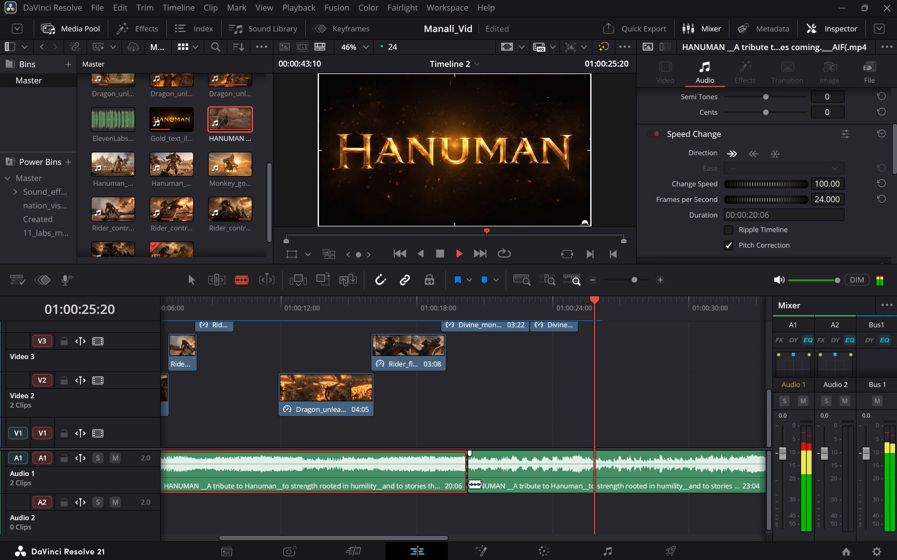
key("space")
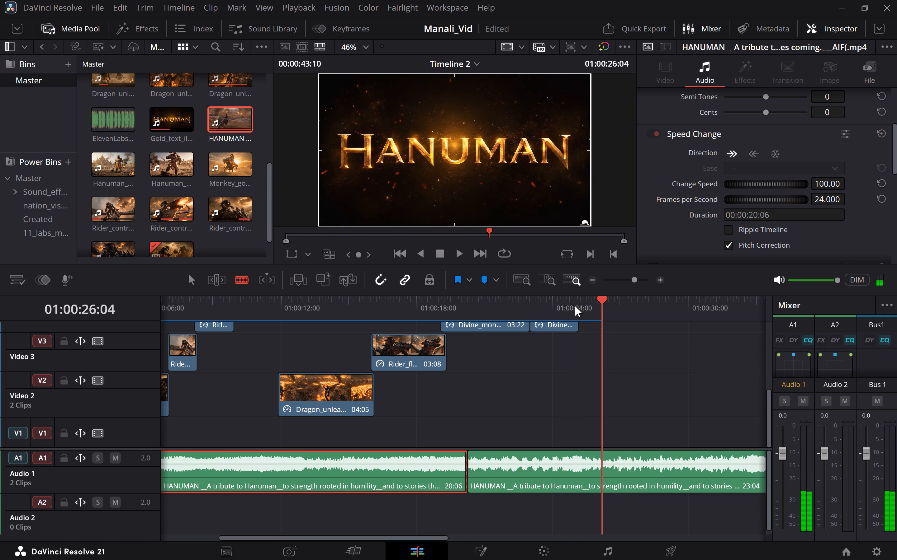
left_click(575, 306)
key("space")
key("space")
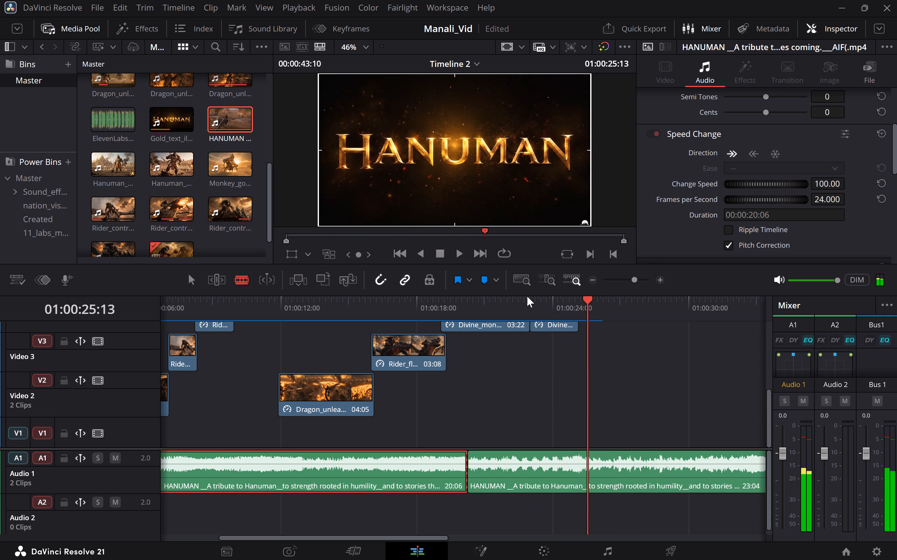
left_click(527, 296)
key("space")
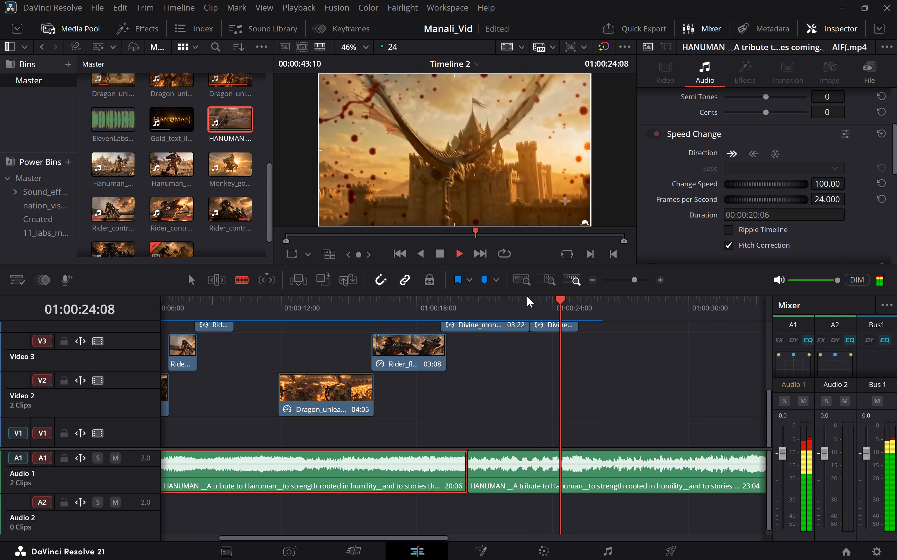
key("space")
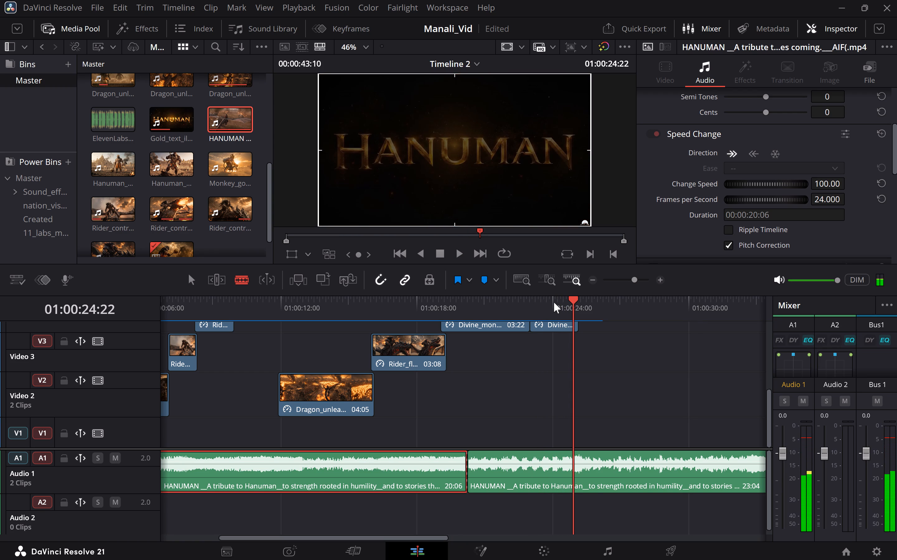
Split the second music segment on Audio 1 at 01:00:24:01.
left_click(554, 302)
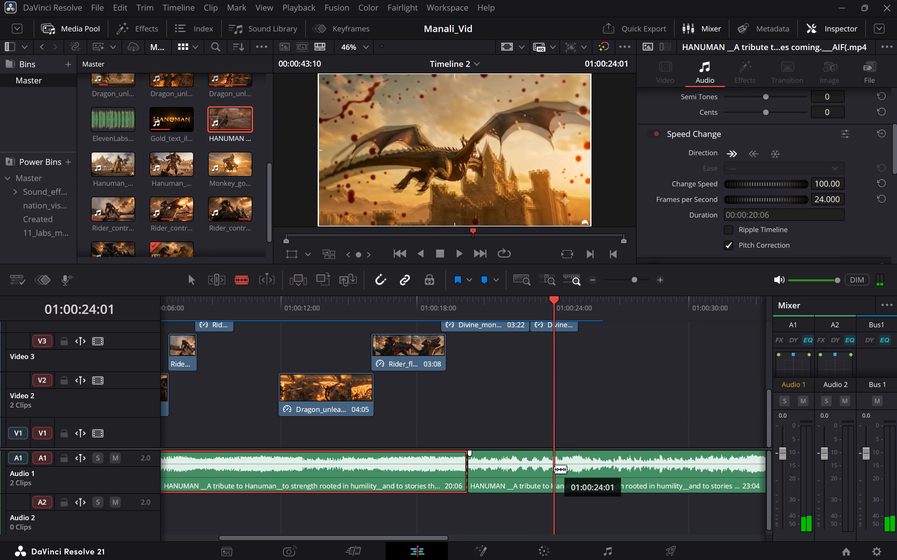
left_click(554, 471)
key("a")
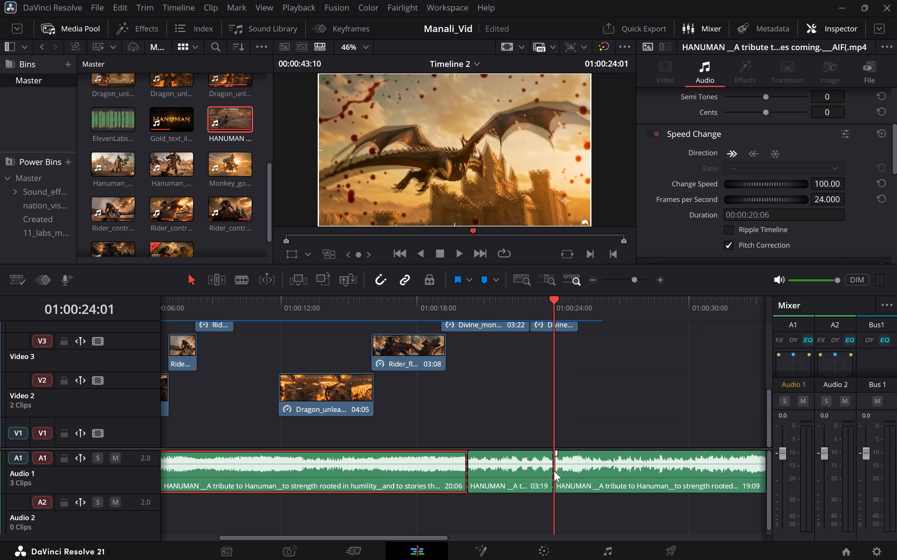
Delete the music piece between the two cuts and move the last segment earlier to meet the first at 01:00:20:06.
left_click(544, 478)
key("BackSpace")
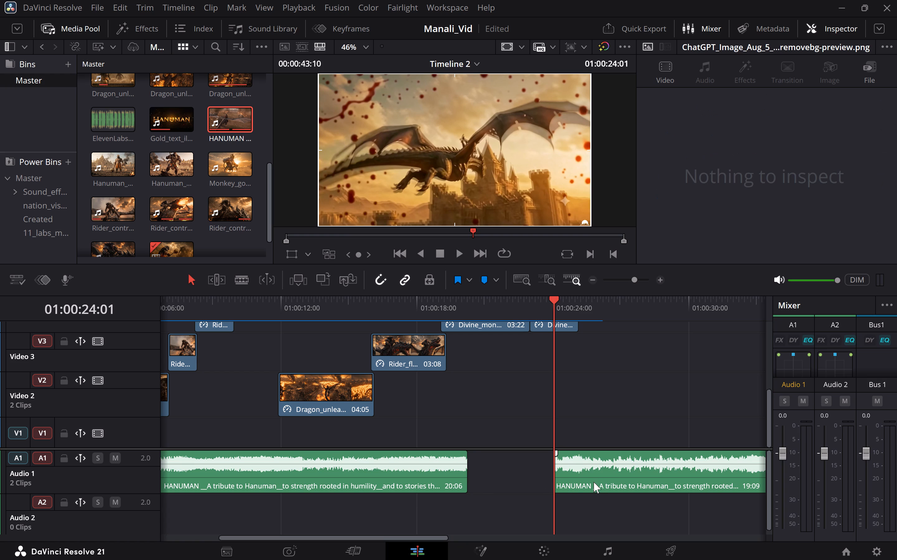
left_click_drag(601, 481, 532, 481)
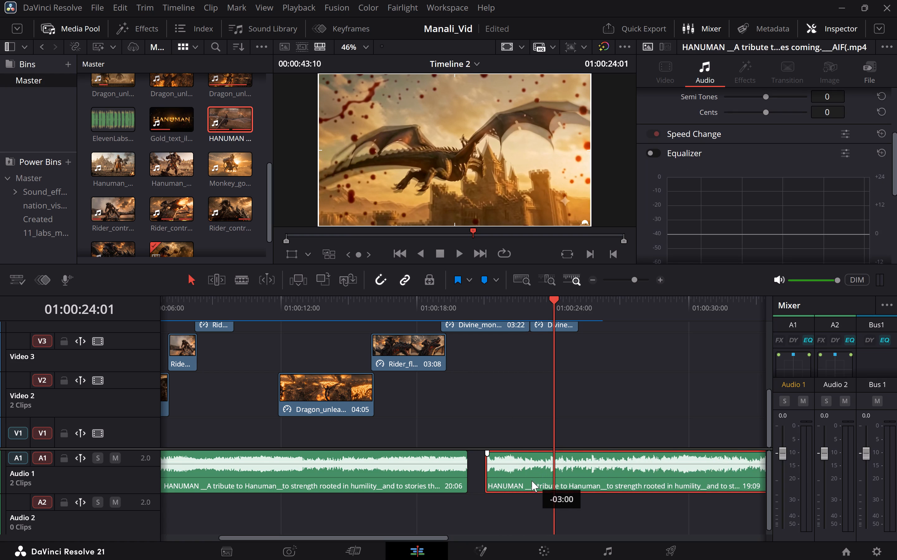
left_click_drag(532, 481, 519, 483)
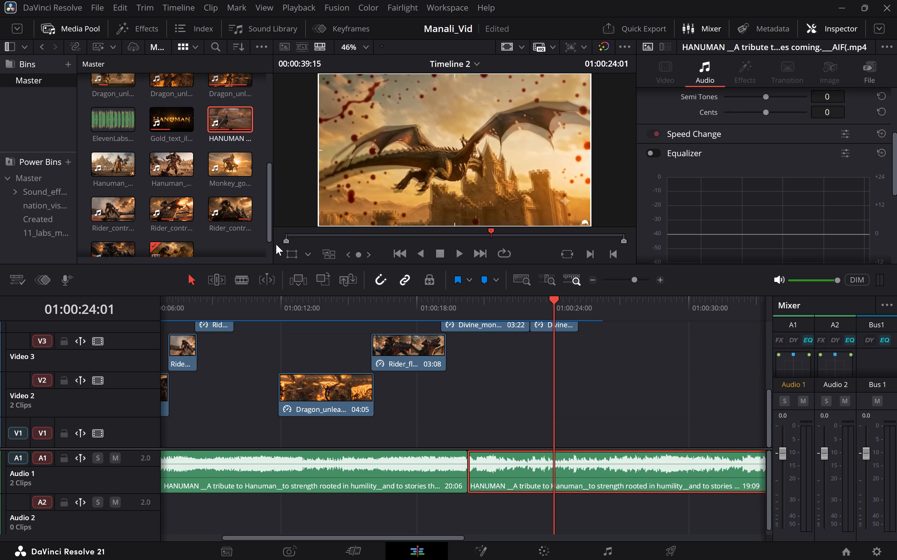
Apply a Cross Fade +3 dB audio transition at the cut between the two music clips on Audio 1.
left_click(141, 25)
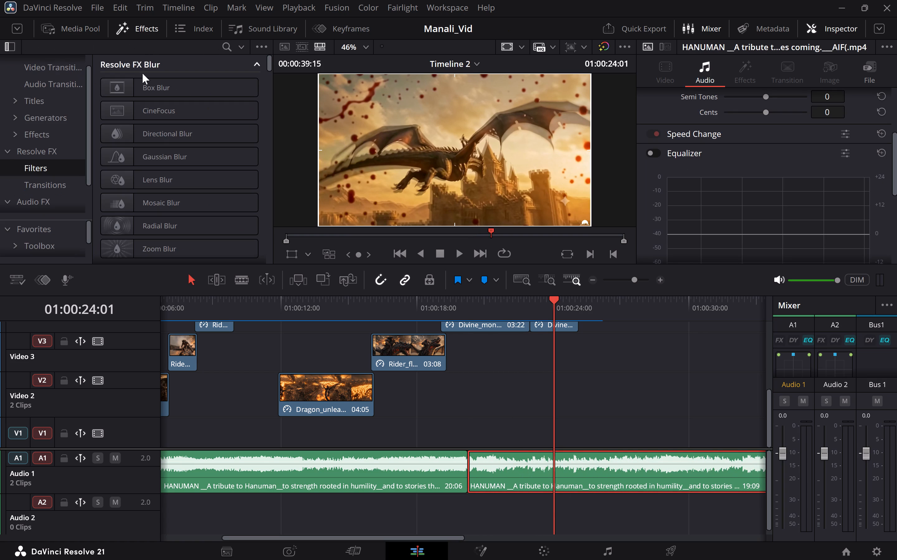
left_click(55, 83)
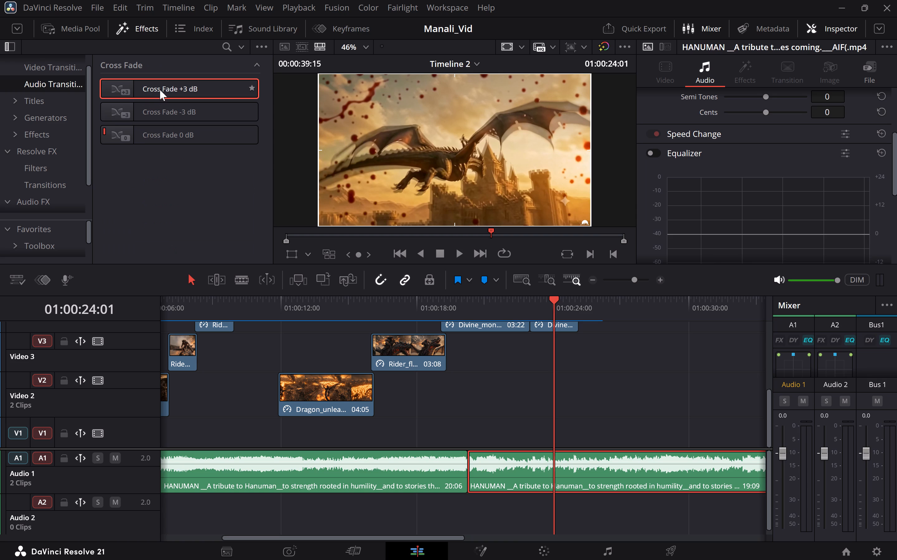
left_click_drag(164, 87, 467, 462)
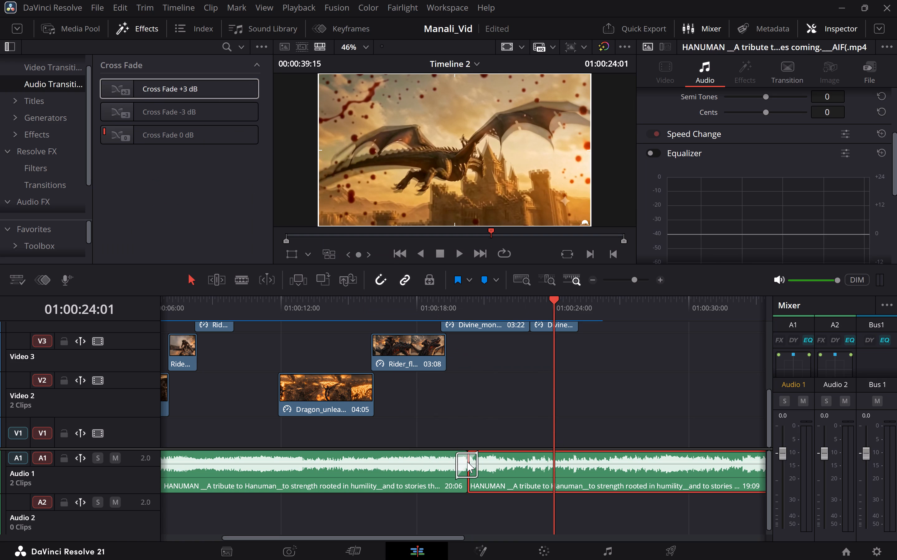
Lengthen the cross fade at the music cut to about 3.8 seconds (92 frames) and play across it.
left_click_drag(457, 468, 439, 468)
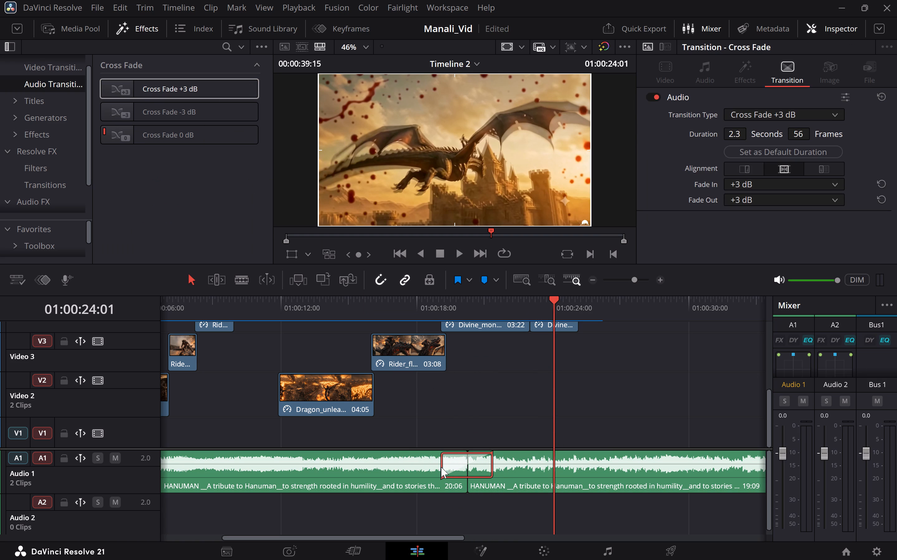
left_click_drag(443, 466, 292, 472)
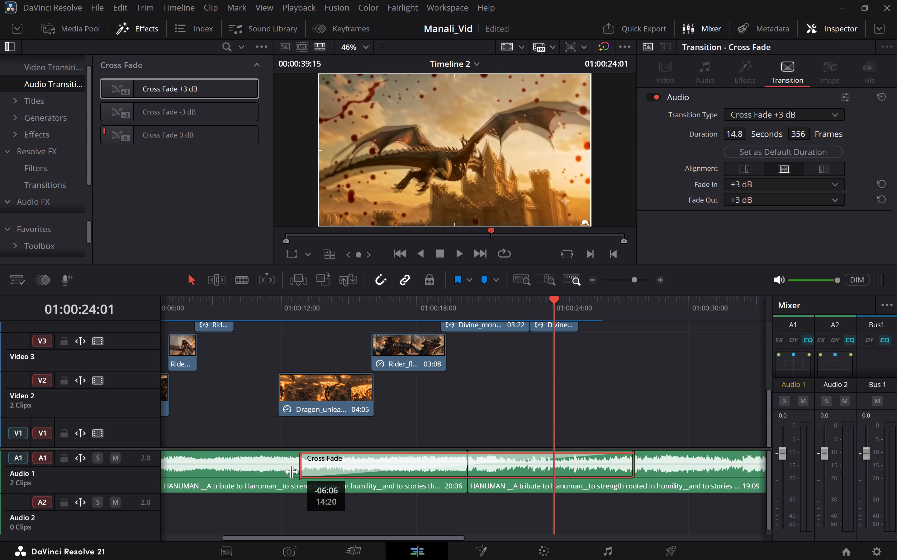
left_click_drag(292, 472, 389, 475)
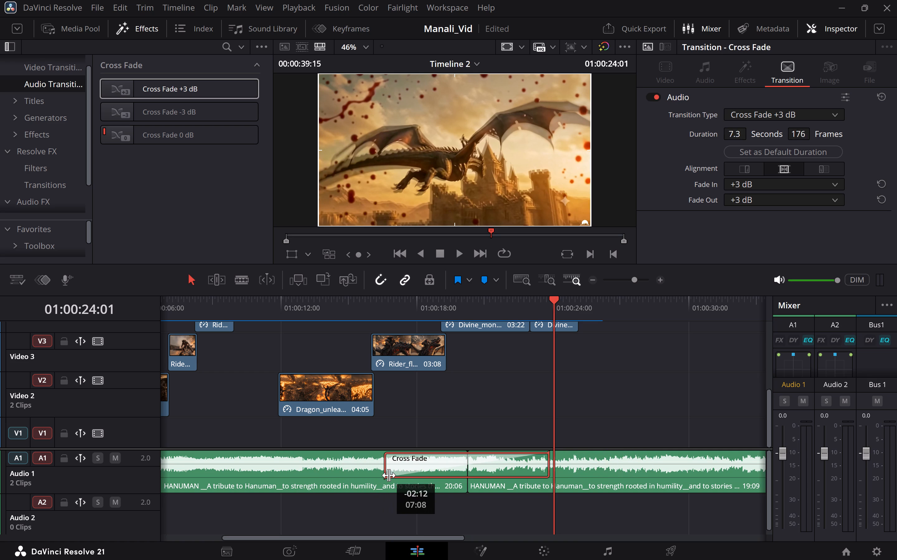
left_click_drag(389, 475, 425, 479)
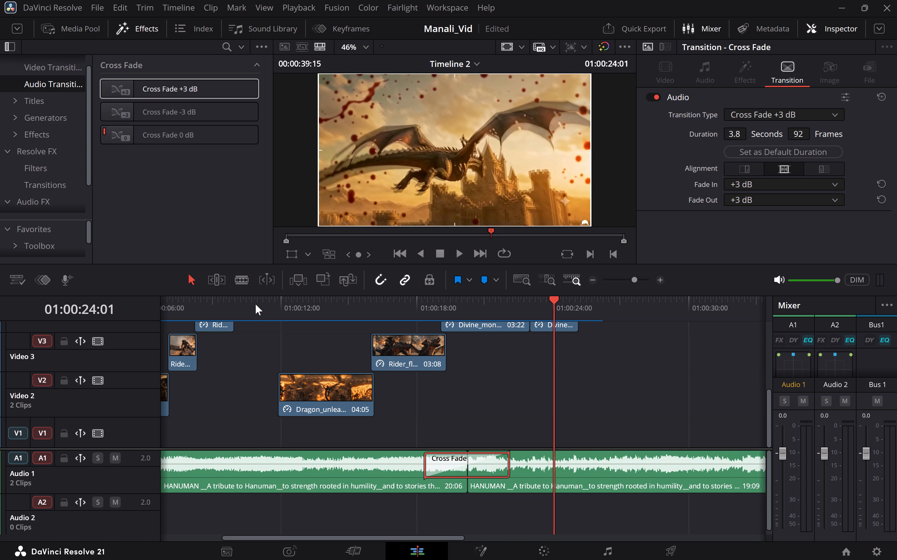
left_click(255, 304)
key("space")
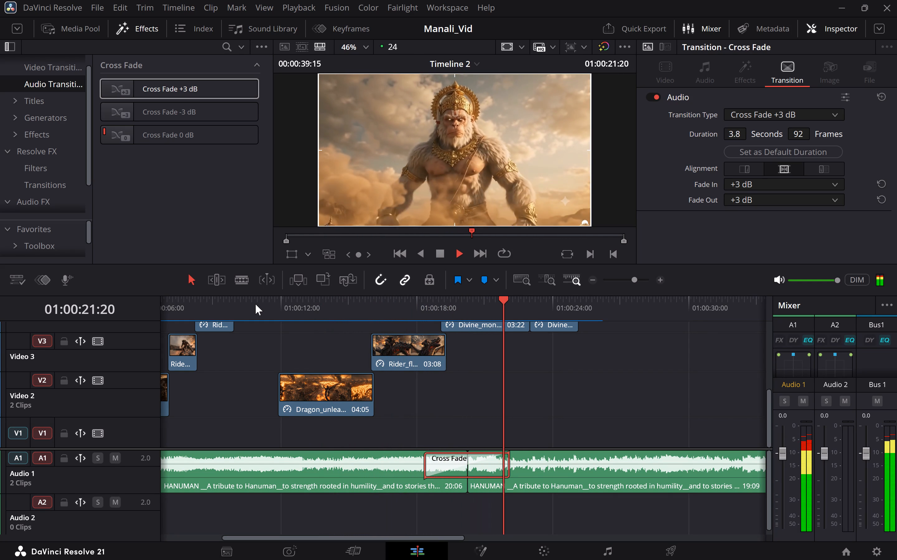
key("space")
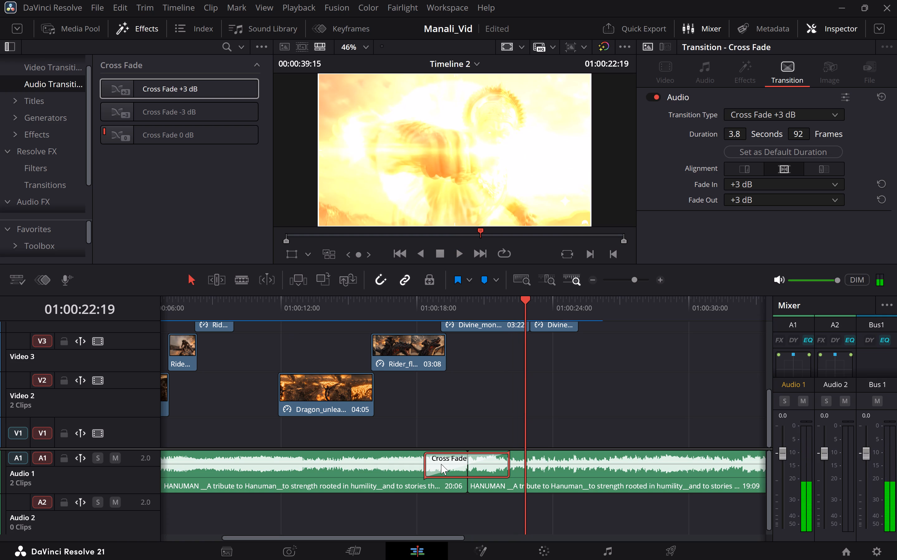
Shorten the cross fade at the music cut to about 1.1 seconds (26 frames) and play across it through the HANUMAN title.
left_click_drag(427, 466, 450, 467)
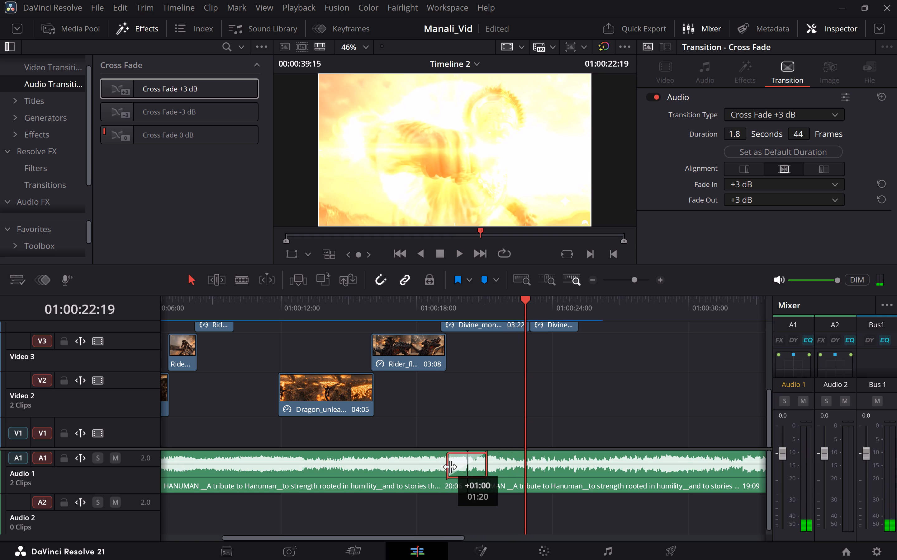
left_click_drag(450, 467, 455, 468)
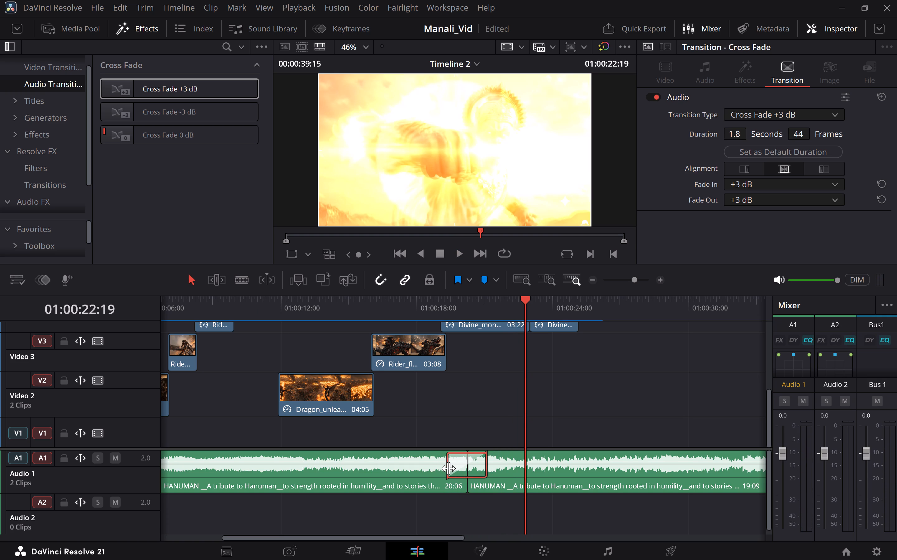
left_click_drag(448, 468, 458, 468)
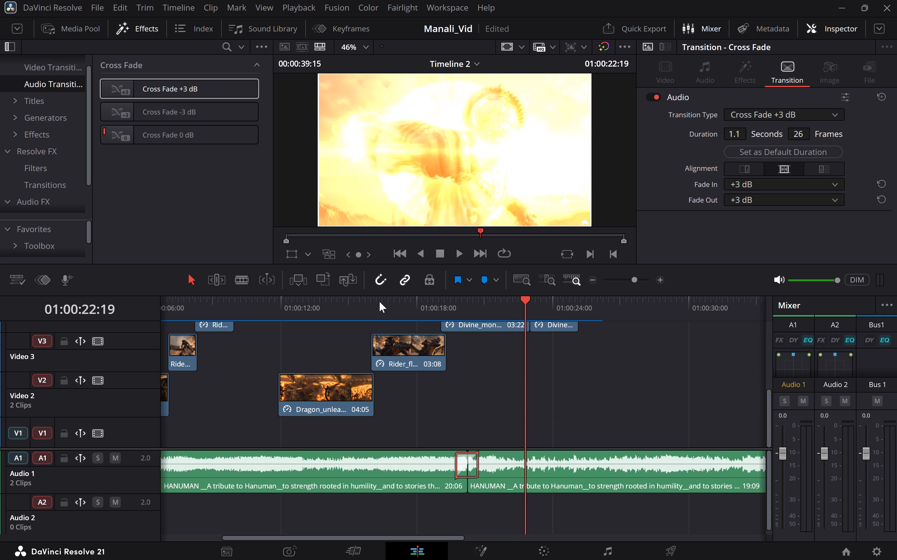
left_click(379, 301)
key("space")
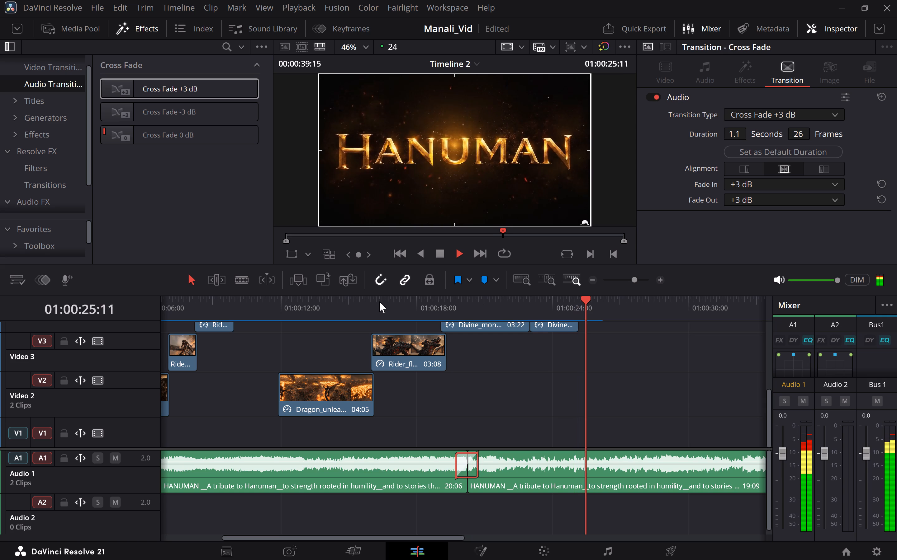
scroll(514, 403, "left", 1)
key("space")
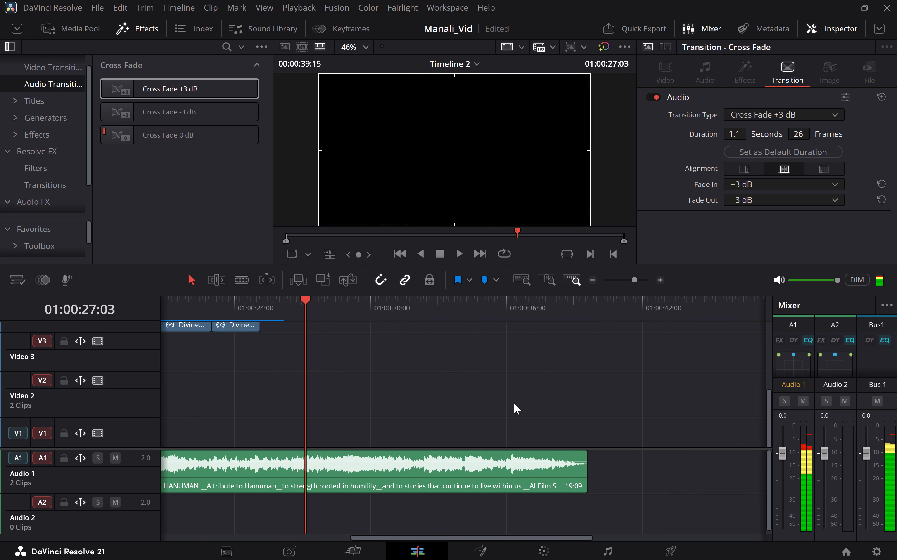
Trim the end of the second music clip on Audio 1 back to the end of the video, making it 05:23 long.
left_click_drag(588, 474, 296, 459)
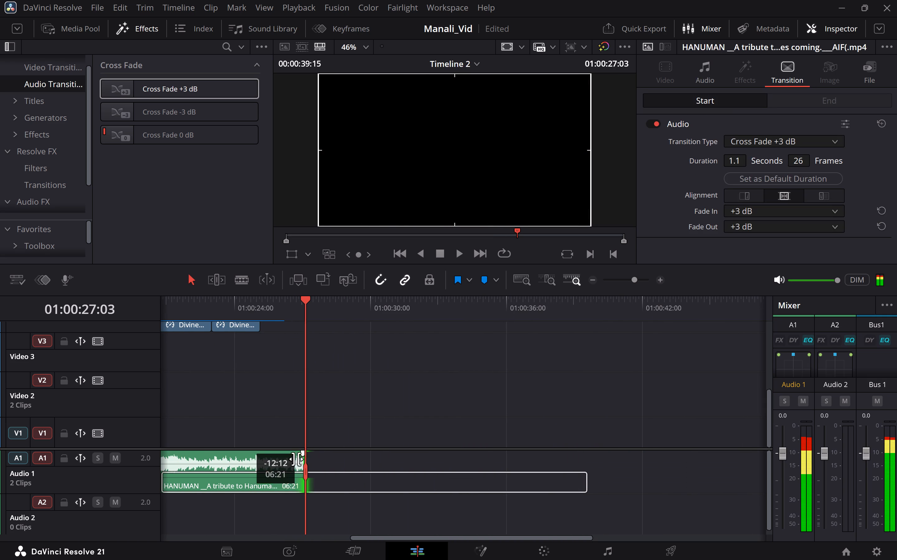
left_click_drag(296, 459, 283, 456)
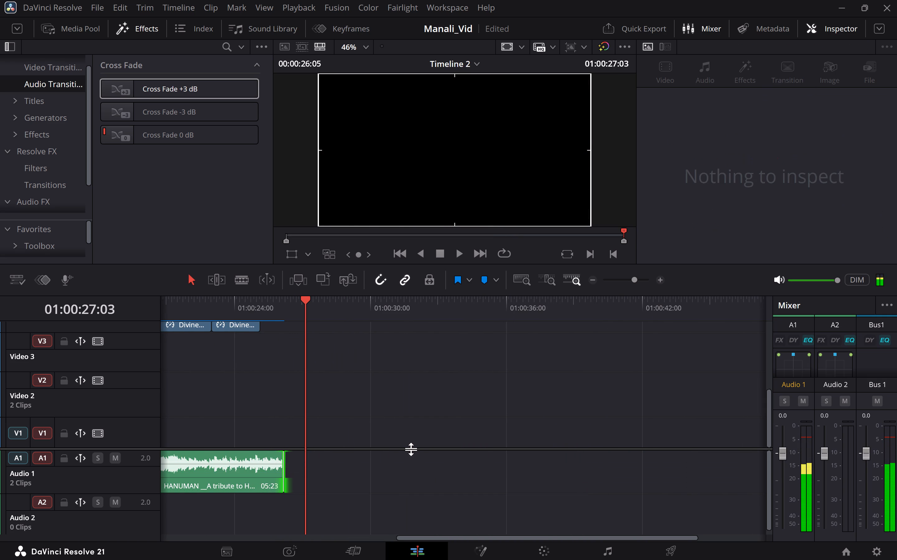
Play the timeline from several points between about 6 and 11 seconds, continuing to the end, to check the music against the picture.
scroll(411, 449, "right", 3)
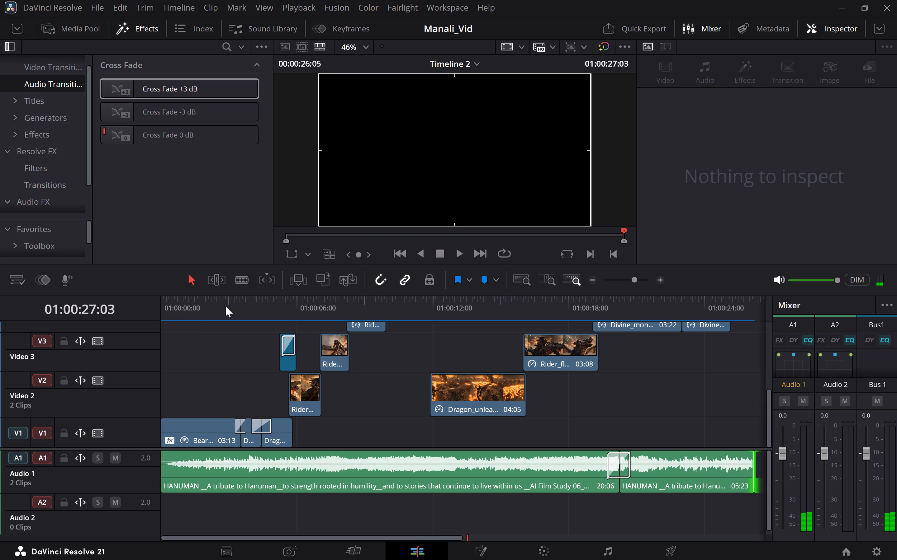
left_click(297, 311)
key("space")
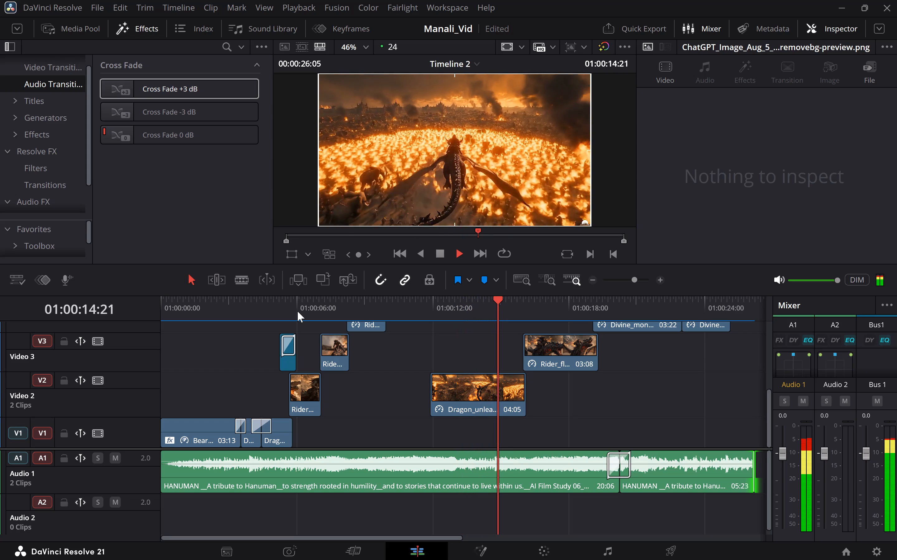
key("space")
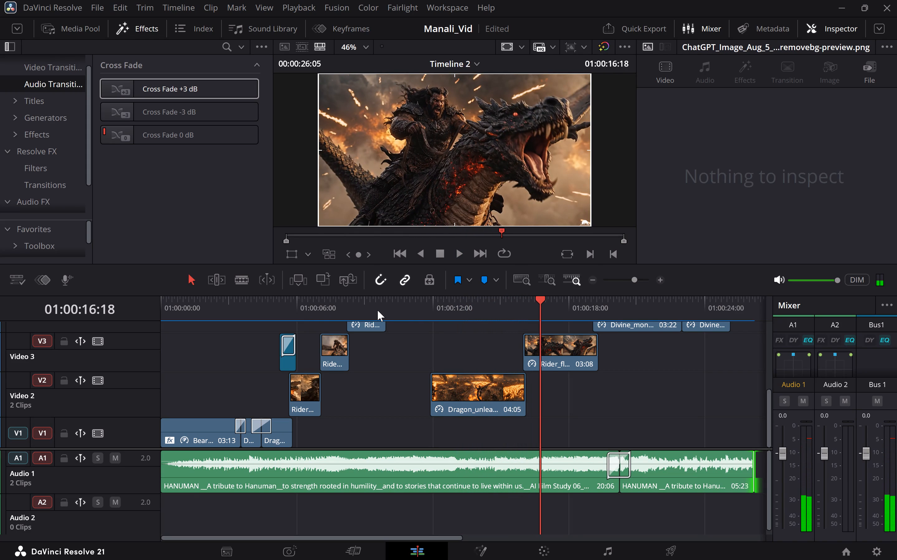
left_click(421, 311)
key("space")
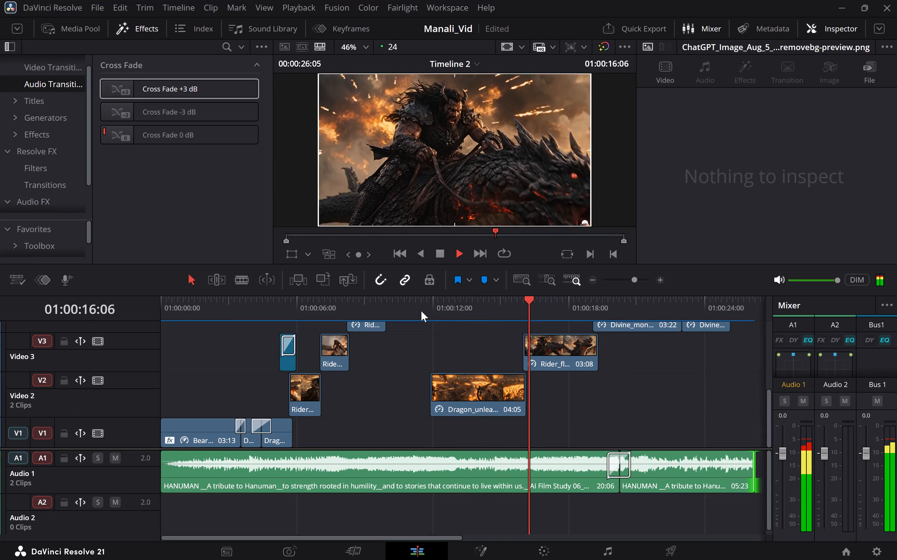
key("space")
left_click(374, 301)
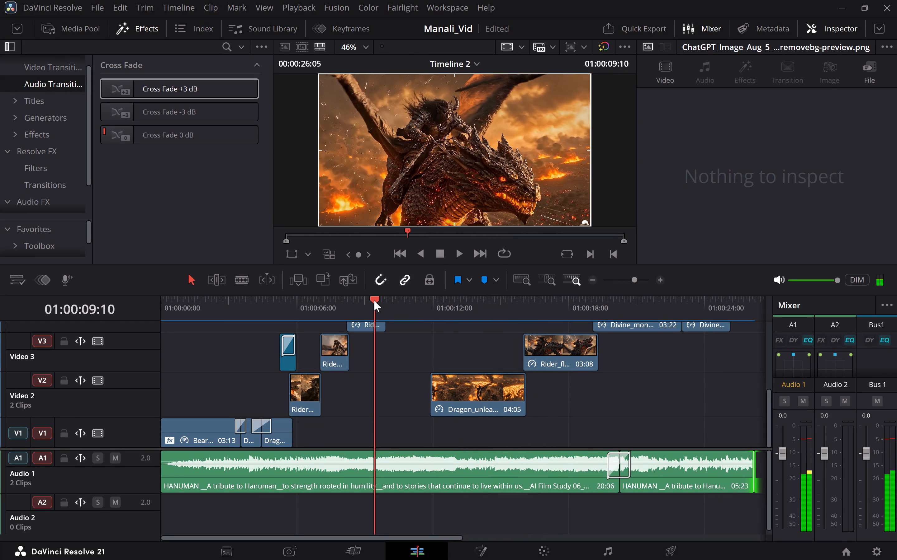
key("space")
key("space")
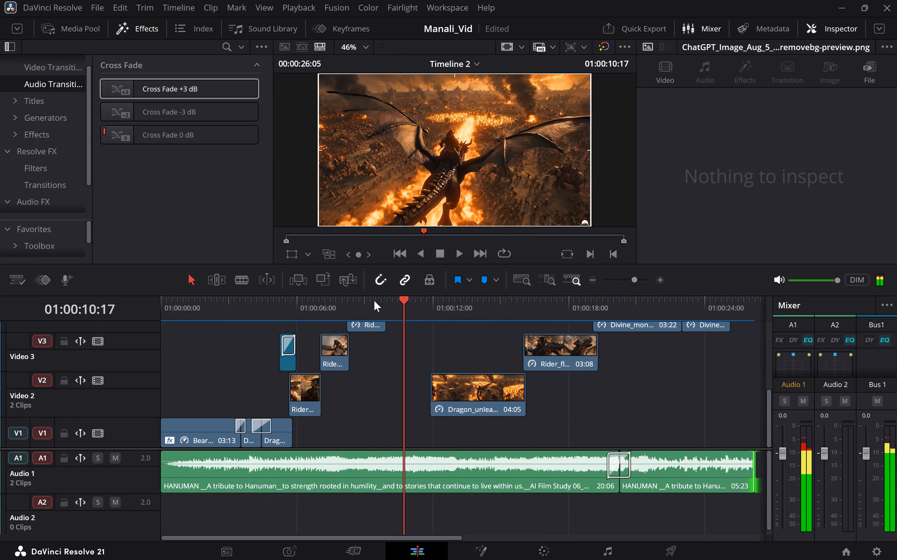
left_click(355, 301)
key("space")
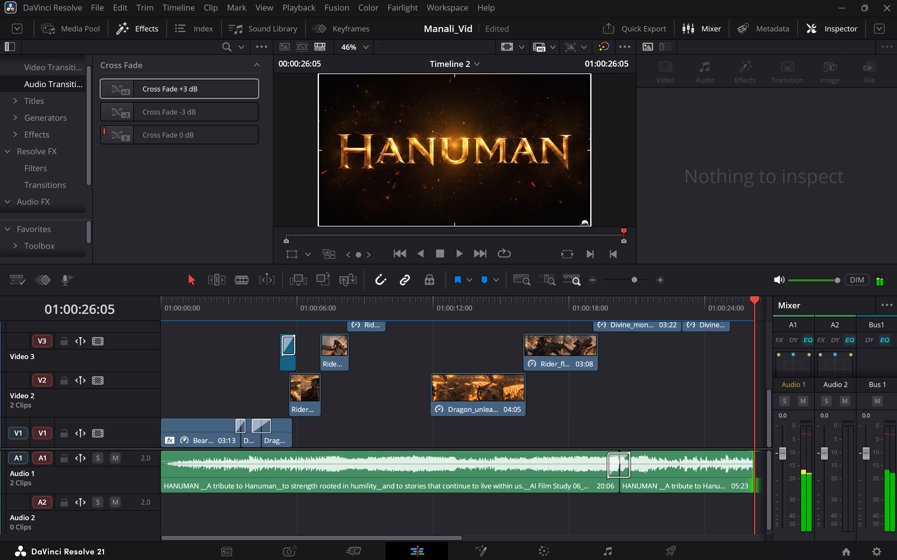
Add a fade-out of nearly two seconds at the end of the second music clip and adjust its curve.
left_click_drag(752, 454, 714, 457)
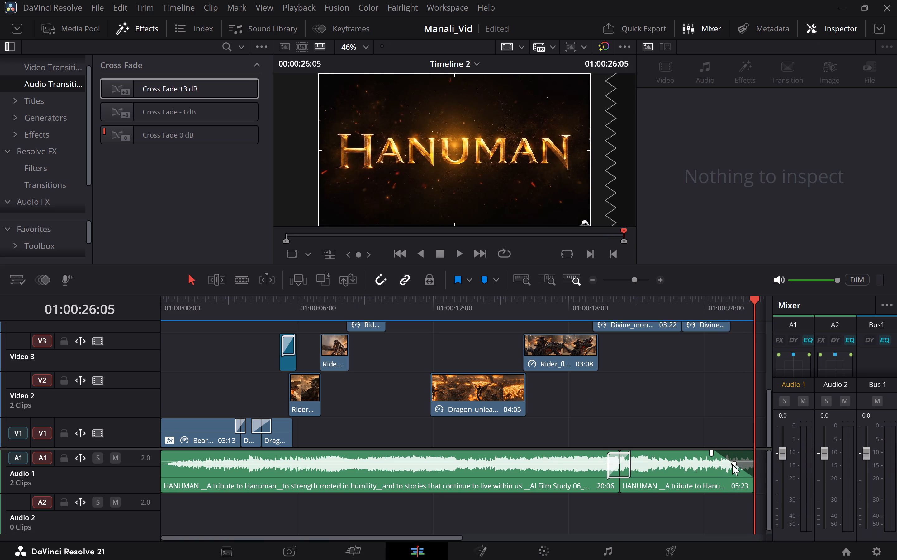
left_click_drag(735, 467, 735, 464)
Apply a Cross Fade -3 dB audio transition at the end of the second music clip on Audio 1.
left_click_drag(197, 109, 753, 496)
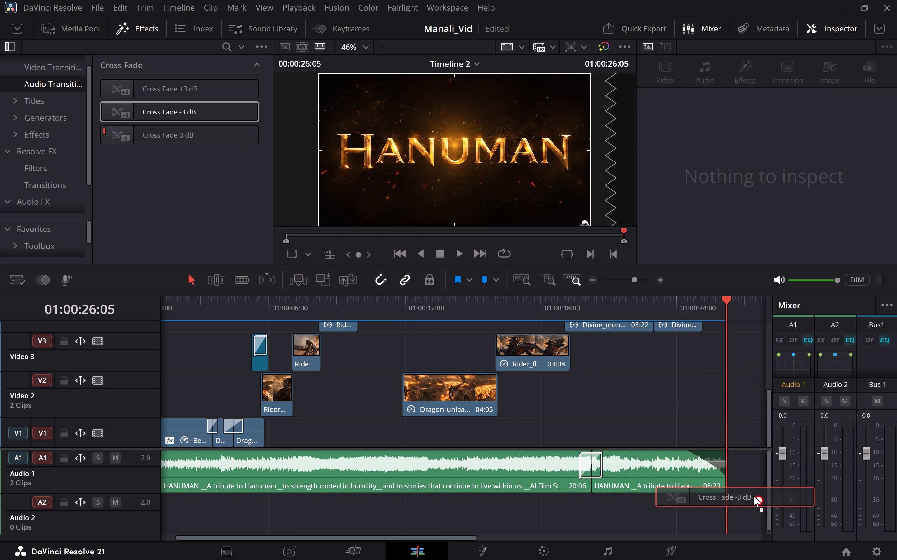
left_click_drag(753, 496, 703, 468)
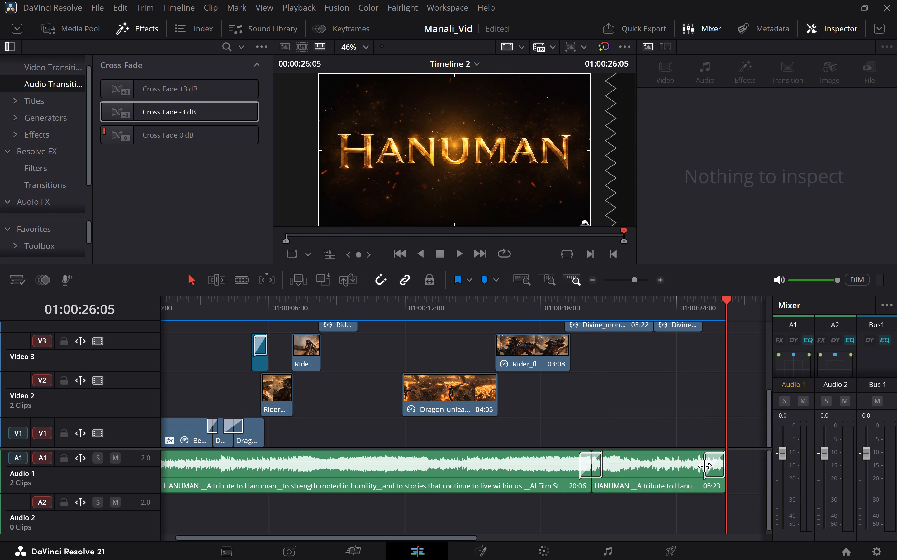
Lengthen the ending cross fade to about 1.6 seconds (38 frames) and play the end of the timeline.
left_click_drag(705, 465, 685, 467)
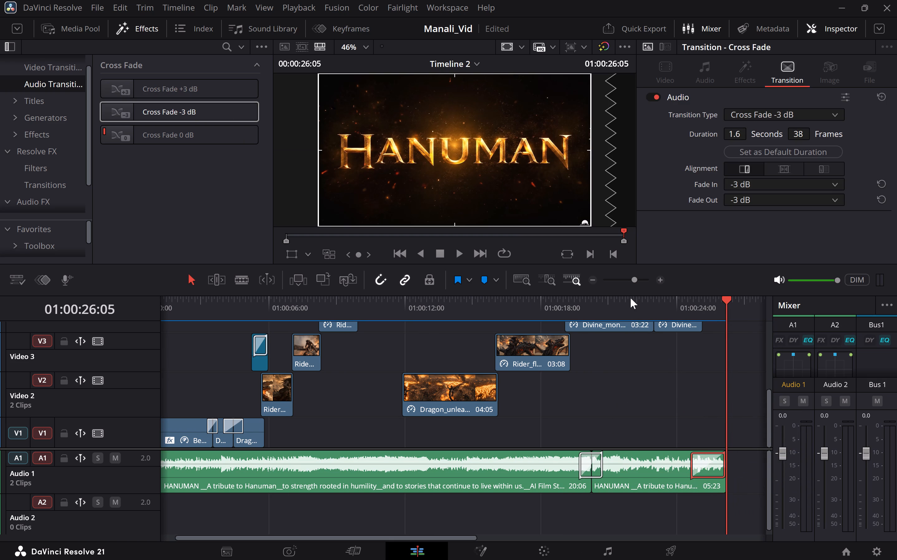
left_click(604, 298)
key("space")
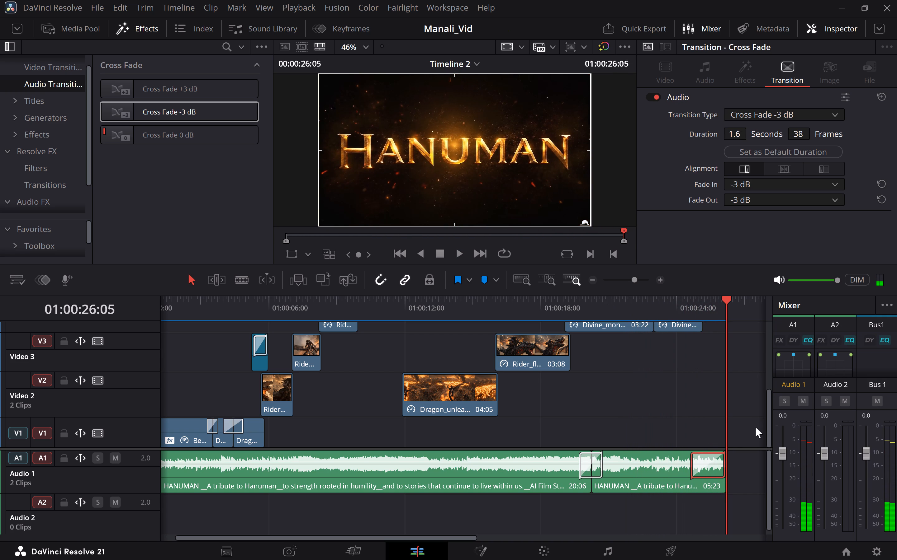
Shorten the ending cross fade to about 1.0 second (25 frames) and play the last seconds of the timeline.
left_click_drag(691, 465, 705, 465)
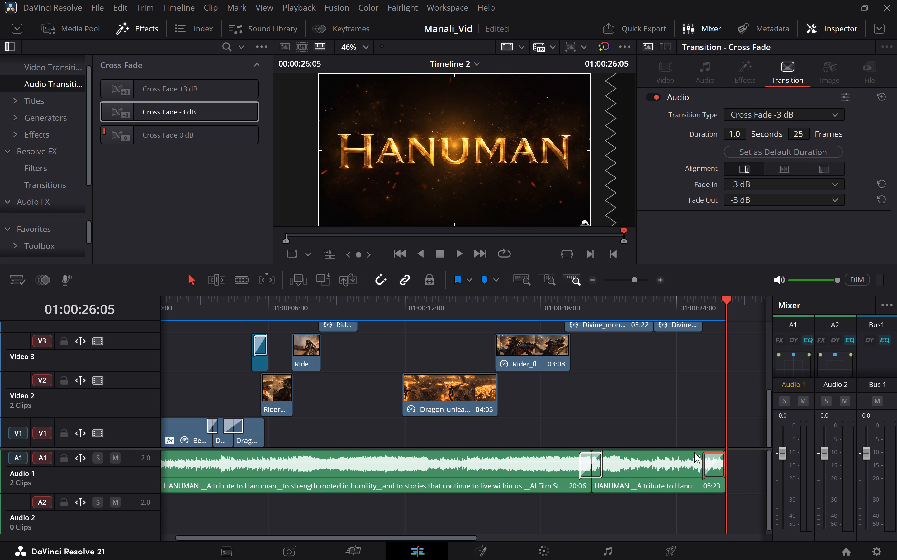
left_click(694, 312)
key("space")
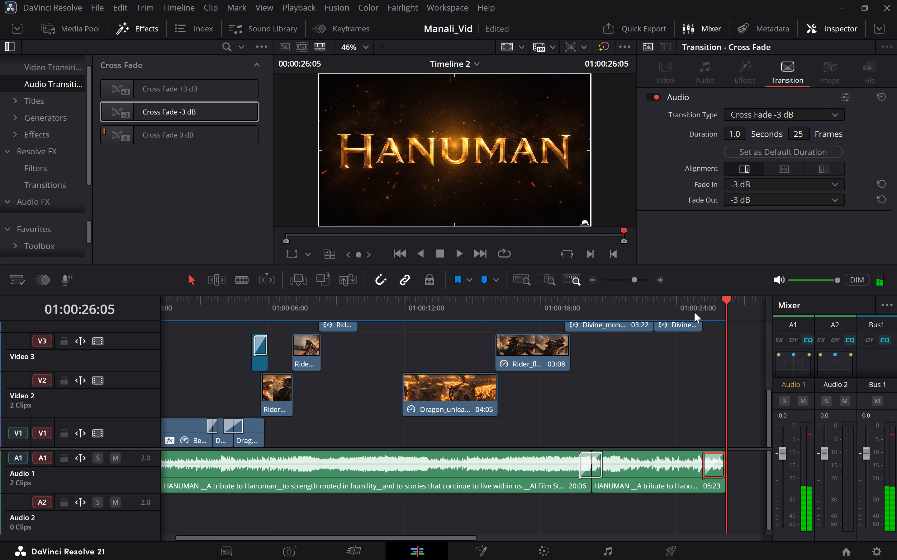
Play the first three seconds of Timeline 2 from the start to review the opening battle shot with its music.
scroll(479, 318, "right", 3)
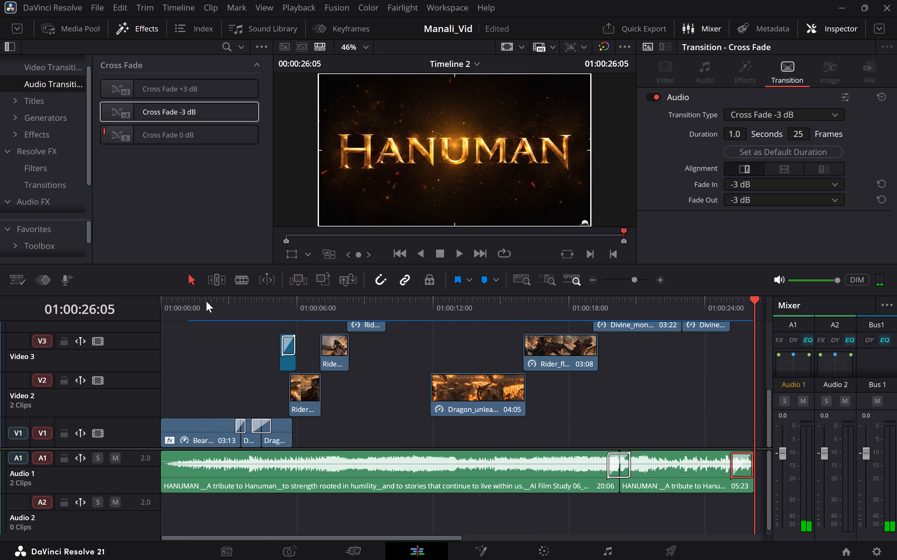
scroll(634, 351, "left", 1)
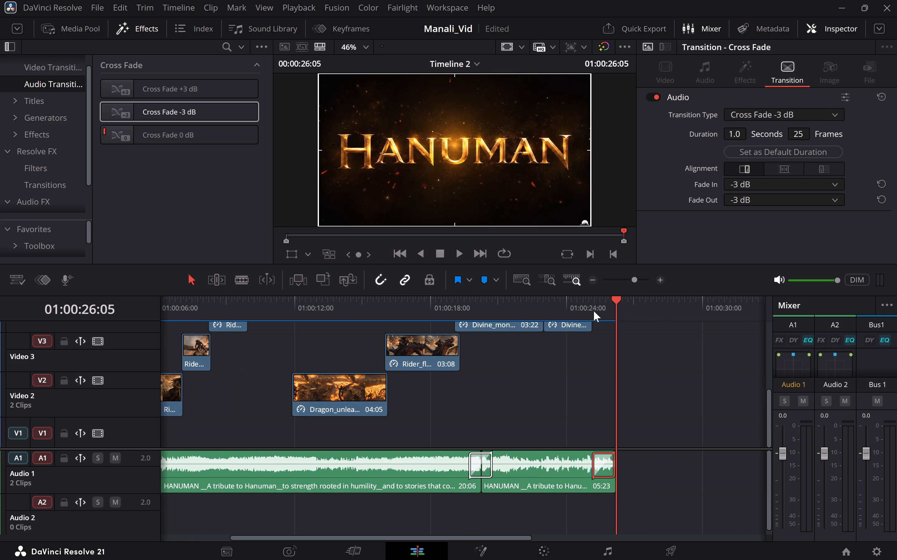
scroll(373, 328, "right", 3)
left_click(160, 301)
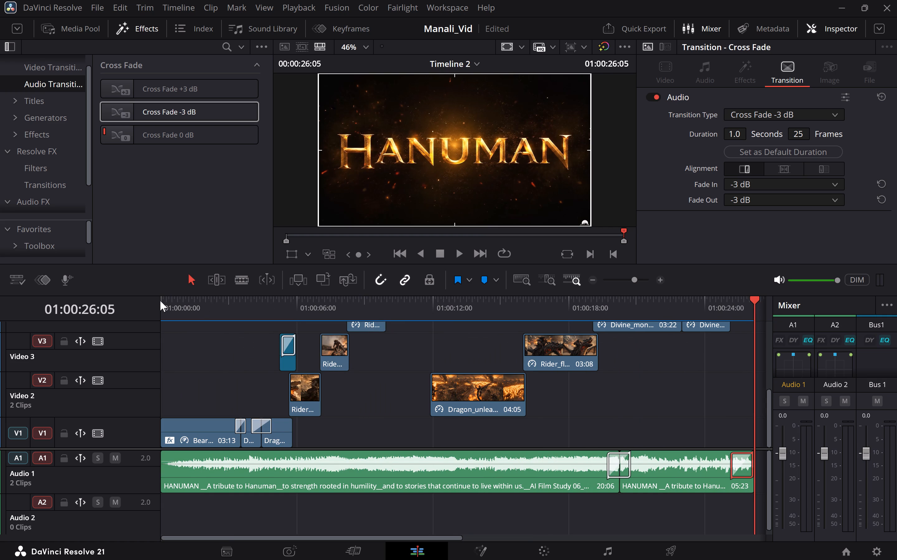
left_click(162, 301)
key("space")
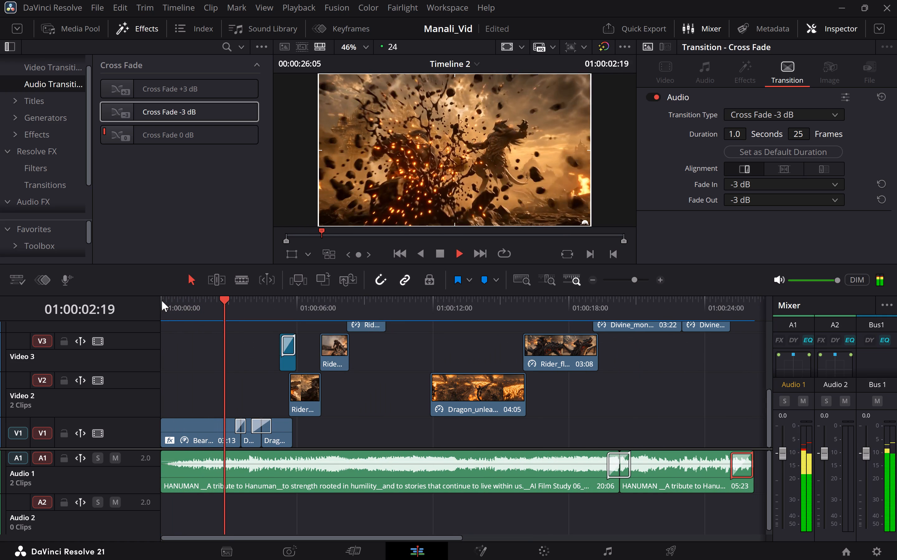
key("space")
scroll(162, 301, "right", 1)
left_click(162, 301)
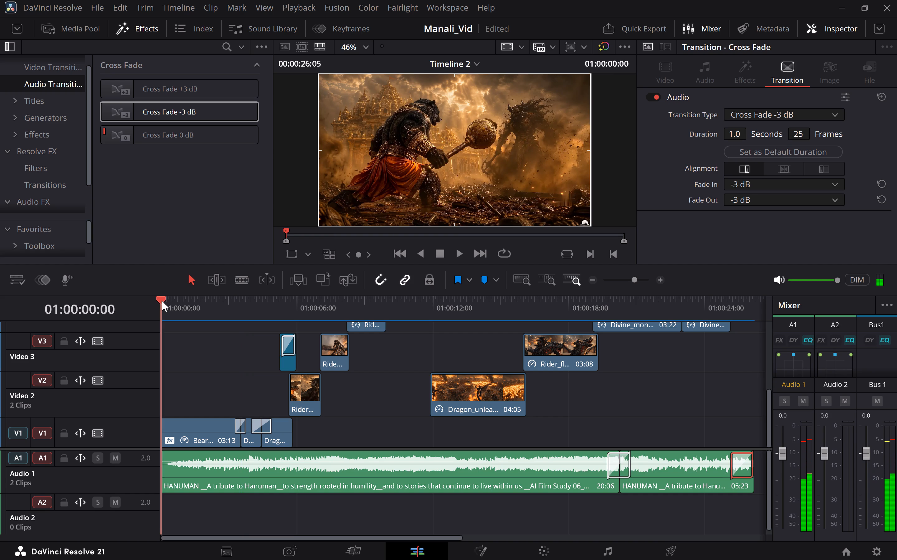
key("space")
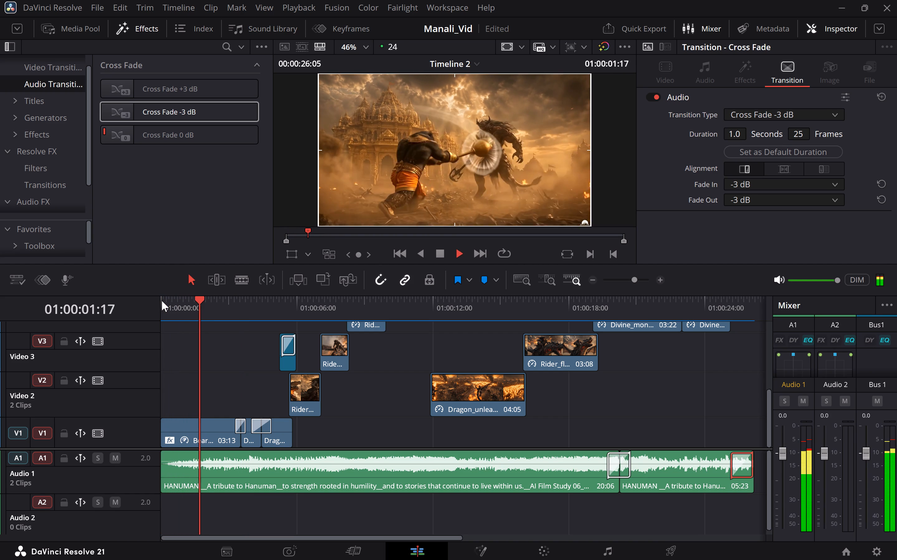
key("space")
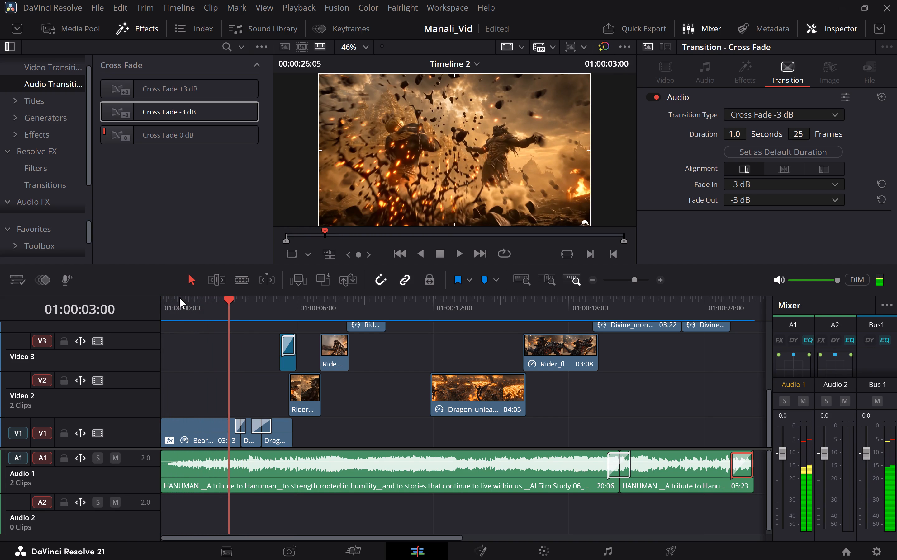
Replay the explosion in the opening clip, park on 01:00:02:10 and examine the top edge of the frame at different magnifications.
left_click(203, 302)
key("space")
key("space")
key("space")
key("space")
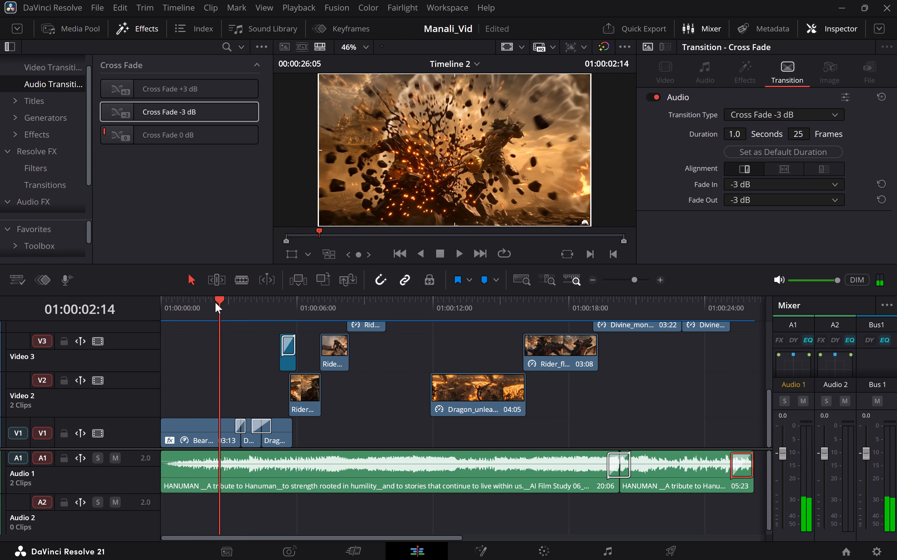
left_click(215, 302)
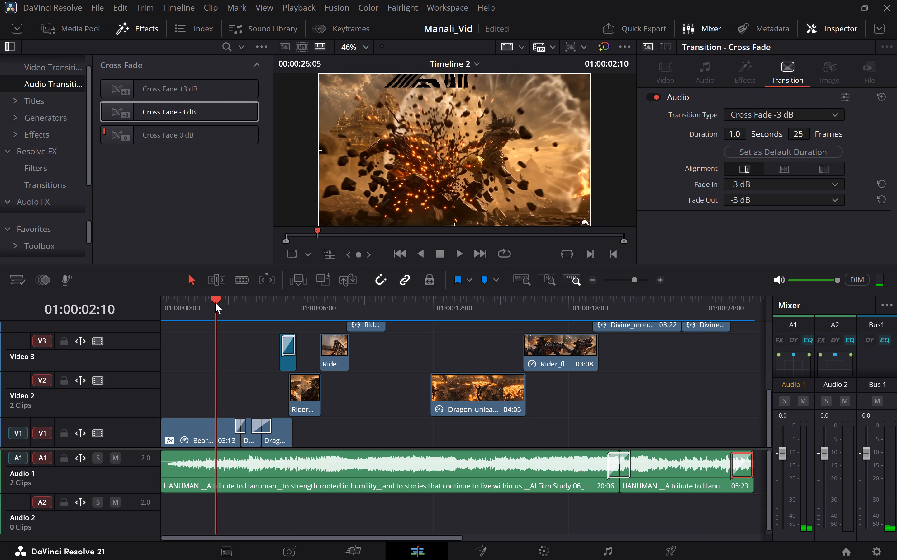
scroll(413, 99, "up", 1)
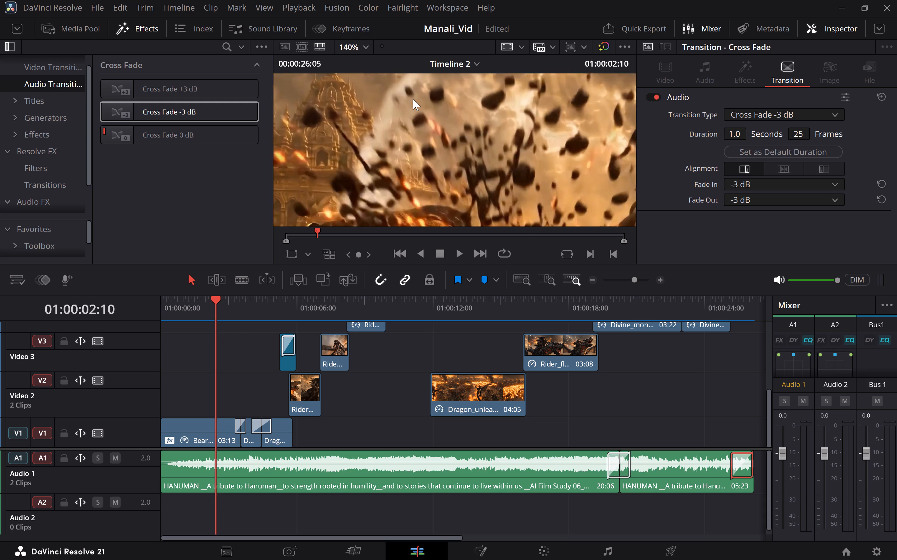
scroll(413, 99, "up", 1)
scroll(414, 94, "down", 5)
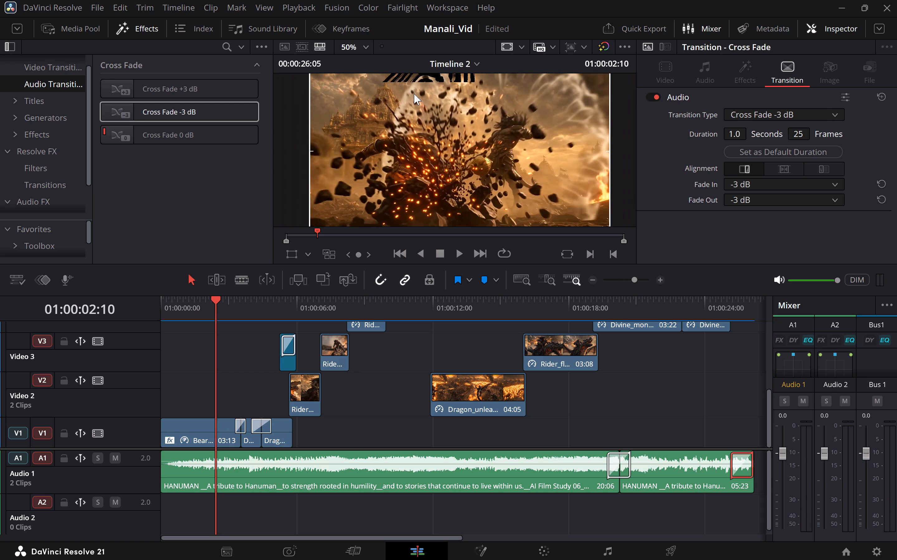
scroll(414, 75, "down", 1)
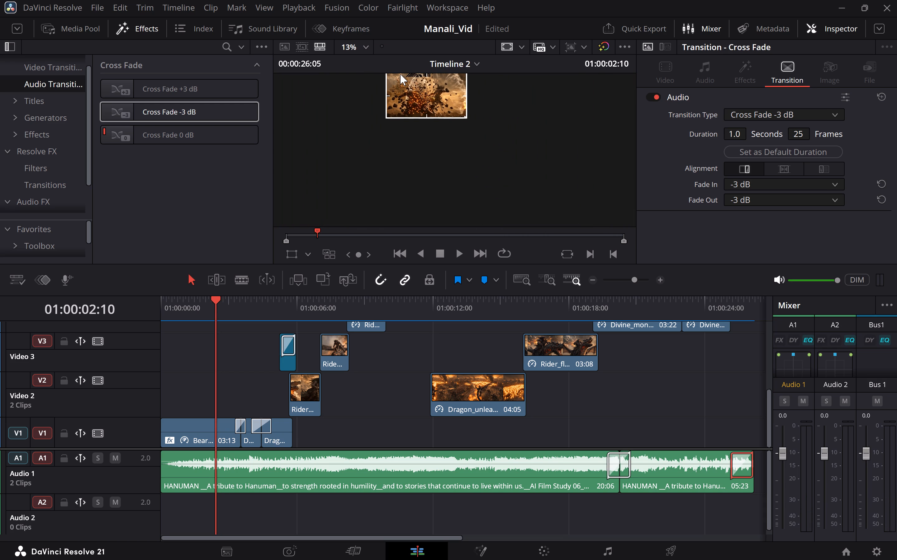
key("z")
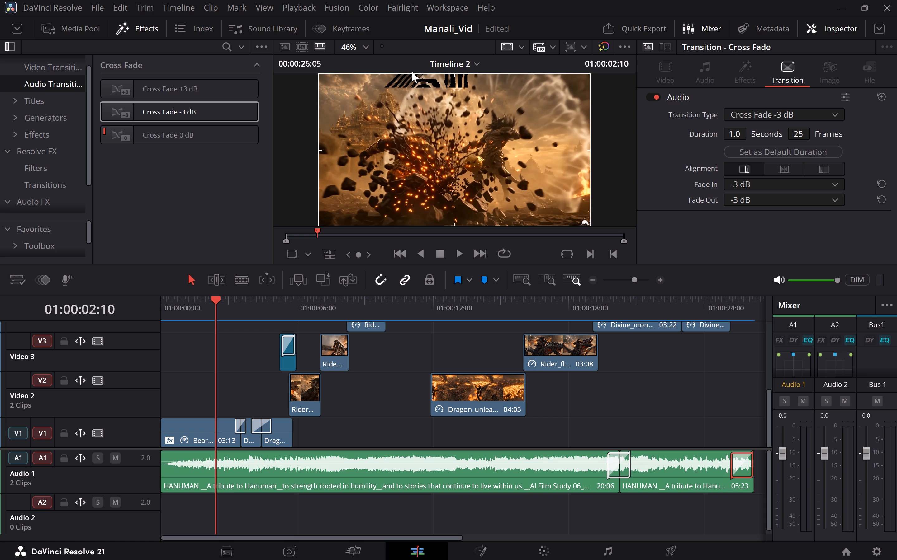
scroll(412, 72, "up", 1)
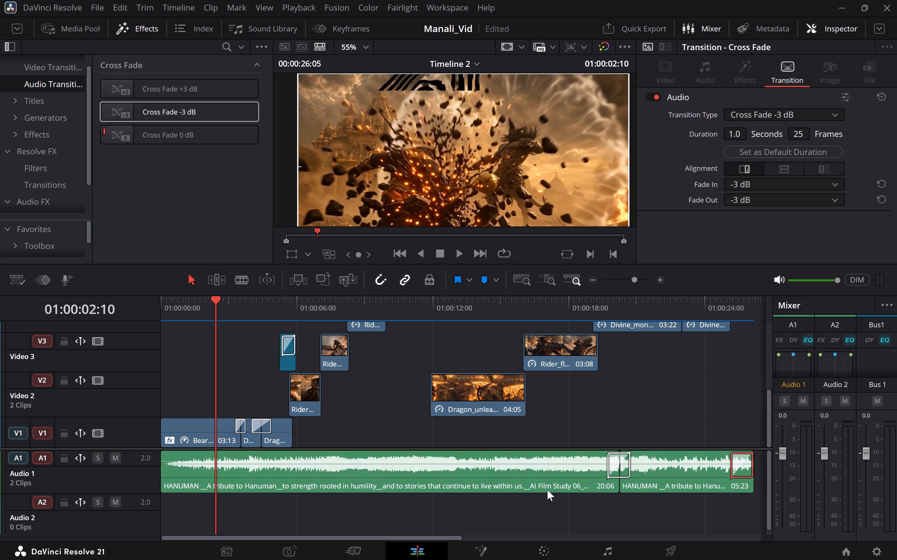
Switch to the Color page, select clip 01 and scrub through its explosion around 01:00:02:10 to inspect the graded frames.
left_click(544, 551)
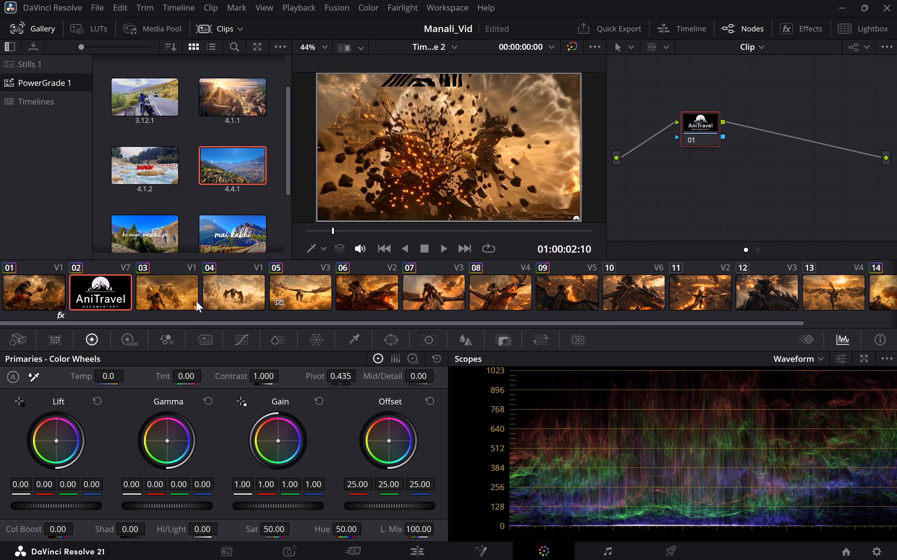
left_click(32, 294)
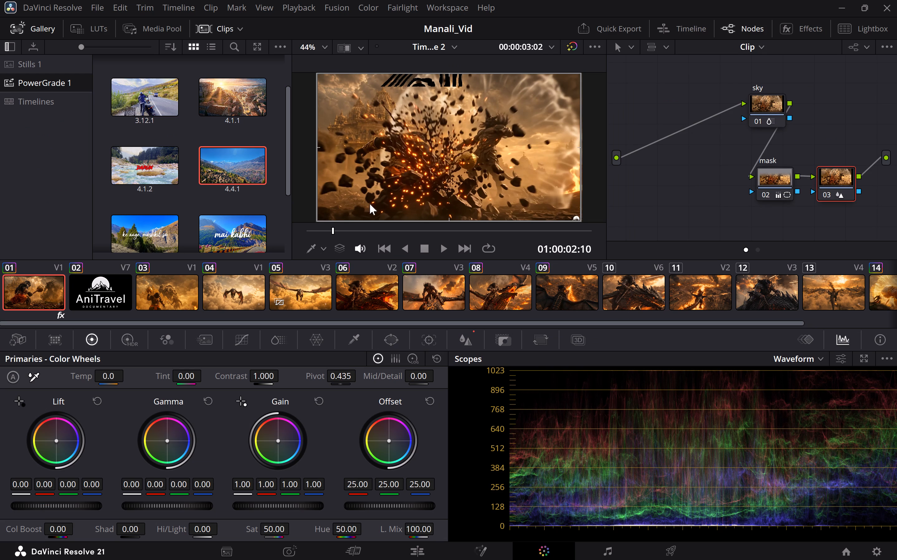
left_click(360, 231)
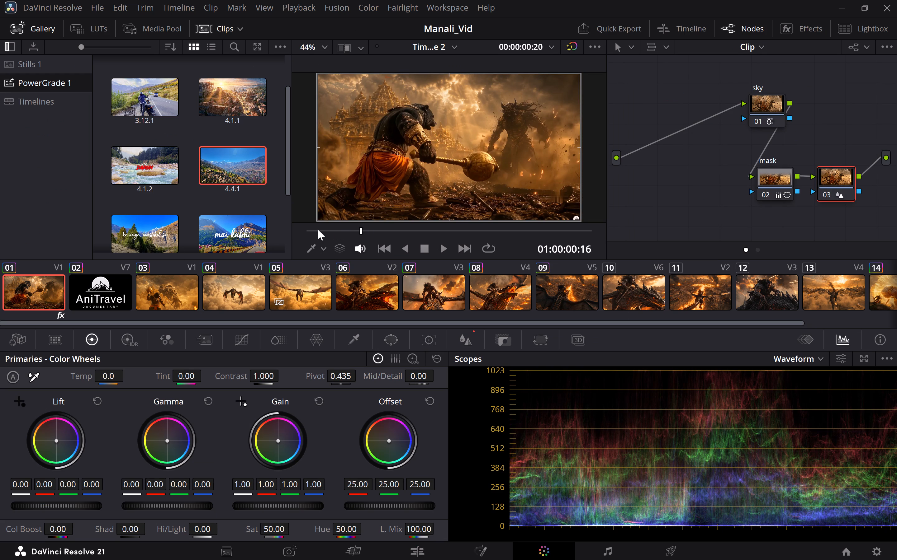
left_click(318, 229)
left_click_drag(366, 230, 402, 227)
left_click(402, 227)
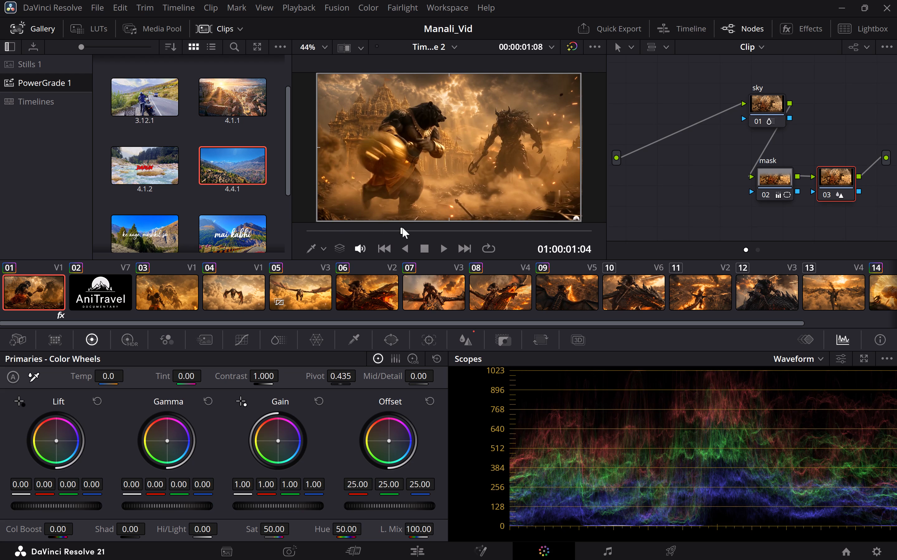
left_click(402, 227)
left_click_drag(402, 227, 542, 233)
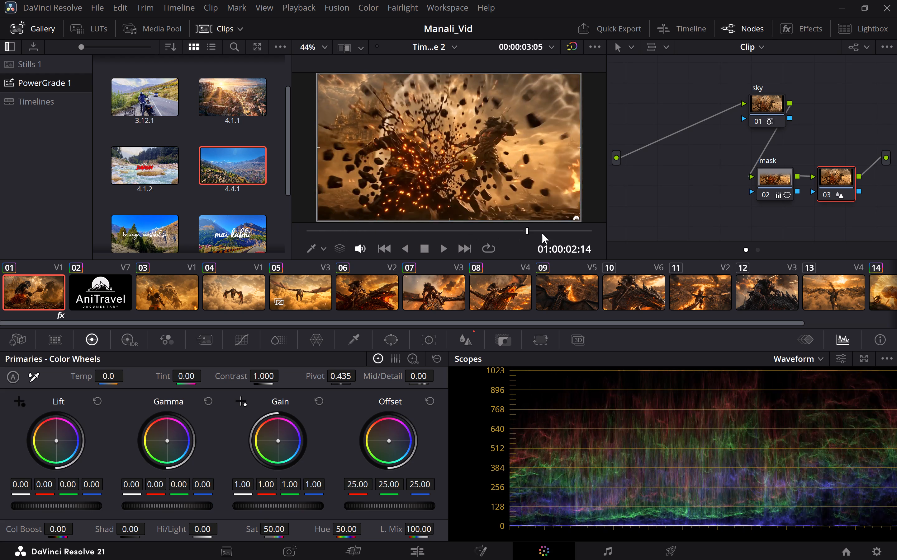
left_click_drag(542, 233, 476, 232)
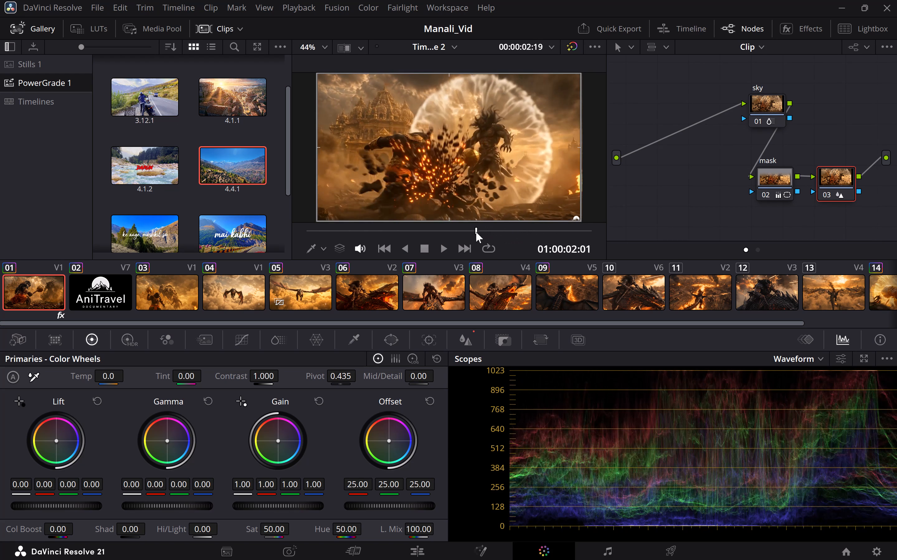
left_click_drag(476, 232, 504, 233)
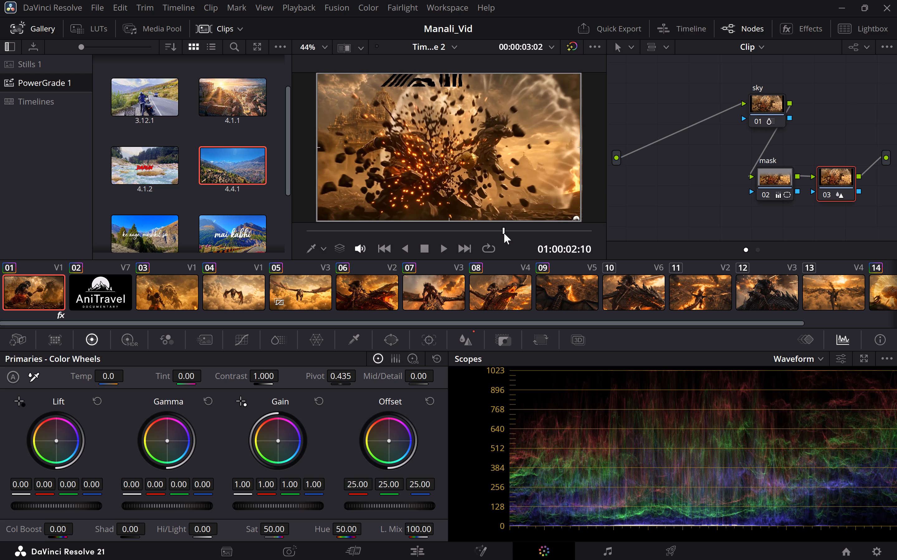
Compare clip 01 with the sky node disabled and enabled while scrubbing through it, leaving the node enabled.
left_click(756, 118)
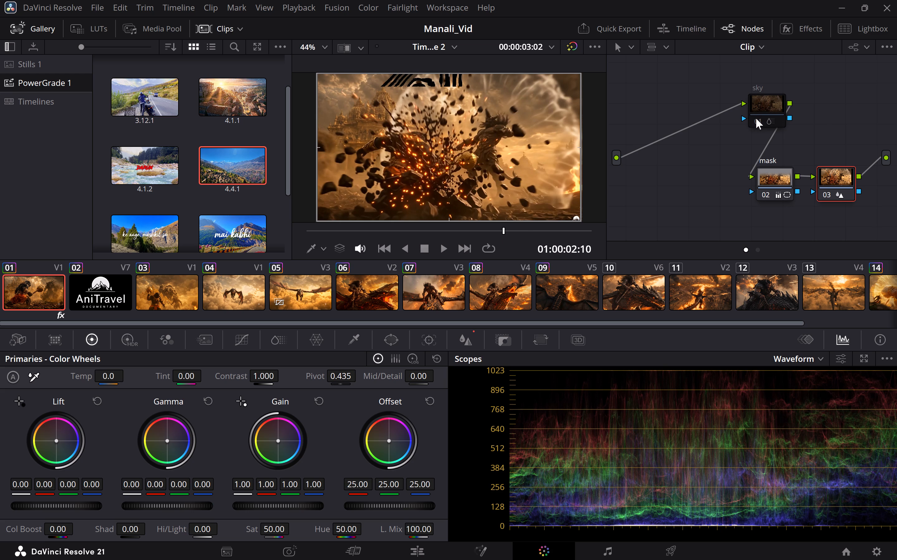
left_click(756, 118)
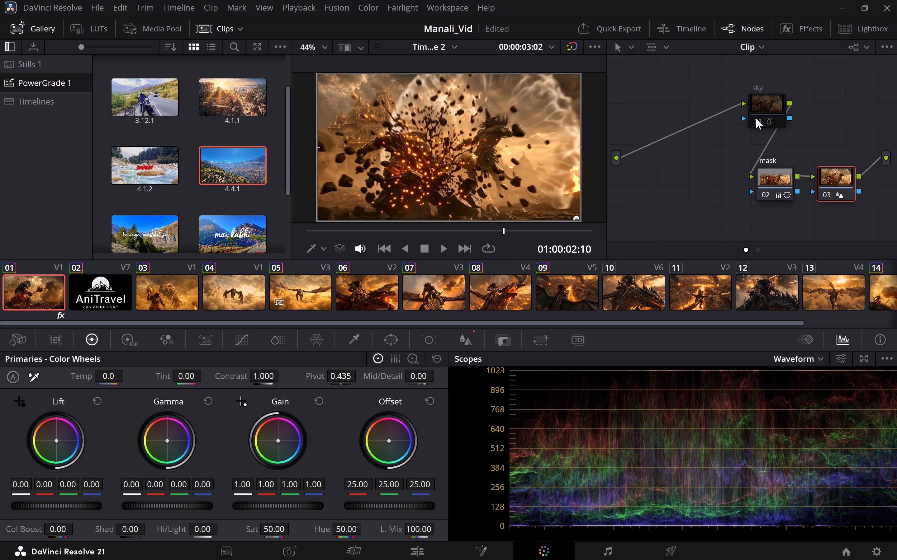
left_click(756, 118)
left_click_drag(504, 231, 486, 236)
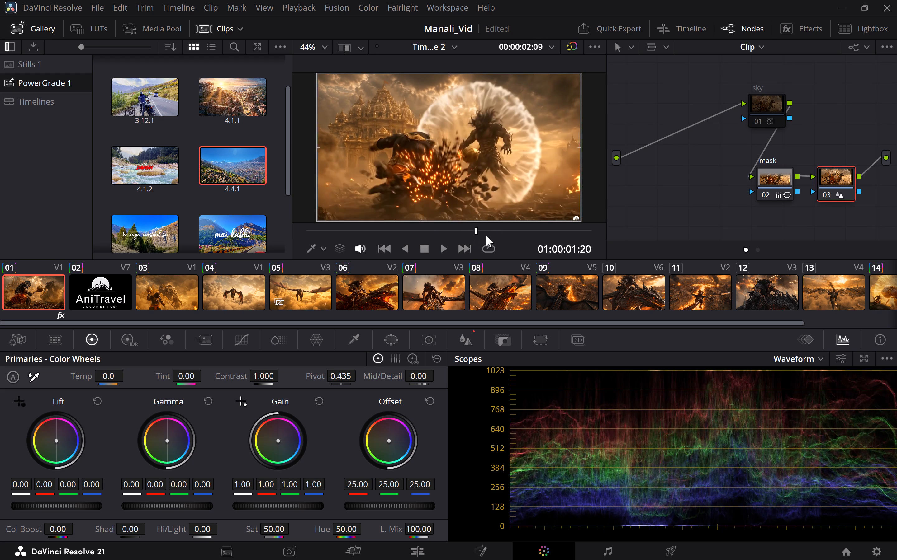
left_click_drag(486, 236, 326, 221)
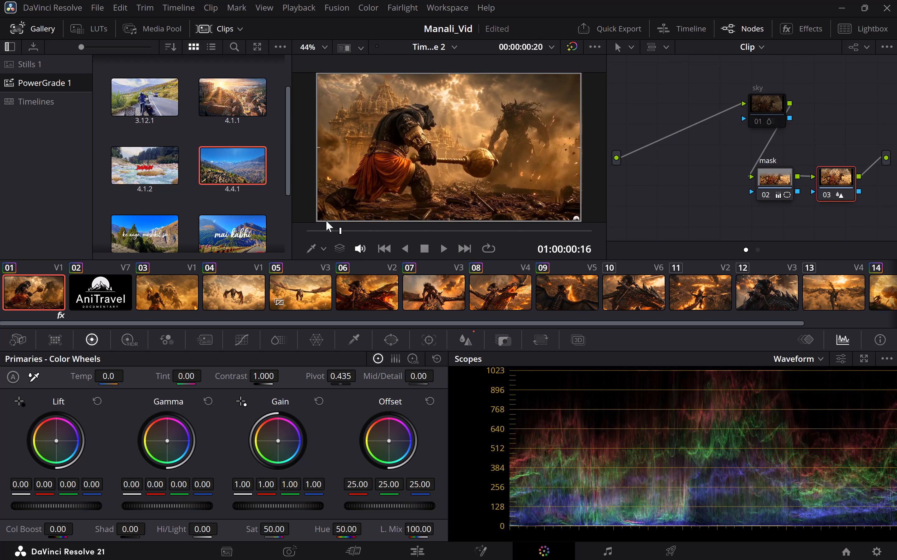
left_click_drag(326, 221, 544, 226)
left_click(760, 120)
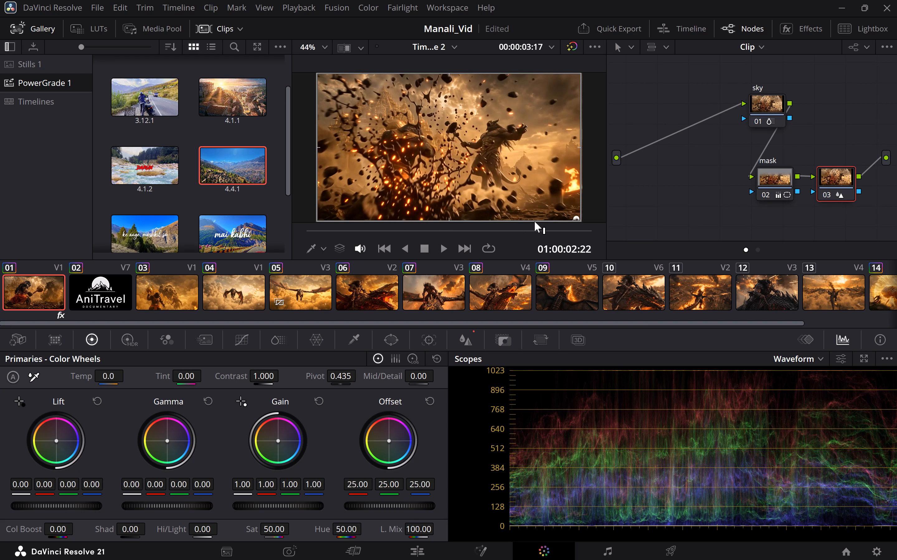
Scrub back and forth through clip 01 with the sky node enabled to check the explosion frames up to 01:00:03:00.
left_click_drag(543, 231, 423, 231)
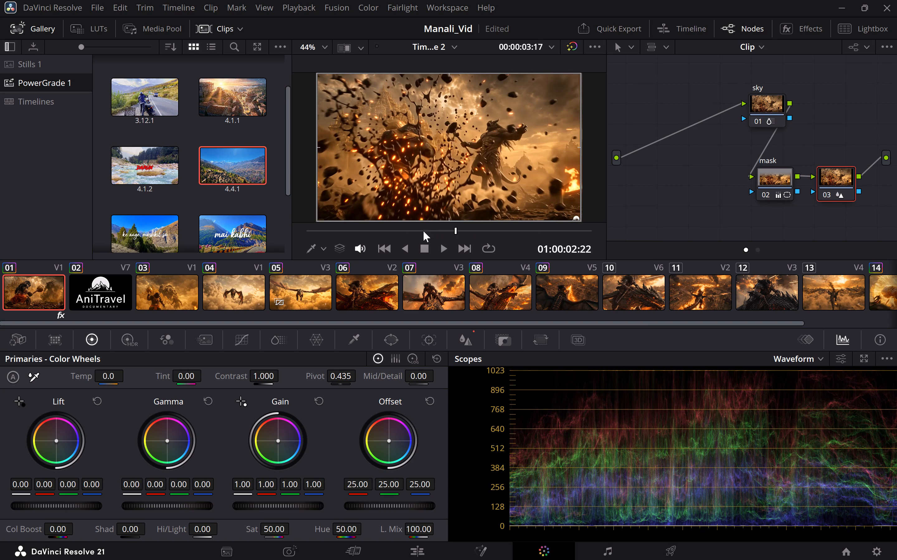
left_click_drag(423, 231, 555, 257)
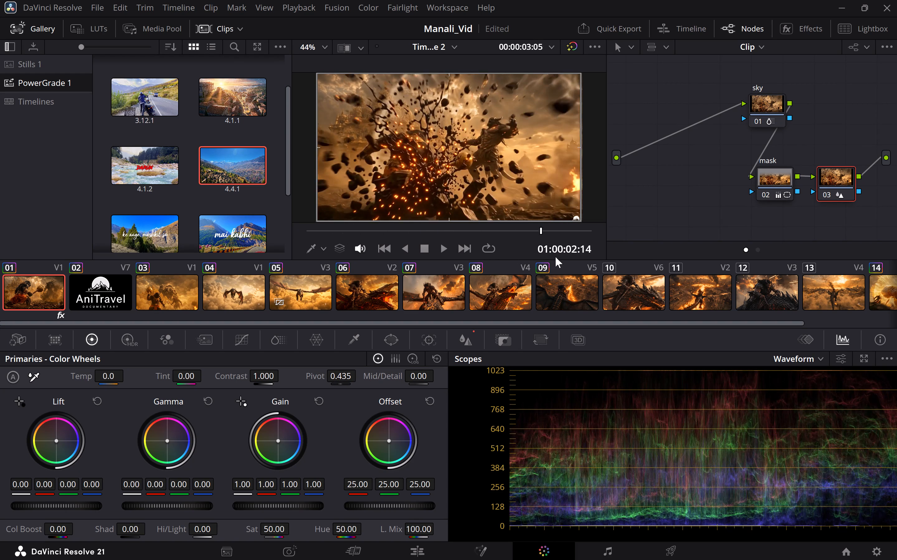
left_click_drag(555, 257, 343, 226)
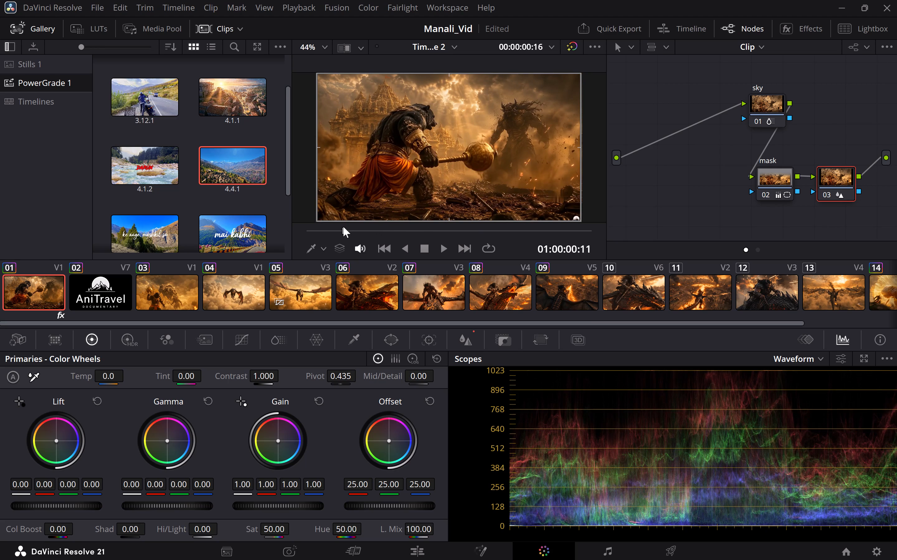
left_click_drag(343, 226, 541, 227)
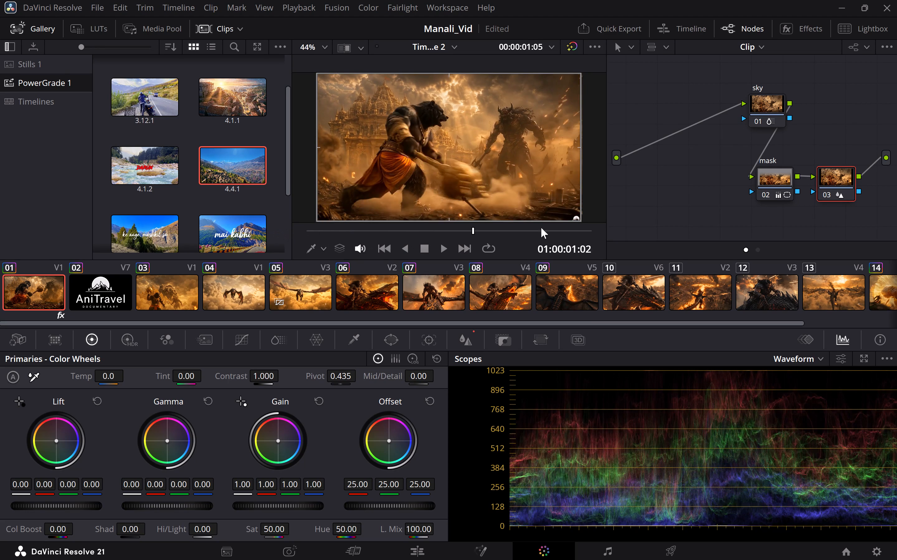
left_click_drag(541, 227, 389, 214)
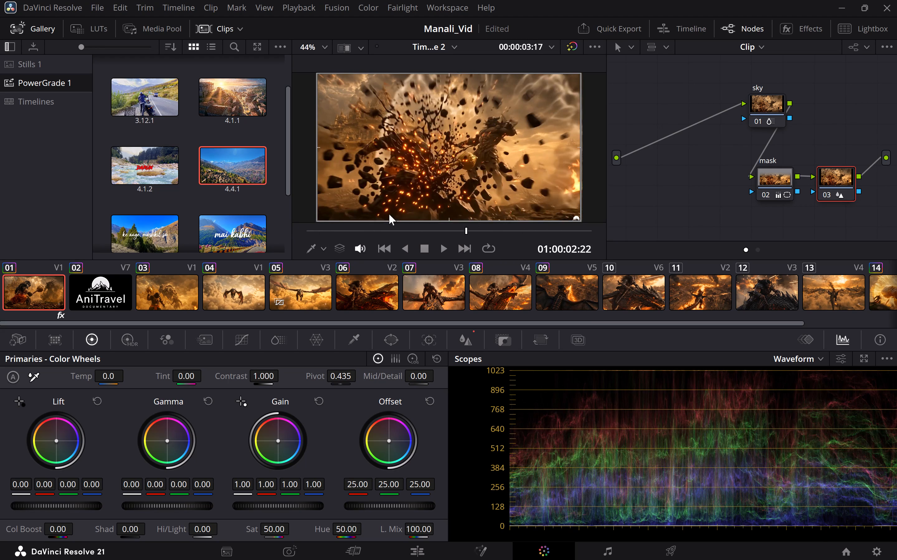
left_click_drag(389, 214, 553, 219)
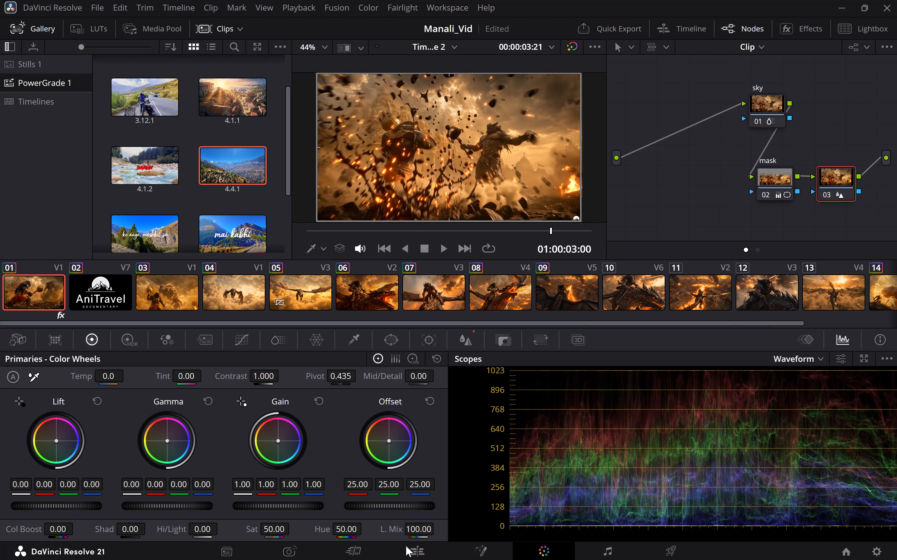
Return to the Edit page and check the opening clip's frames at 01:00:01:04 and 01:00:02:04.
left_click(419, 558)
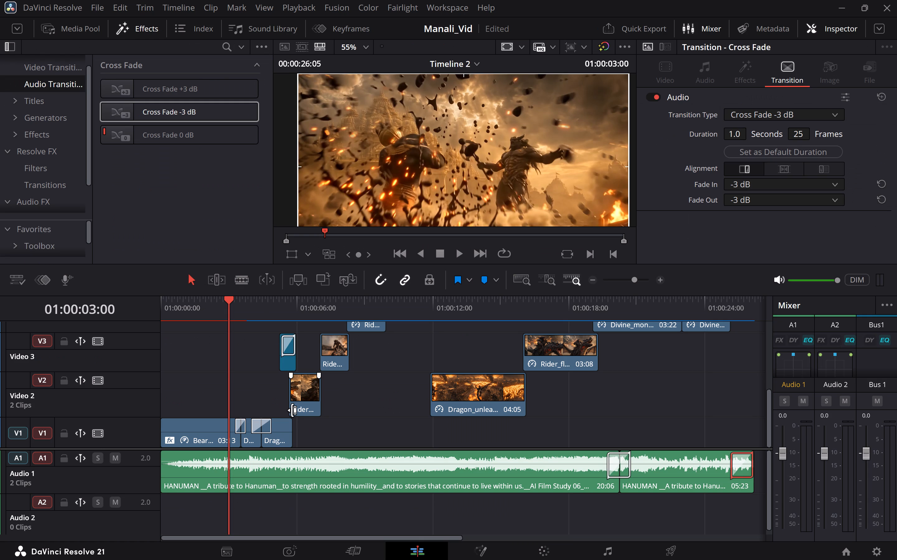
scroll(292, 410, "right", 2)
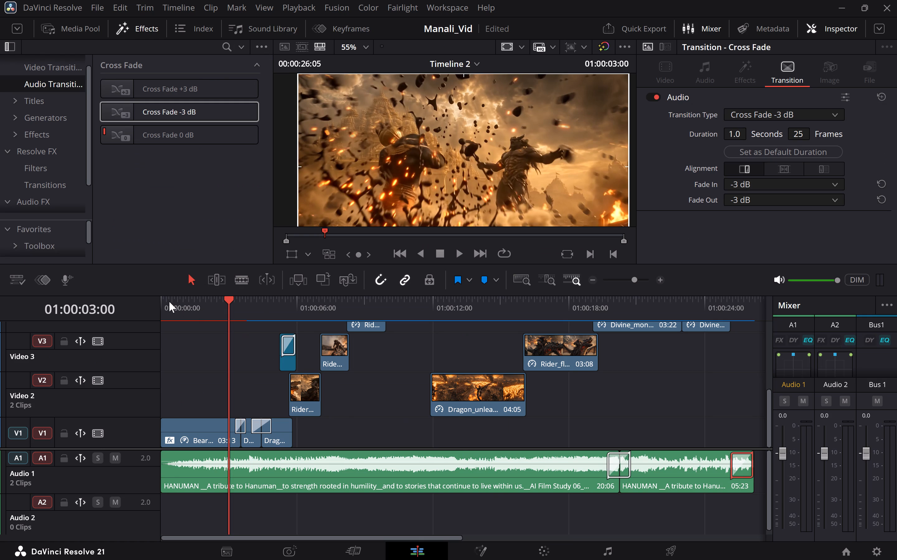
left_click(169, 301)
left_click(187, 304)
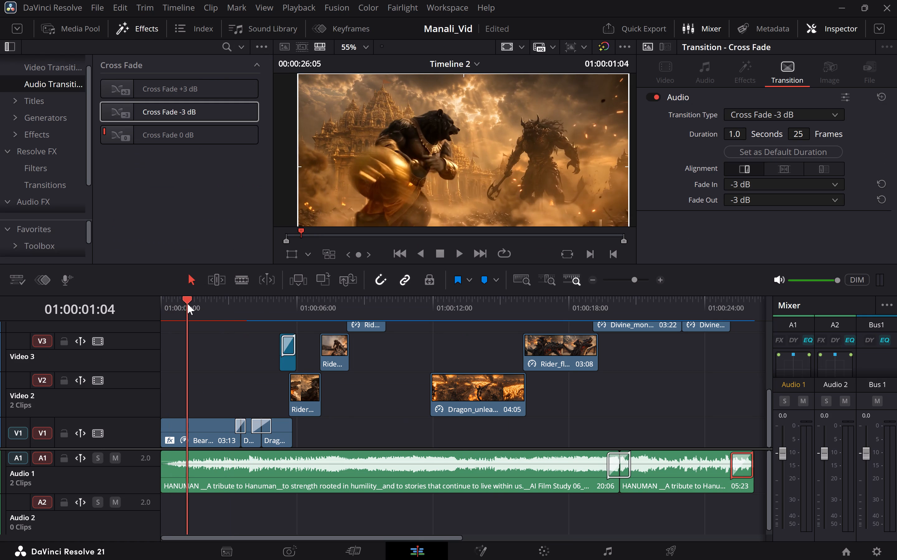
left_click(210, 303)
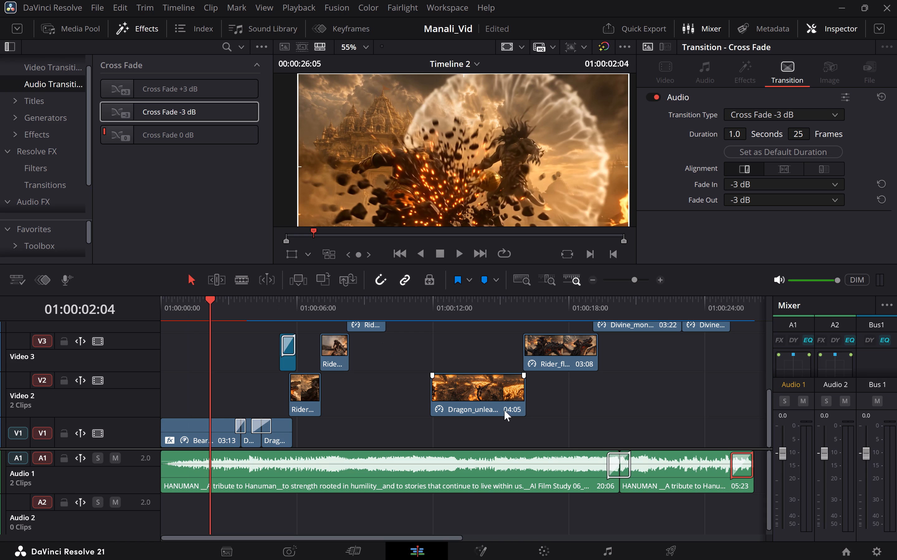
On the Deliver page, set the render destination to the Insta_video folder on drive E with the file name hanuman1.
left_click(667, 545)
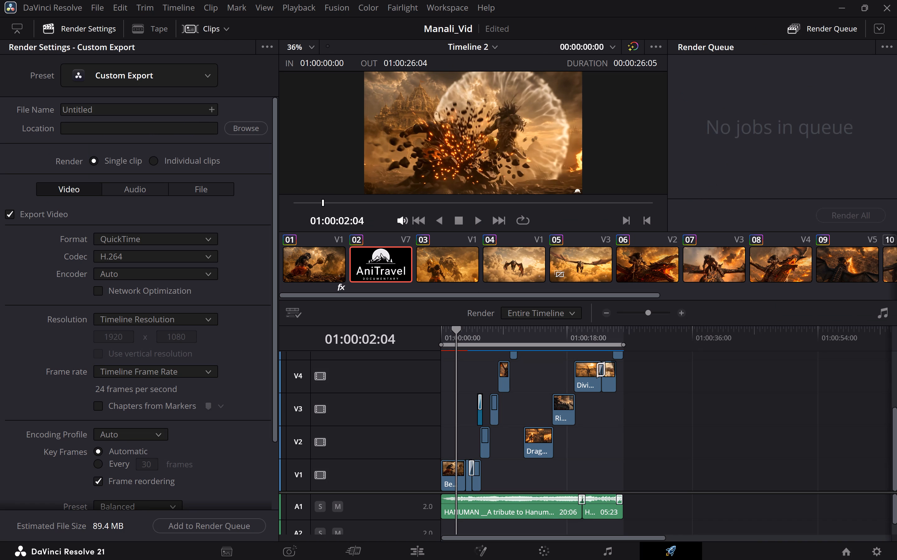
left_click(237, 124)
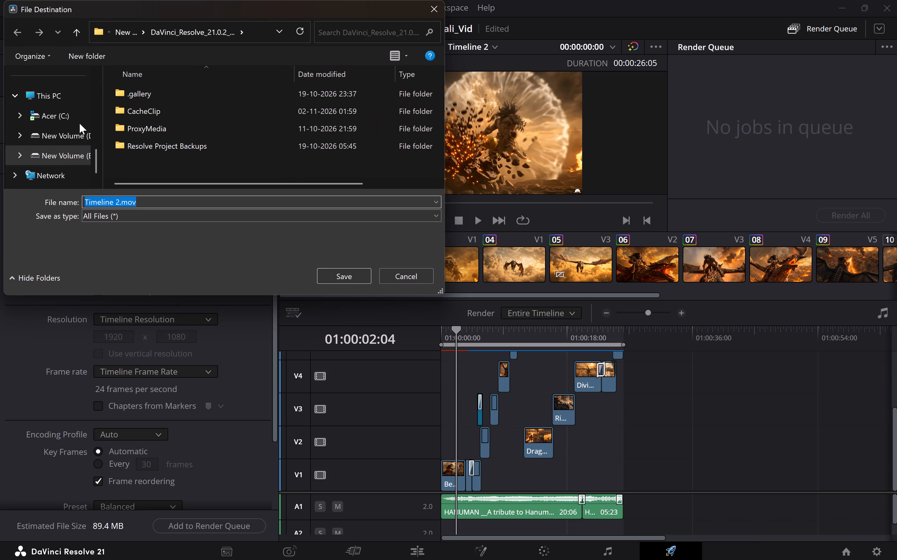
left_click(61, 156)
scroll(205, 126, "down", 1)
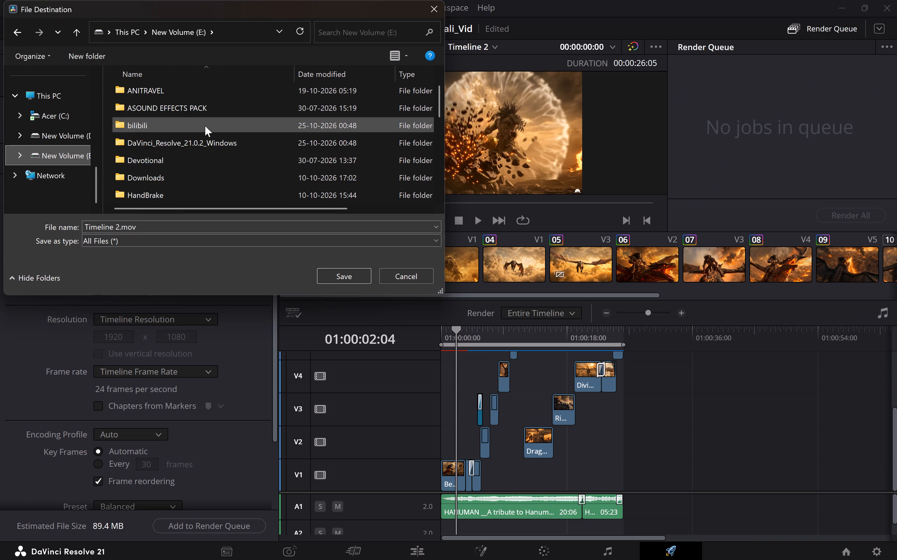
scroll(205, 126, "down", 1)
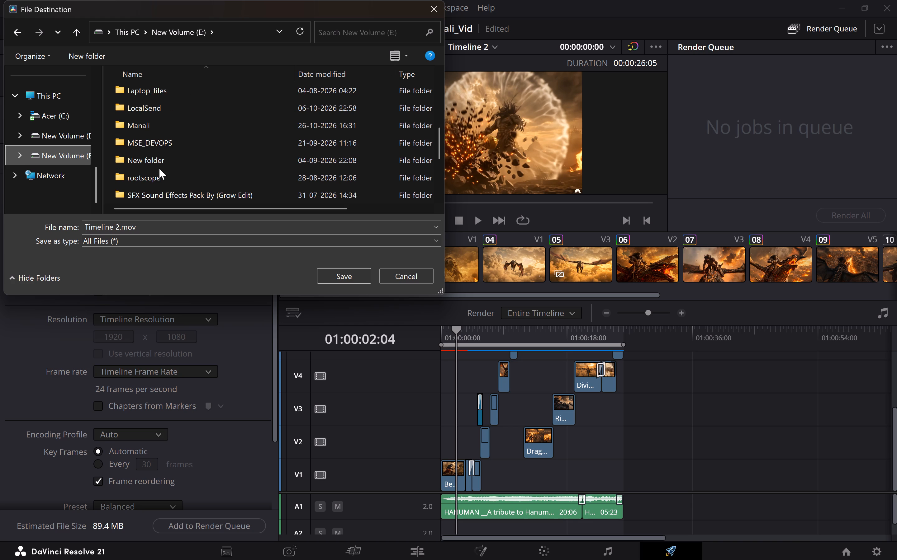
scroll(159, 109, "up", 1)
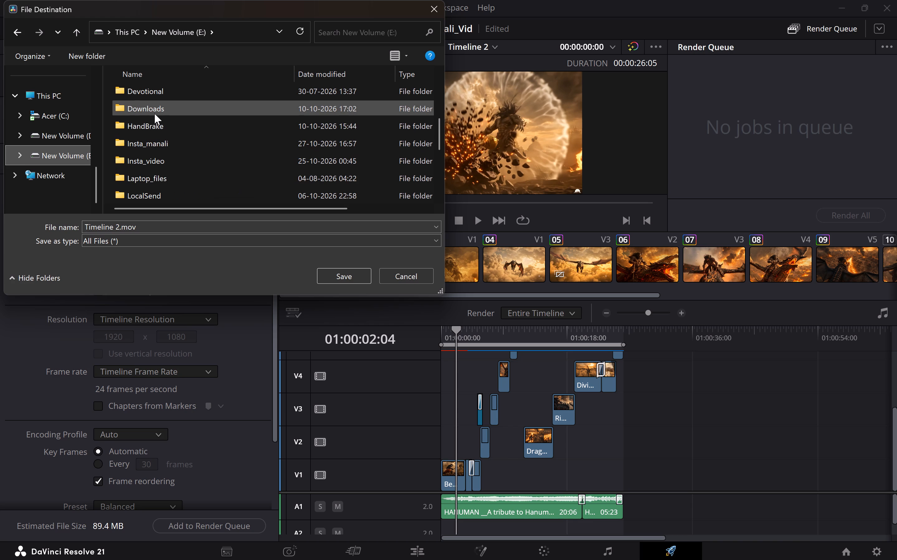
scroll(154, 145, "down", 1)
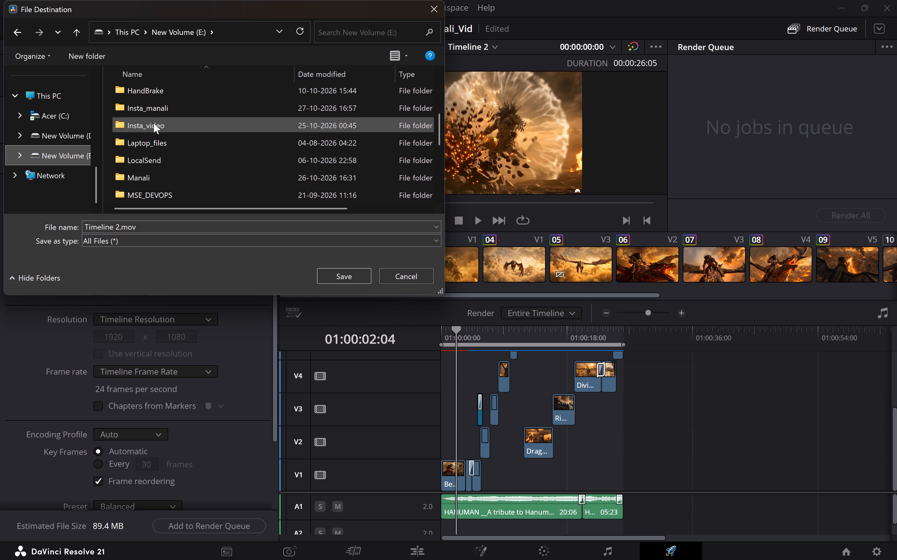
left_click(154, 123)
left_click(339, 272)
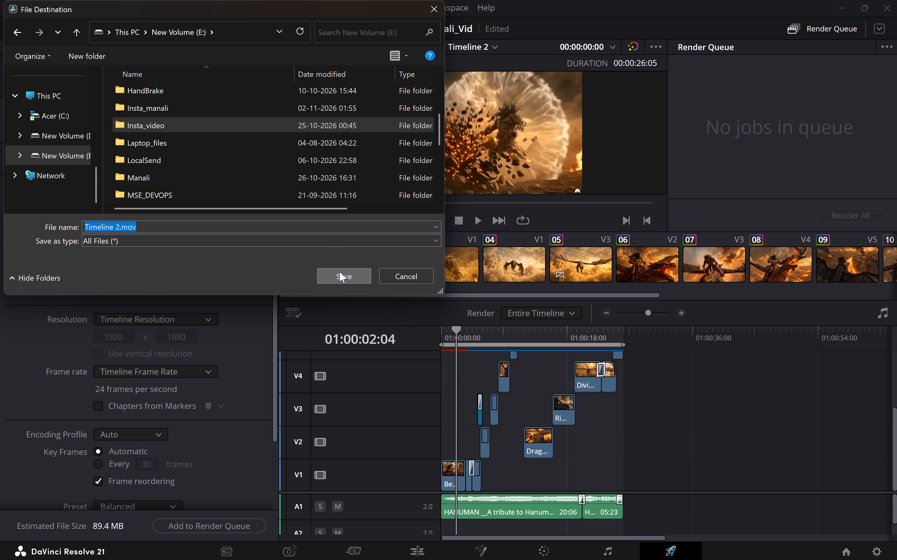
left_click(164, 199)
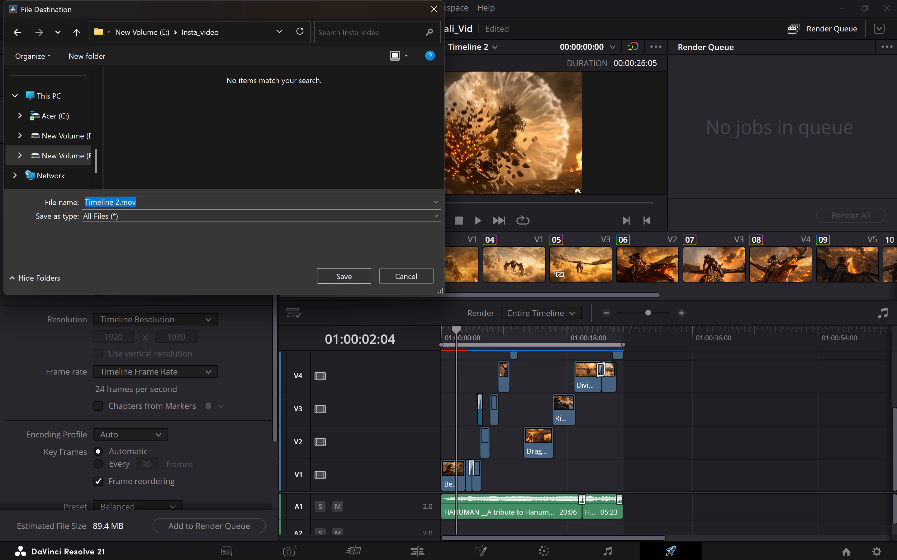
key("BackSpace")
type("hanuman1")
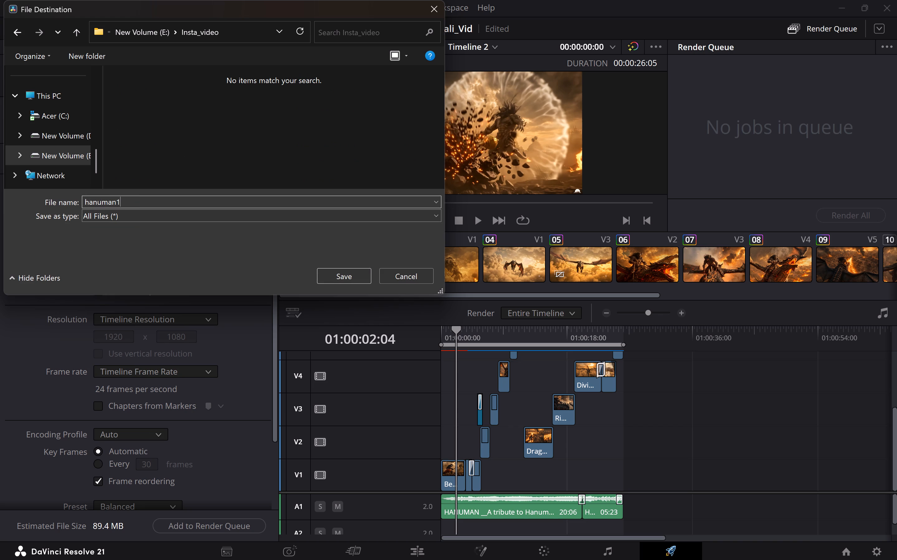
left_click(347, 276)
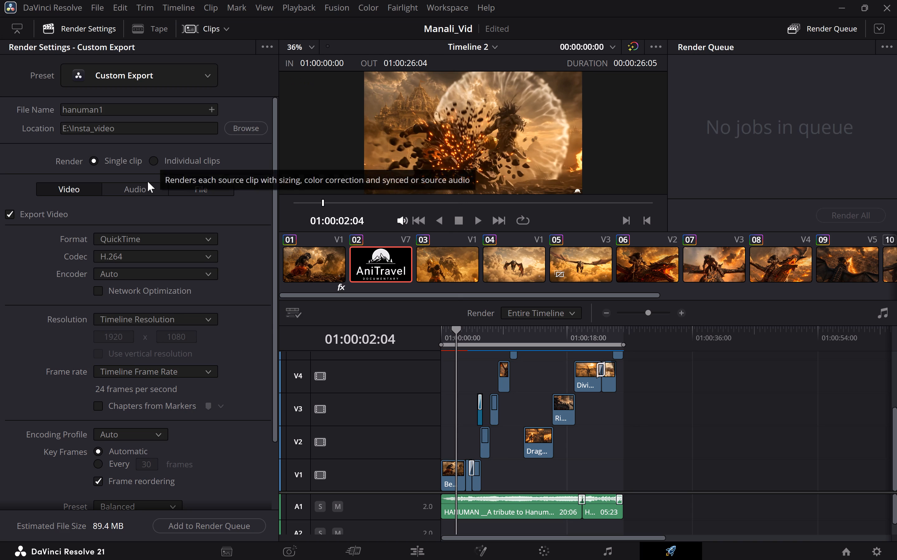
Set the export's audio codec to AAC and its sample rate to 48000.
left_click(141, 189)
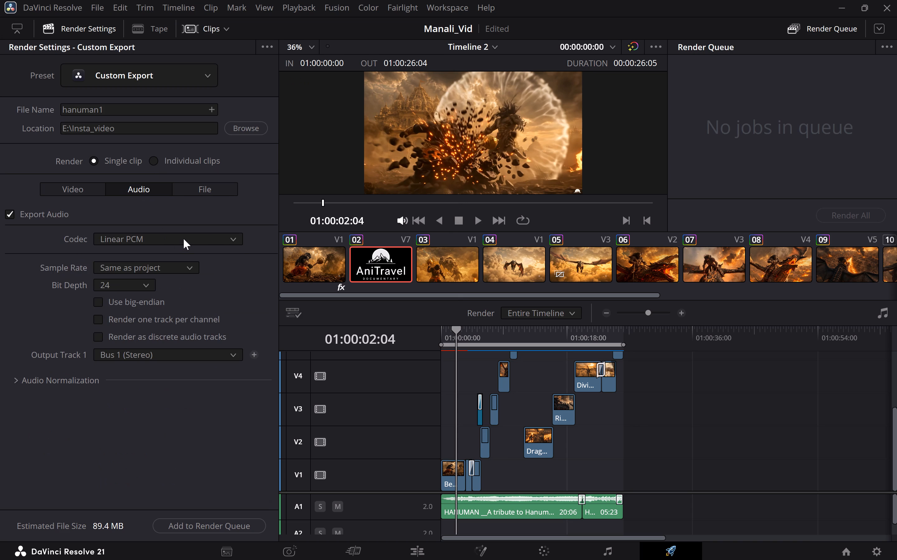
left_click(186, 238)
left_click(139, 264)
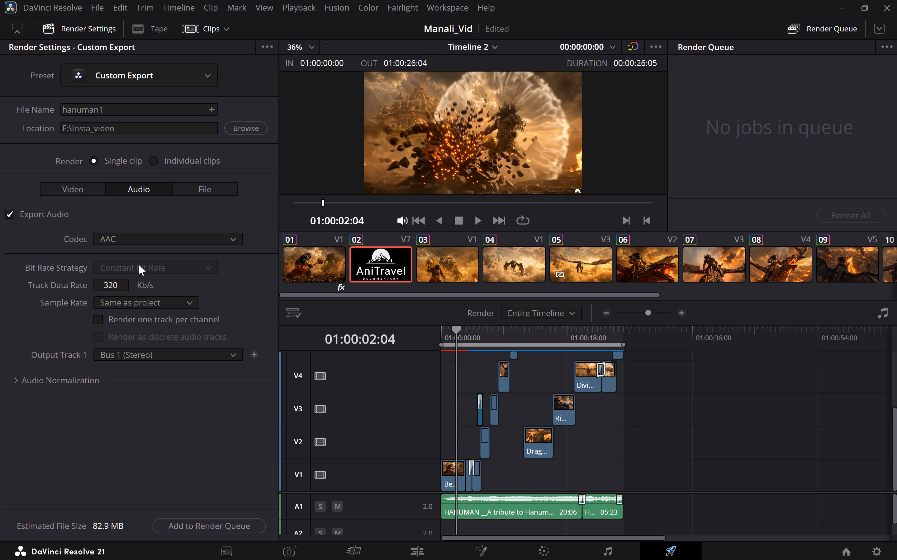
left_click(155, 299)
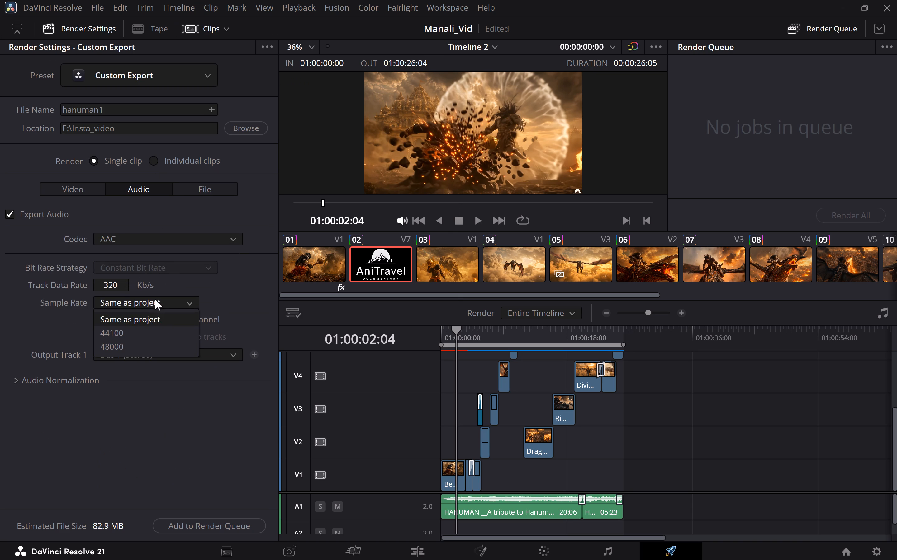
left_click(122, 342)
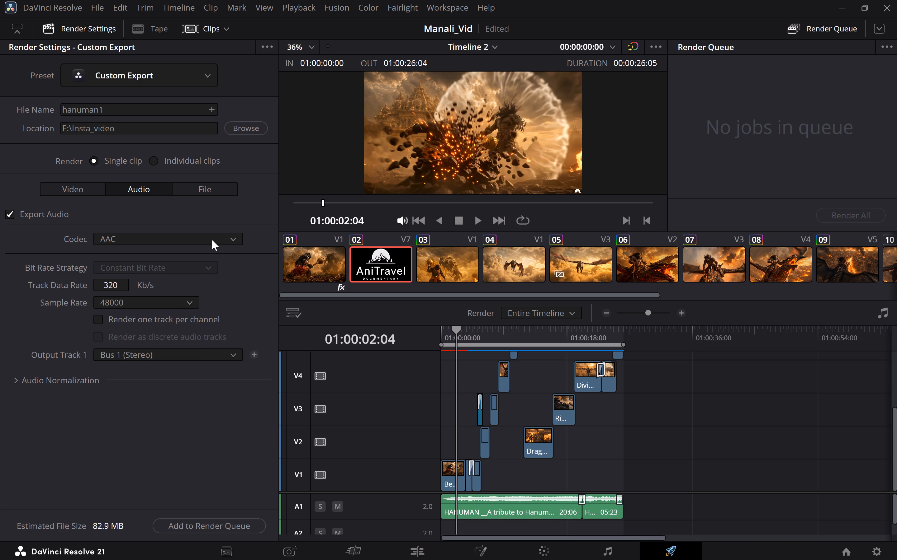
Set the video export format to MP4 with the Native encoder and enable Network Optimization.
left_click(206, 192)
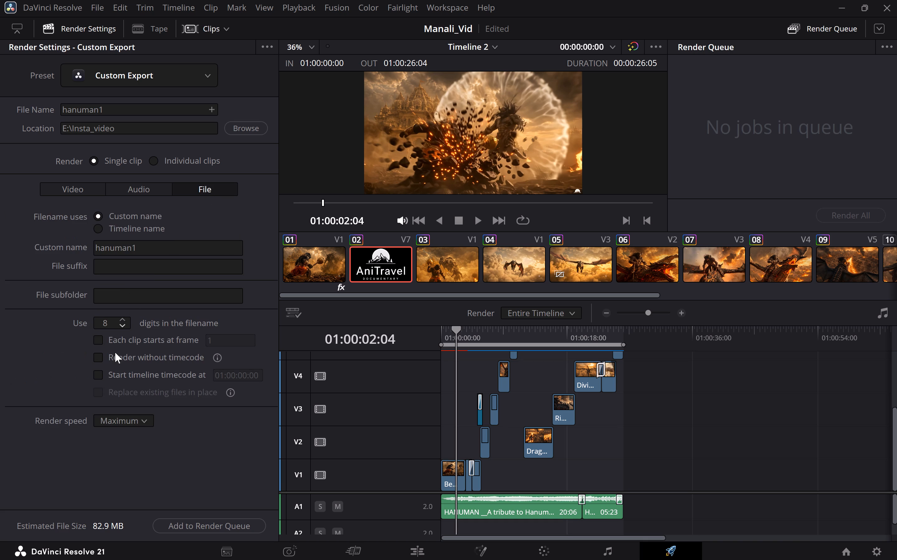
left_click(72, 196)
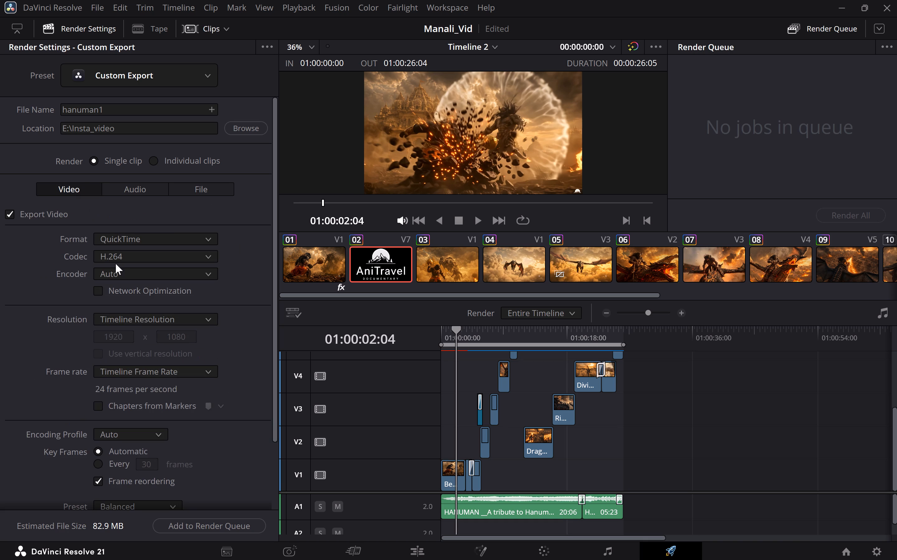
left_click(198, 240)
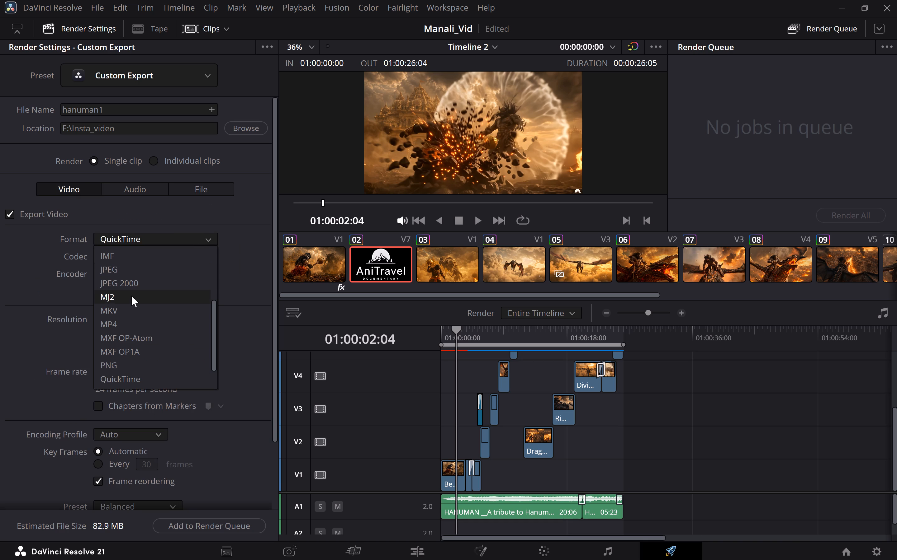
left_click(147, 325)
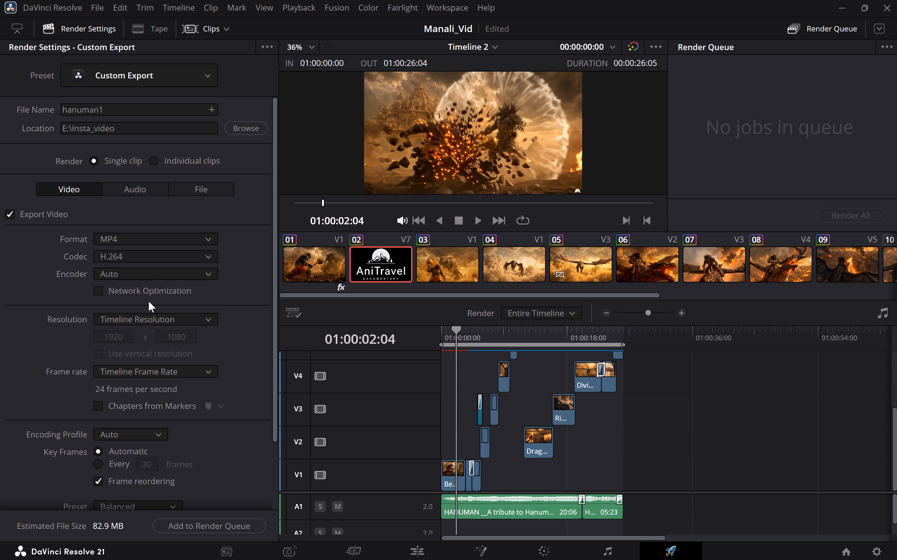
left_click(185, 270)
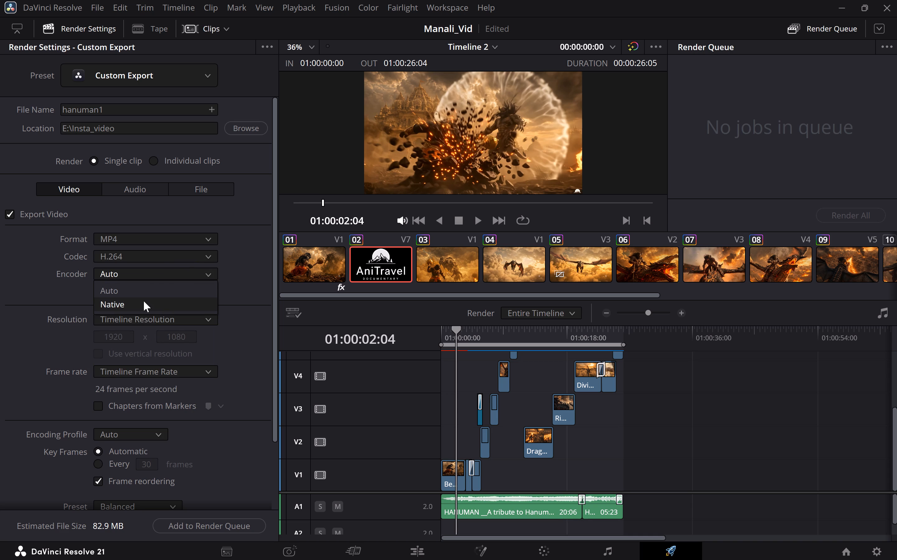
left_click_drag(144, 301, 112, 309)
left_click(112, 309)
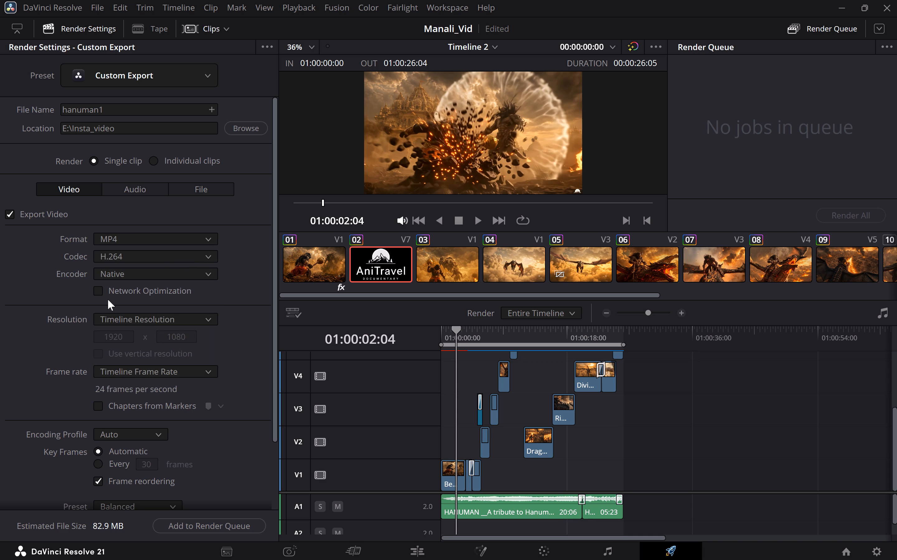
left_click(103, 294)
Set the encoding profile to High and the rate control to Variable Bitrate at 12000 Kb/s.
scroll(181, 364, "down", 1)
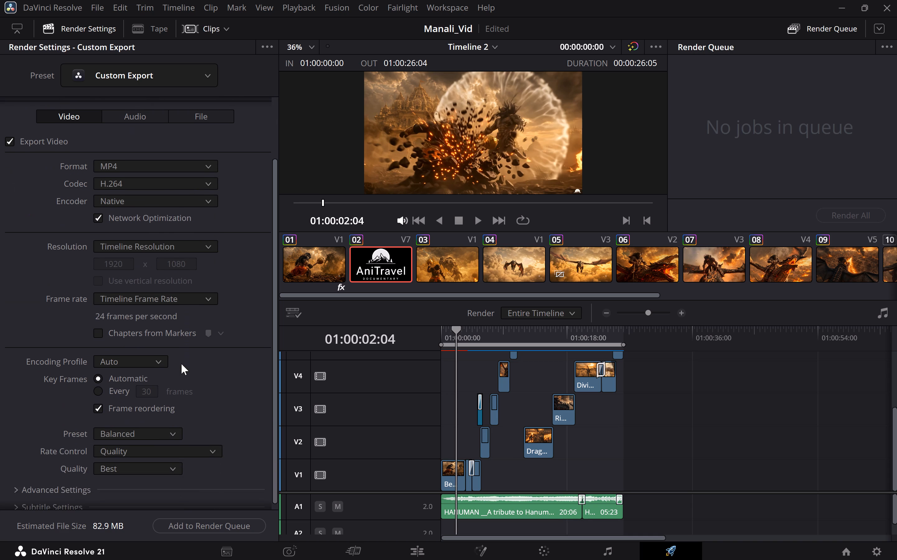
scroll(181, 364, "down", 1)
left_click(157, 354)
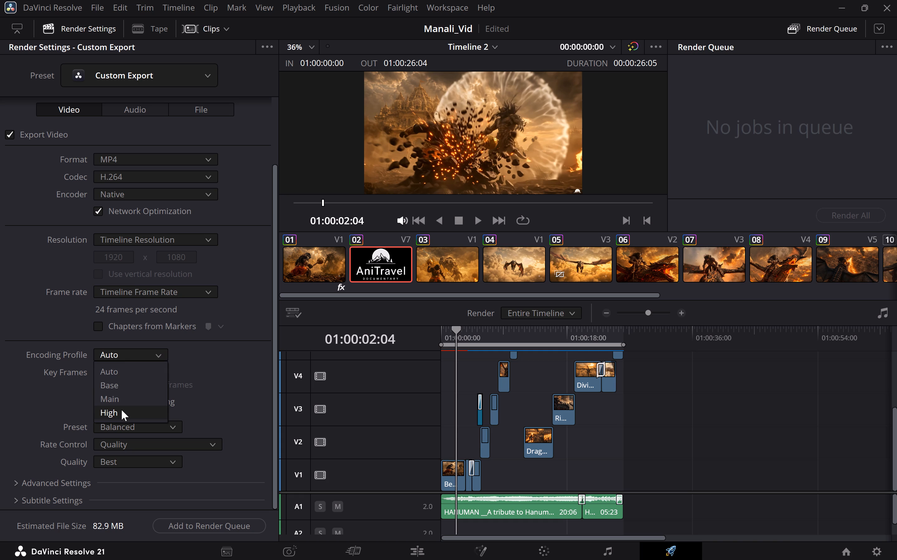
left_click(121, 410)
scroll(172, 395, "down", 1)
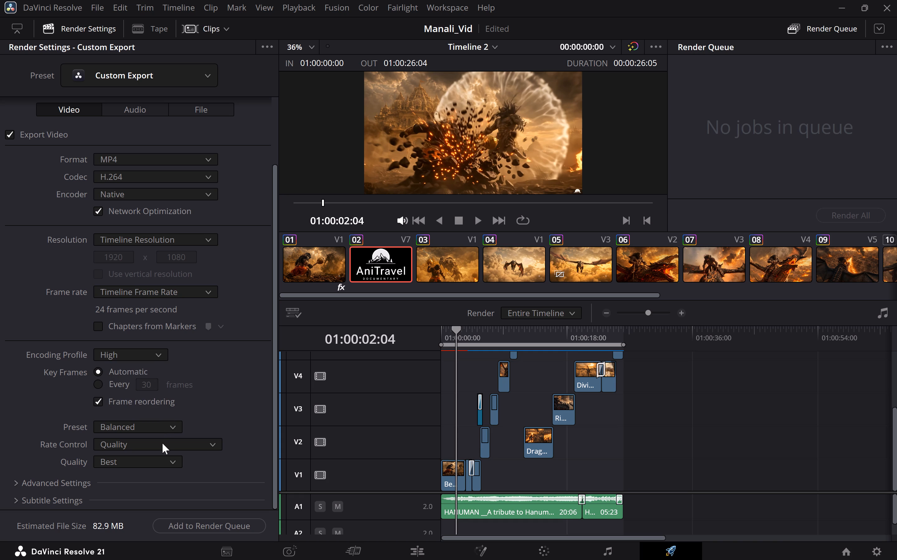
left_click(162, 443)
left_click(141, 487)
scroll(141, 487, "down", 1)
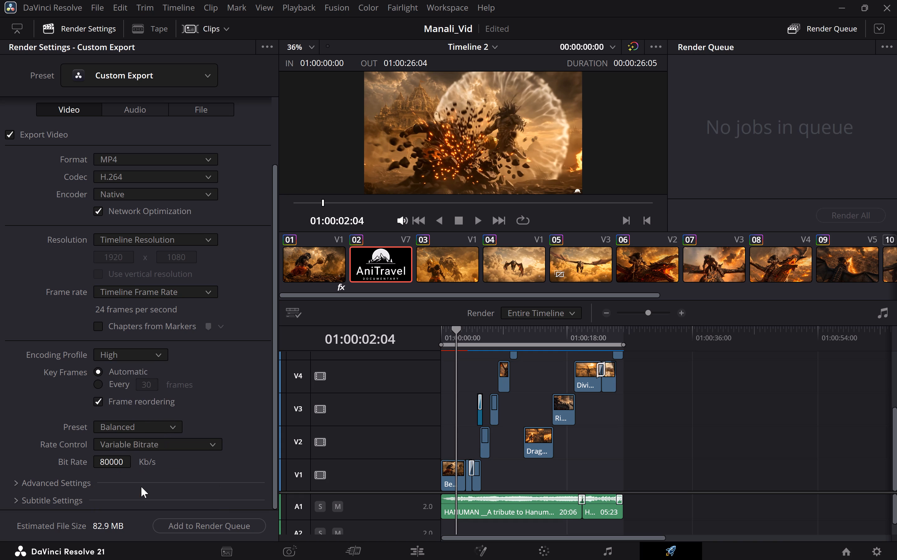
double_click(110, 463)
key("1")
key("2")
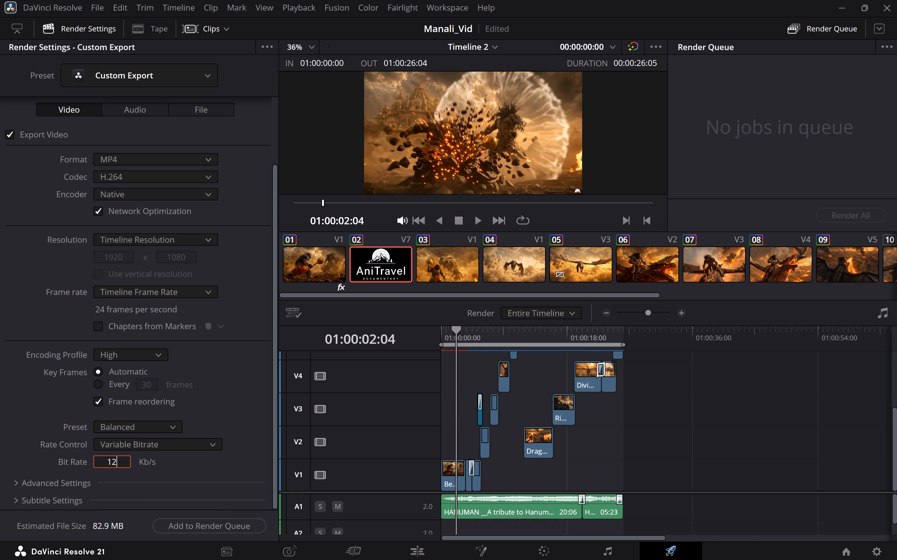
type("000")
In the advanced video export settings, set the Color Space Tag to Rec.709.
scroll(200, 459, "down", 1)
left_click(17, 486)
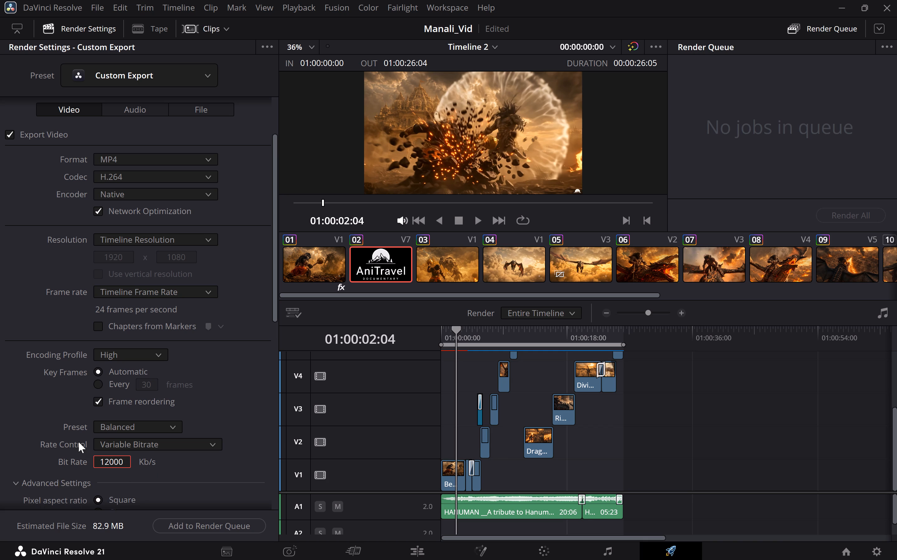
scroll(78, 442, "down", 3)
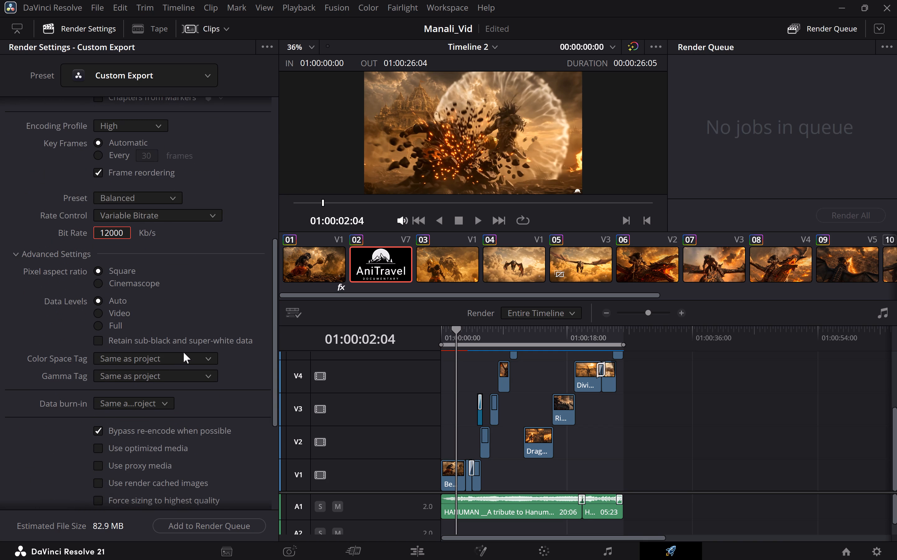
left_click(183, 352)
scroll(176, 414, "down", 1)
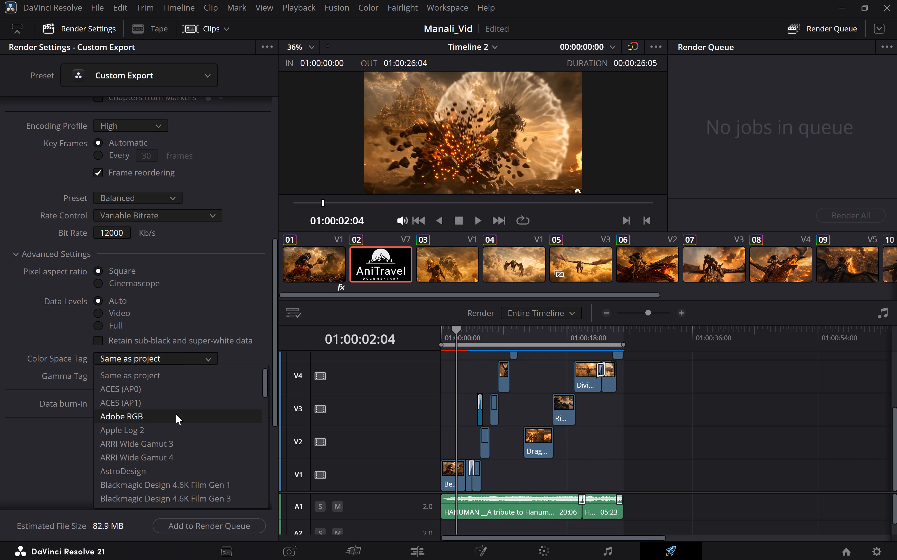
scroll(176, 414, "down", 3)
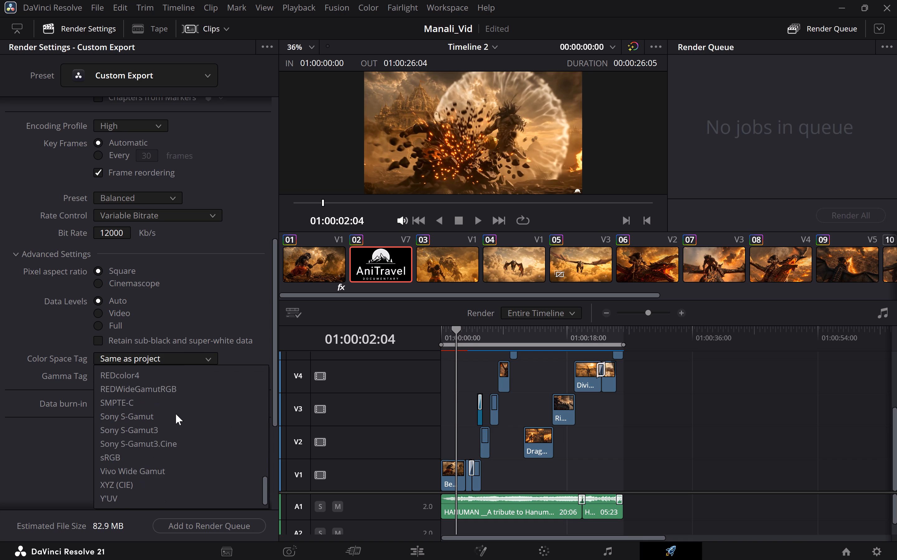
scroll(176, 414, "down", 1)
scroll(176, 414, "up", 1)
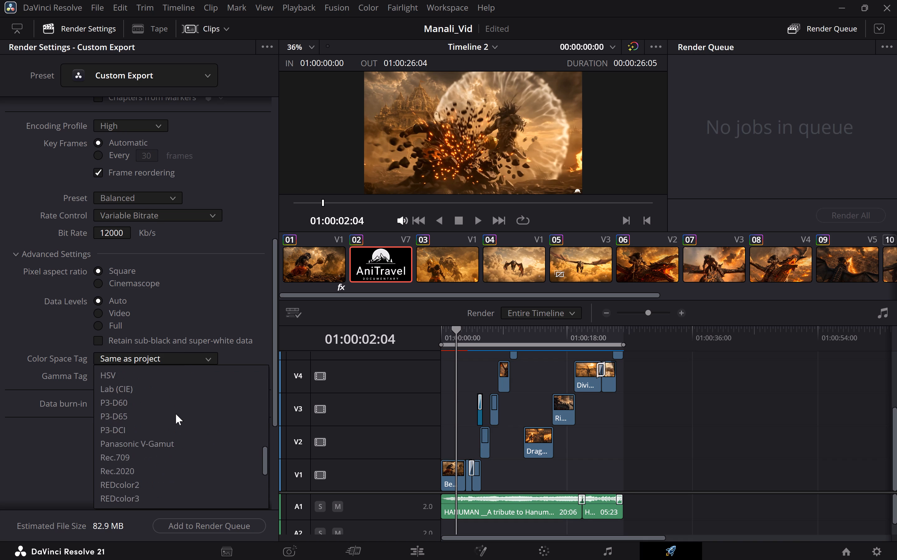
scroll(176, 414, "up", 1)
scroll(176, 414, "right", 1)
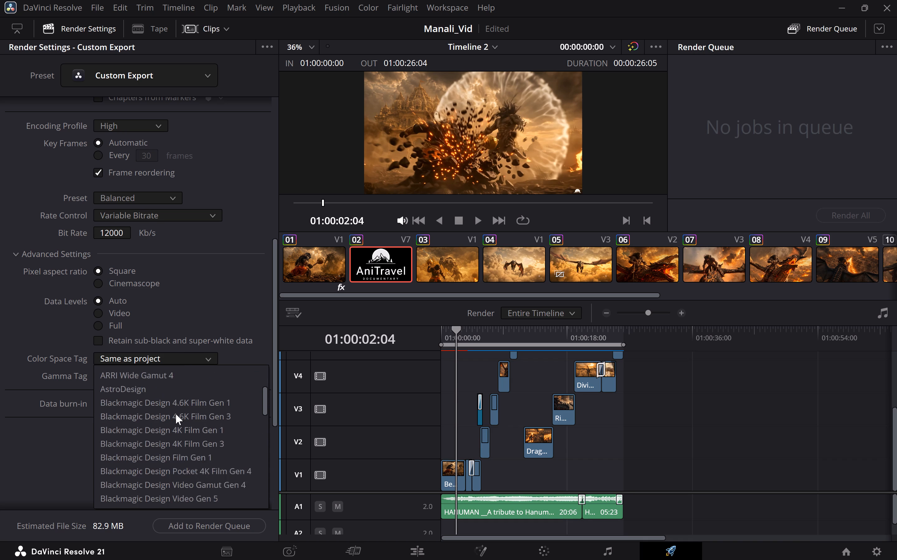
scroll(176, 414, "right", 2)
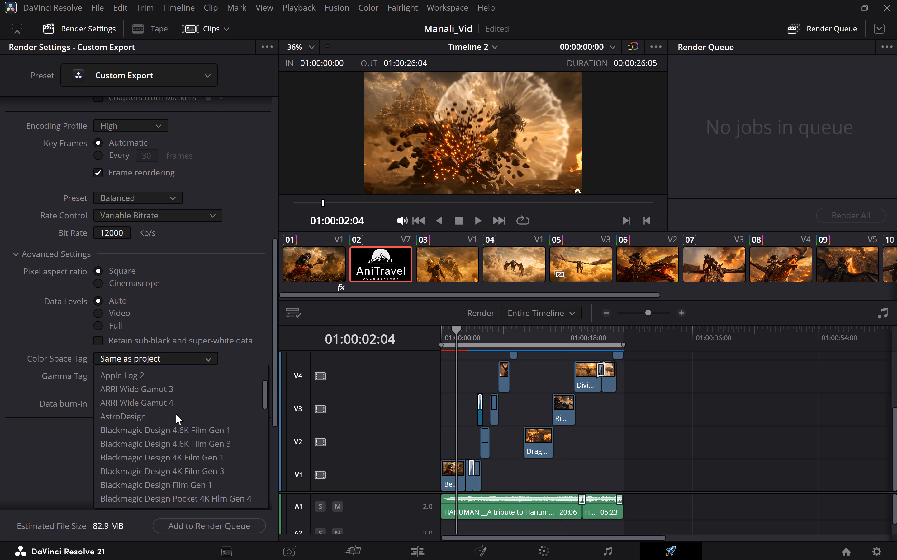
scroll(176, 414, "right", 2)
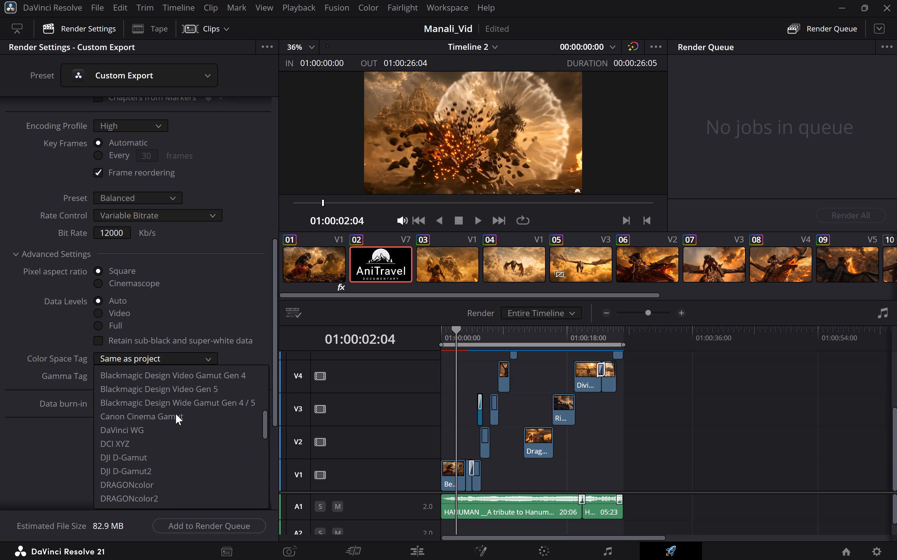
scroll(176, 414, "right", 1)
scroll(176, 414, "down", 3)
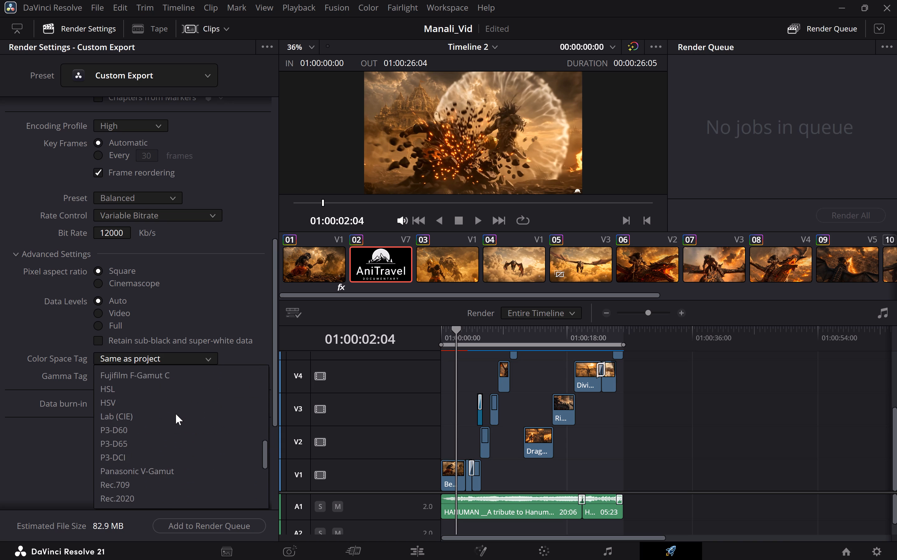
scroll(176, 414, "down", 1)
left_click(121, 470)
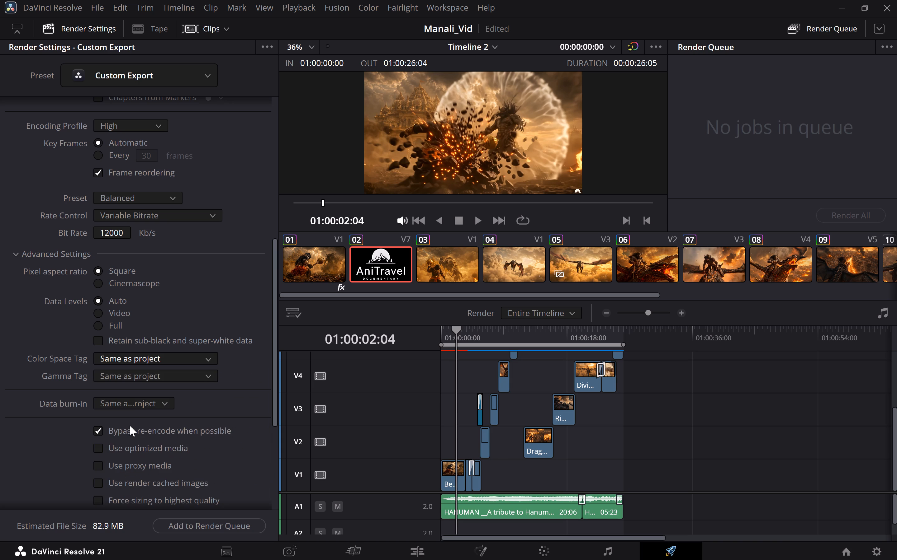
Set the export's Gamma Tag to Gamma 2.2.
left_click(156, 375)
scroll(150, 456, "down", 1)
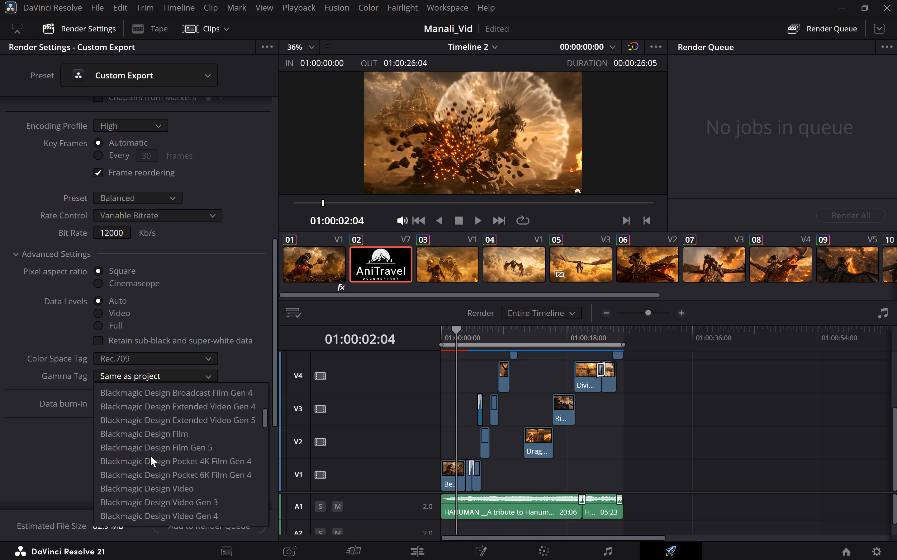
scroll(150, 456, "down", 1)
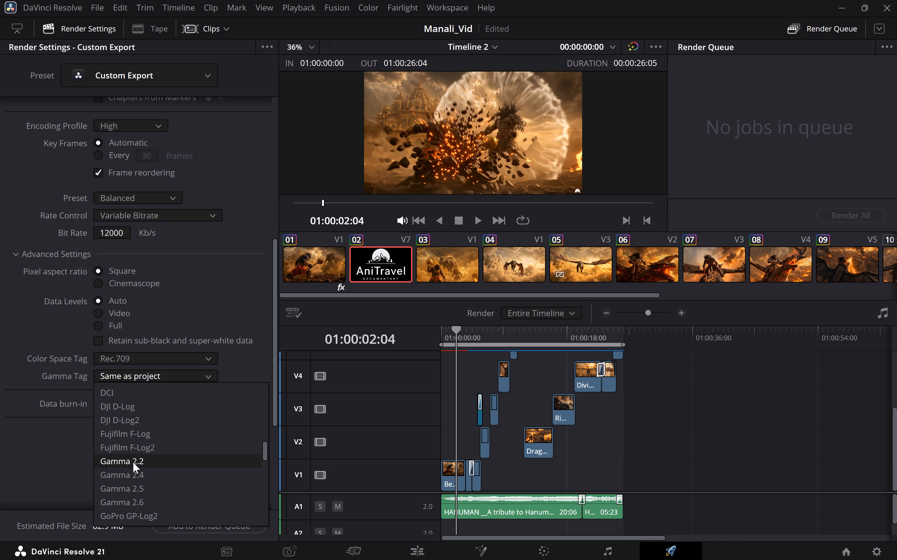
left_click(133, 462)
Disable bypassing re-encode when possible, and force both debayer and sizing to highest quality for the export.
scroll(233, 399, "down", 1)
scroll(158, 376, "down", 1)
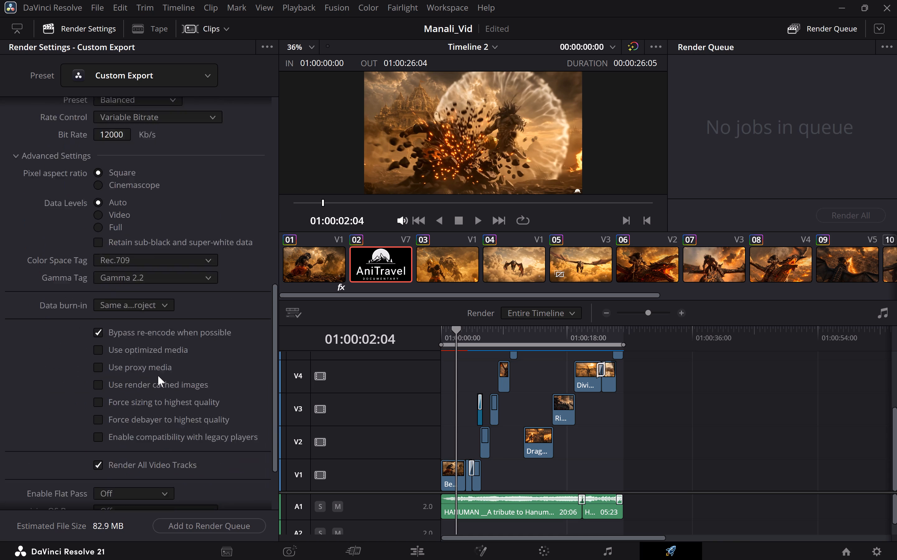
scroll(158, 376, "down", 1)
left_click(97, 264)
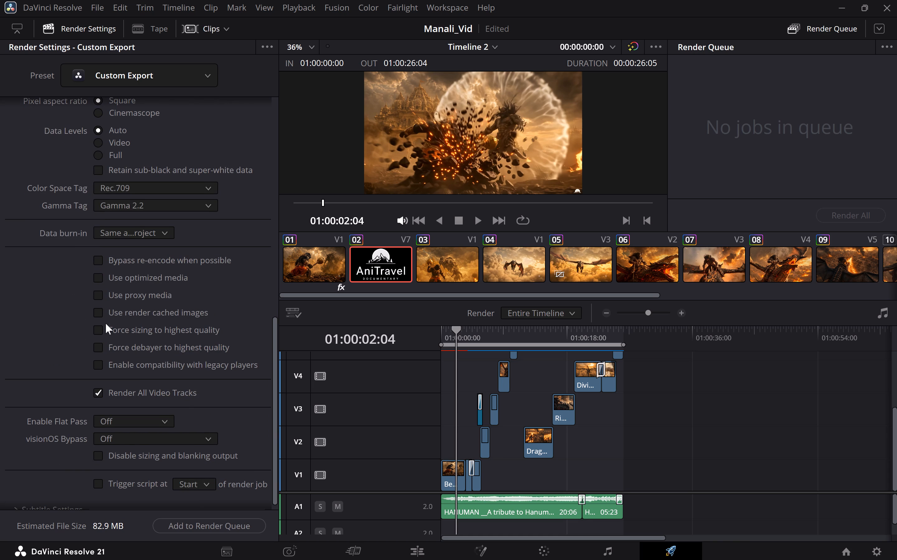
left_click(102, 347)
left_click(102, 331)
Add the configured Timeline 2 export to the render queue and start rendering all queued jobs.
scroll(210, 390, "down", 2)
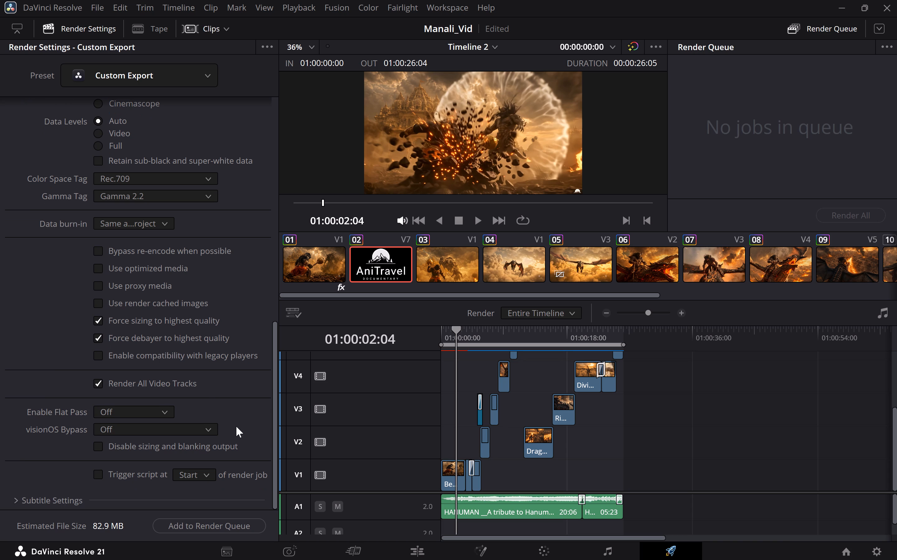
left_click(234, 525)
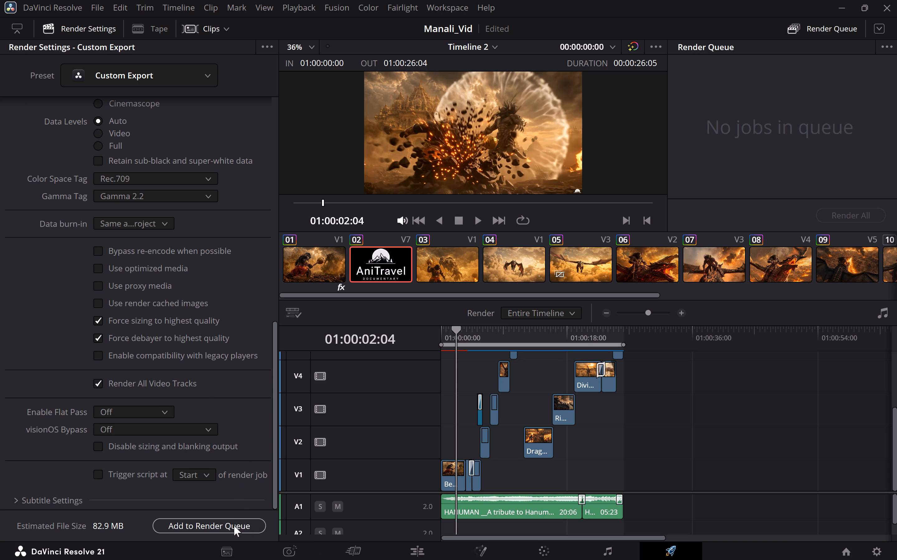
scroll(188, 296, "up", 4)
scroll(188, 296, "down", 1)
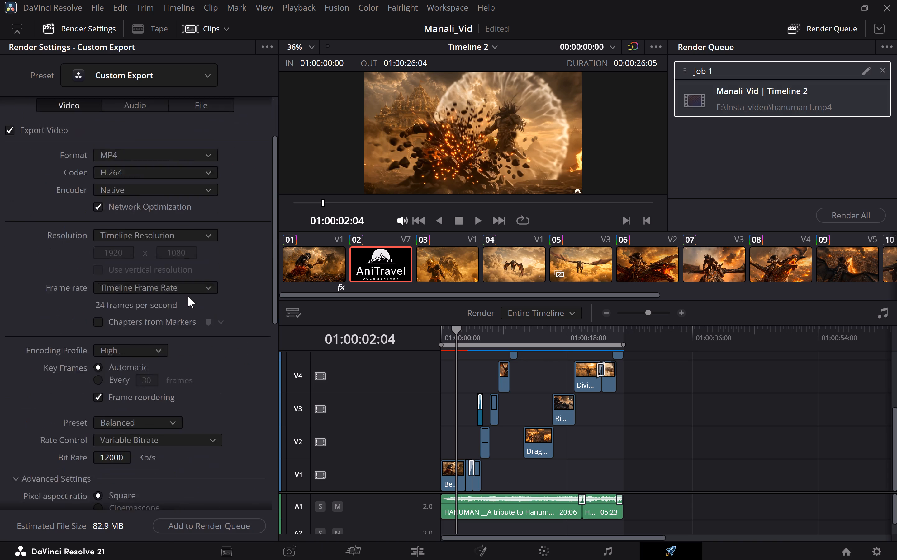
scroll(188, 296, "down", 2)
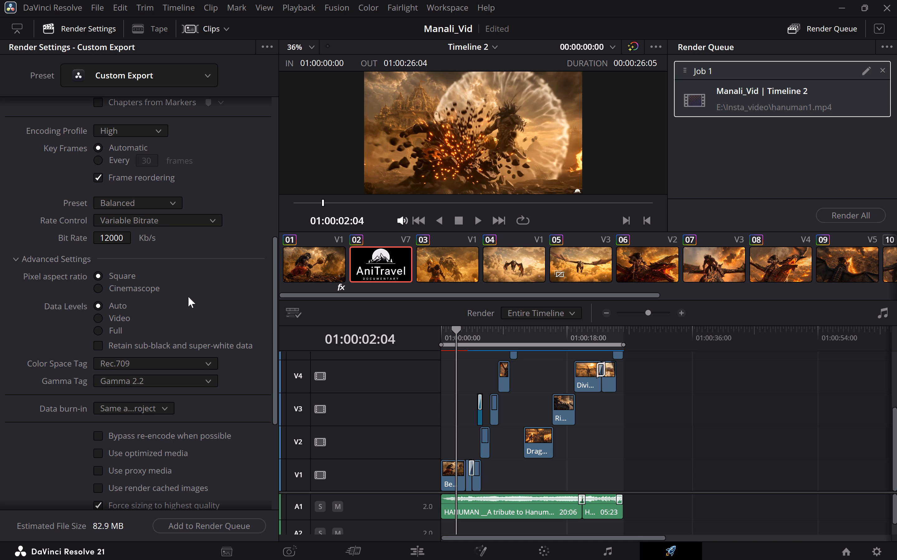
left_click(847, 218)
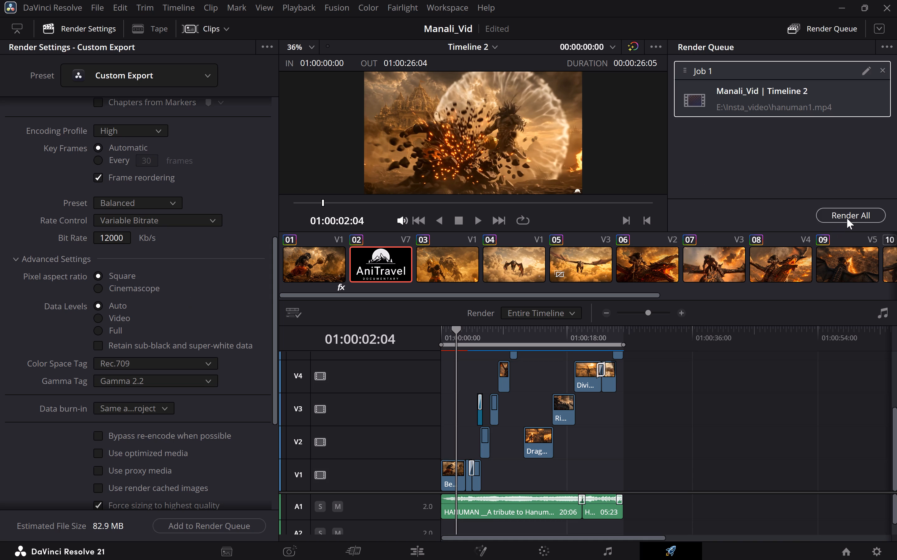
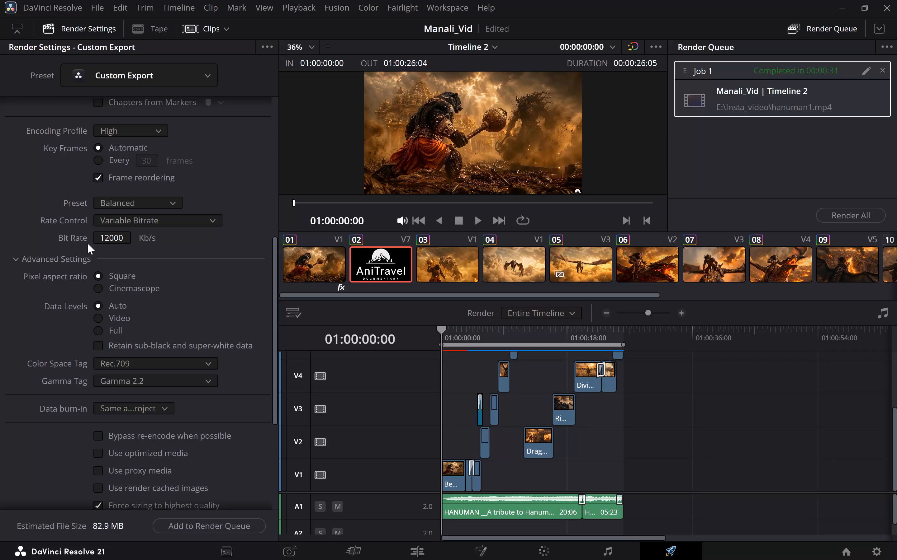
Set the video export's bit rate to 10000 Kb/s.
double_click(112, 243)
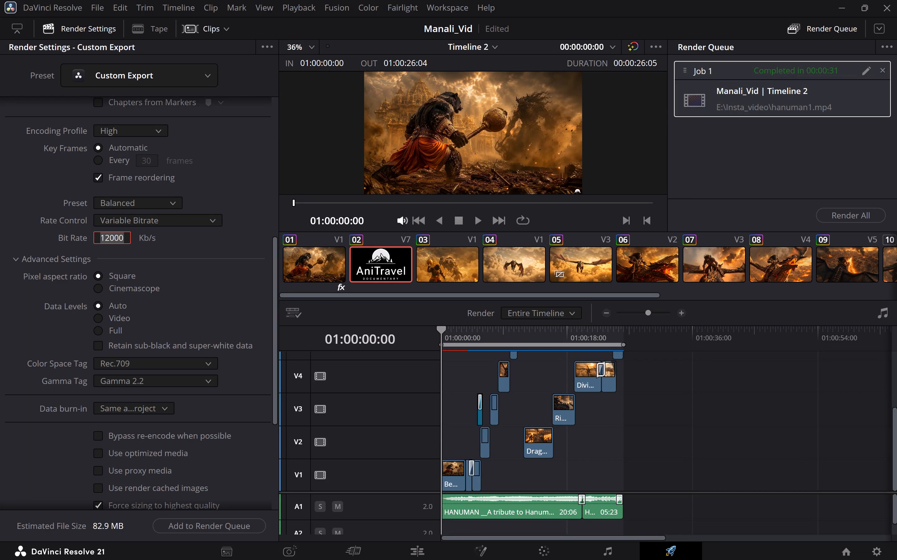
type("10")
type("000")
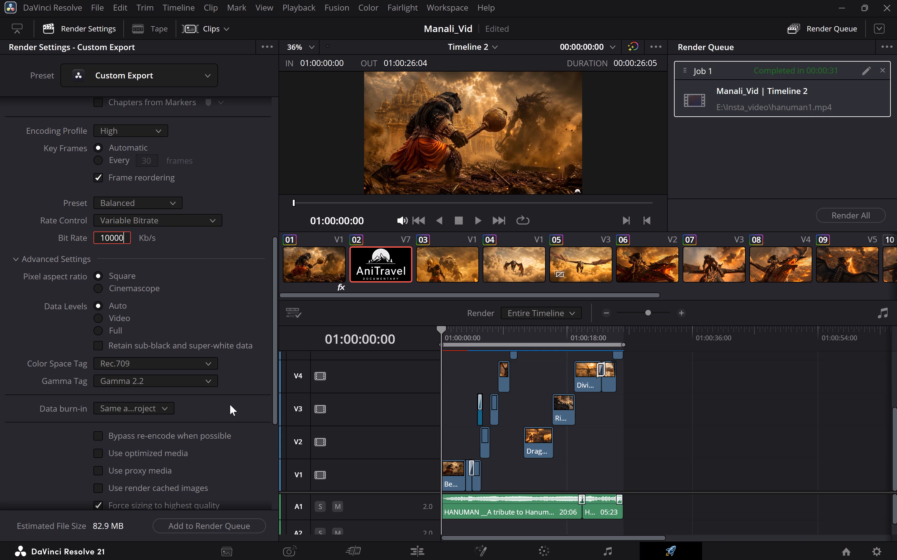
Rename the export file as hanuman2, keeping the Insta_video location.
scroll(230, 404, "up", 6)
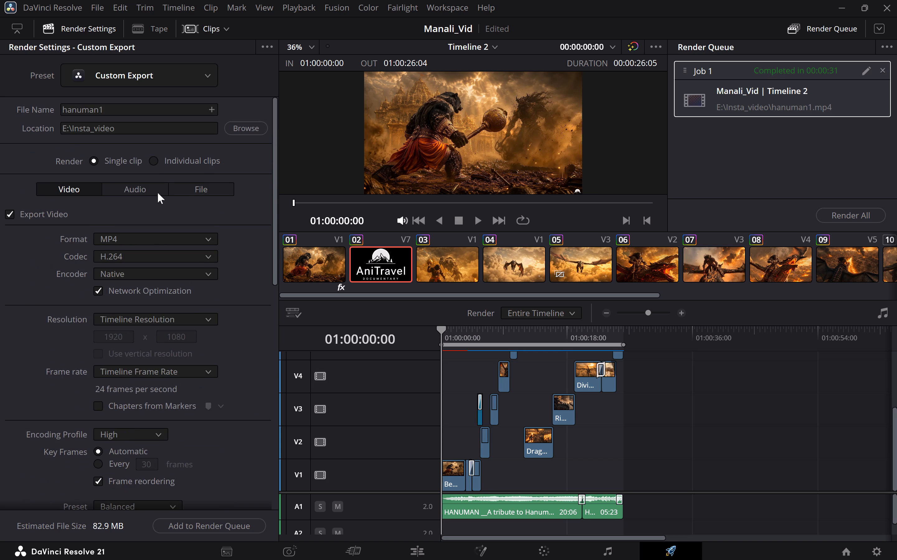
left_click(126, 112)
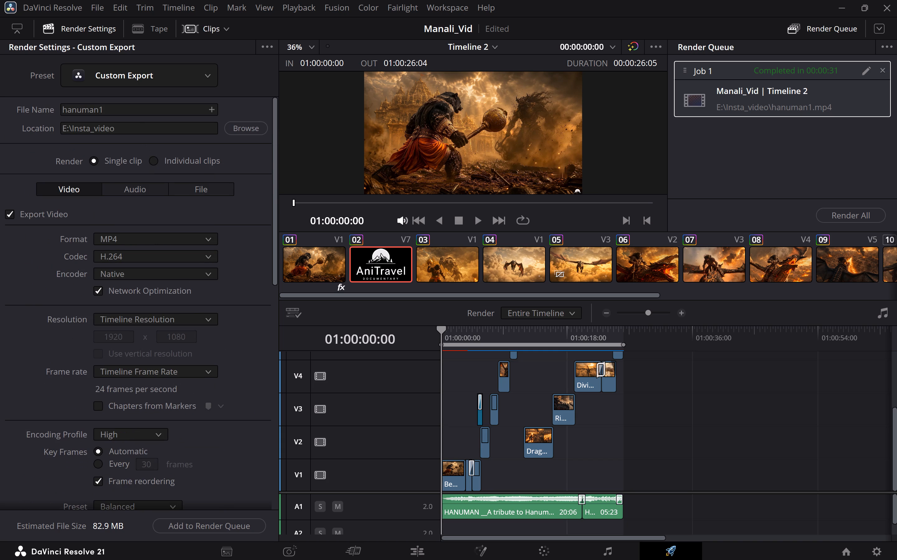
left_click(126, 112)
key("BackSpace")
key("2")
Add the hanuman2 export of Timeline 2 to the render queue and start rendering that new job.
scroll(200, 257, "down", 6)
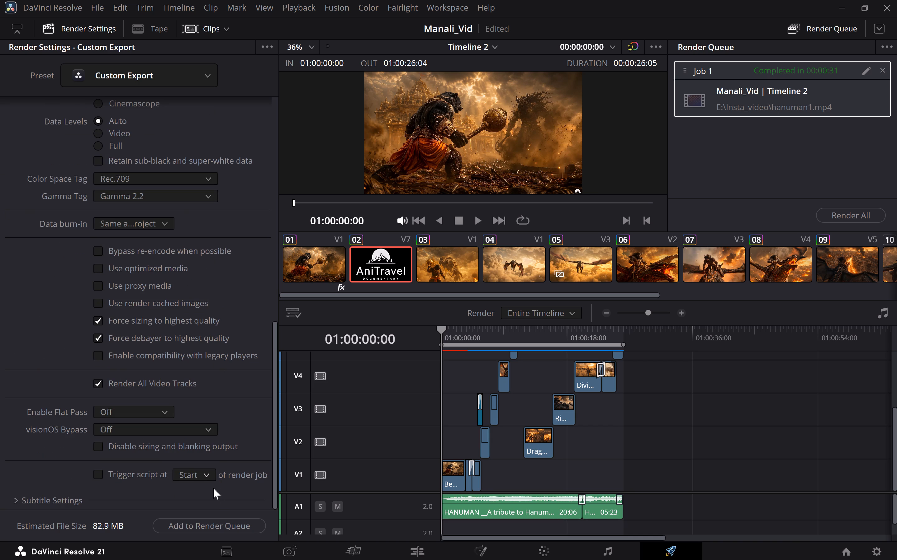
left_click(217, 523)
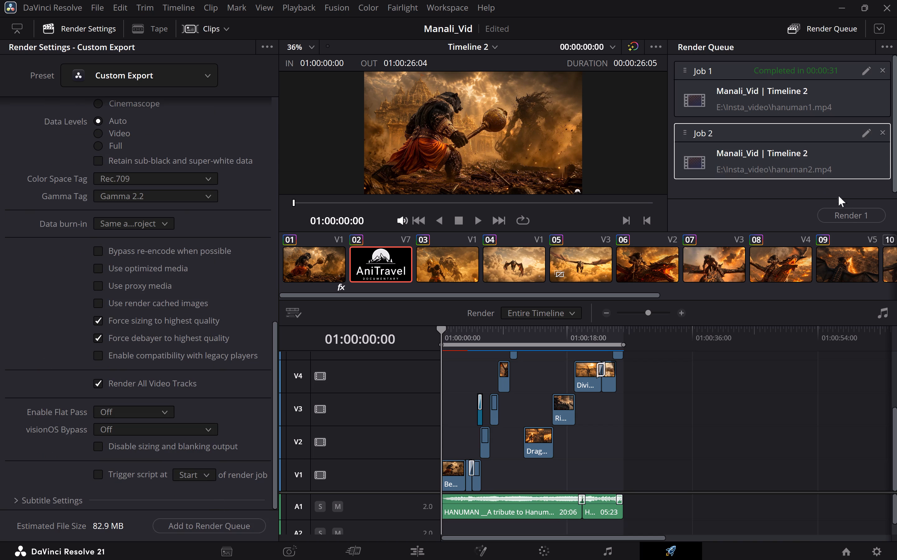
left_click(847, 213)
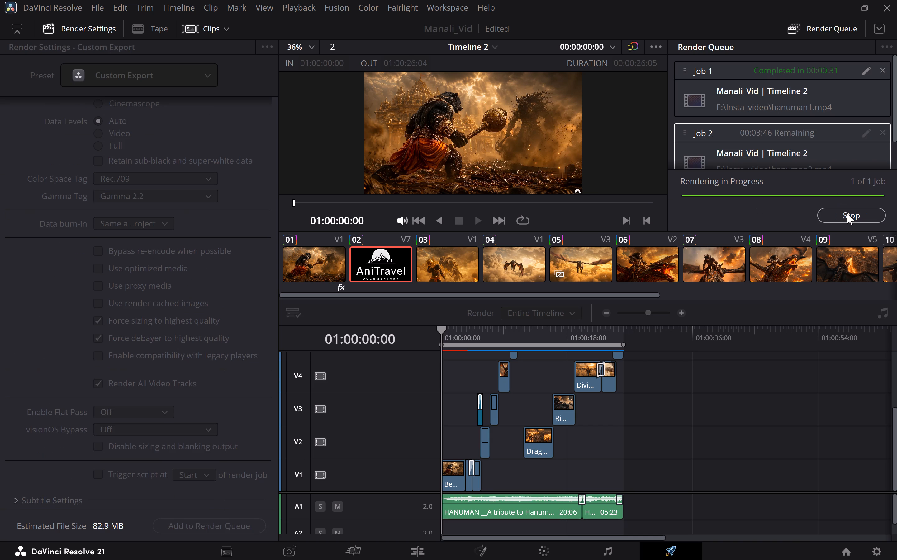
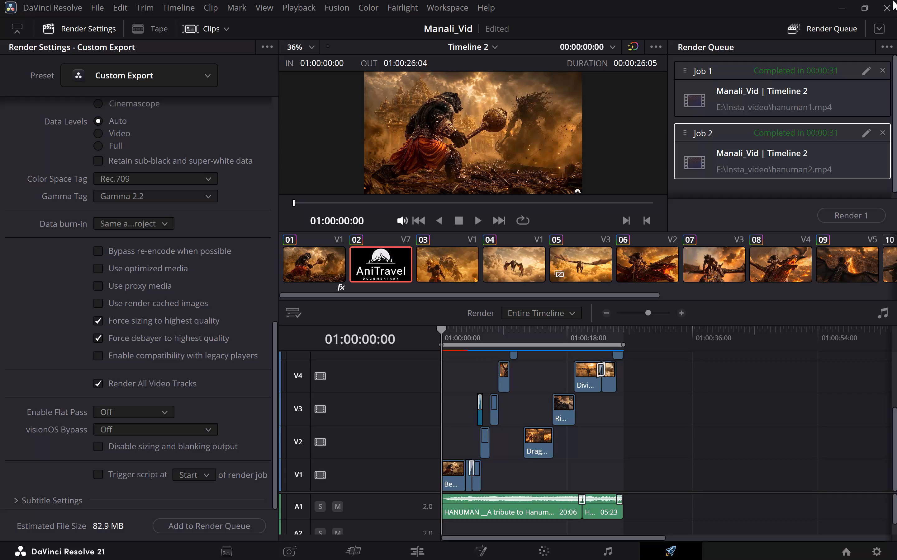
Close DaVinci Resolve and the Chrome window holding the retime search.
left_click(889, 0)
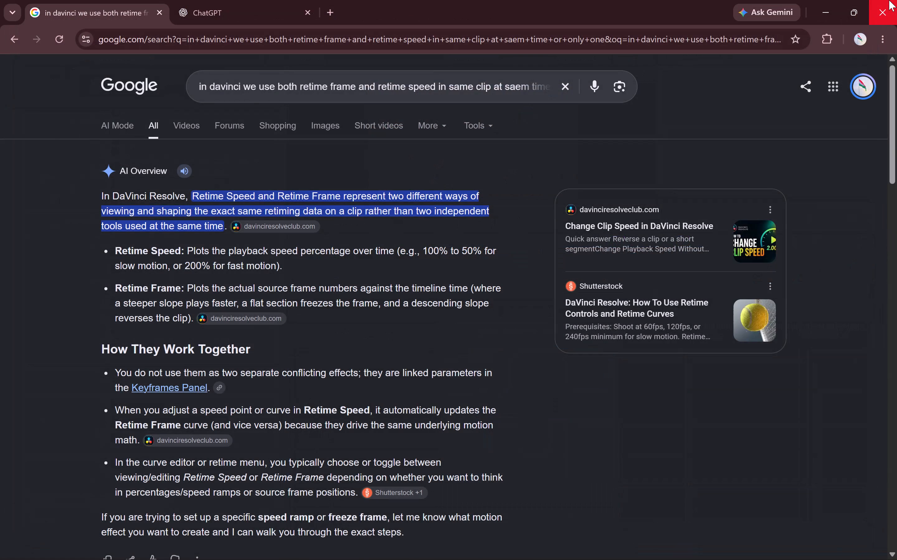
left_click(883, 0)
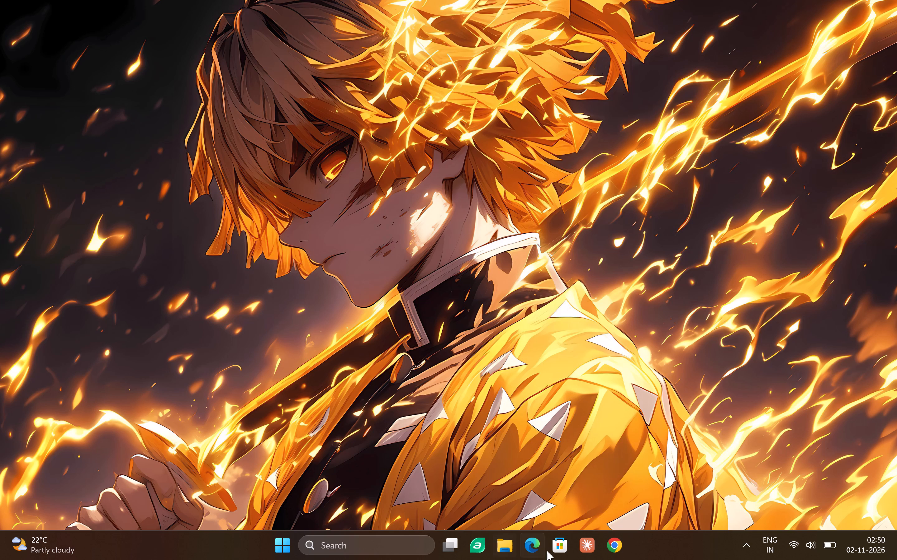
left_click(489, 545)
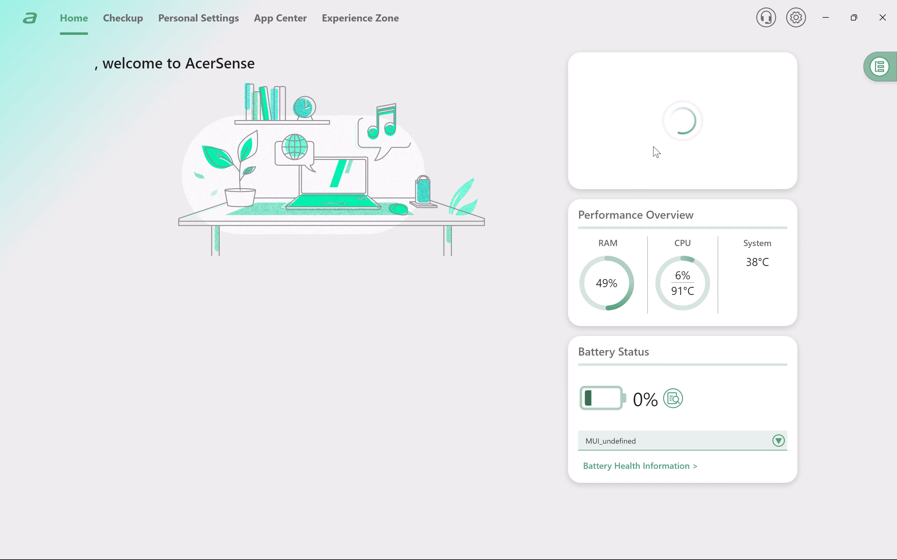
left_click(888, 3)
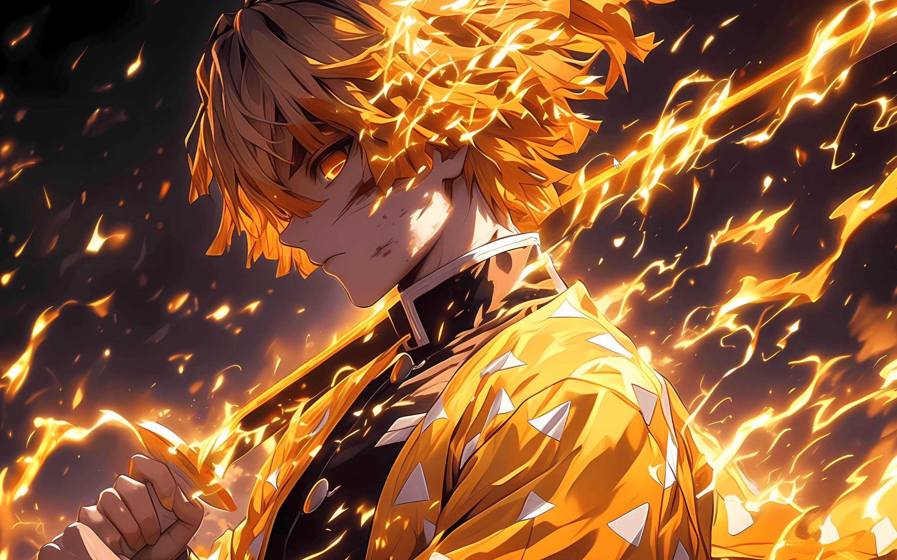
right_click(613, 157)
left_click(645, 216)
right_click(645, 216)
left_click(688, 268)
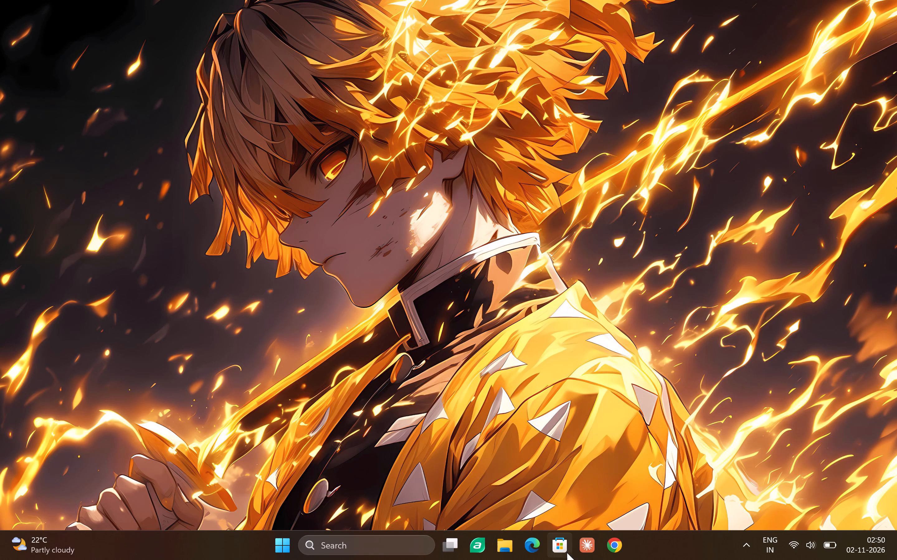
Open the Insta_video folder on New Volume (E:) and review hanuman1.mp4 in a maximized player, closing it when done.
left_click(510, 546)
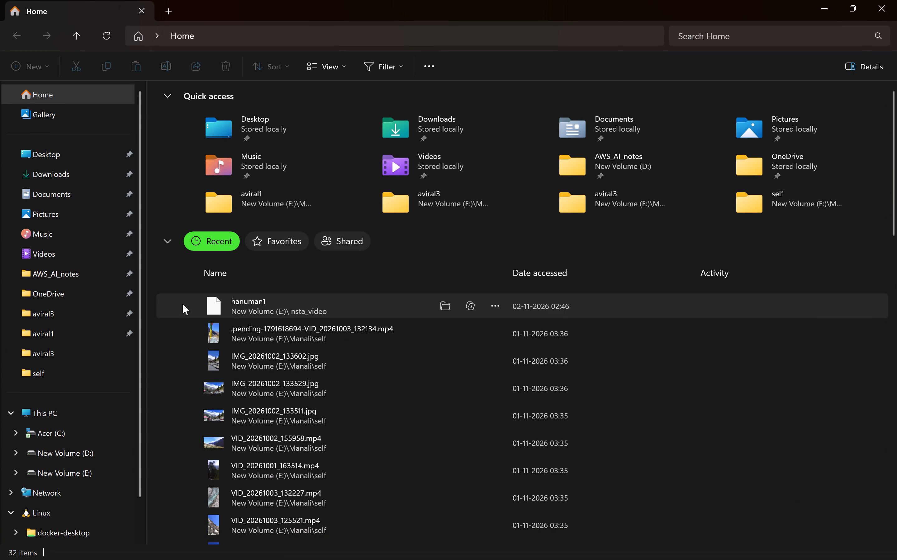
scroll(84, 326, "down", 1)
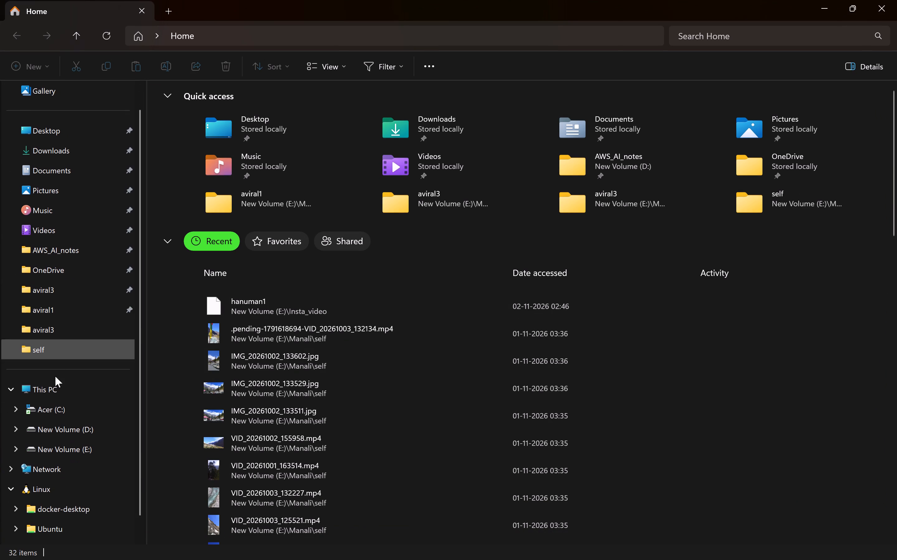
left_click(78, 450)
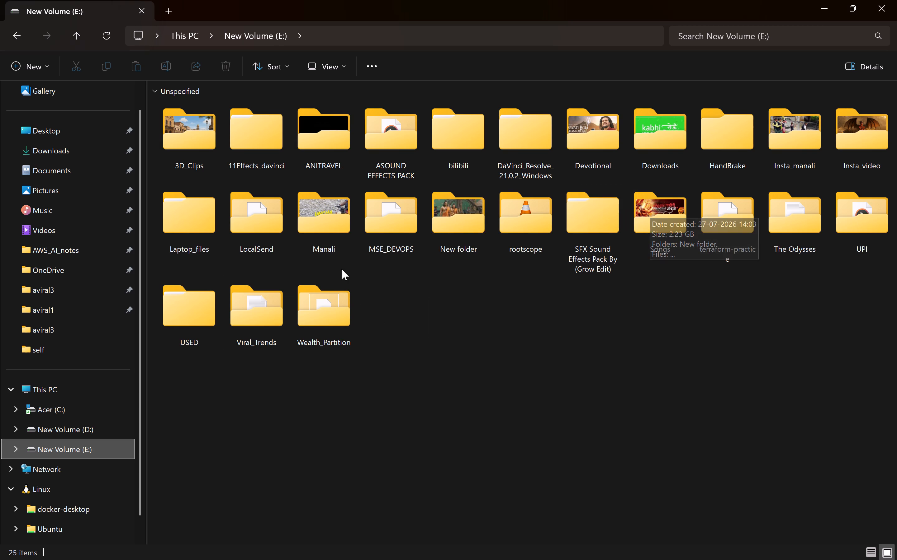
double_click(837, 110)
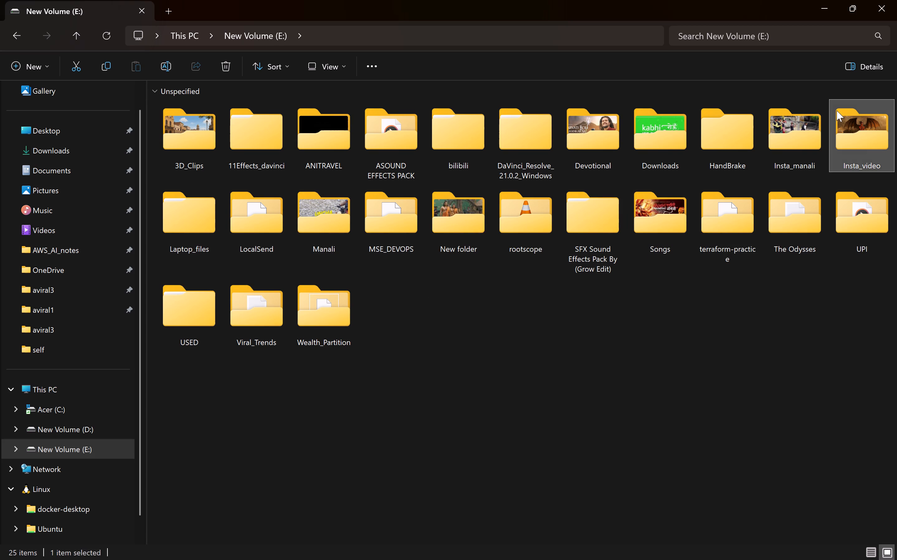
double_click(256, 129)
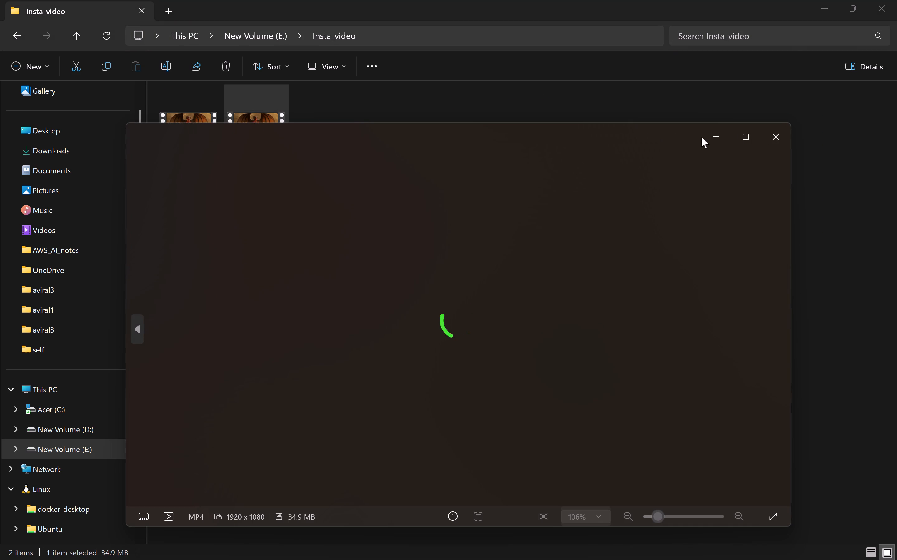
left_click(746, 129)
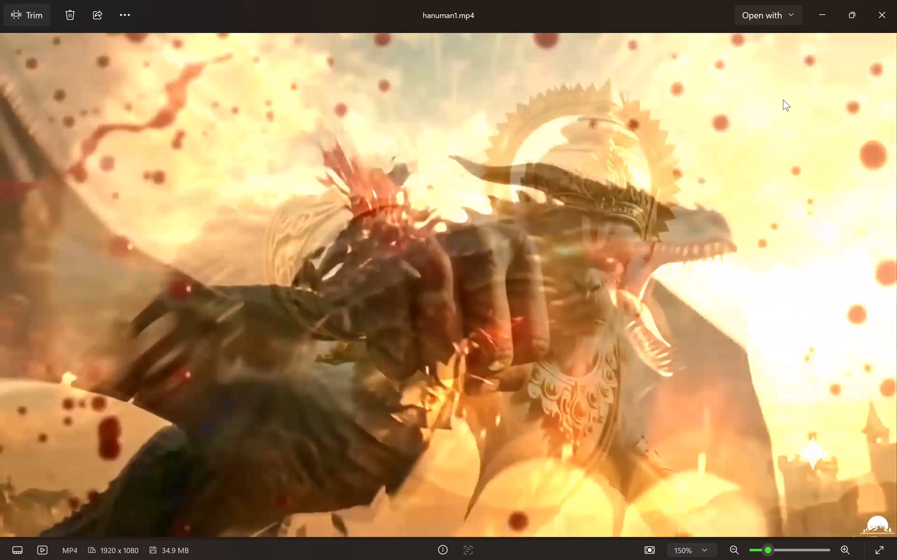
left_click(877, 16)
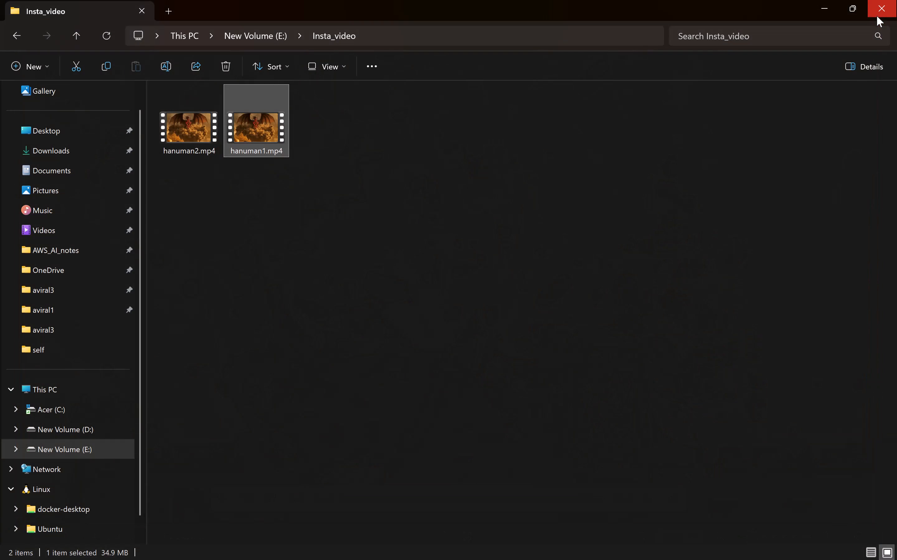
Play hanuman2.mp4 from Insta_video to review it, and close the player and the folder window.
double_click(192, 138)
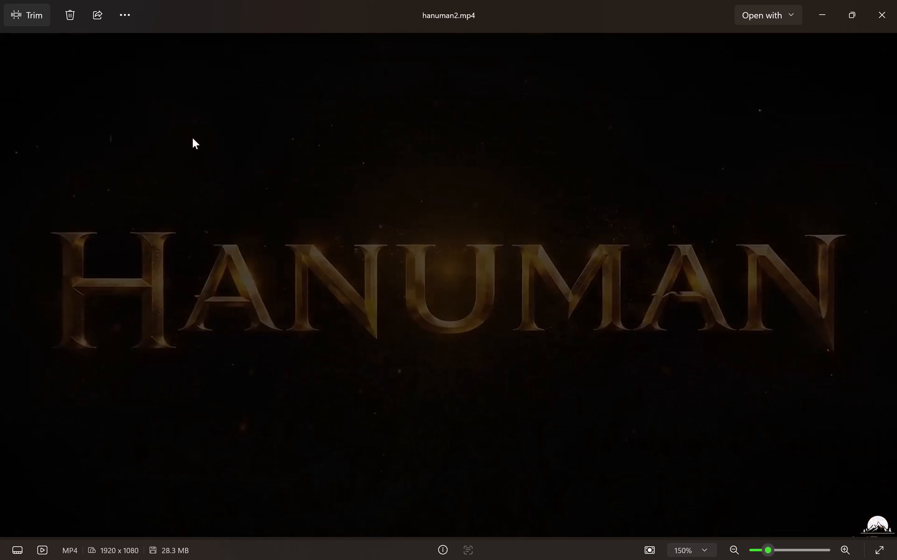
left_click(894, 4)
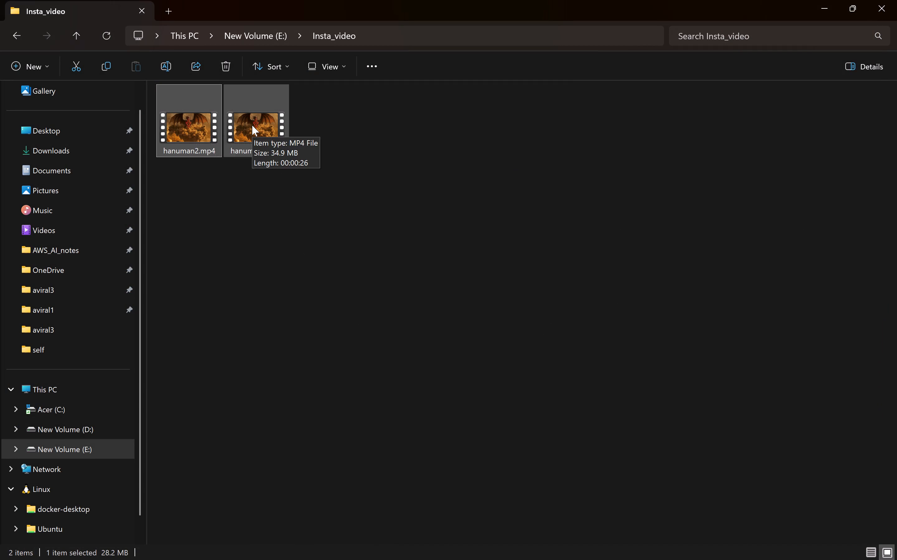
left_click(888, 0)
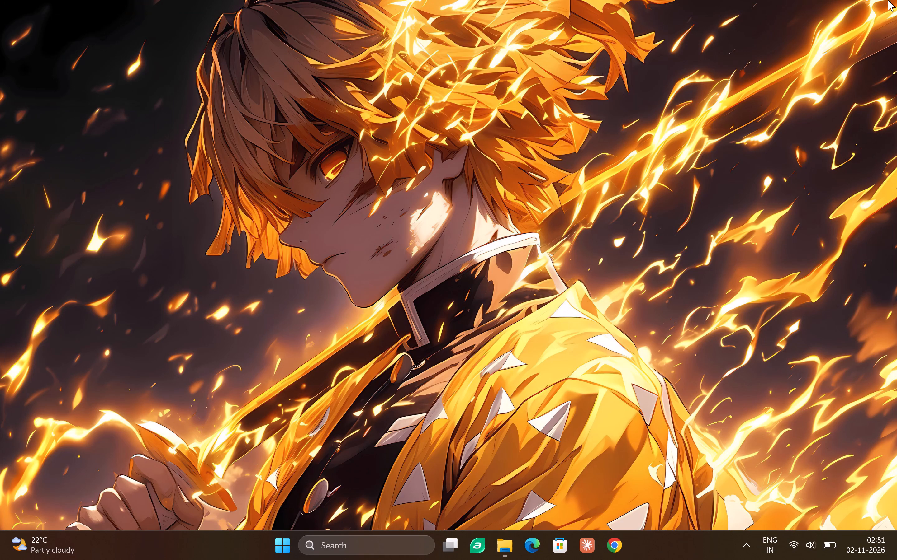
Open Google Drive in Chrome and decline the student Gemini plan offer.
left_click(617, 545)
scroll(608, 318, "down", 1)
left_click(611, 306)
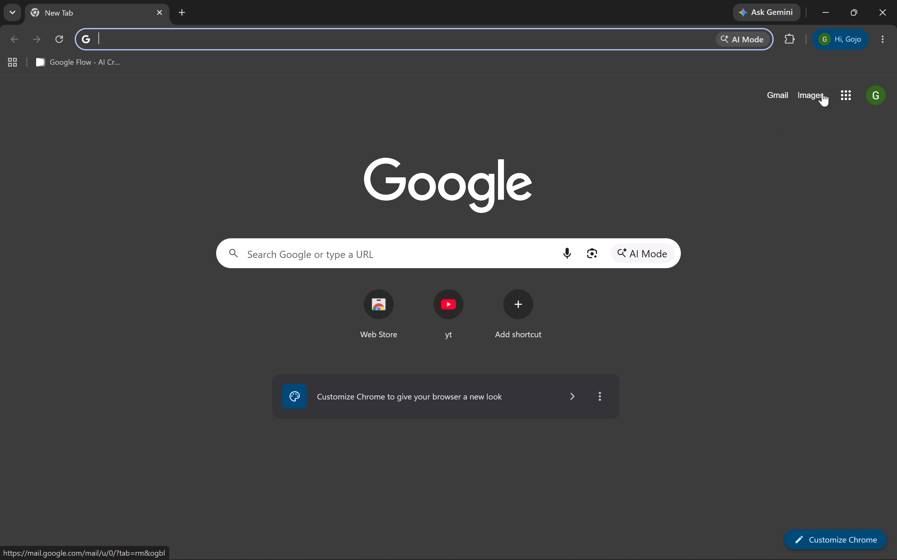
left_click(846, 97)
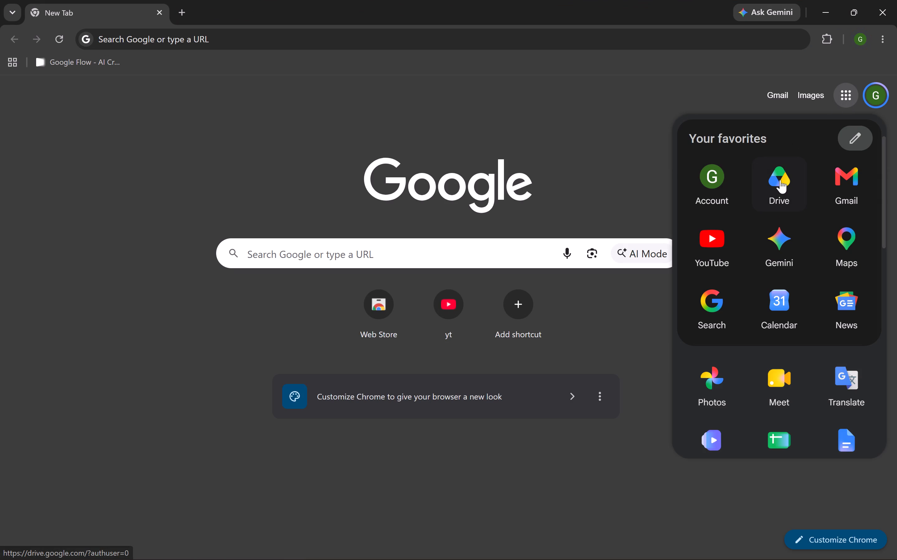
left_click(780, 181)
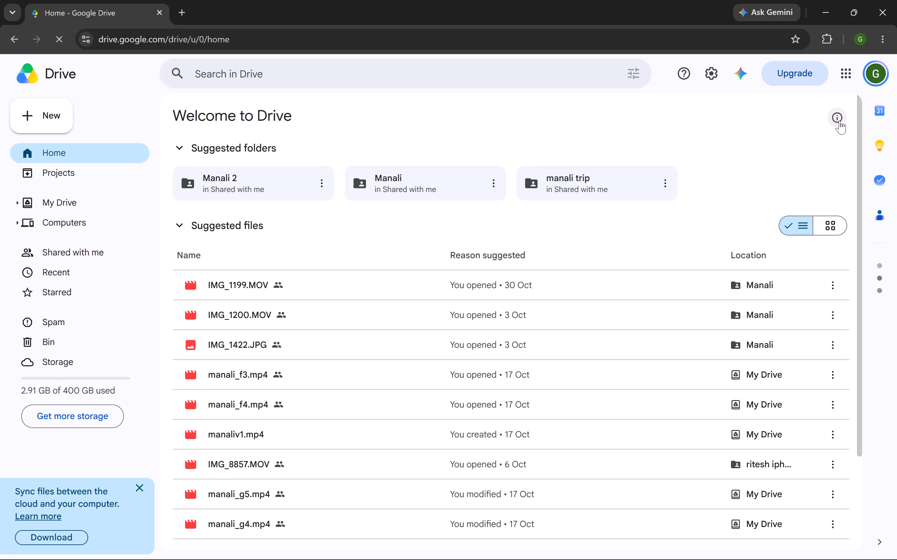
left_click(835, 120)
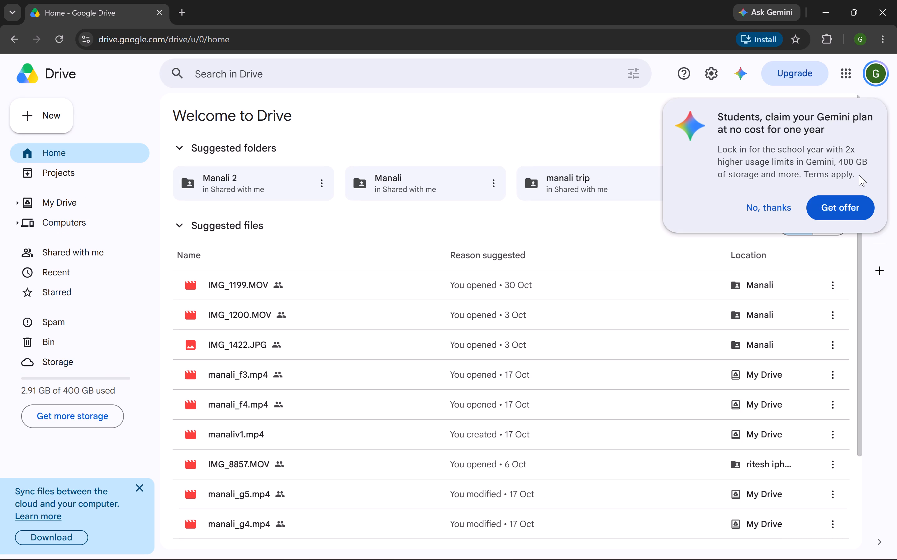
left_click(774, 213)
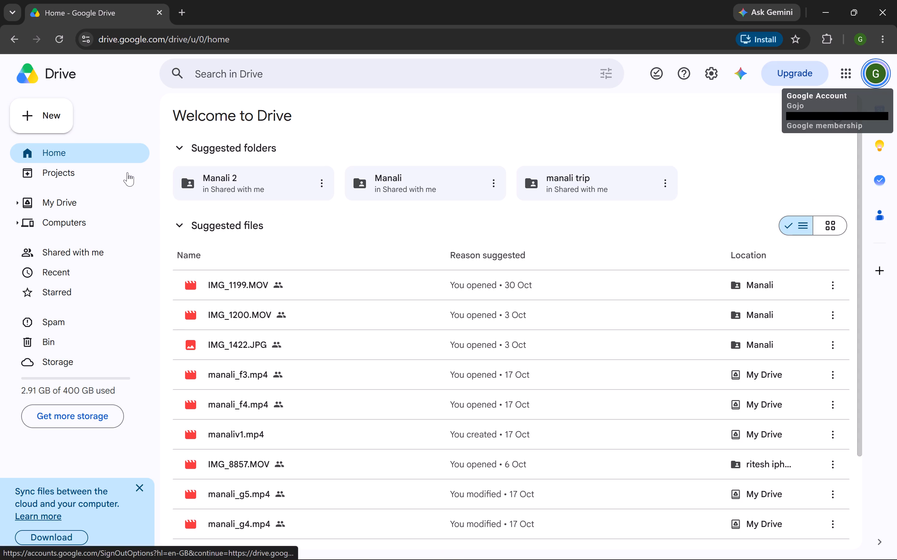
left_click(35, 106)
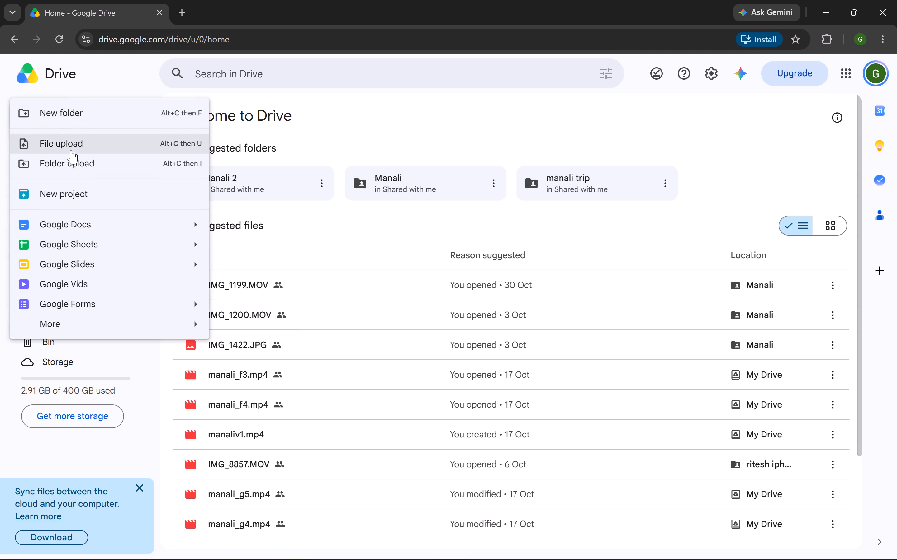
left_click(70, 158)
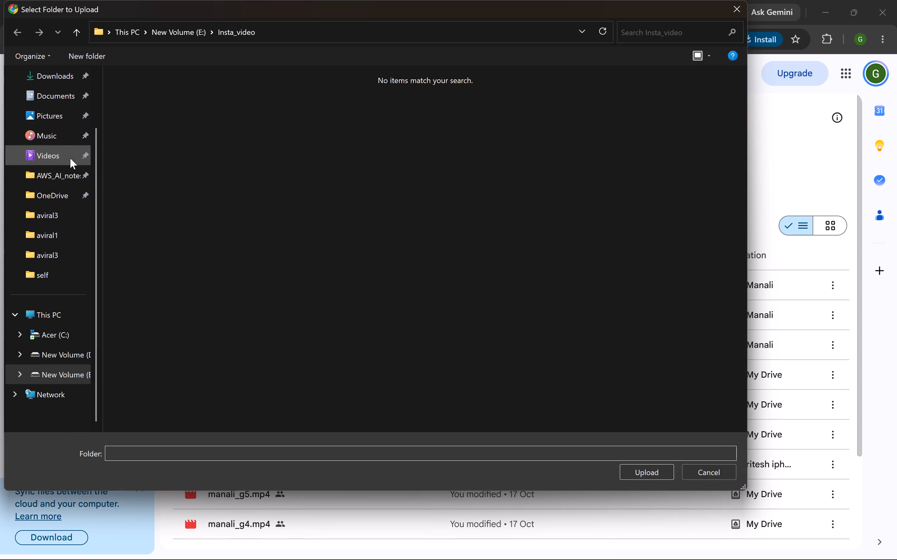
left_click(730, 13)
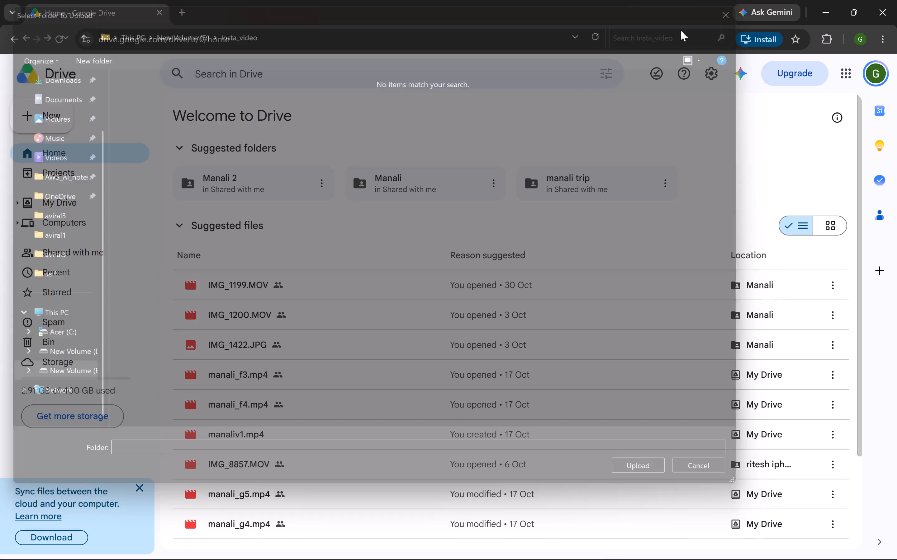
Upload the file hanuman2.mp4 from the Insta_video folder to Google Drive.
left_click(44, 114)
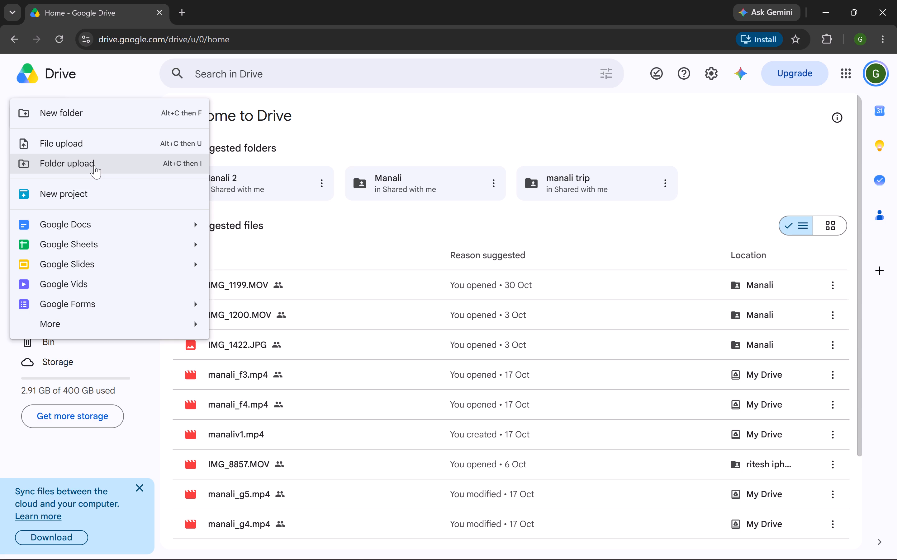
left_click(133, 143)
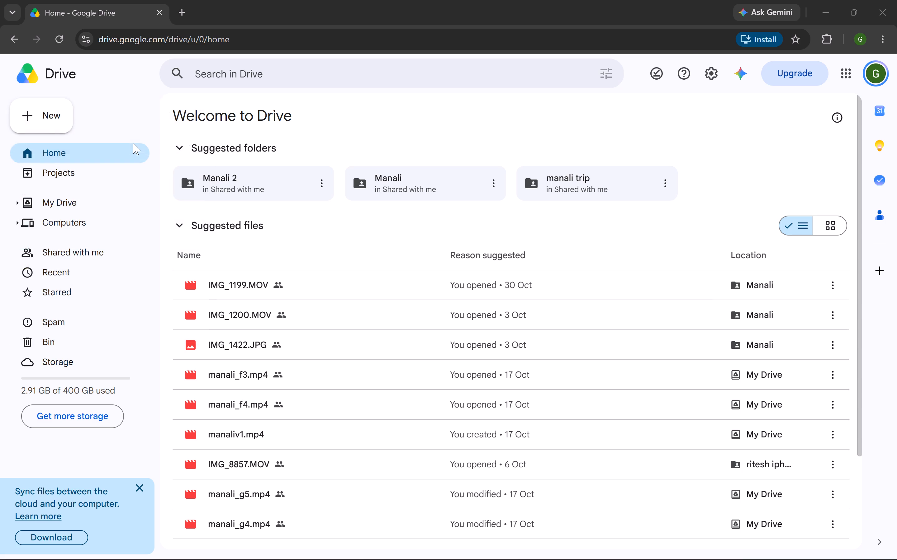
left_click(215, 115)
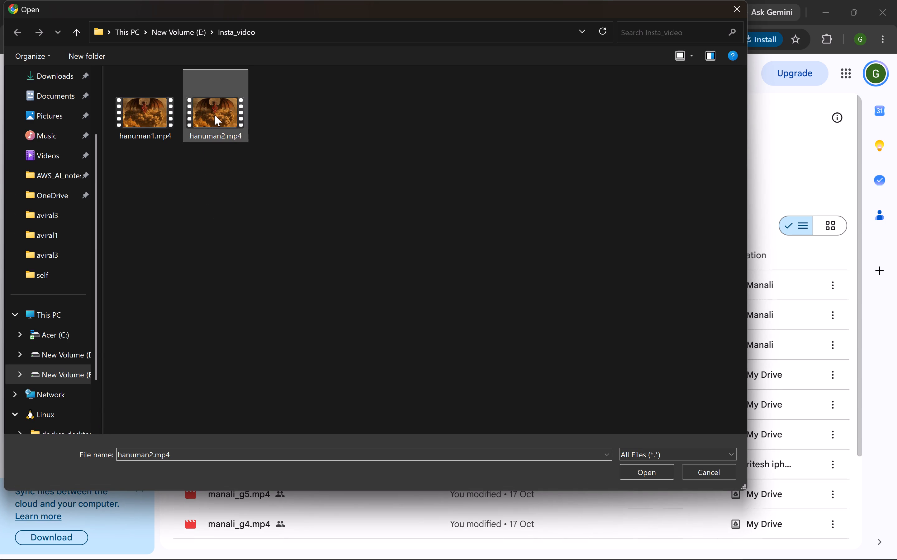
left_click(215, 115, "ctrl")
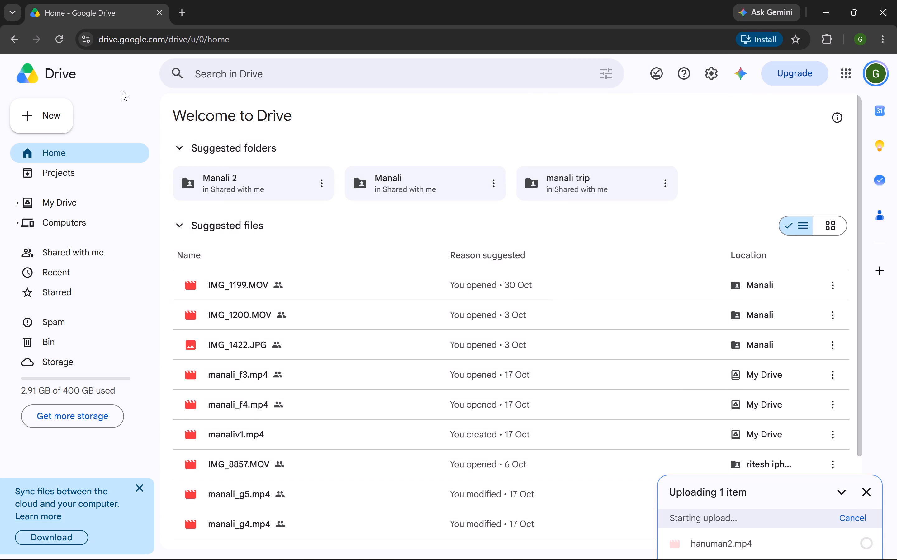
Upload hanuman1.mp4 from Insta_video to Google Drive and close the browser once both uploads are complete.
left_click(46, 118)
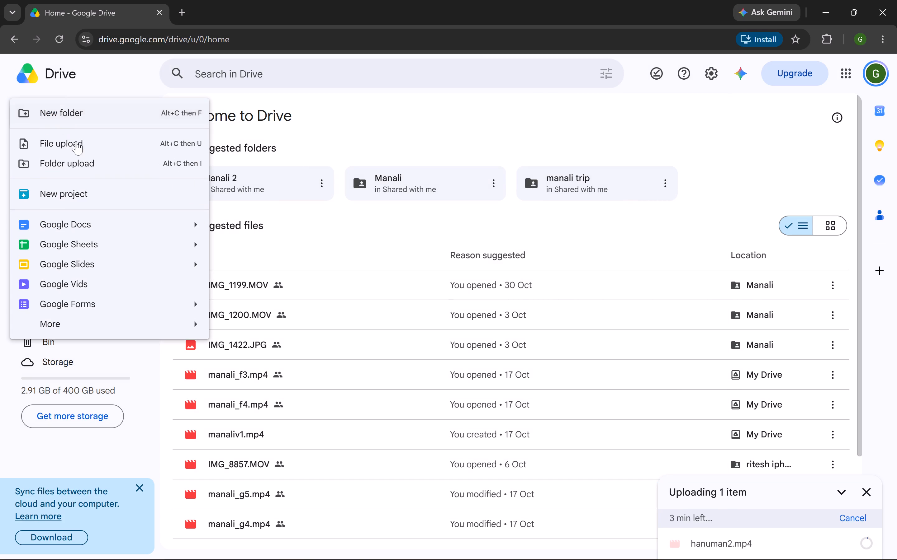
left_click(77, 143)
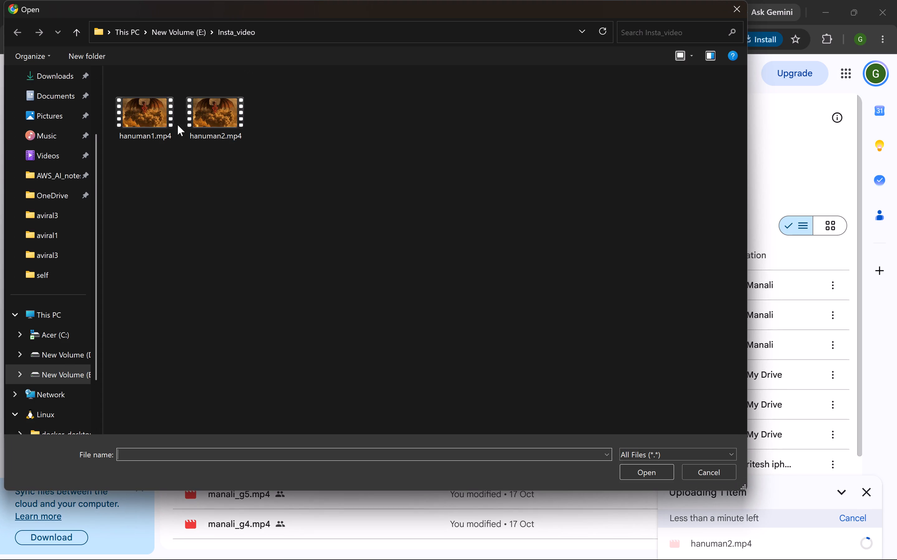
left_click(150, 113)
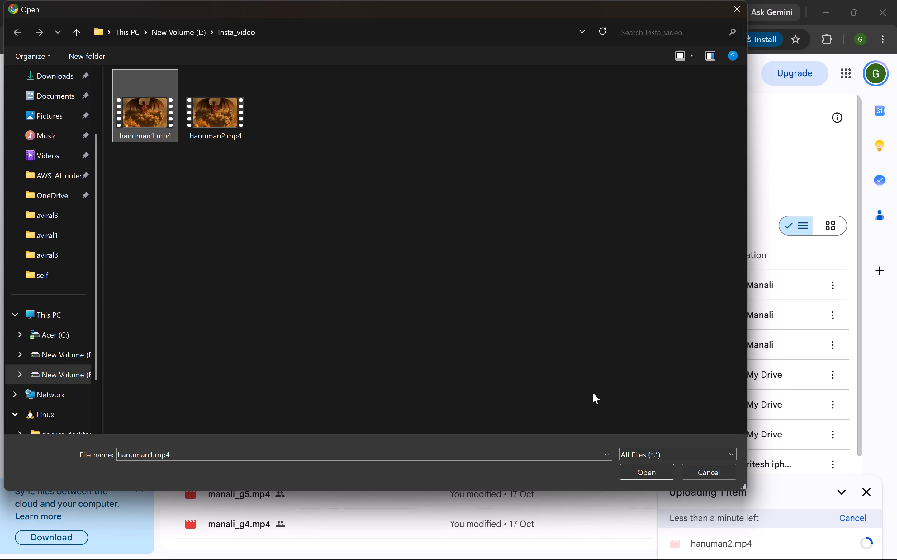
left_click(655, 473)
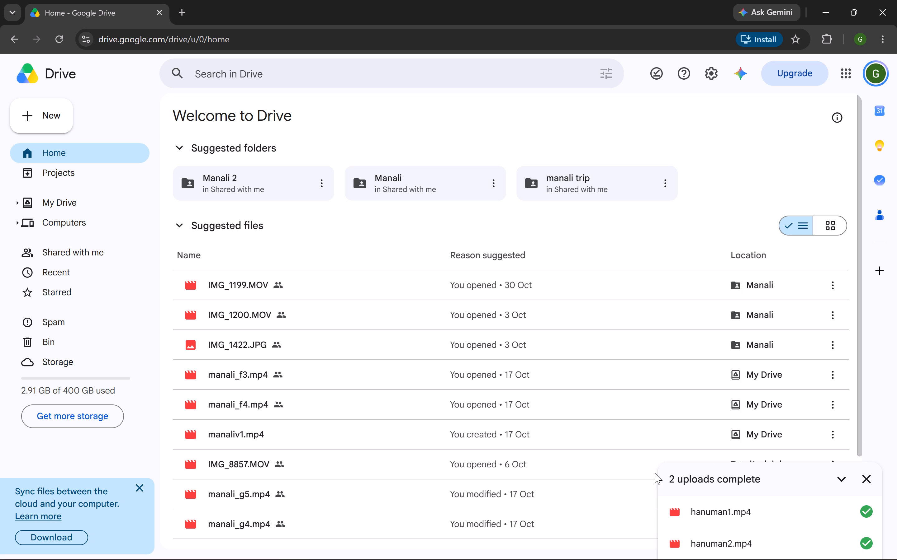
left_click(894, 0)
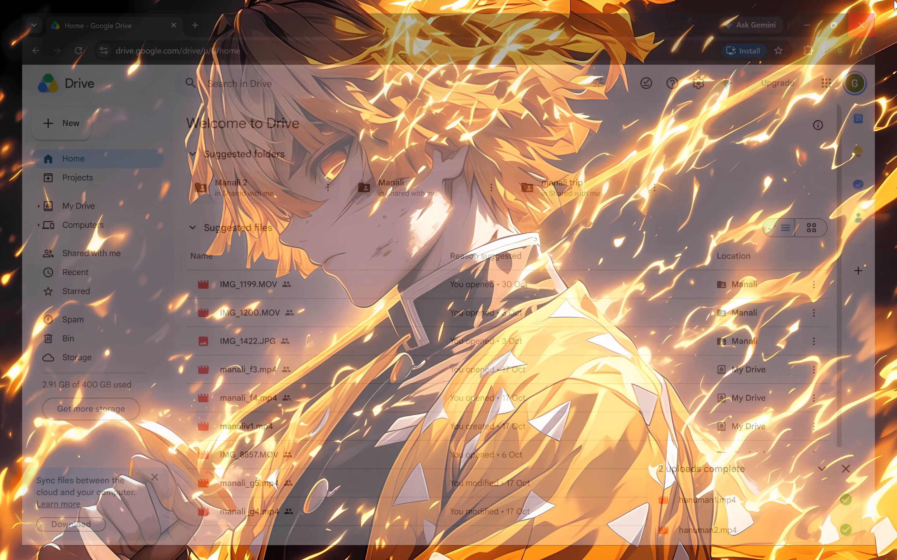
Open the computer's shut down or sign out options.
key("super+x")
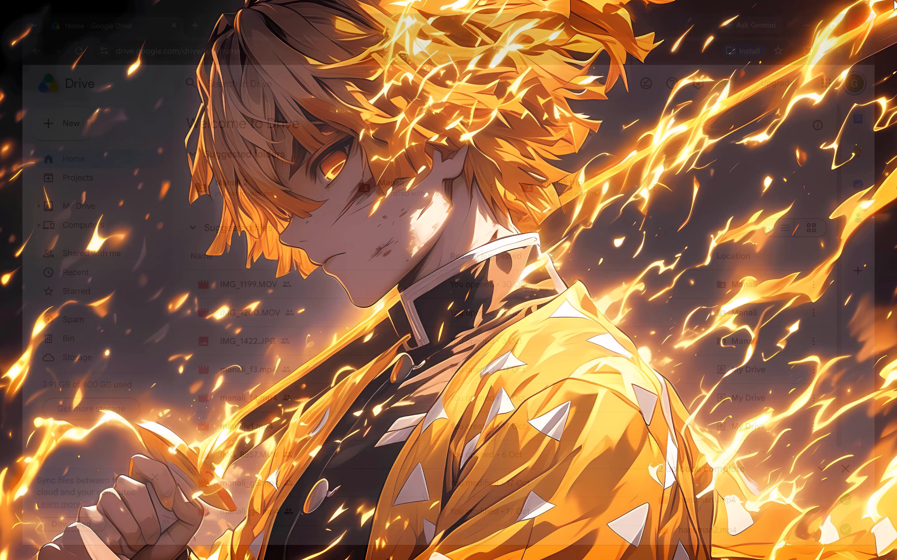
key("u")
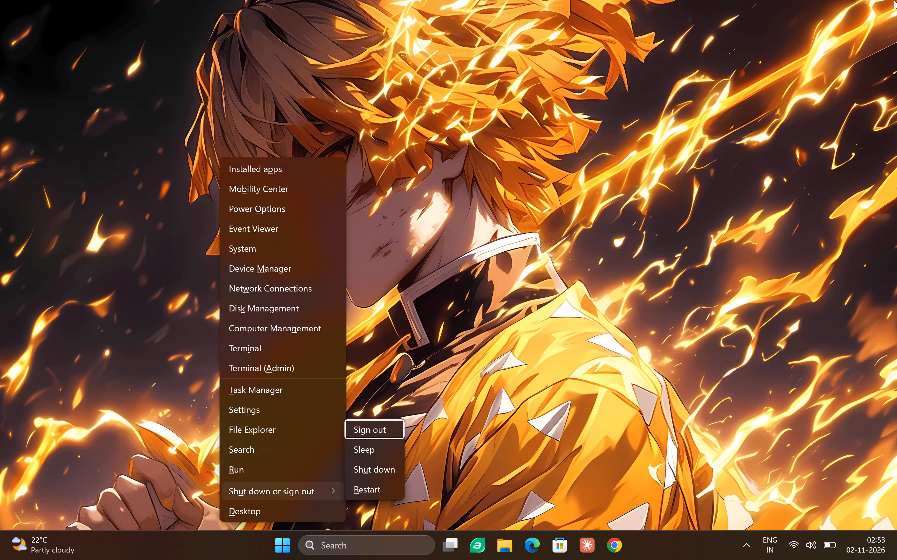